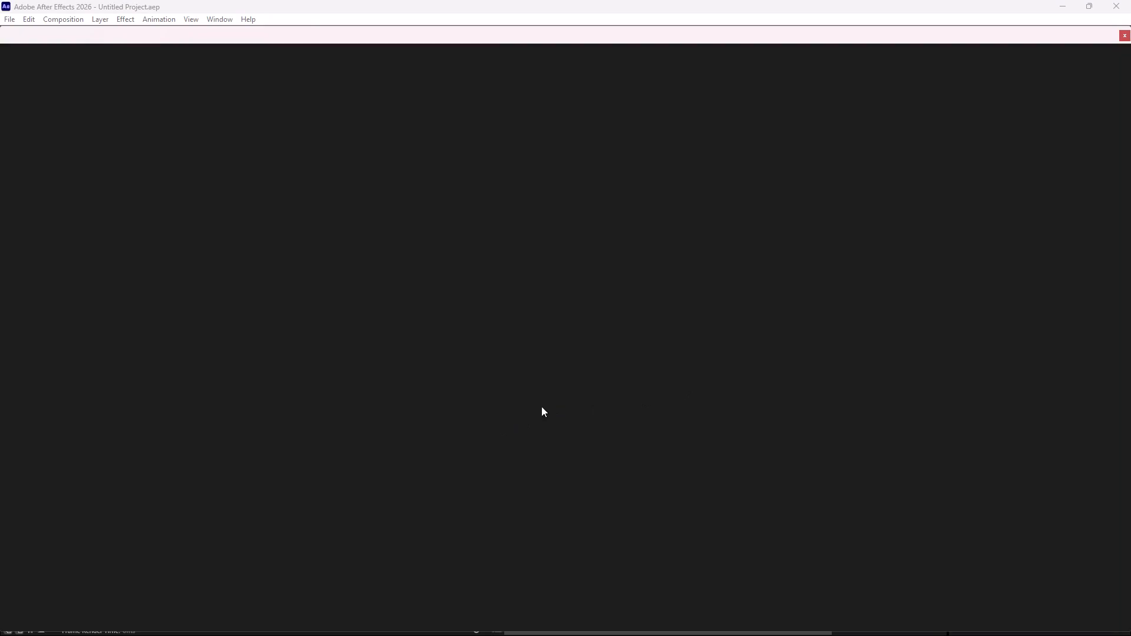
Create a new 1080 x 1920 px composition at 29.97 fps with a 30-second duration and black background.
left_click(1125, 36)
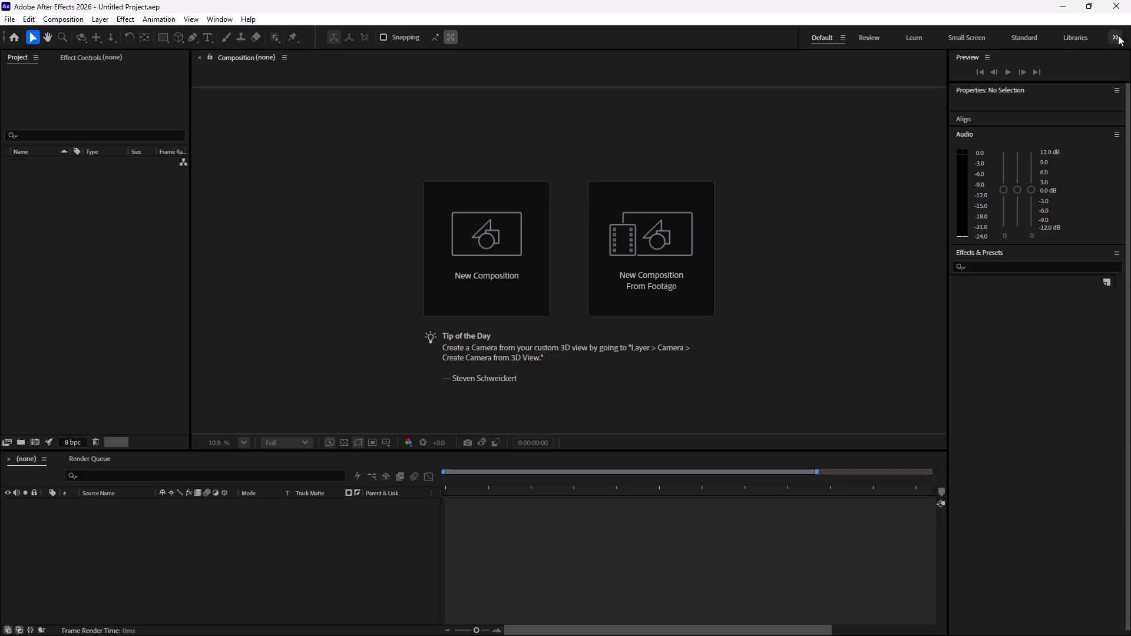
left_click(502, 282)
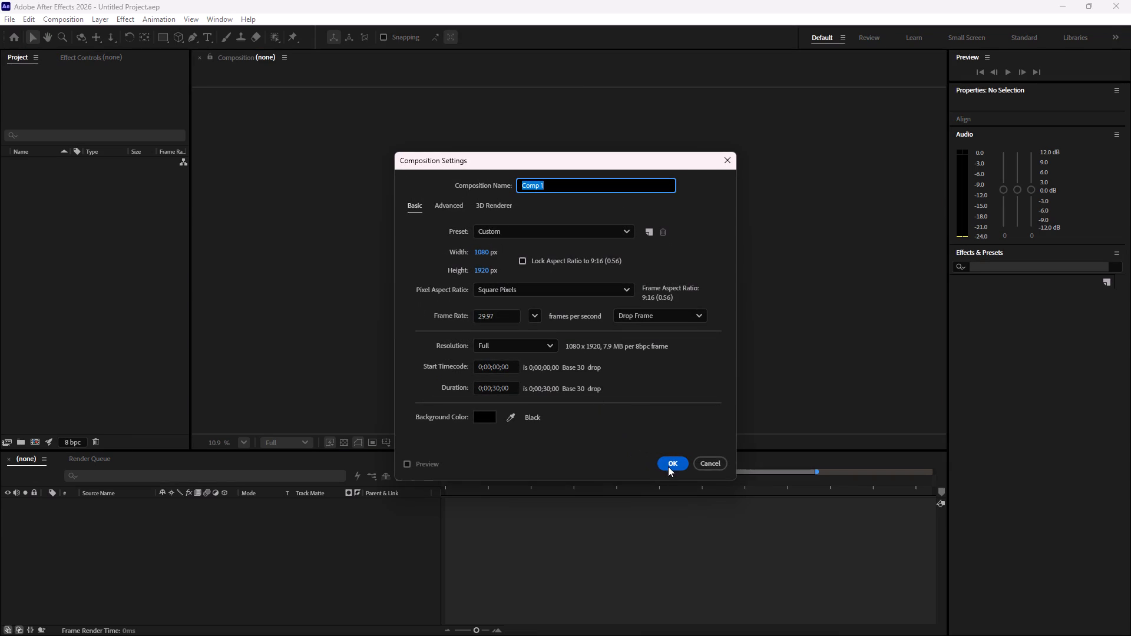
left_click(668, 466)
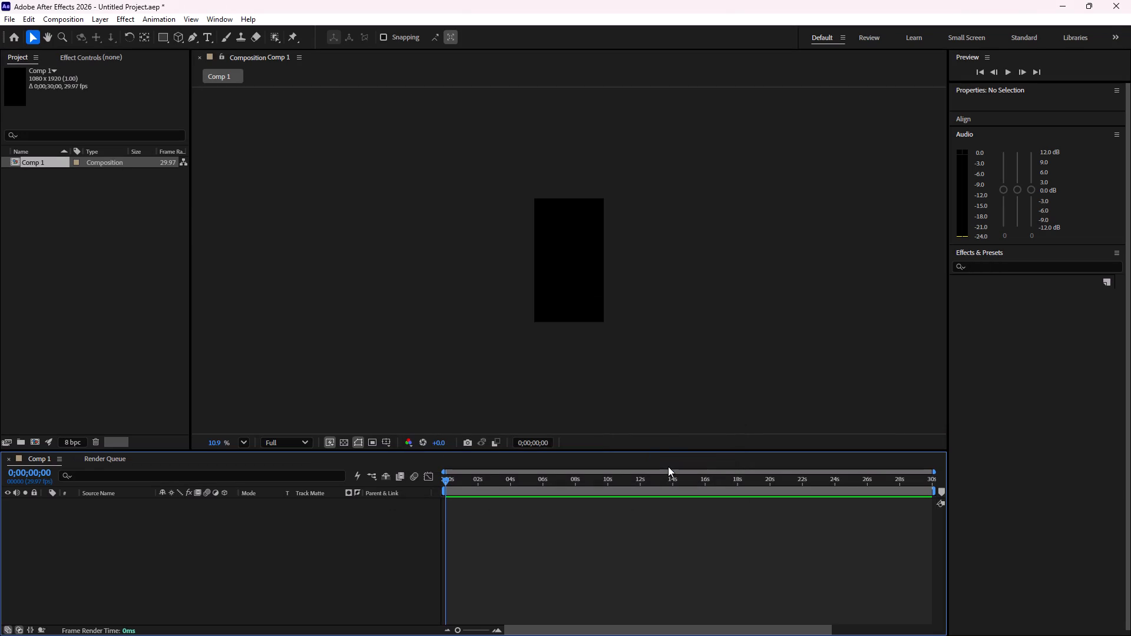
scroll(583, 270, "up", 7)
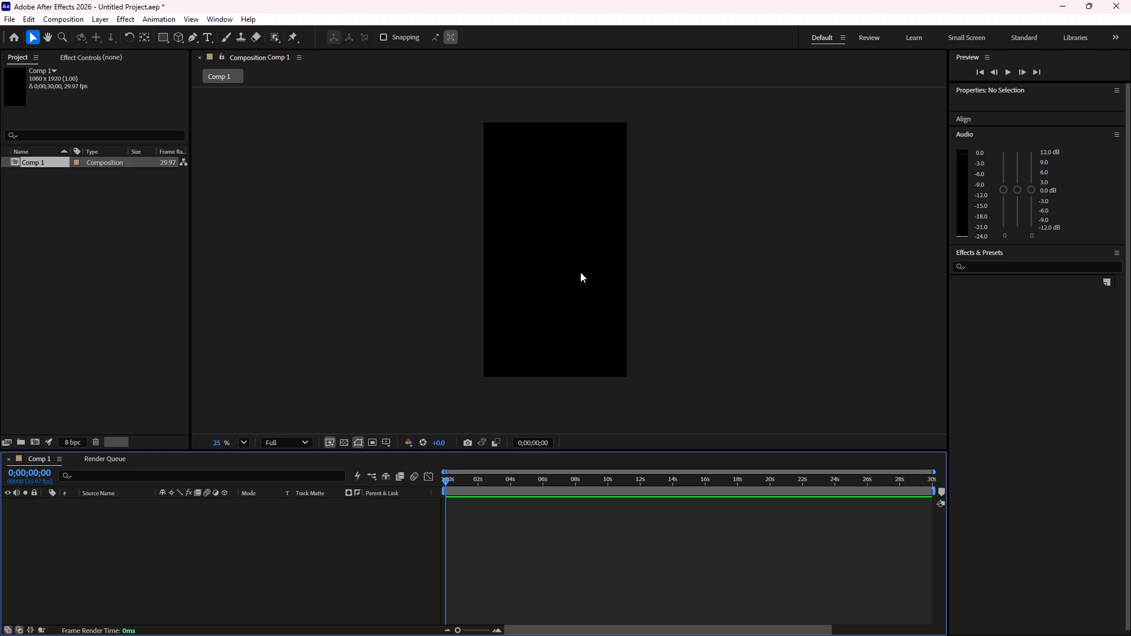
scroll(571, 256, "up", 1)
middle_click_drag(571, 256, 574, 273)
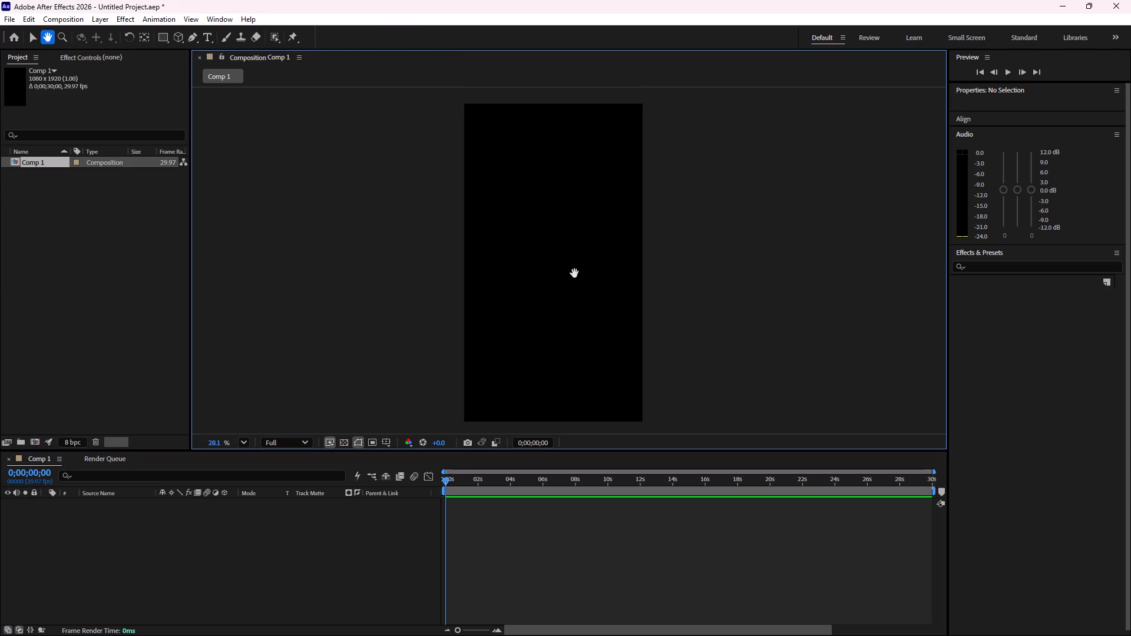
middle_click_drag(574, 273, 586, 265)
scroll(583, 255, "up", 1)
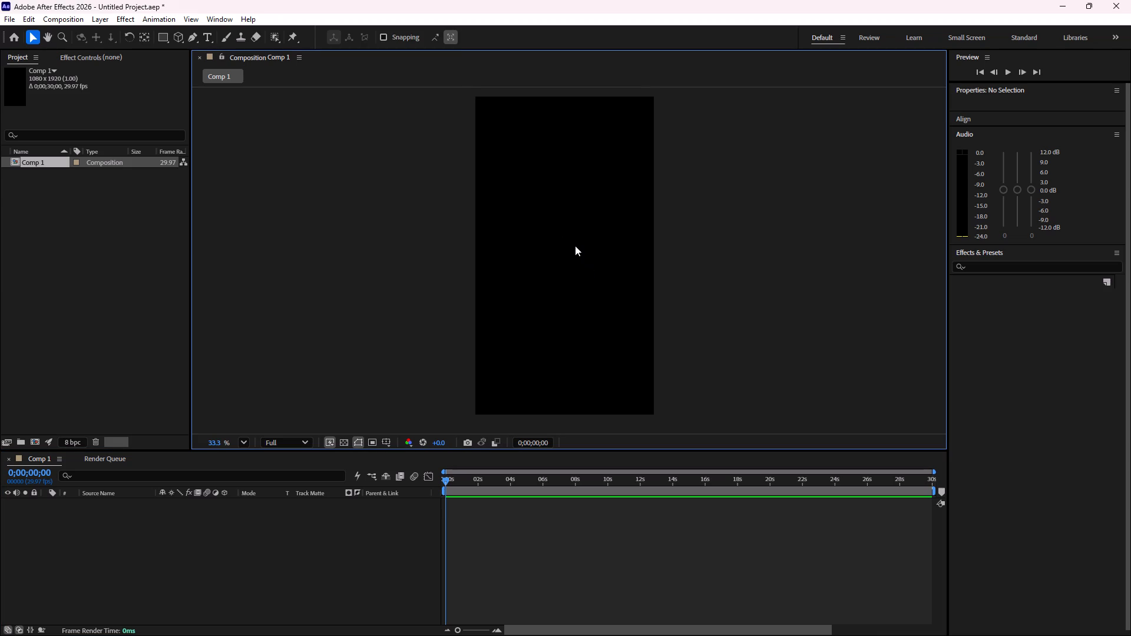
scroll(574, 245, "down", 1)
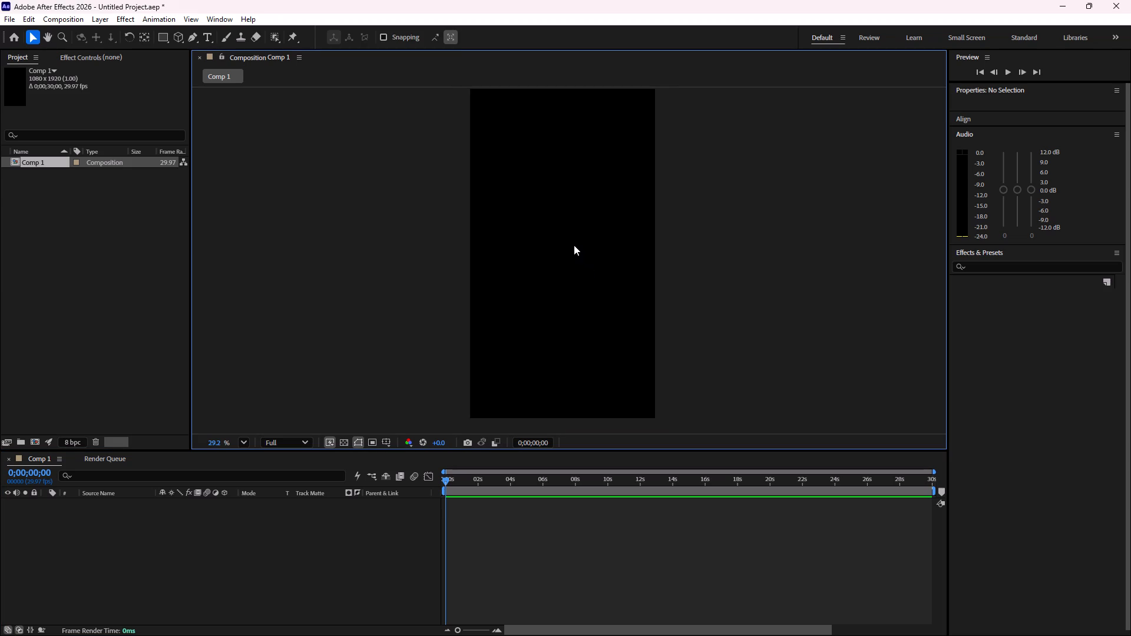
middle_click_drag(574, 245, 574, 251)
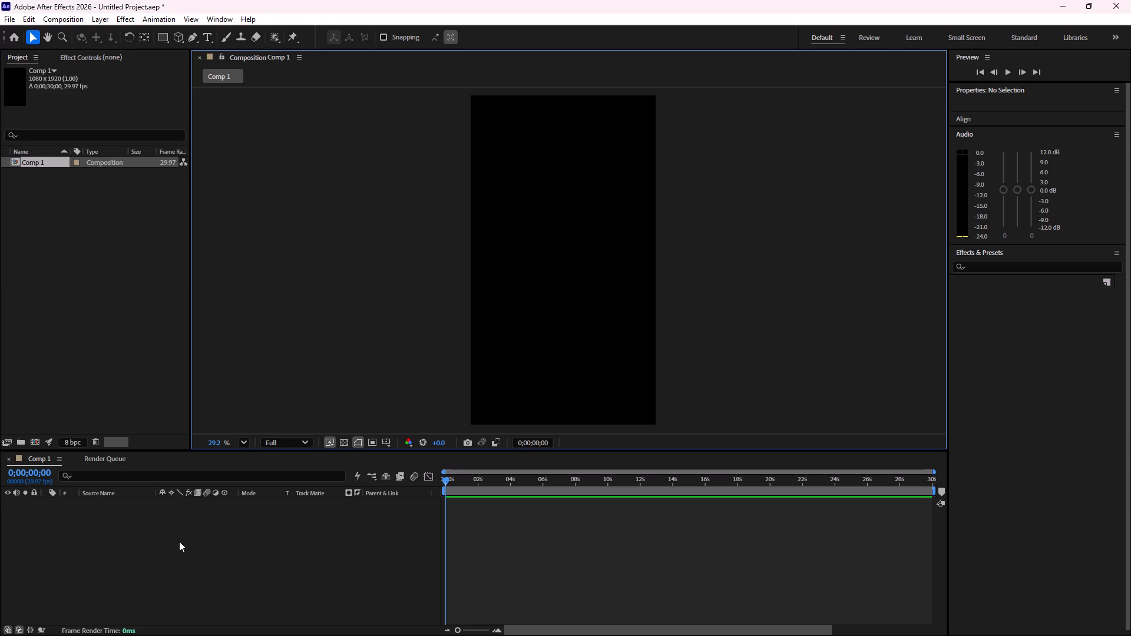
In File Explorer, play the Downloads video "Time keeps moving. Your style stays timeless." and pause it at the "Tradition" clock scene.
left_click(528, 624)
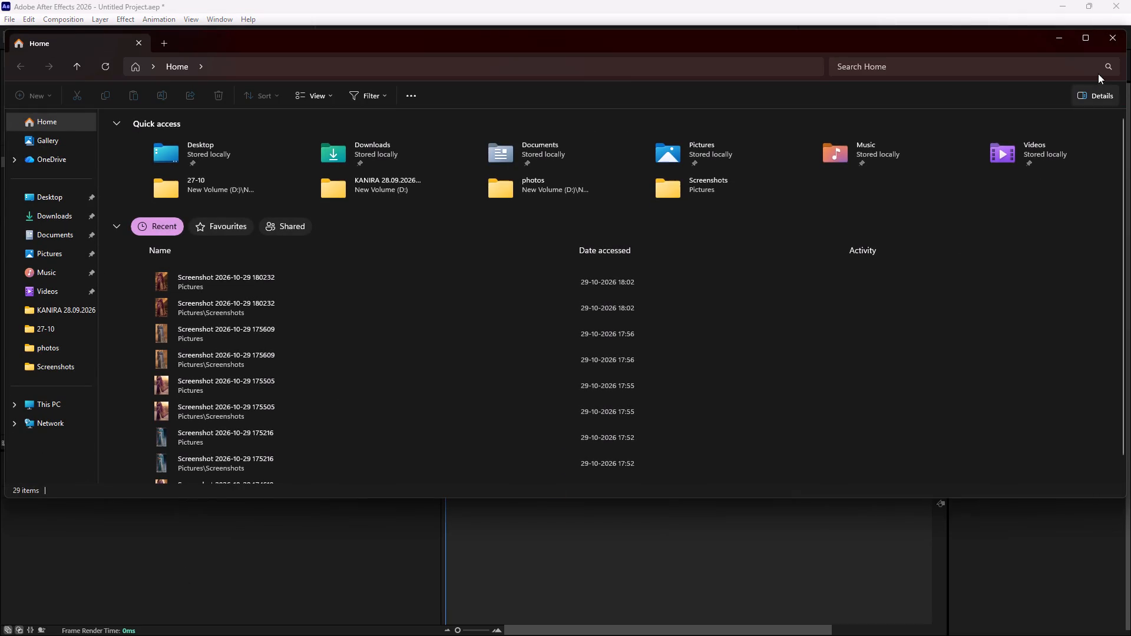
left_click(1089, 35)
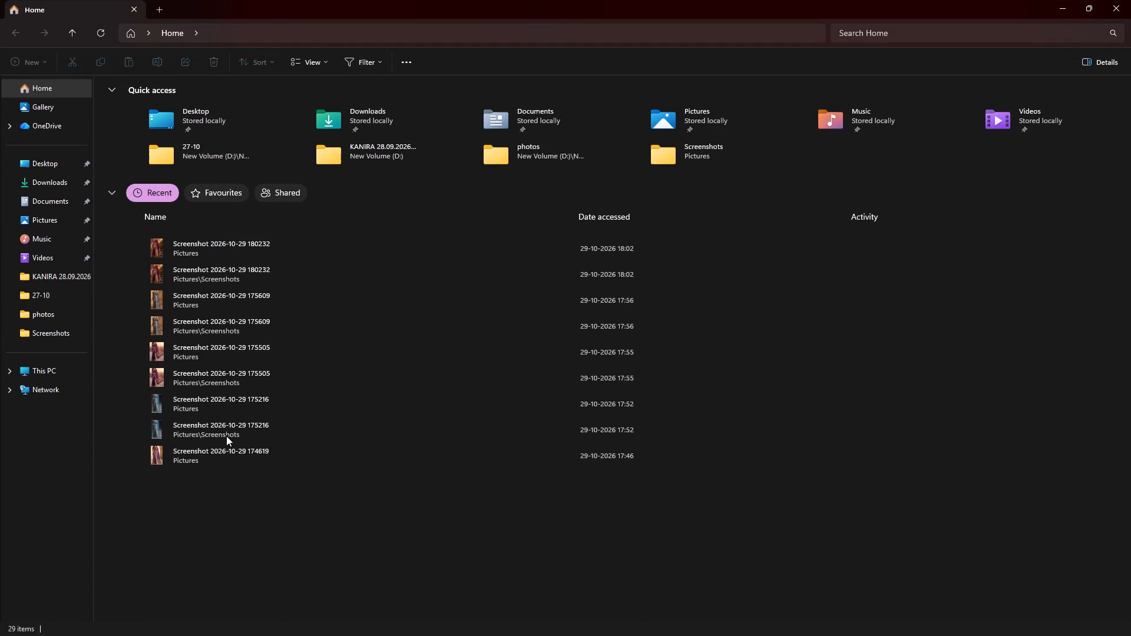
left_click(524, 629)
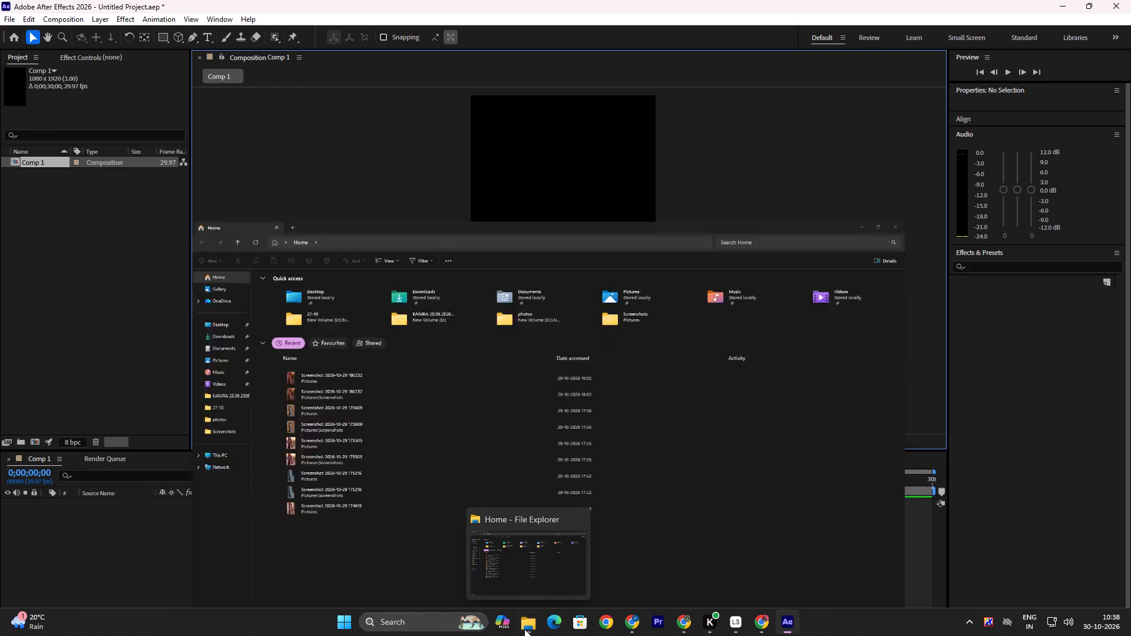
left_click(527, 626)
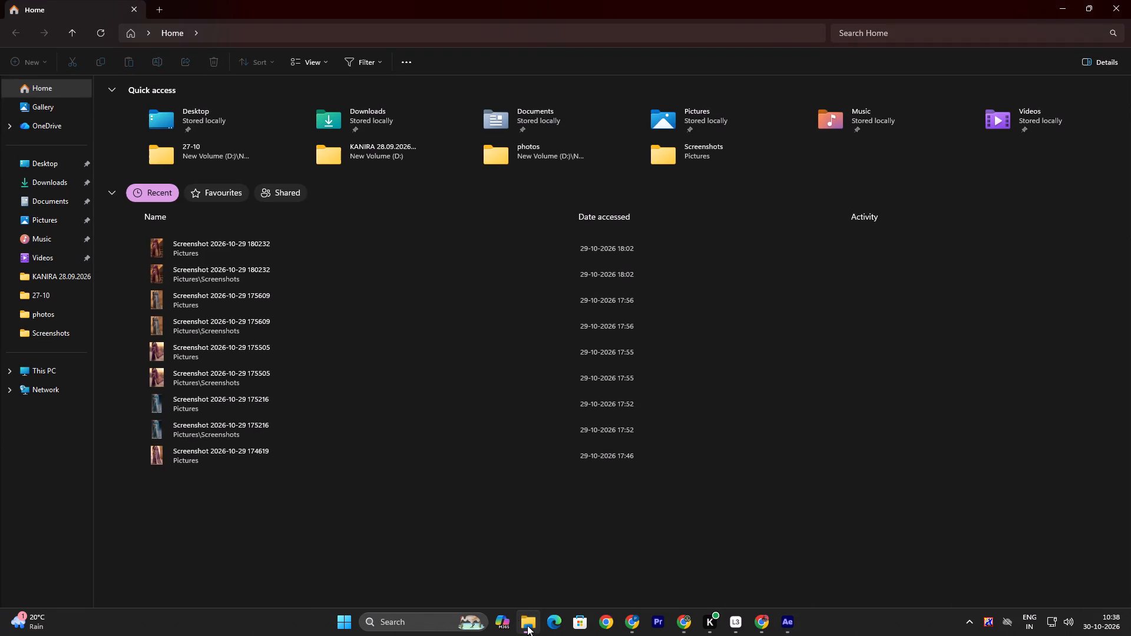
left_click(55, 180)
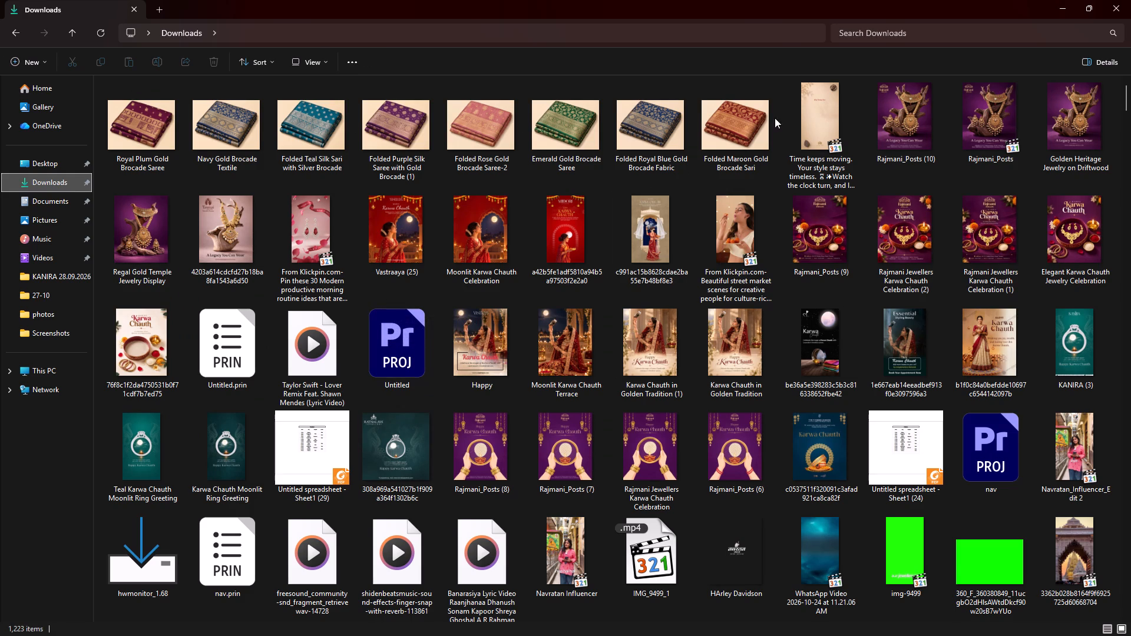
double_click(832, 124)
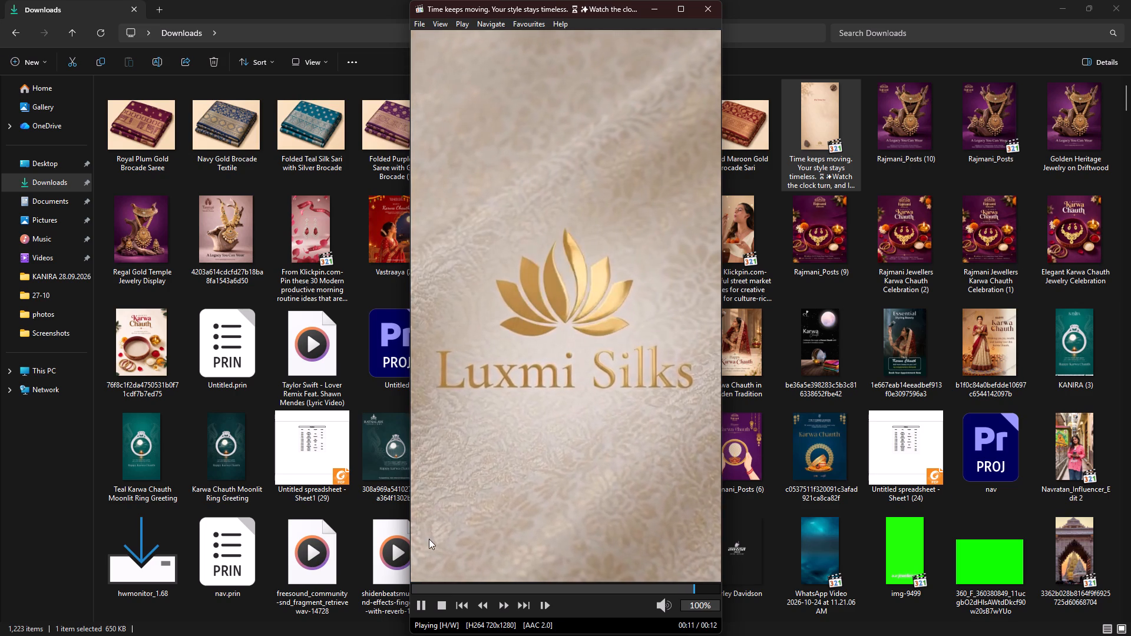
left_click(421, 605)
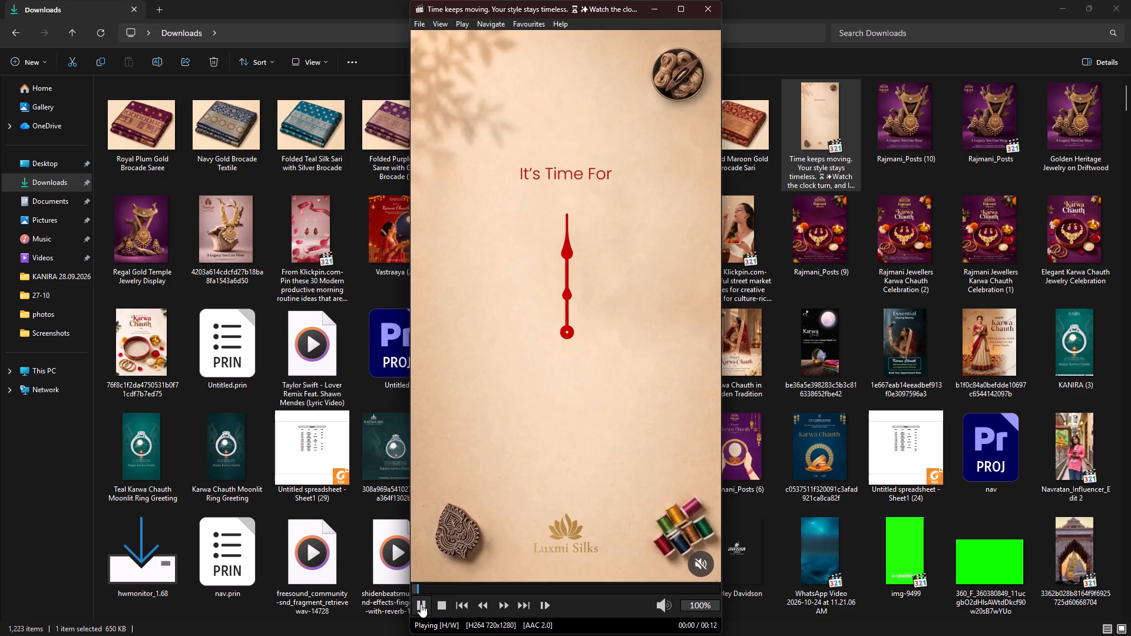
left_click(421, 604)
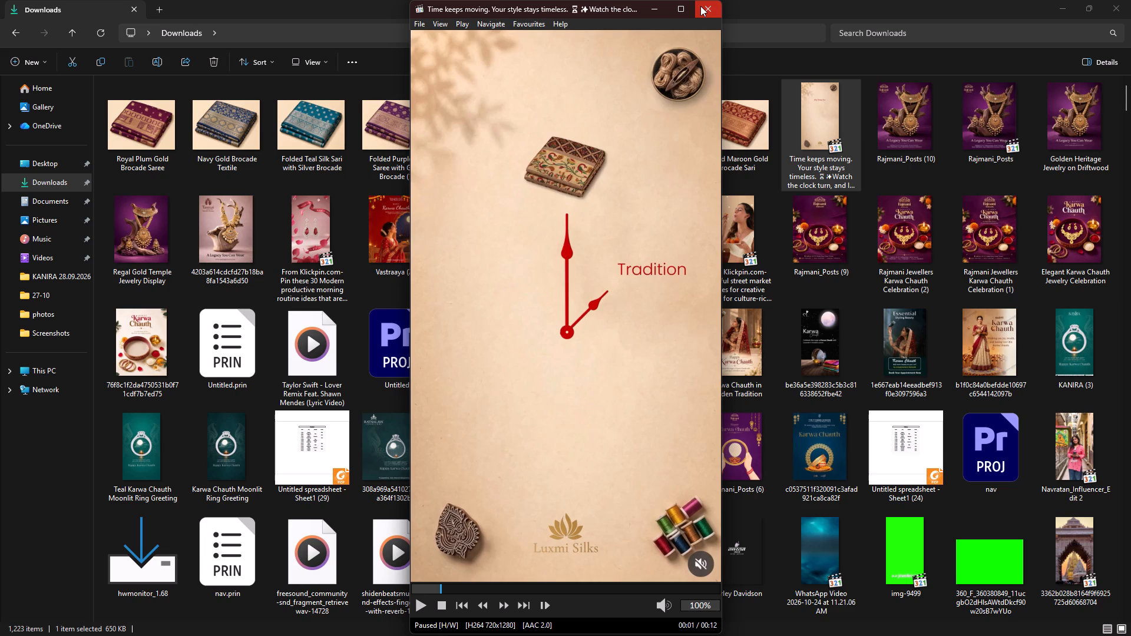
left_click(655, 5)
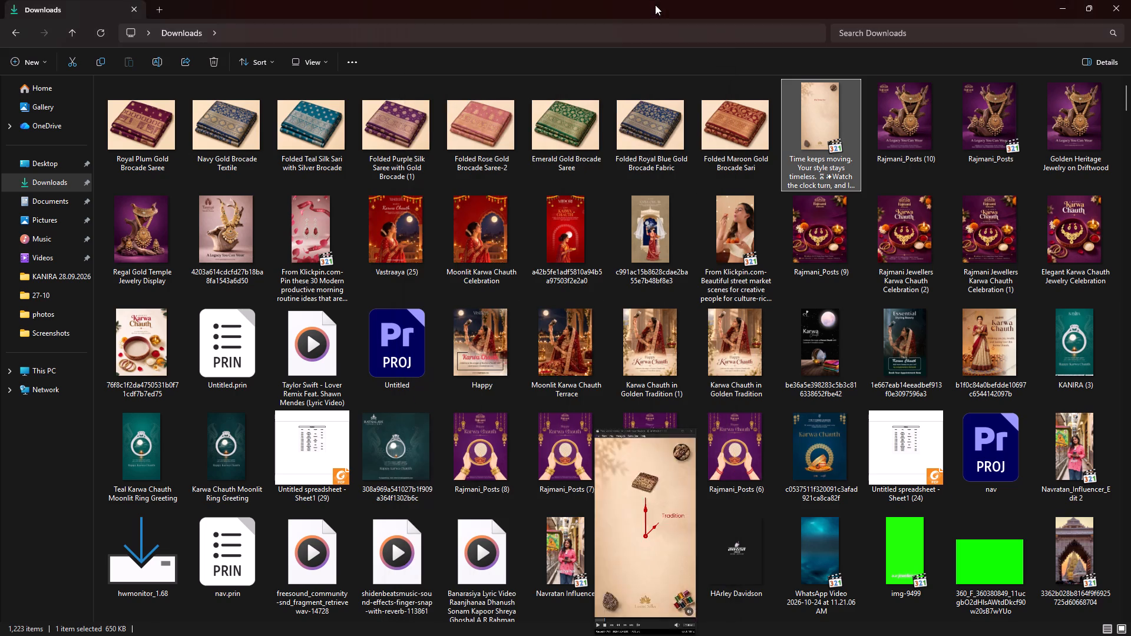
left_click(1067, 9)
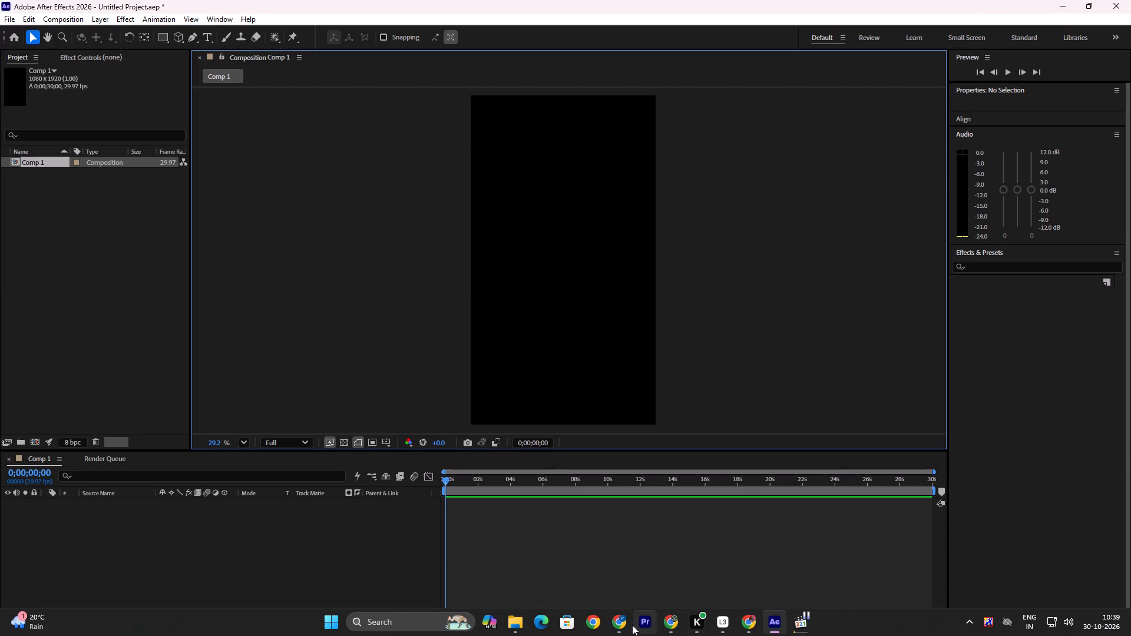
Switch to Google Chrome, open Canva in a new tab and start a search from its home page.
left_click(759, 633)
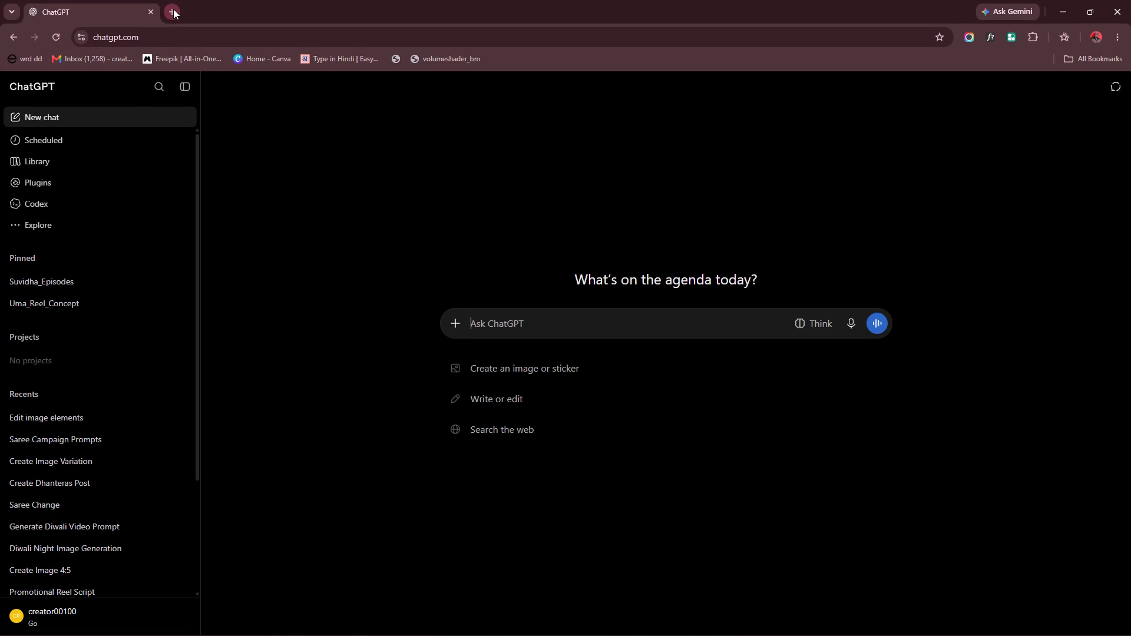
left_click(173, 9)
left_click(260, 59)
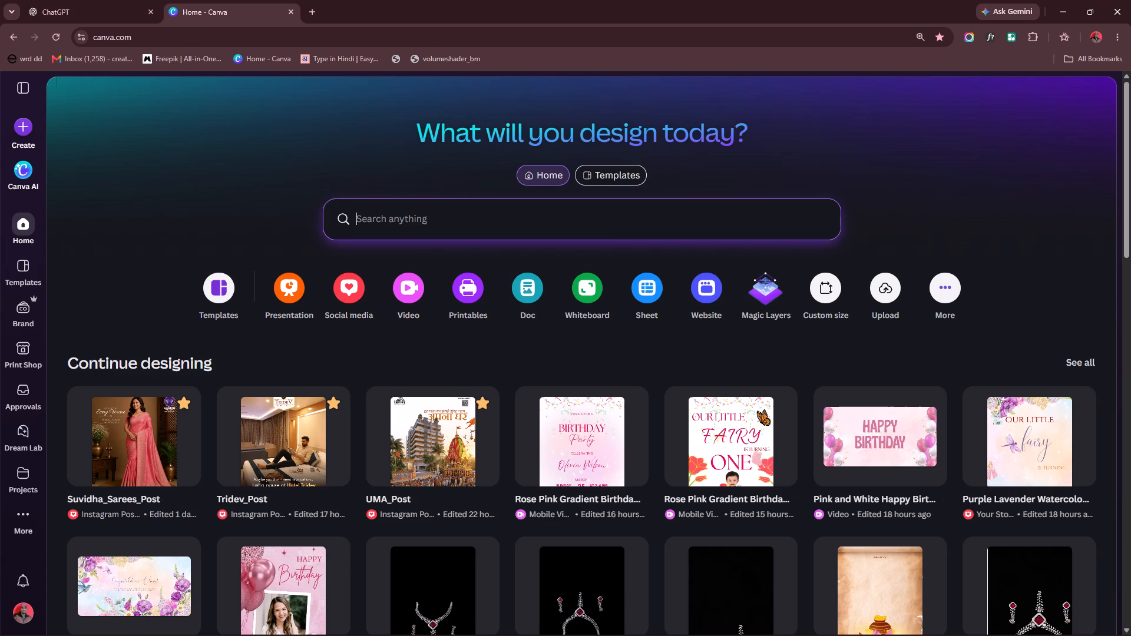
left_click(385, 220)
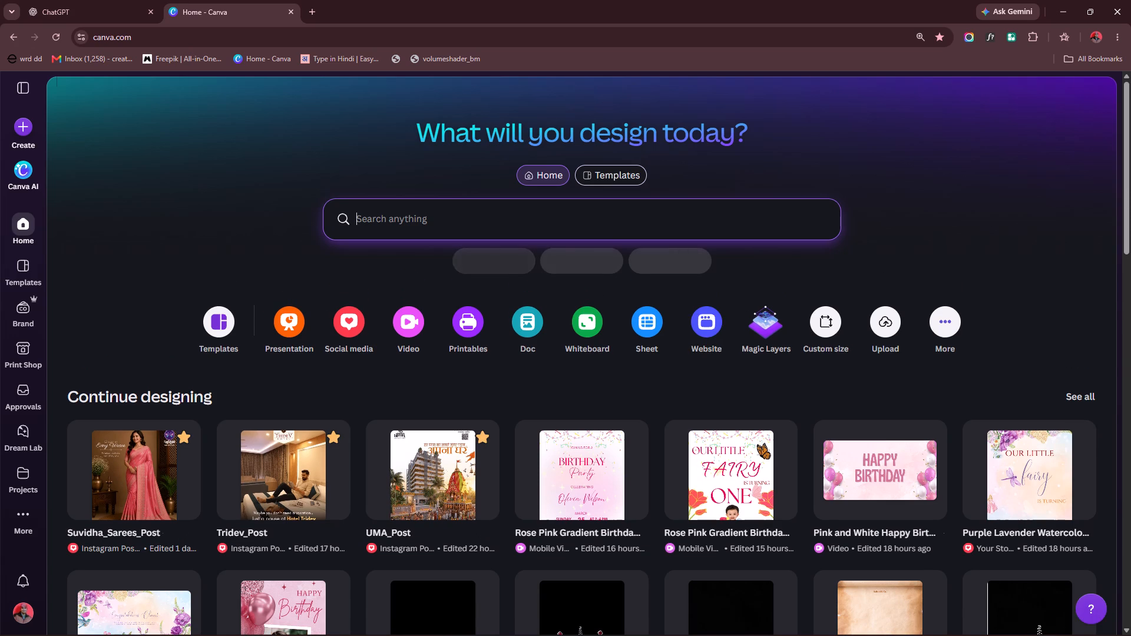
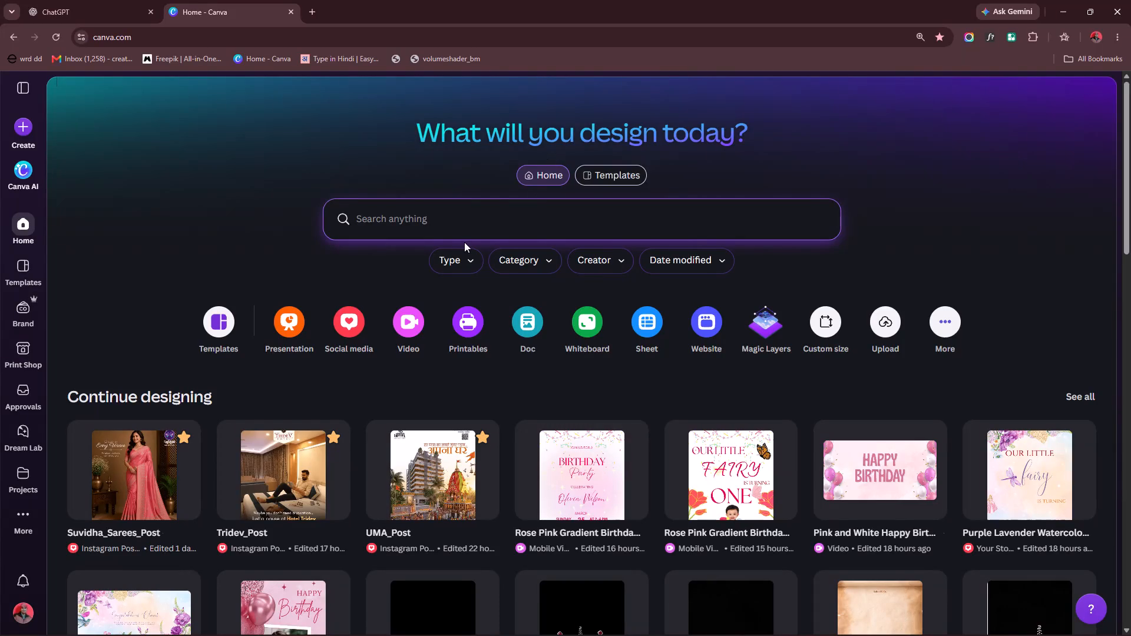
Activate the search on the Canva home page, ready for a search term.
left_click(465, 220)
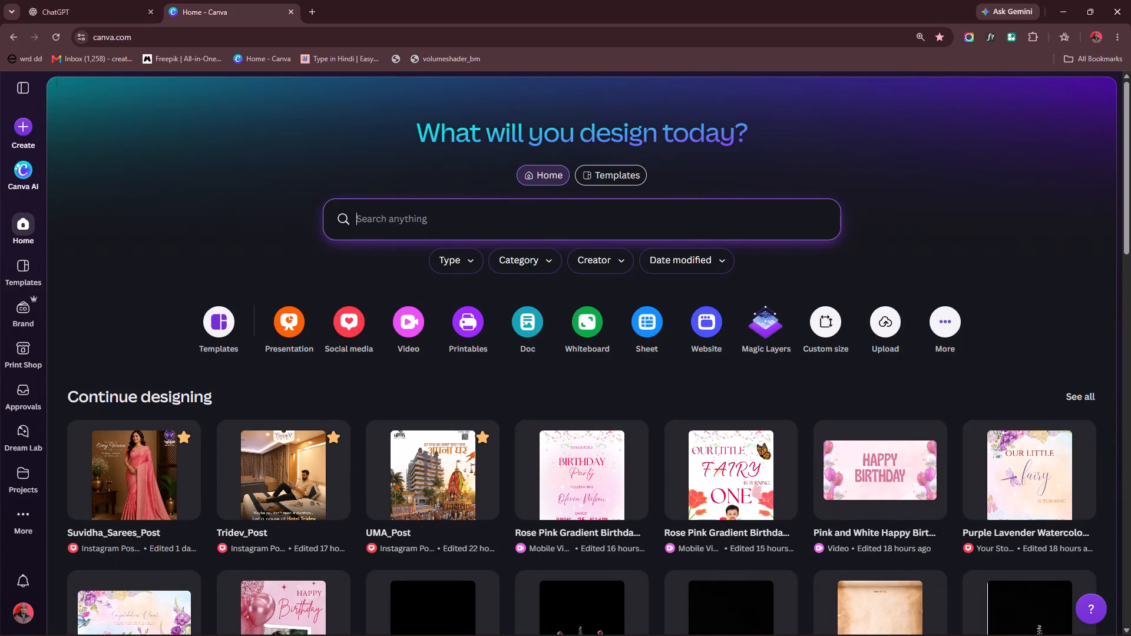
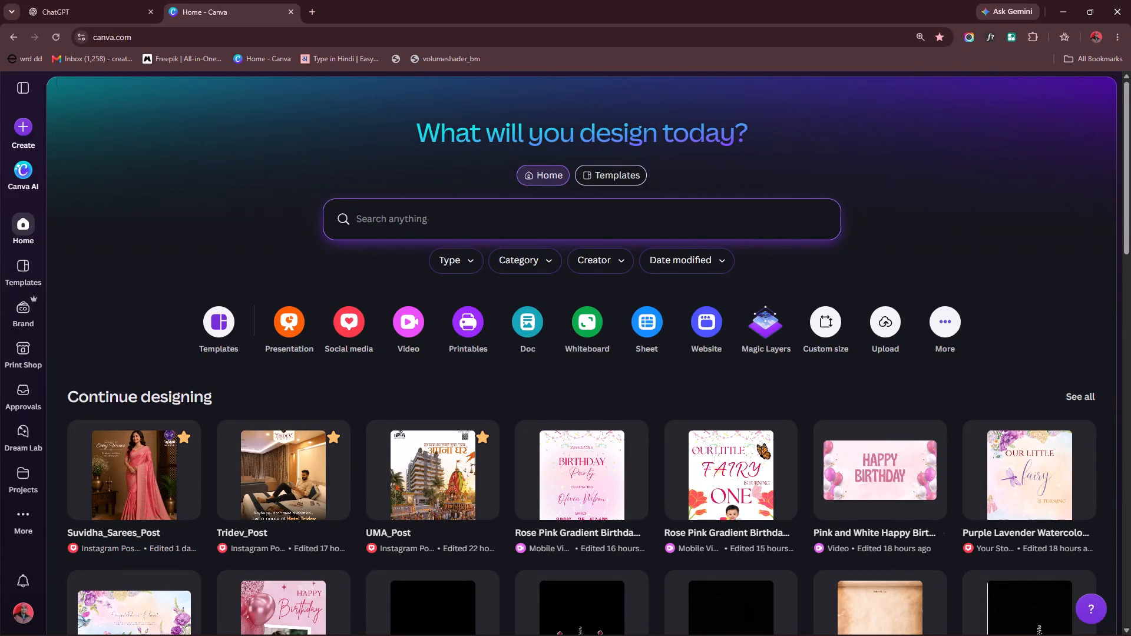
Search Canva for "vas" and open the Vastraaya design from the suggestions.
type("vas")
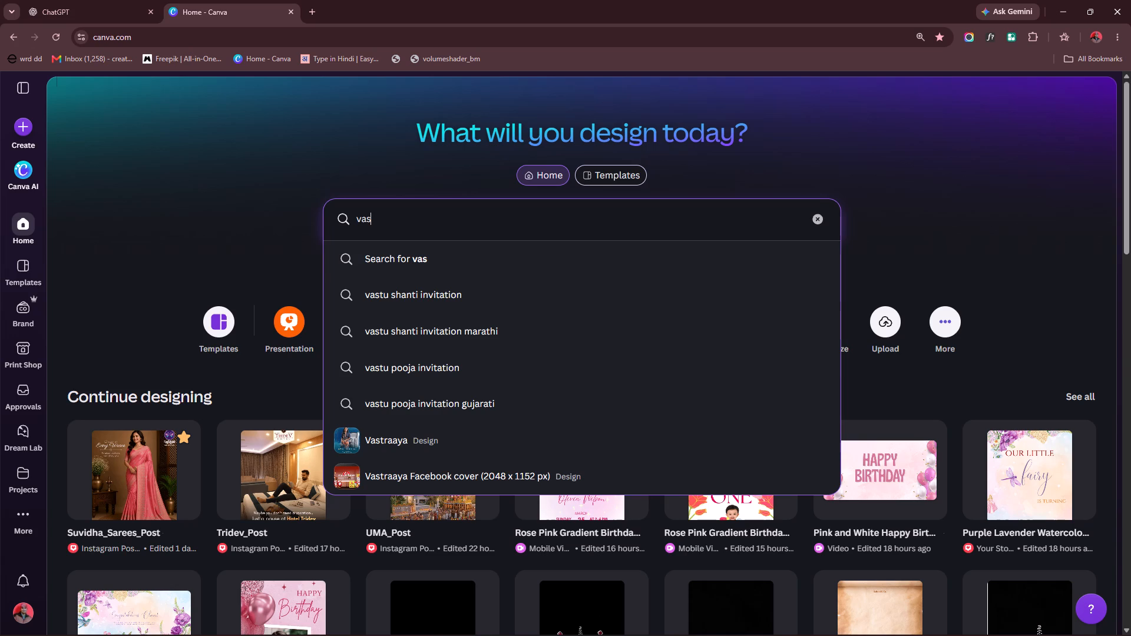
left_click(508, 448)
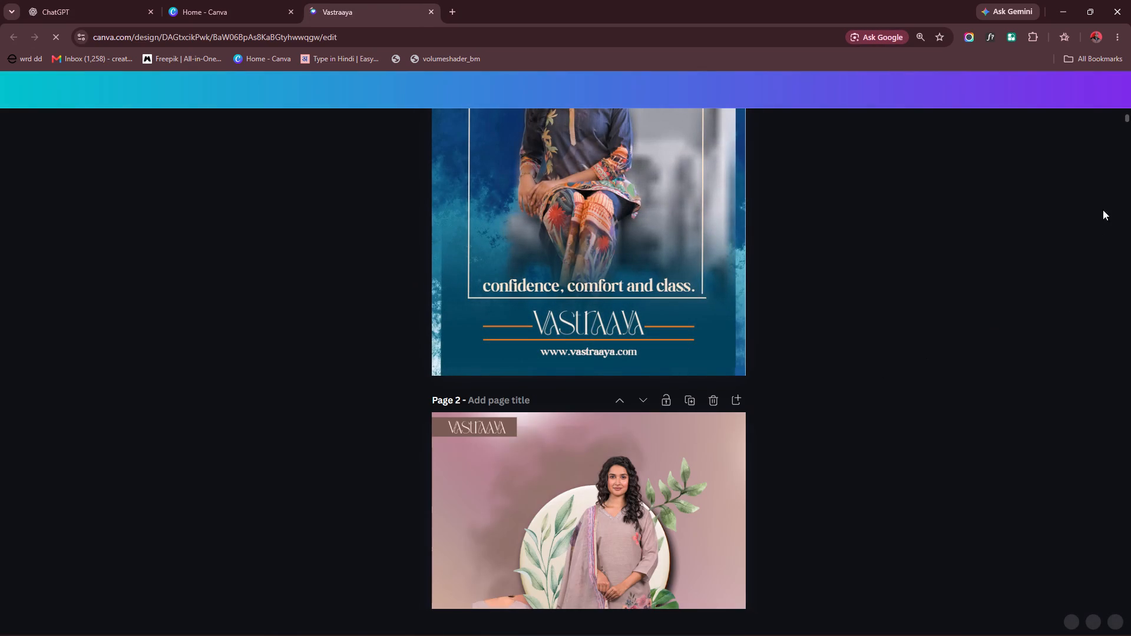
Add a blank page after the last page of the Vastraaya design, the Karwa Chauth post, and close the design.
left_click_drag(1127, 118, 1124, 565)
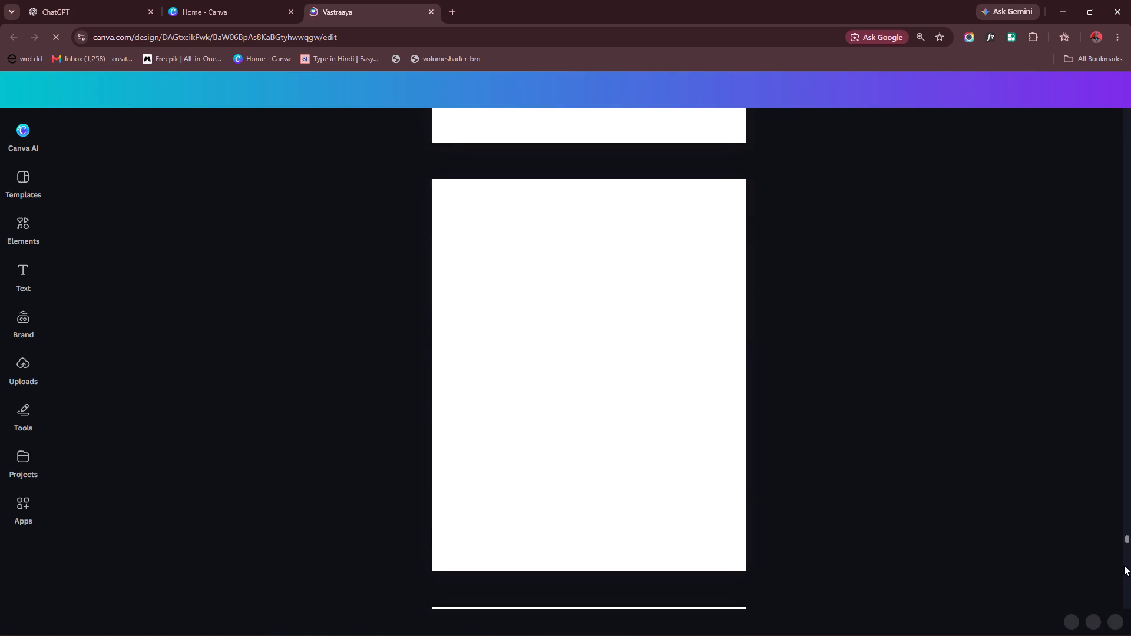
left_click_drag(1124, 565, 1116, 617)
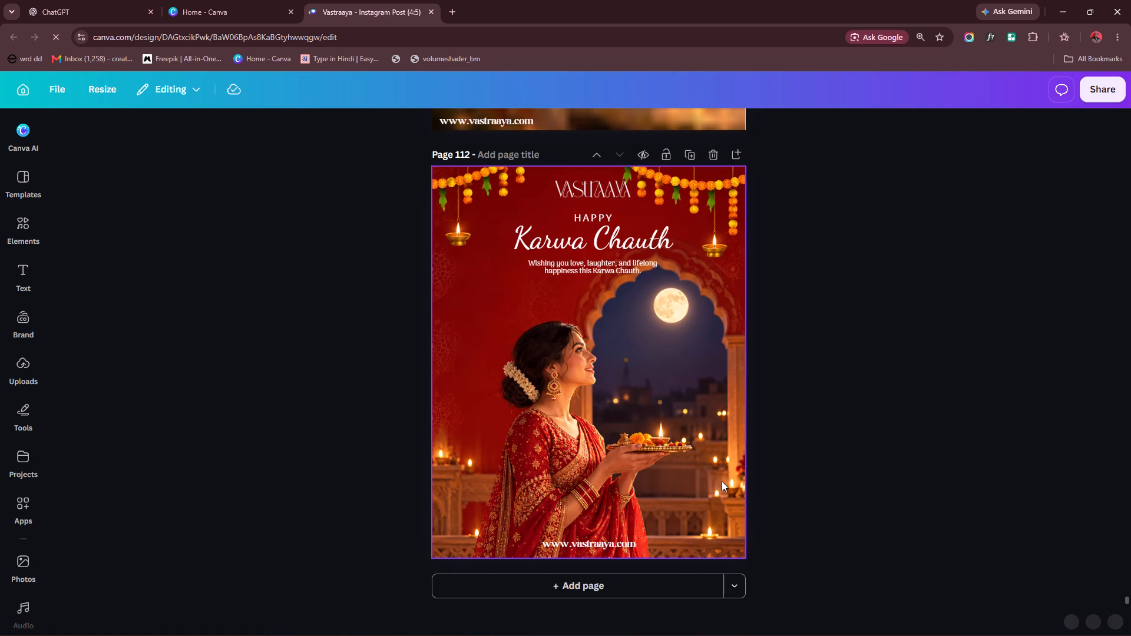
left_click(623, 588)
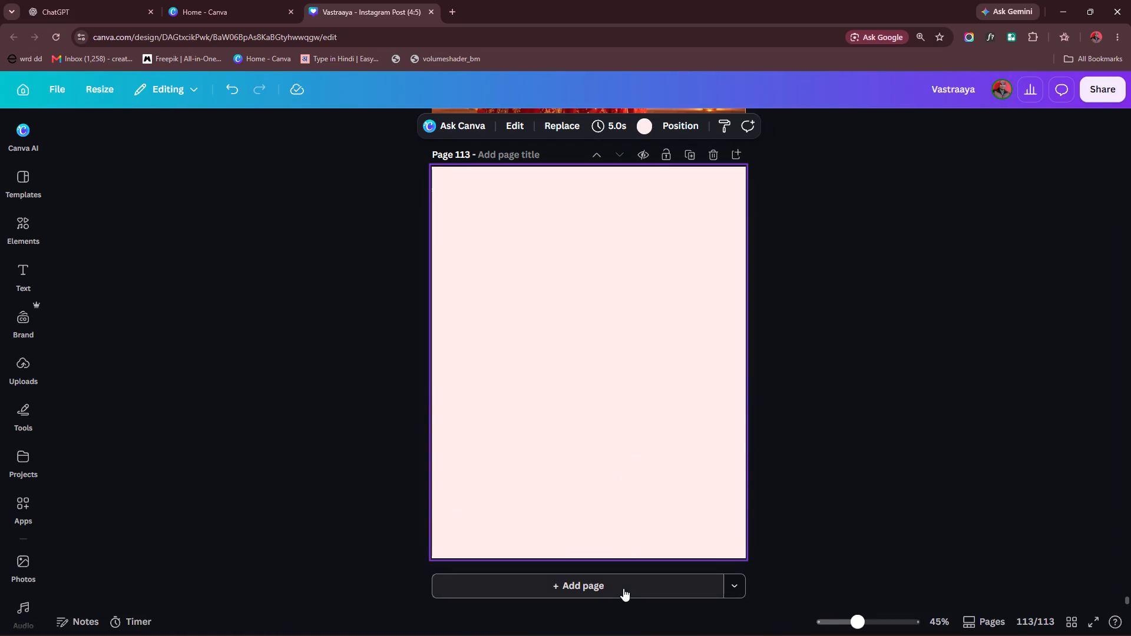
left_click(431, 8)
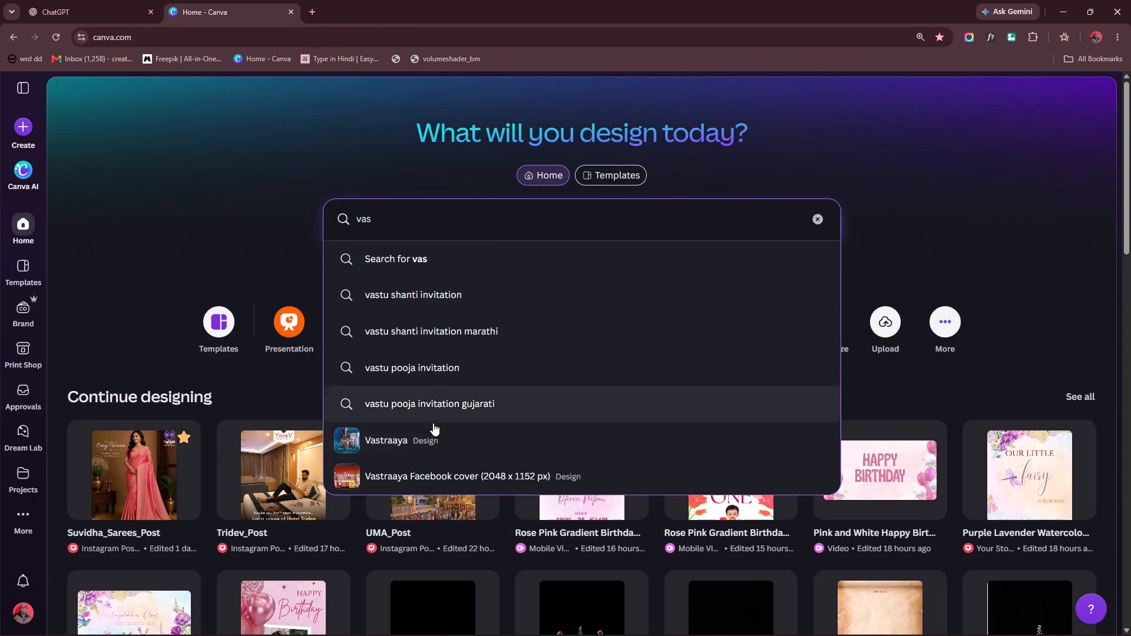
Create a new blank Instagram Story design from the social media formats on the Canva home page.
left_click(310, 173)
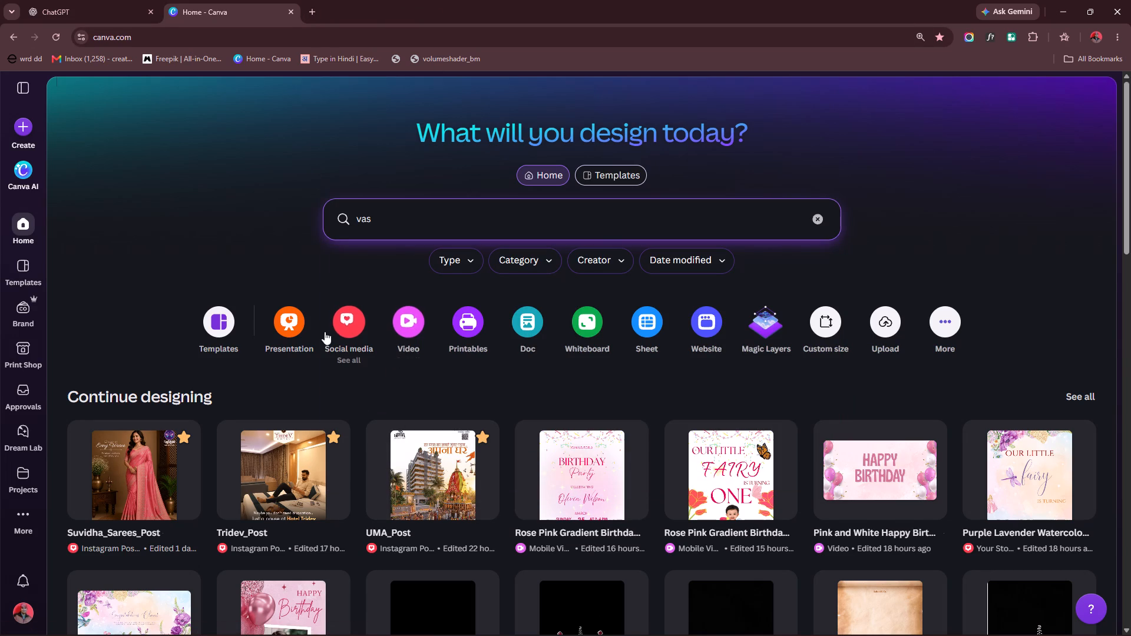
left_click(348, 327)
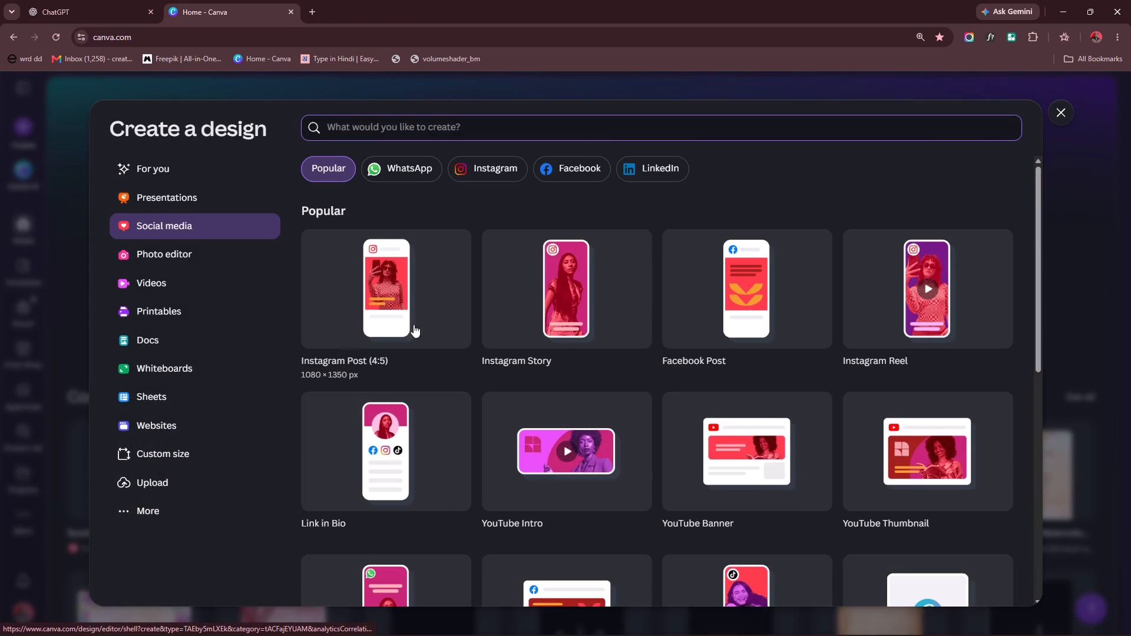
left_click(584, 293)
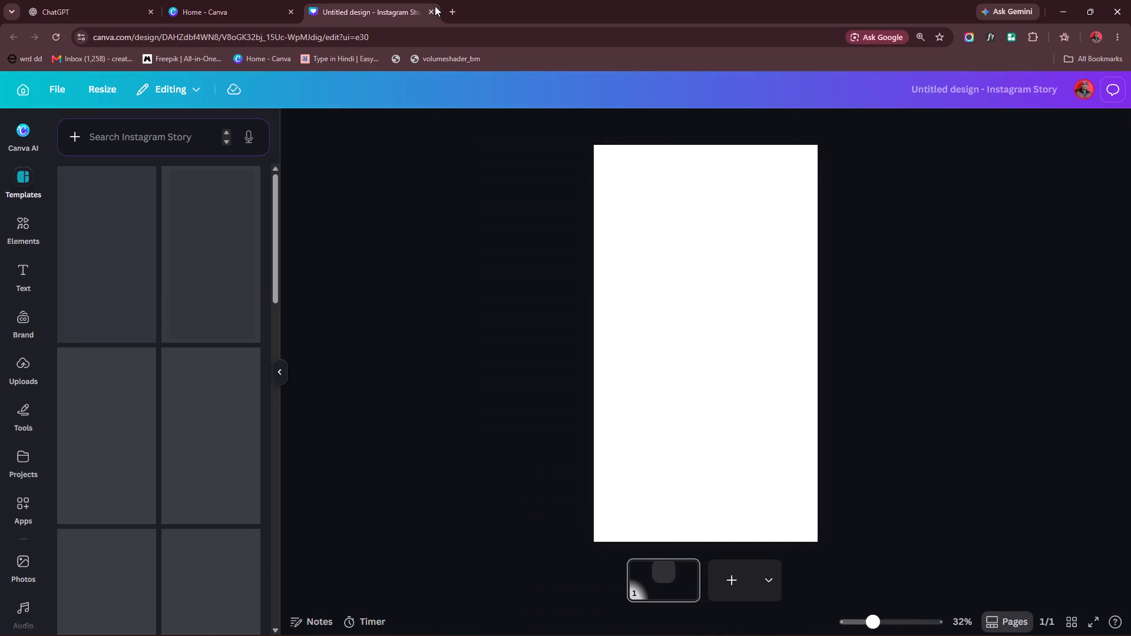
Open a new browser tab and search Google for "zoom earth live" using the suggested query.
left_click(453, 9)
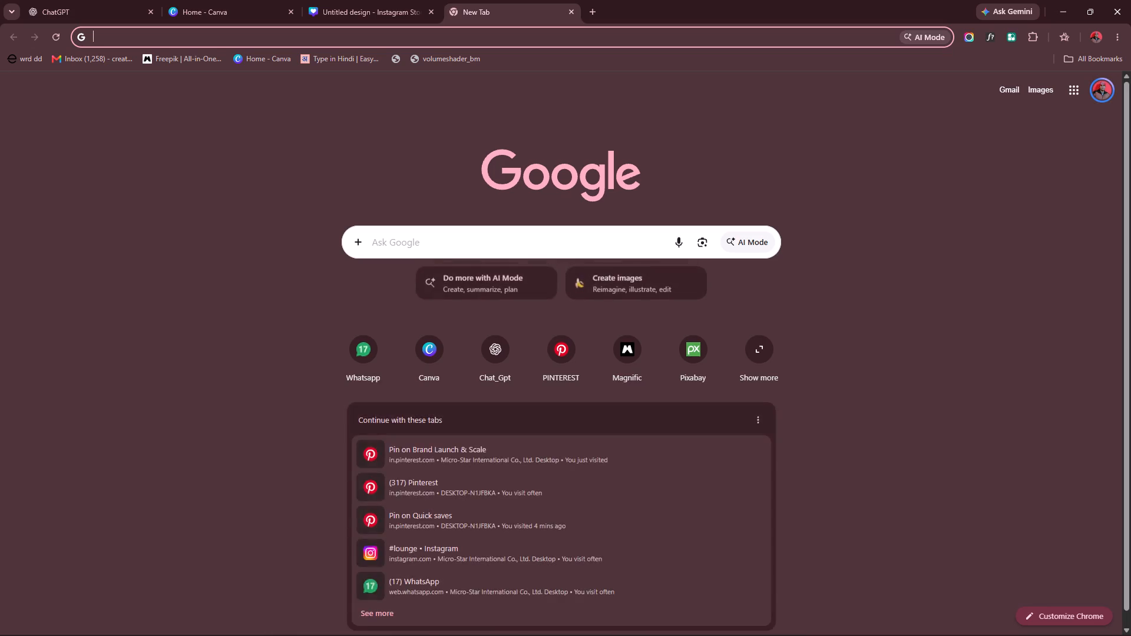
left_click(494, 243)
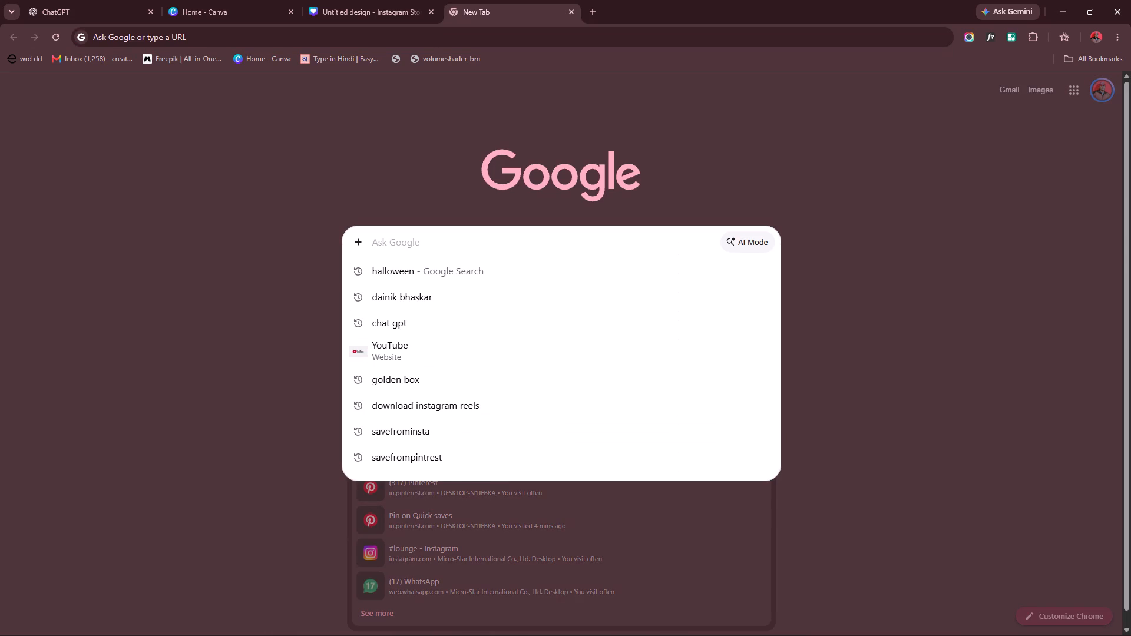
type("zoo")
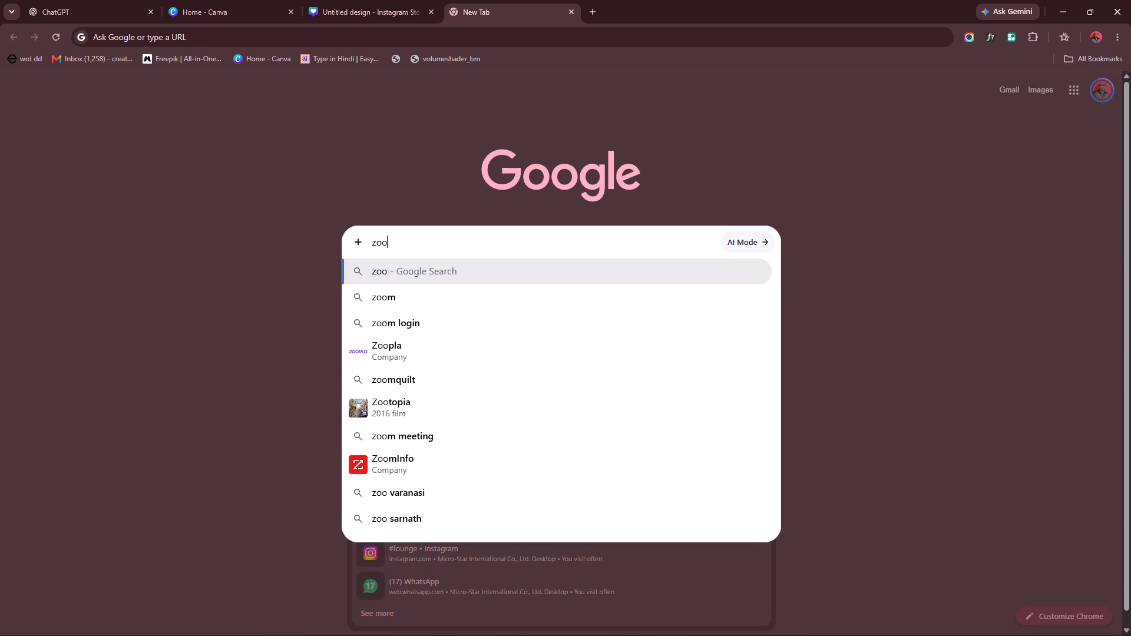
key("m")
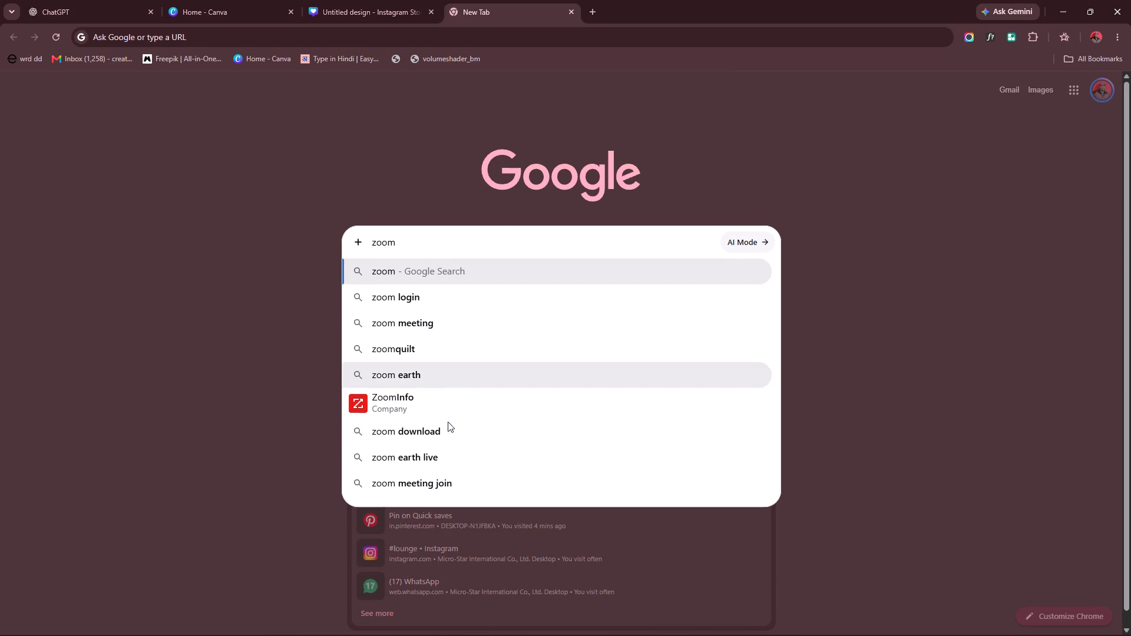
left_click(443, 465)
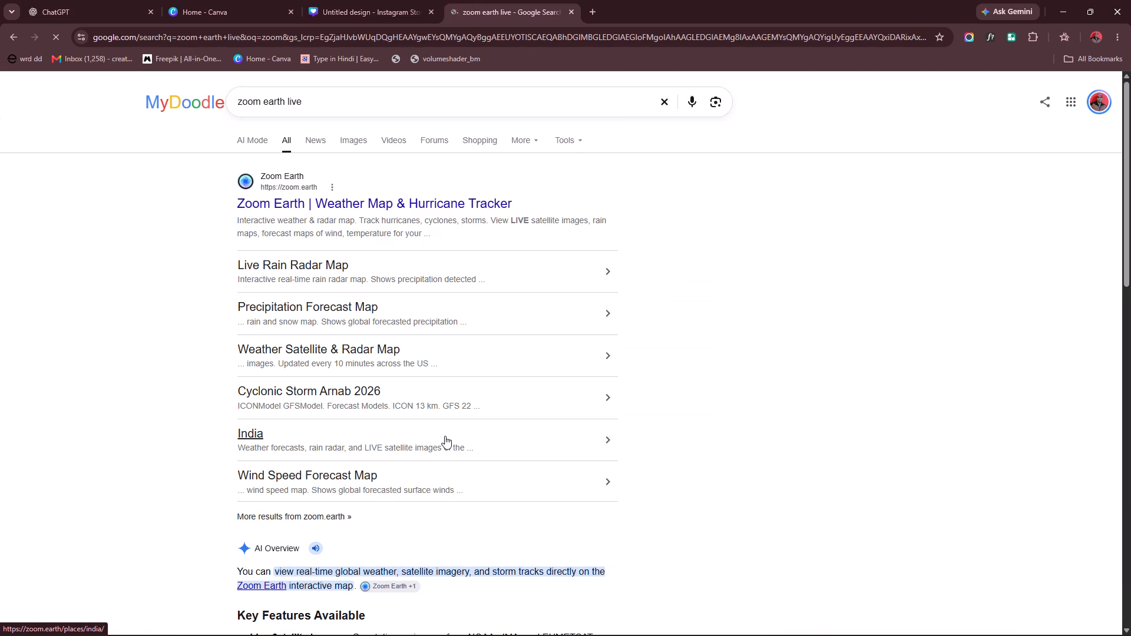
Open the Zoom Earth website from the search results, allow location access while visiting the site, and dismiss the Live Weather Satellite introduction.
left_click(372, 203)
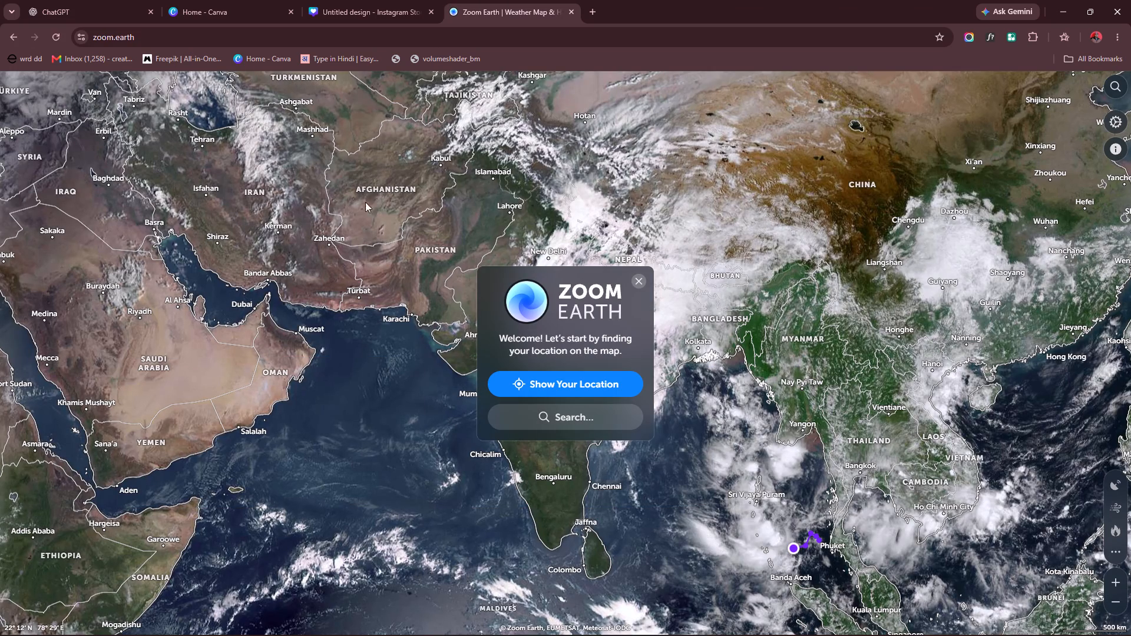
left_click(583, 378)
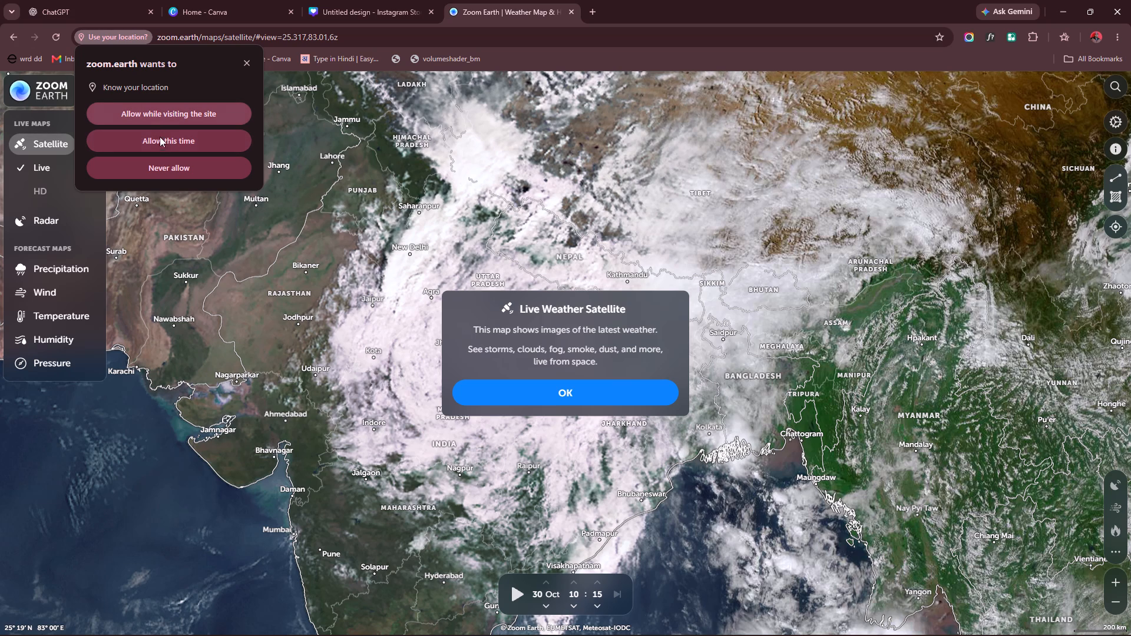
left_click(194, 117)
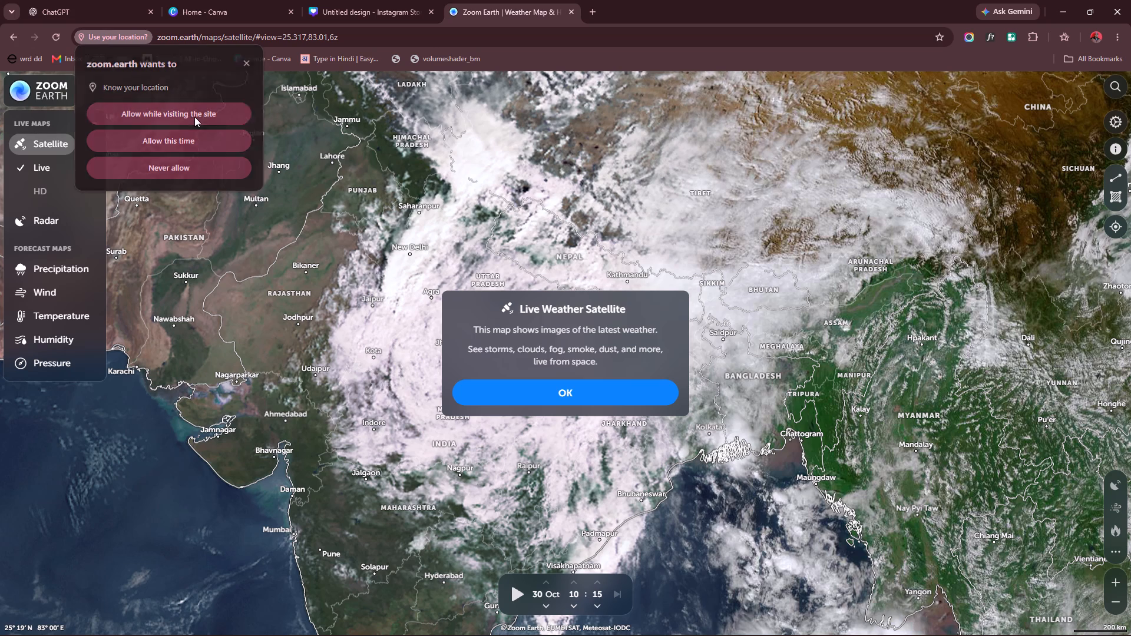
left_click(552, 397)
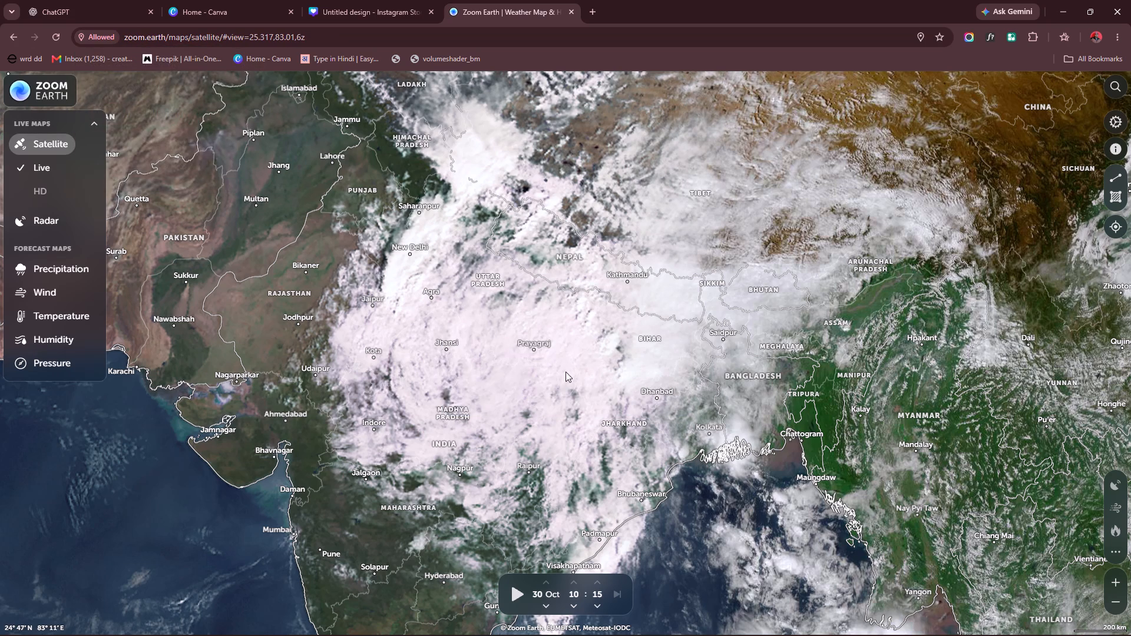
Examine the live satellite cloud cover over India and the Bay of Bengal, focusing on Uttar Pradesh.
scroll(540, 389, "up", 6)
scroll(539, 390, "down", 4)
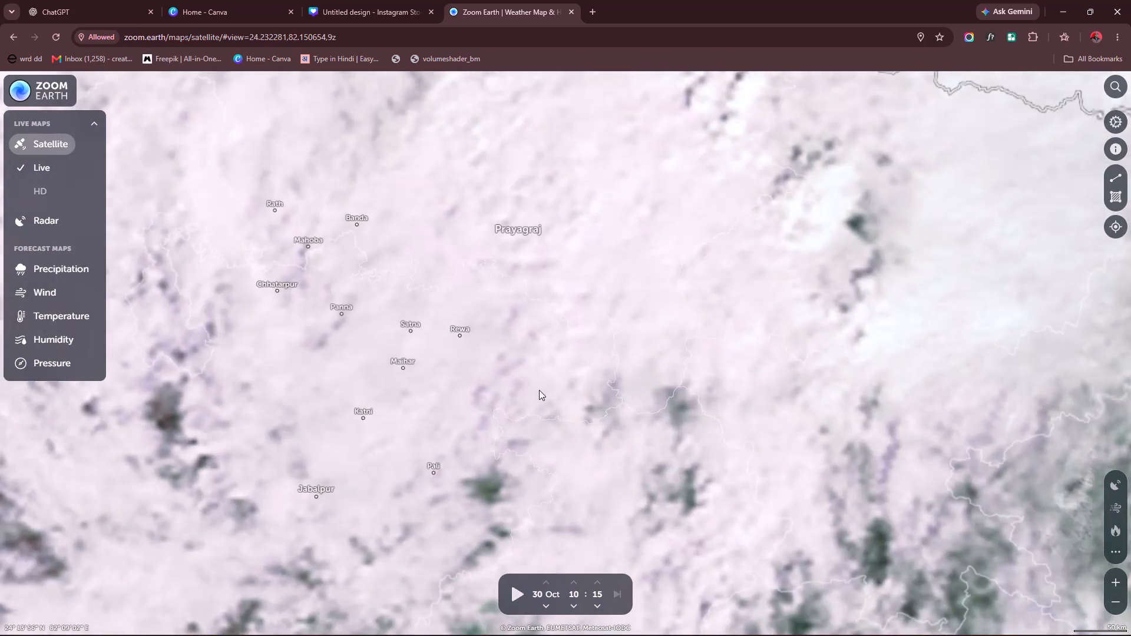
scroll(539, 390, "down", 10)
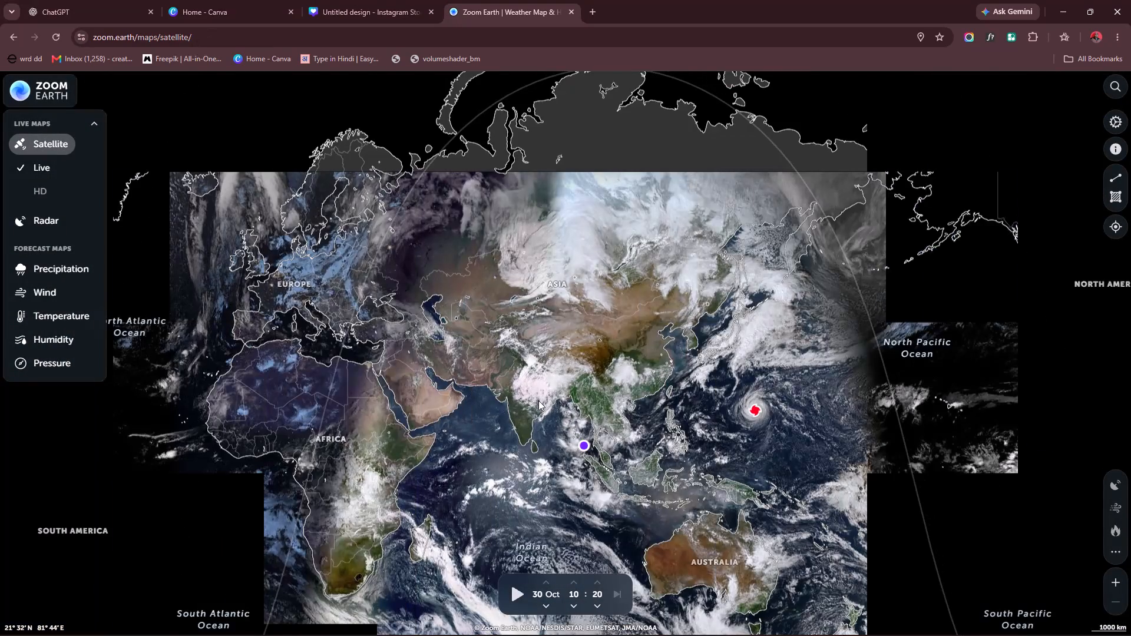
scroll(577, 448, "up", 6)
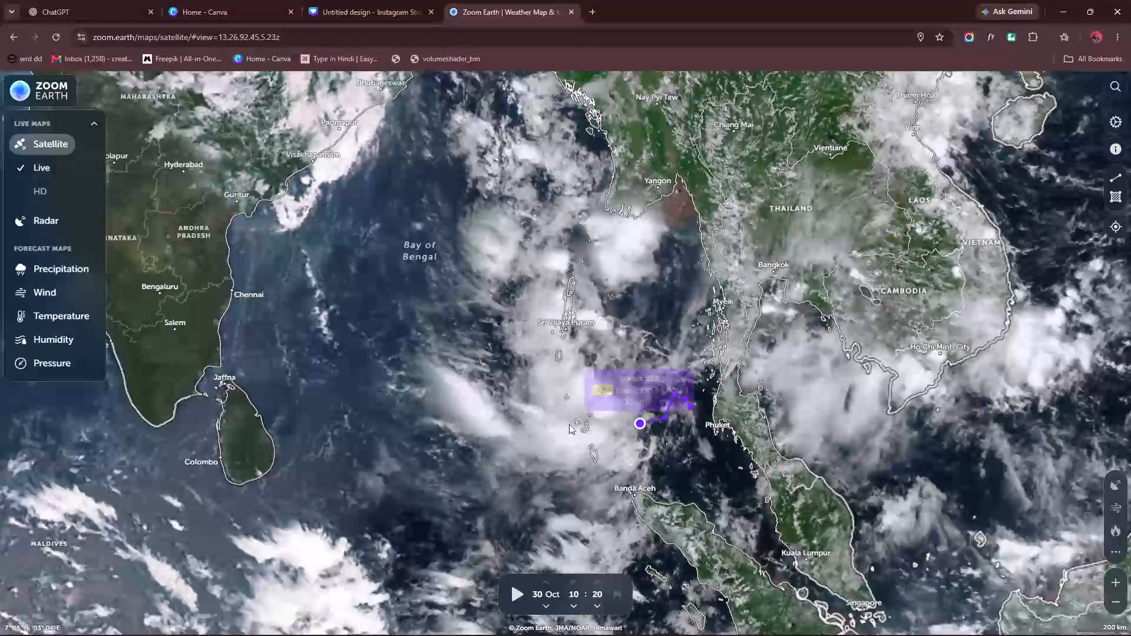
middle_click_drag(415, 233, 481, 493)
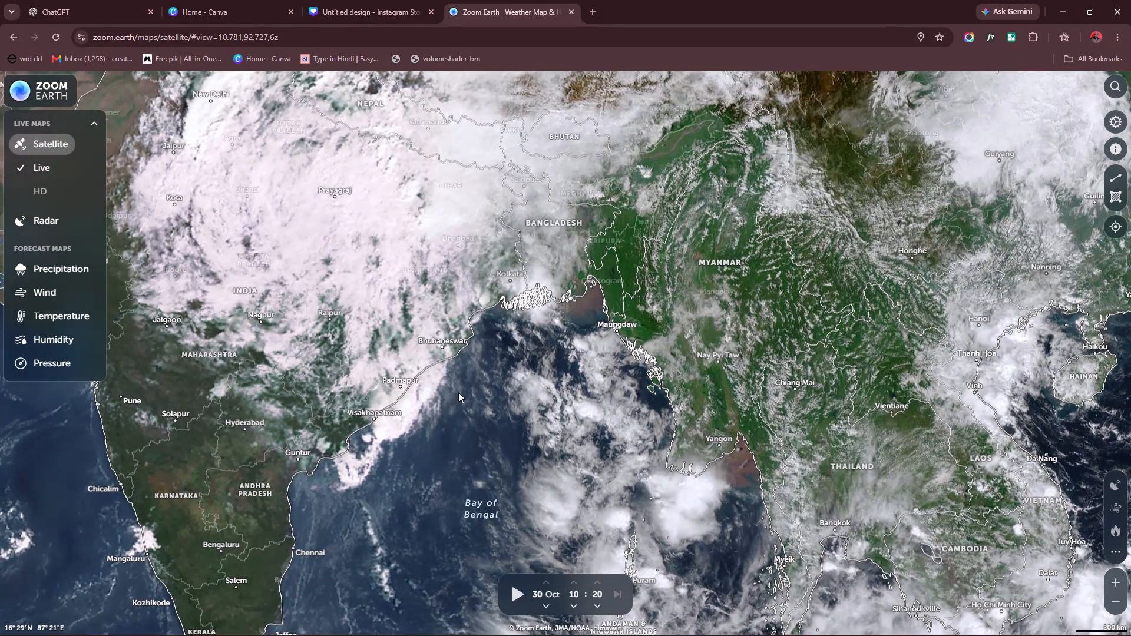
middle_click_drag(448, 370, 467, 479)
scroll(303, 261, "up", 5)
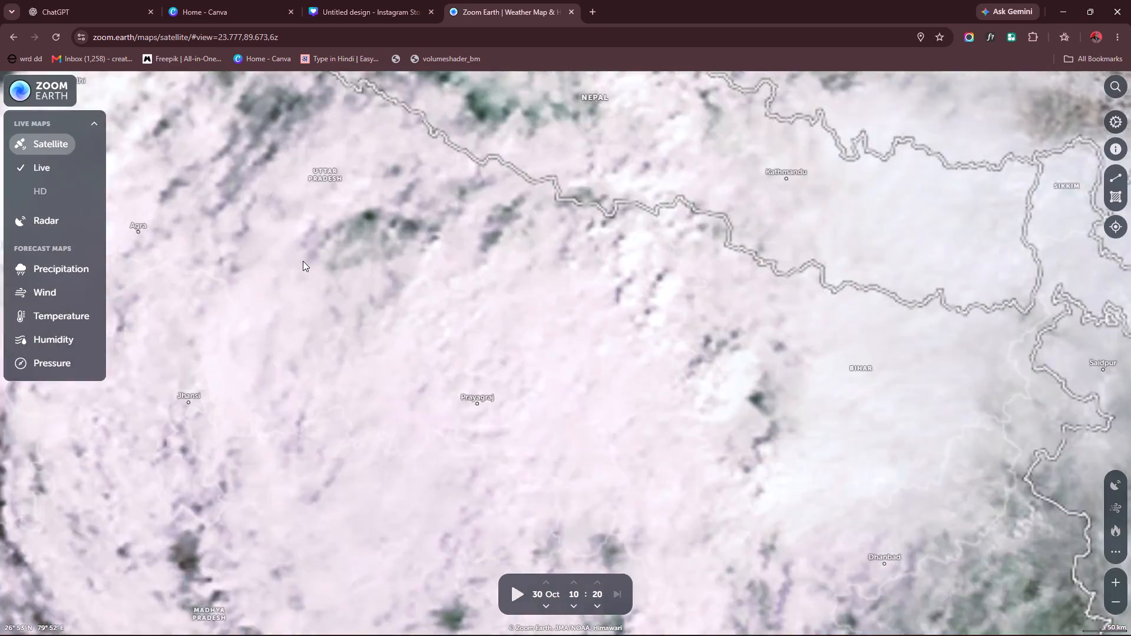
scroll(307, 280, "down", 1)
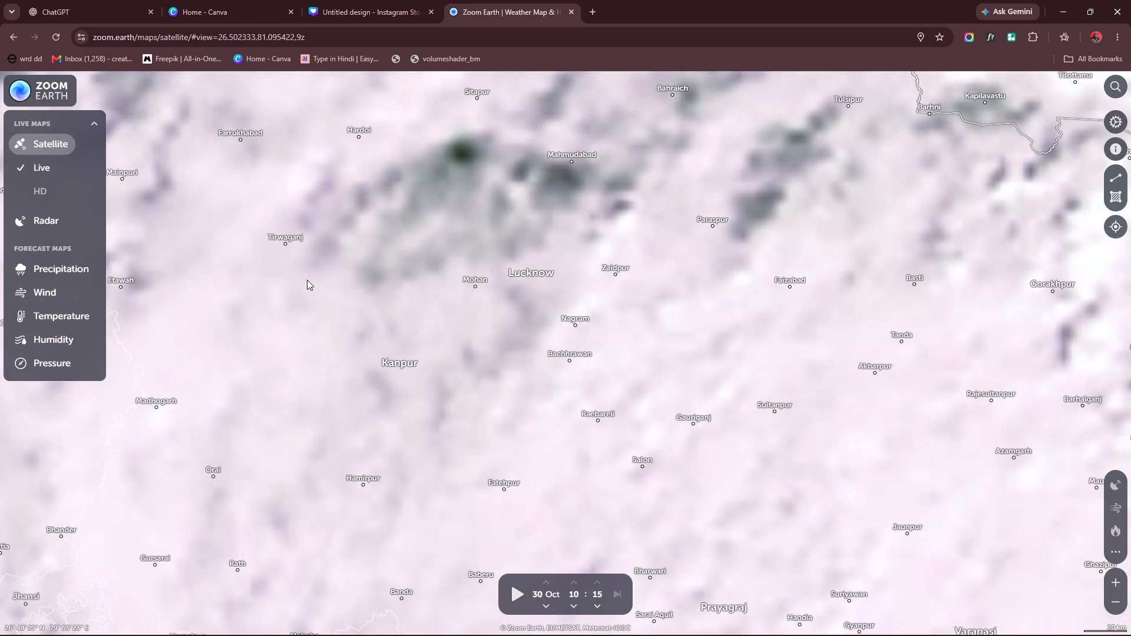
left_click(52, 168)
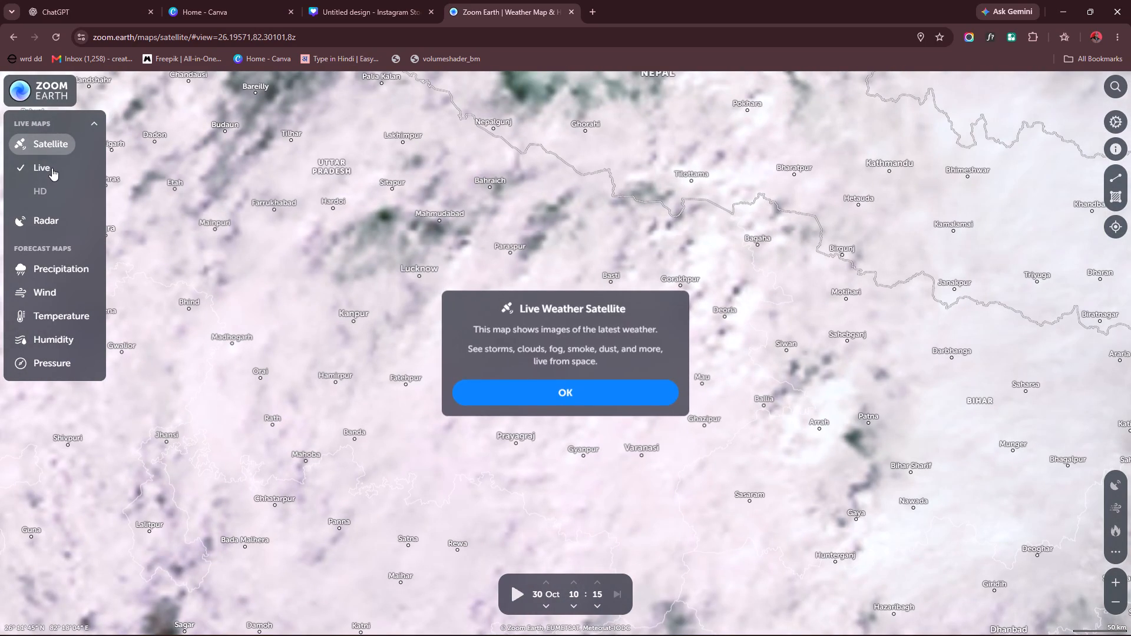
left_click(532, 385)
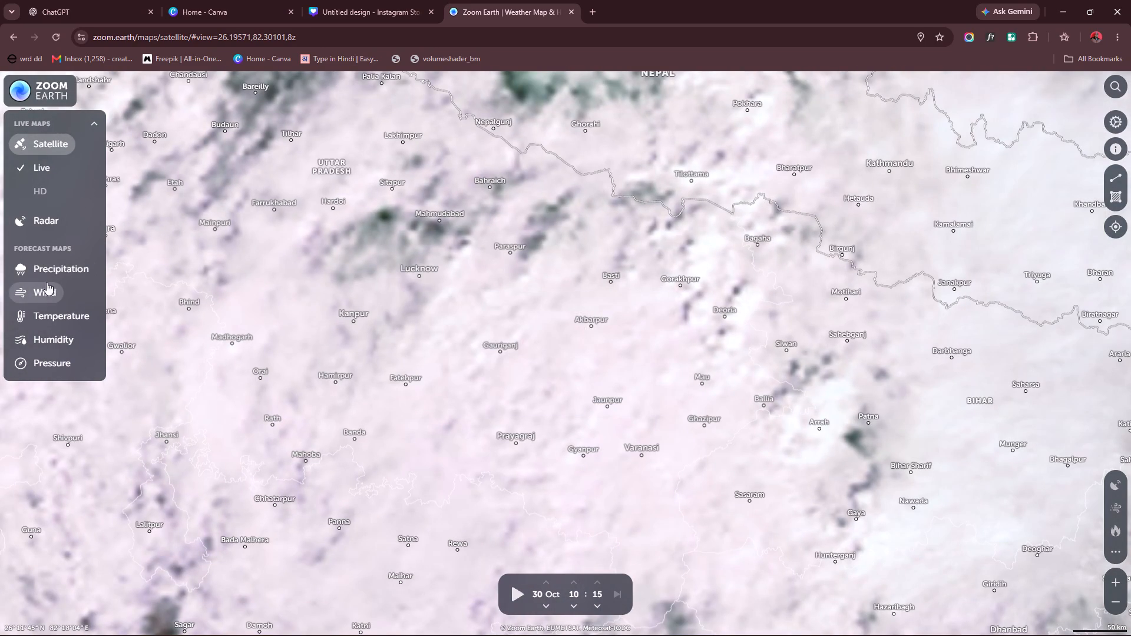
Show the Precipitation forecast map and inspect the rain forecast around Lucknow.
left_click(64, 264)
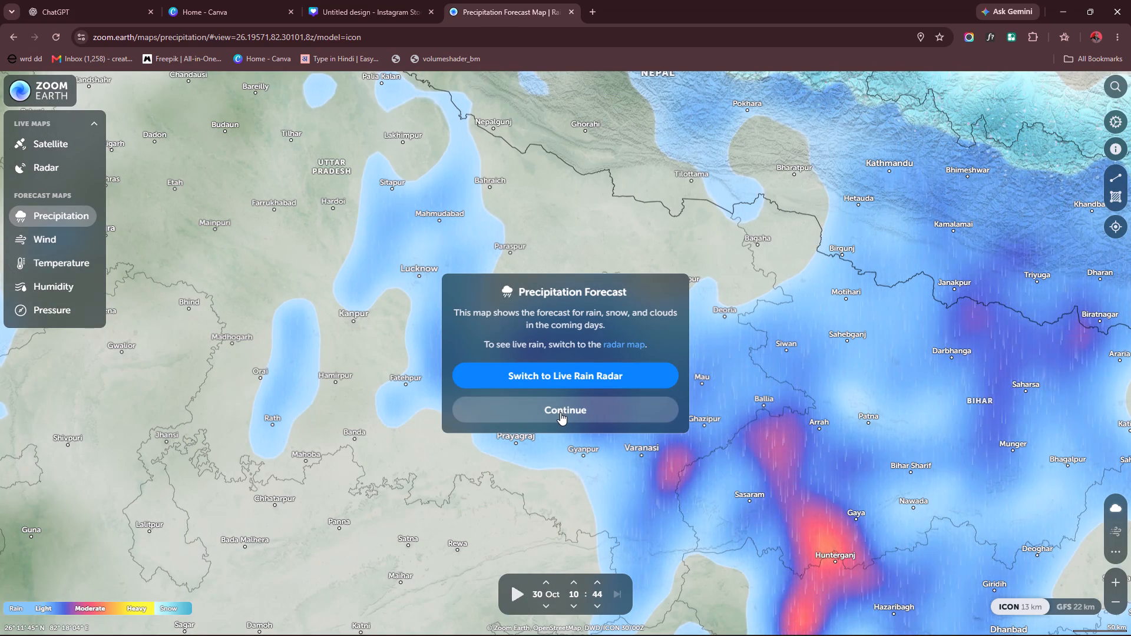
left_click(560, 412)
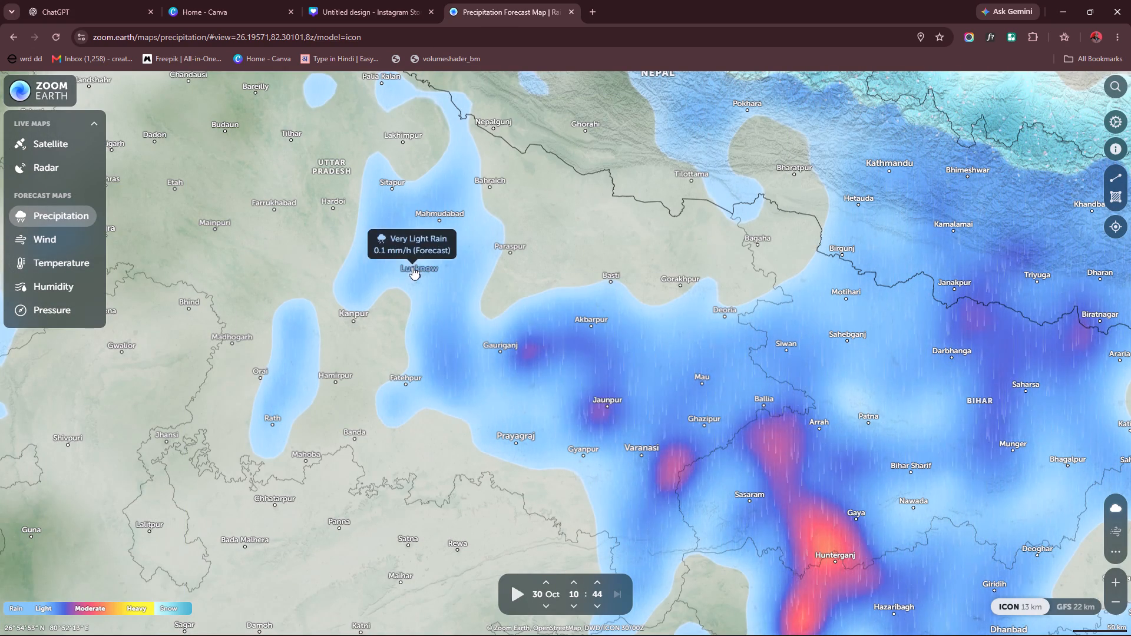
left_click_drag(443, 278, 447, 322)
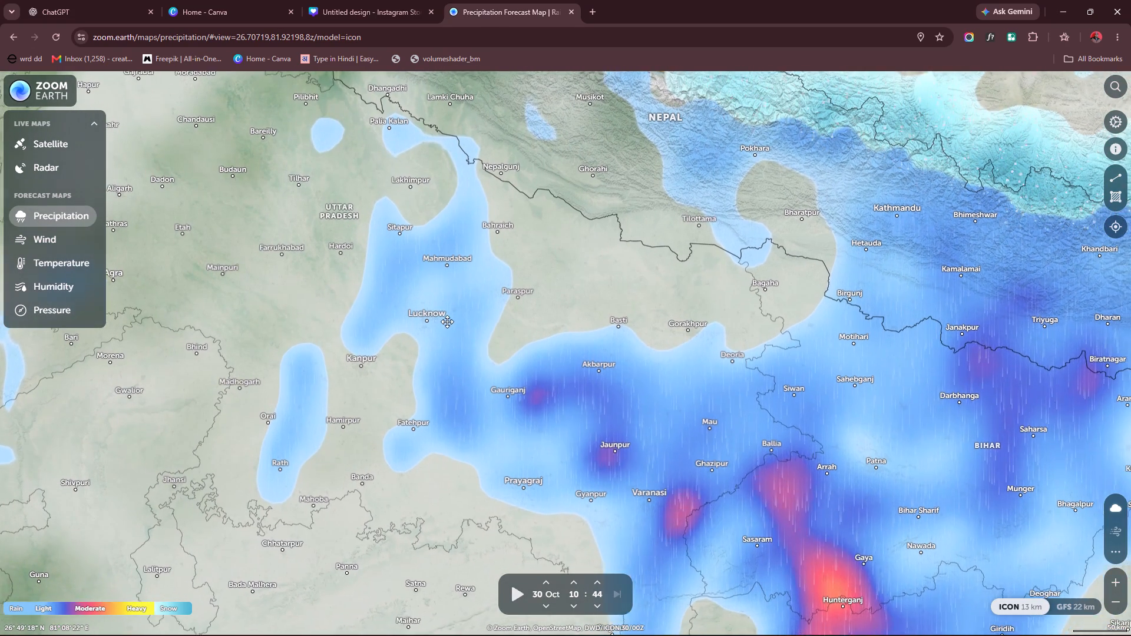
left_click_drag(447, 322, 384, 290)
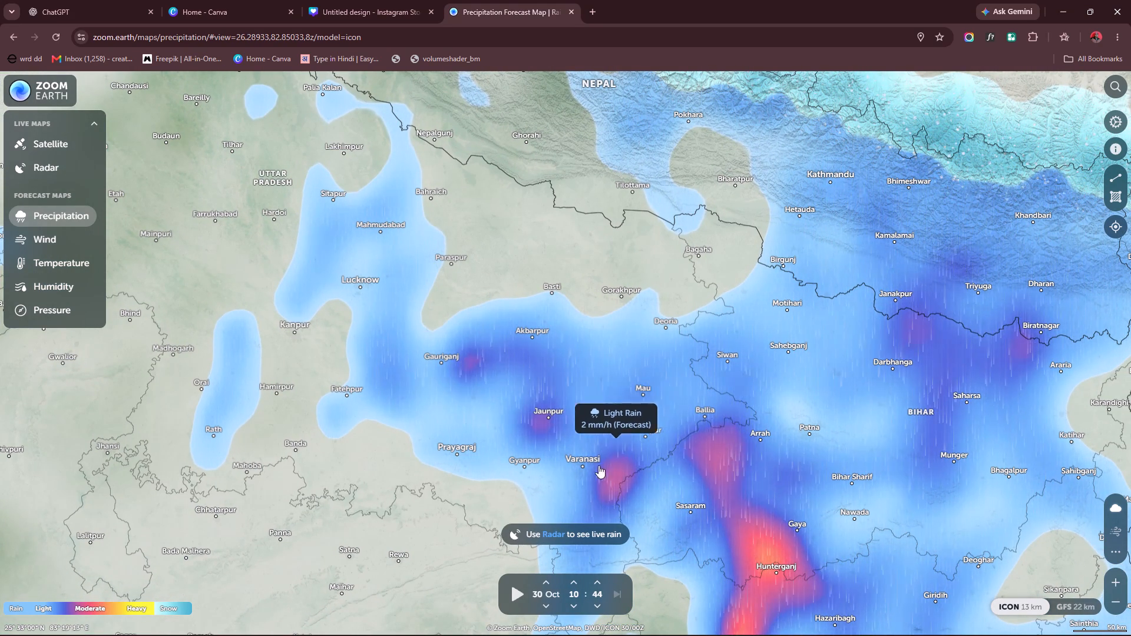
Examine the precipitation forecast around Varanasi, both close up and in the wider region of Uttar Pradesh and Bihar.
scroll(577, 495, "up", 7)
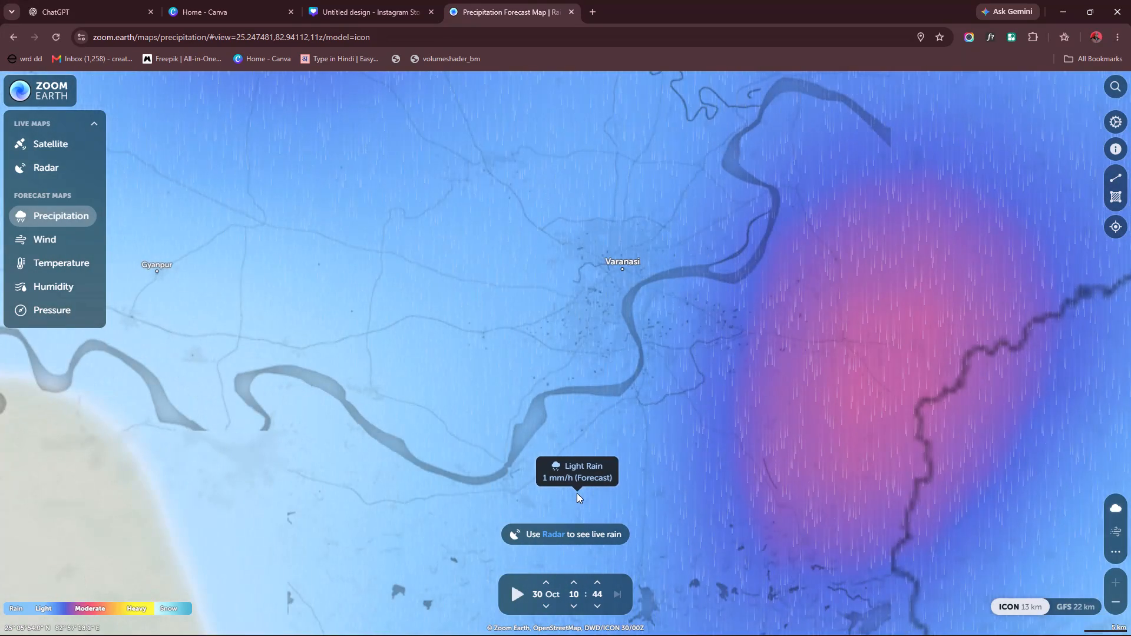
scroll(576, 479, "down", 7)
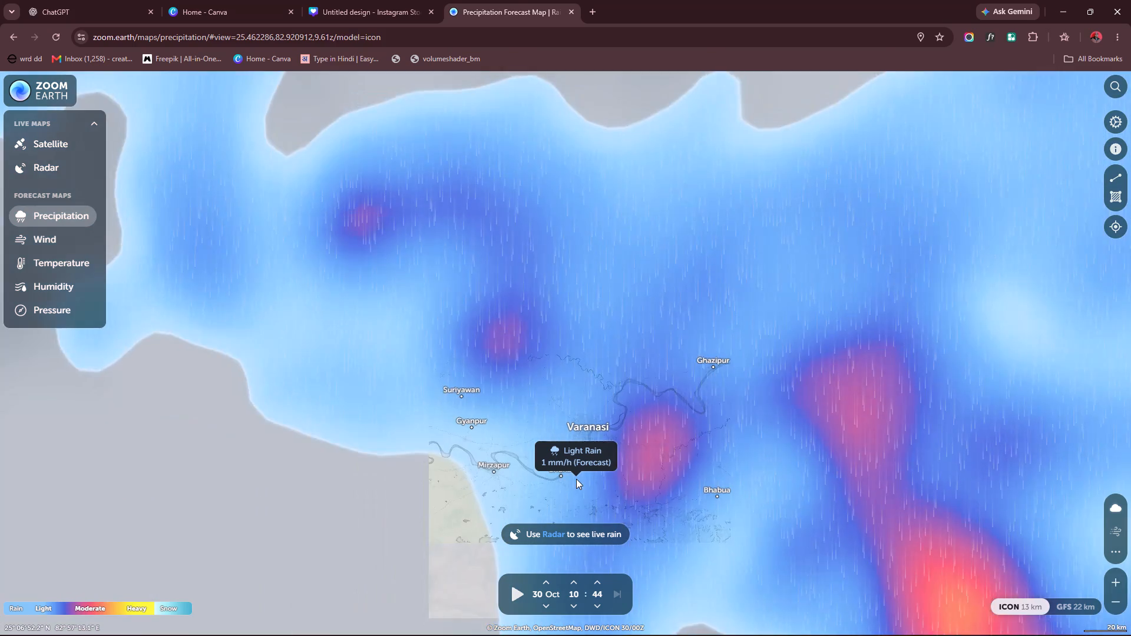
scroll(576, 479, "down", 8)
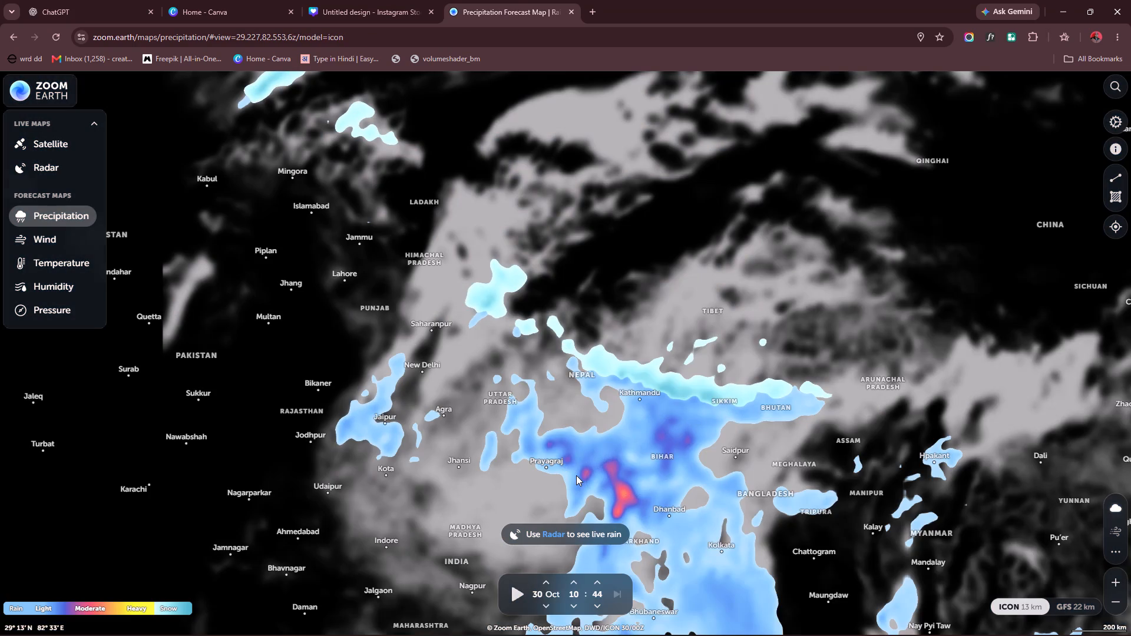
middle_click_drag(586, 450, 534, 263)
scroll(535, 266, "up", 2)
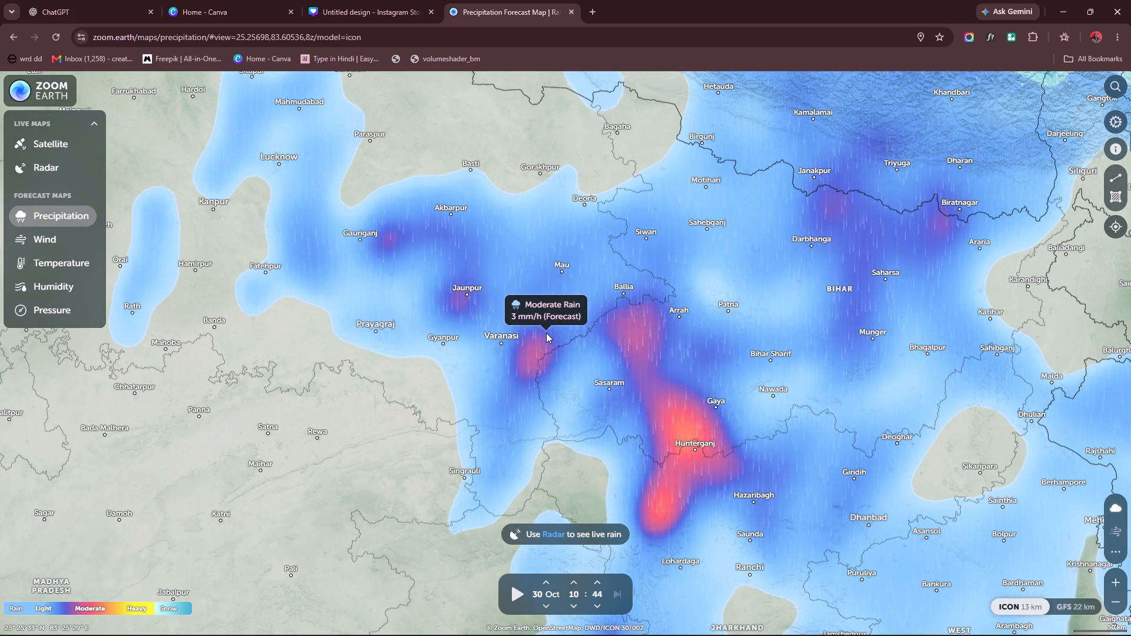
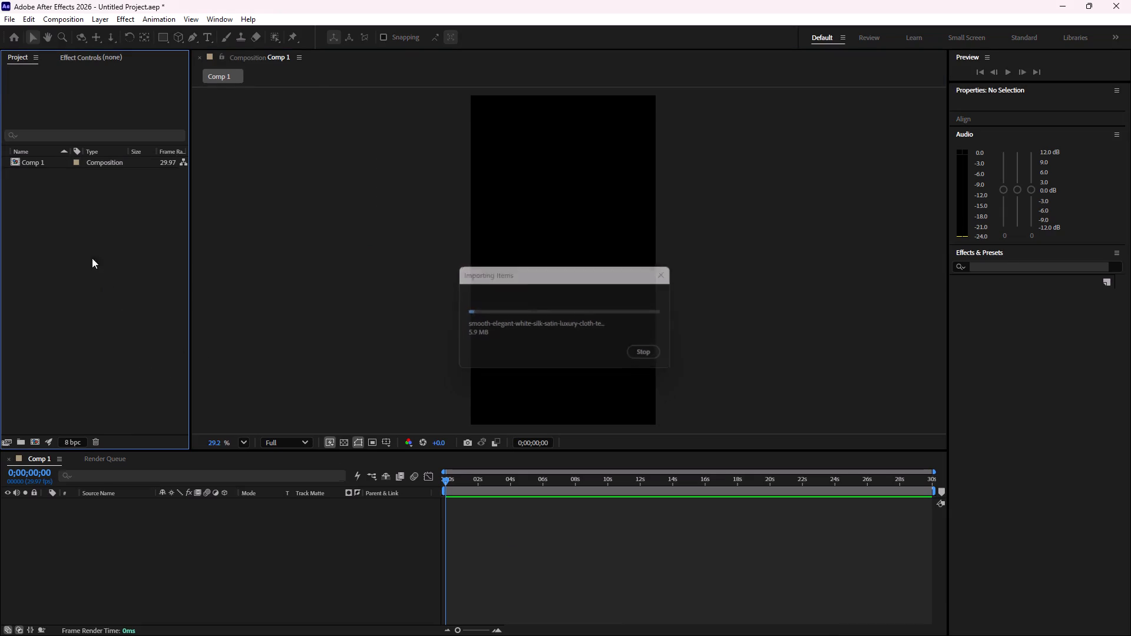
left_click_drag(44, 168, 47, 534)
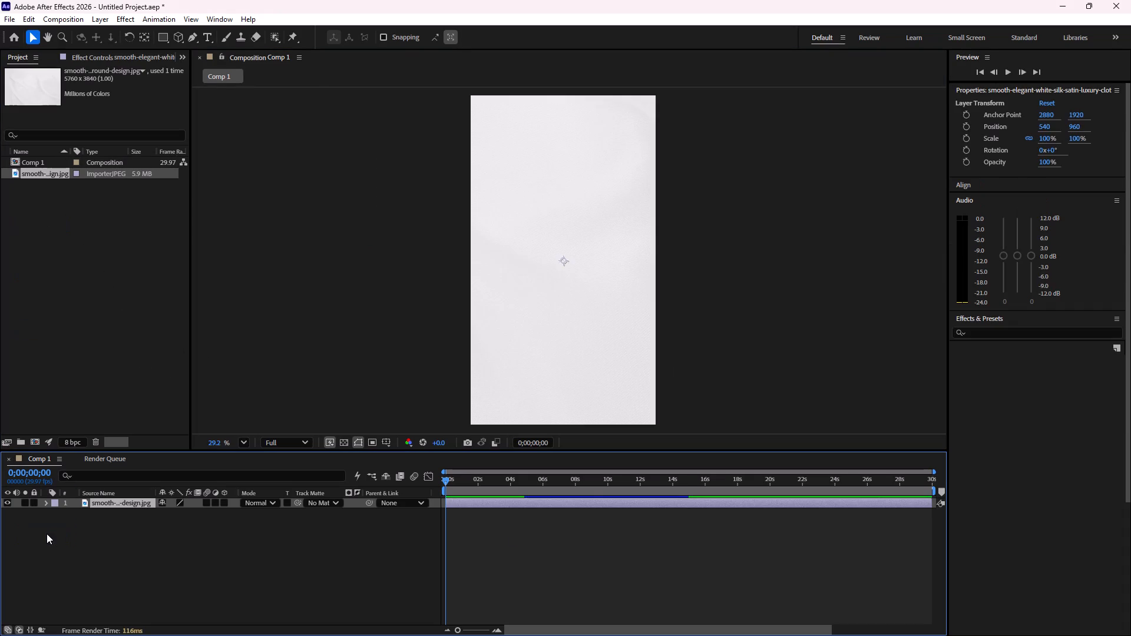
Set the rotation of the white silk image layer to 90°.
left_click(125, 502)
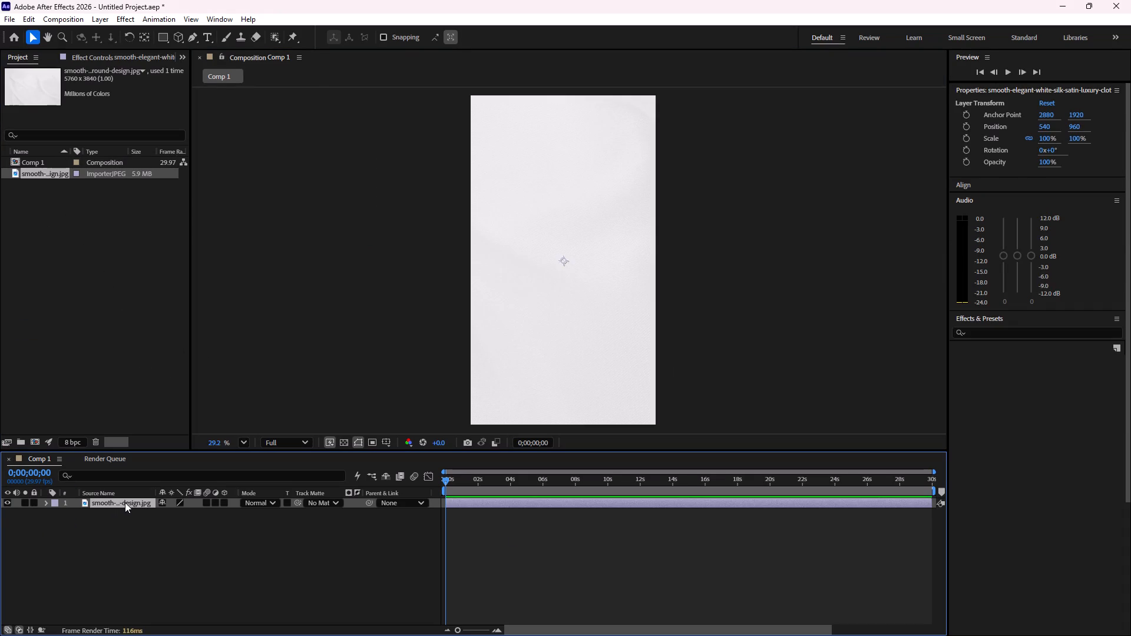
key("r")
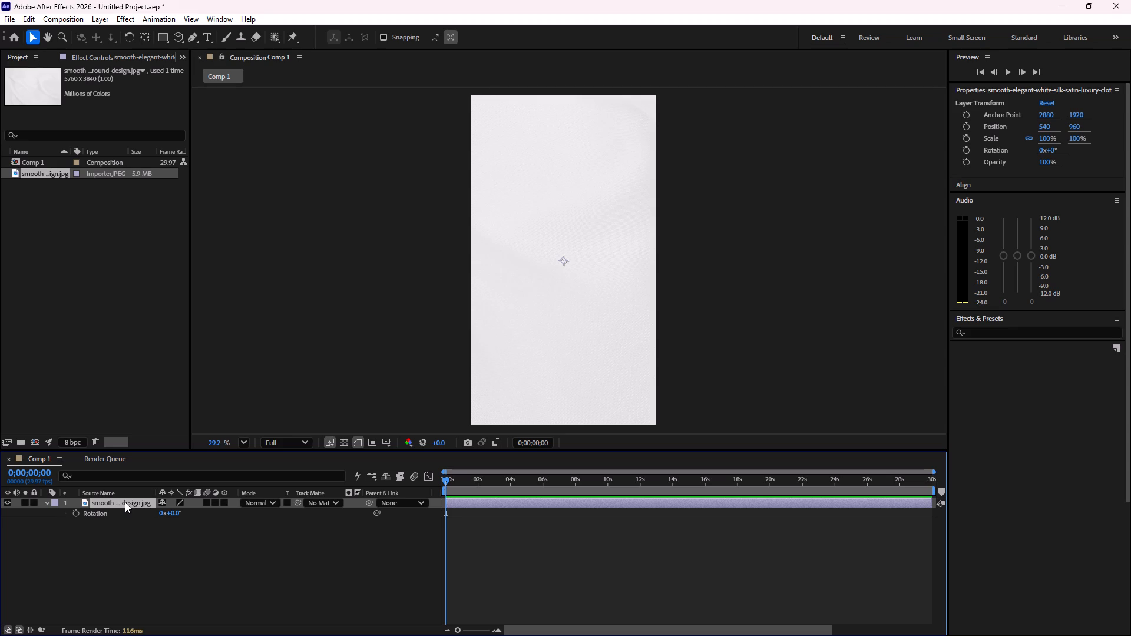
type("90")
left_click(177, 514)
type("90")
key("Return")
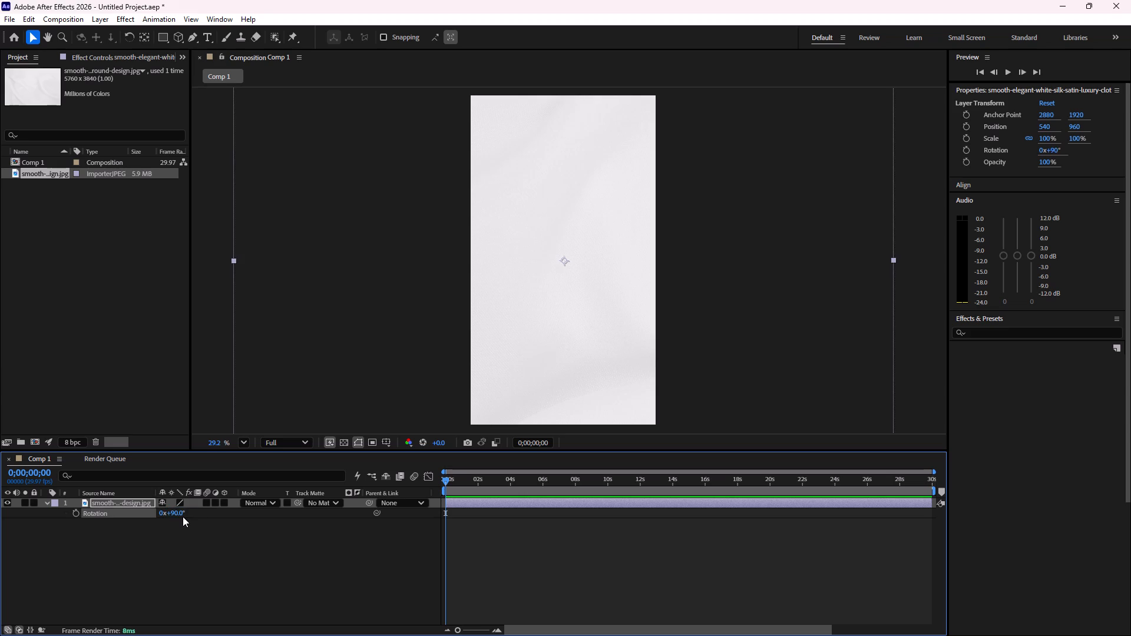
Scale the white silk image layer down to 40% so it still covers the whole vertical frame.
left_click(136, 502)
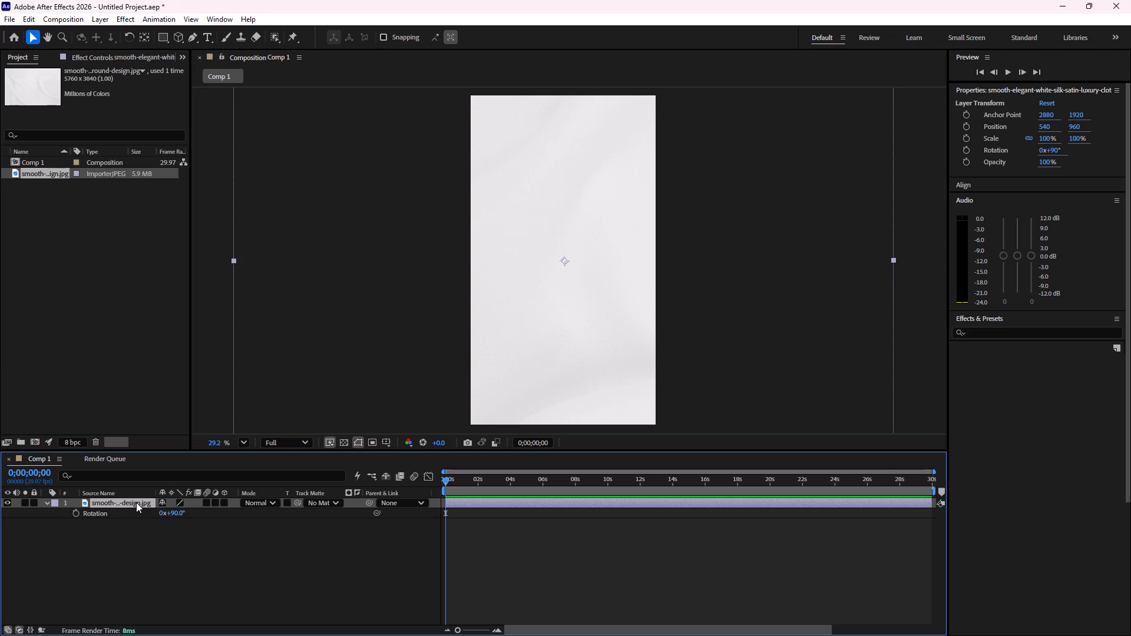
key("s")
left_click_drag(193, 512, 157, 517)
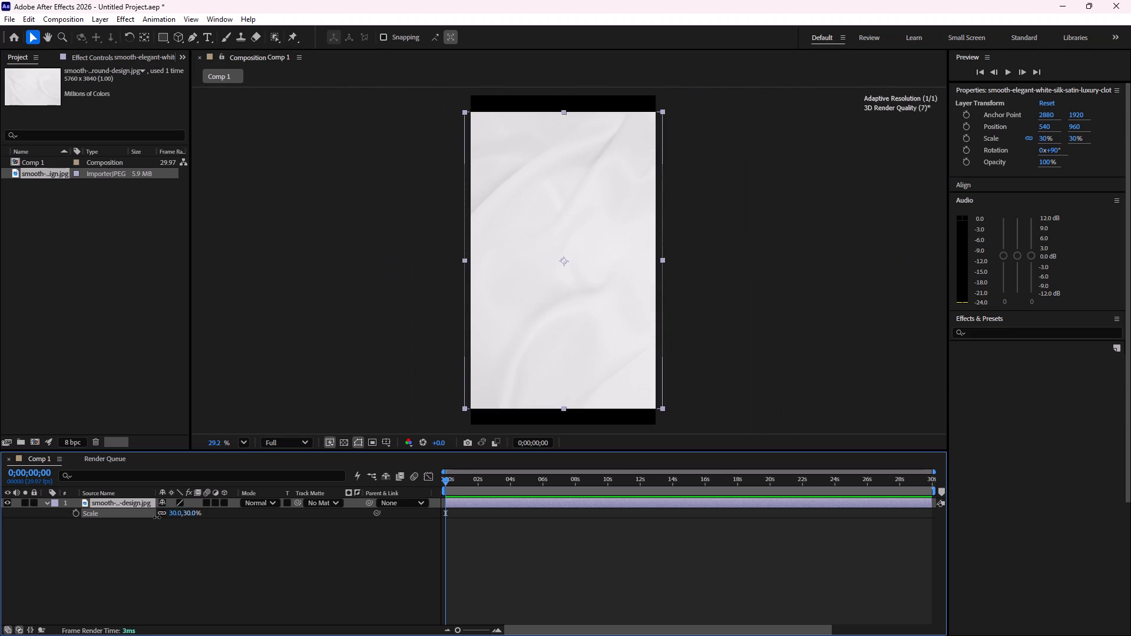
left_click_drag(157, 517, 177, 525)
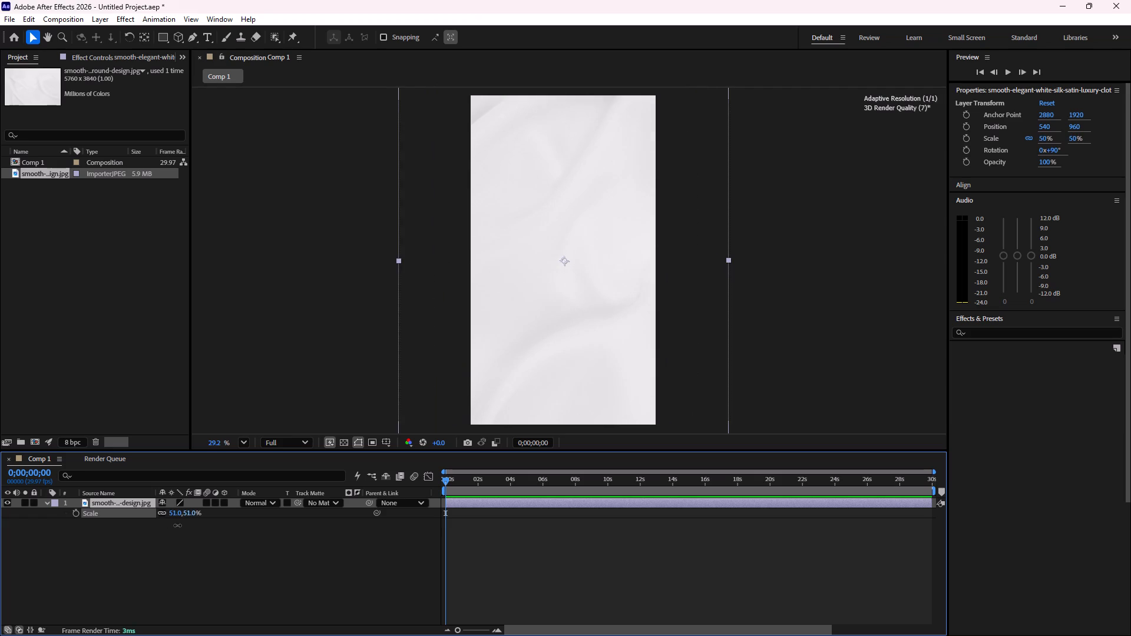
left_click_drag(177, 525, 172, 528)
scroll(322, 420, "down", 1)
scroll(483, 369, "down", 1)
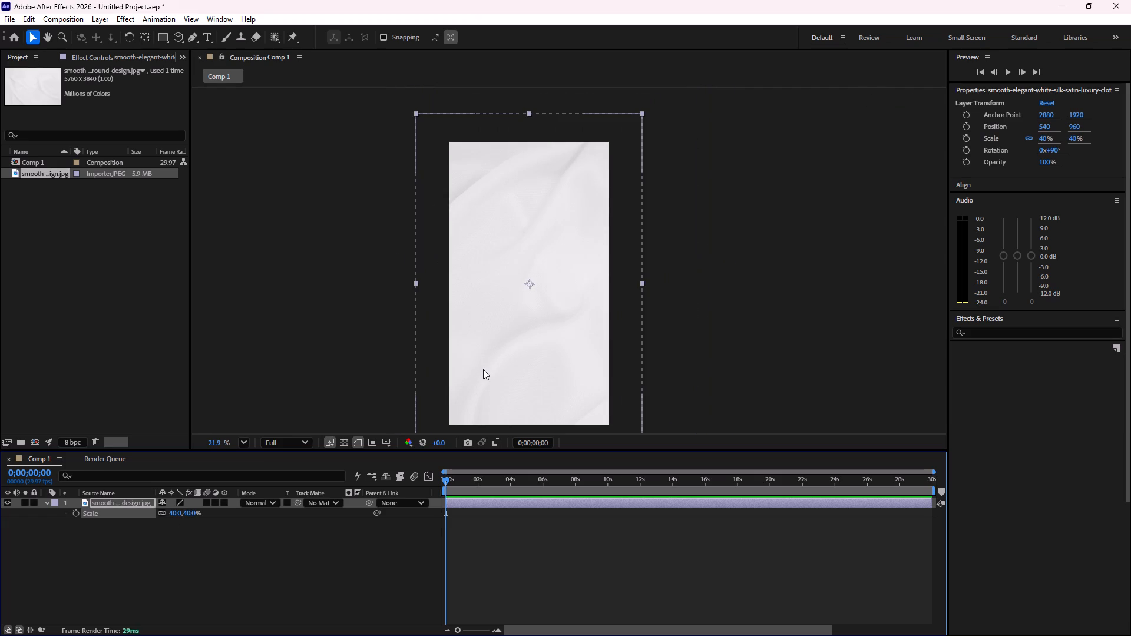
middle_click_drag(488, 391, 501, 359)
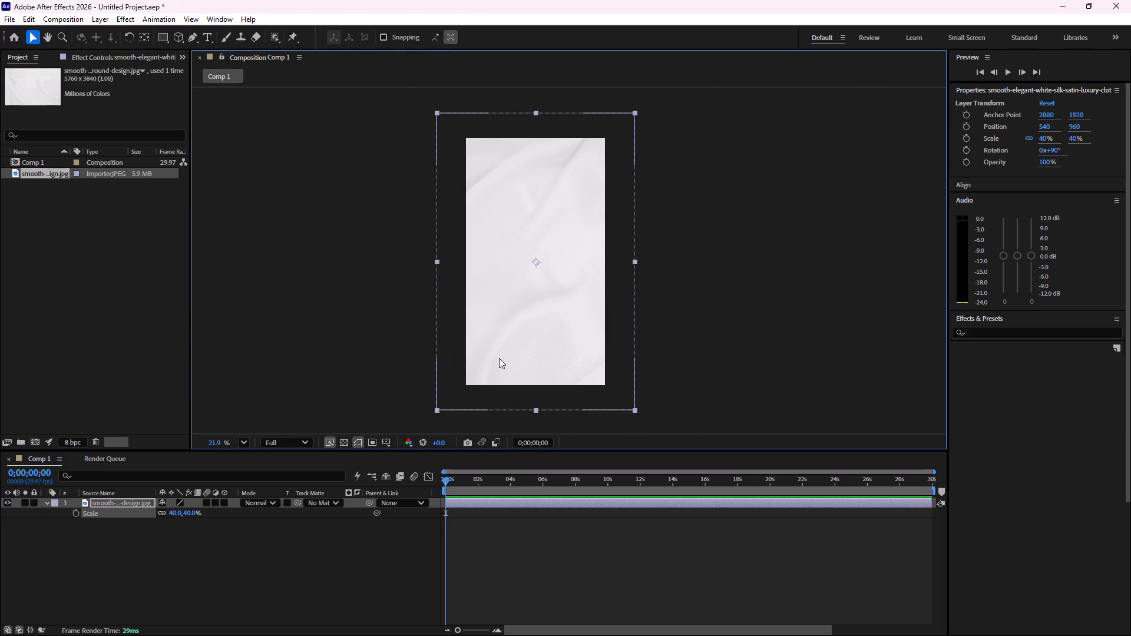
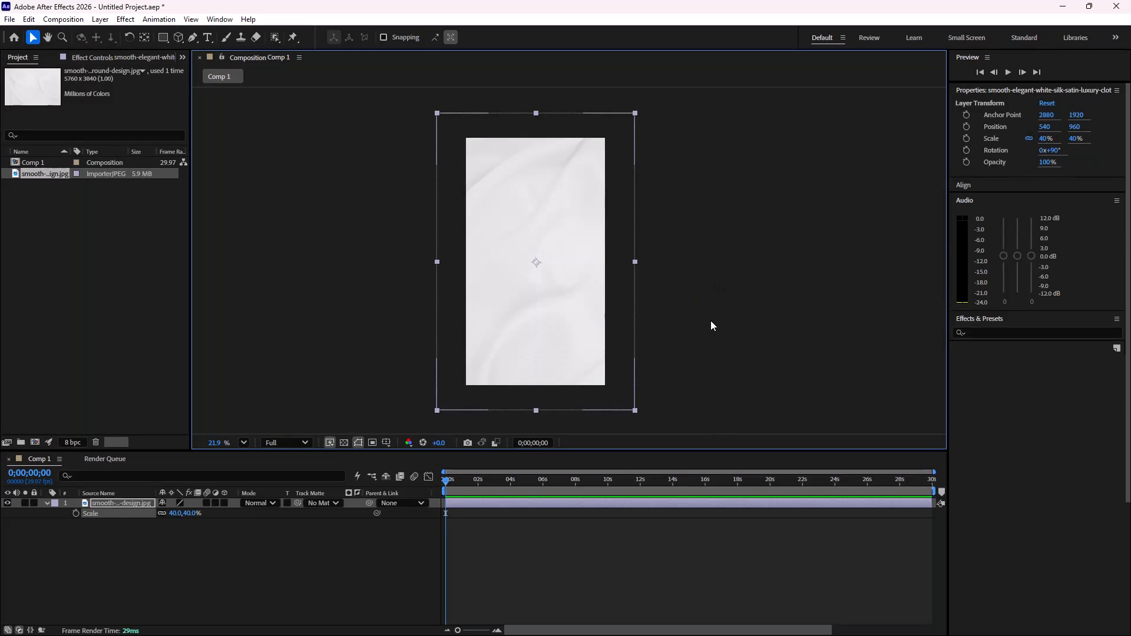
Deselect the white silk image layer and collapse its properties in the timeline.
left_click(710, 320)
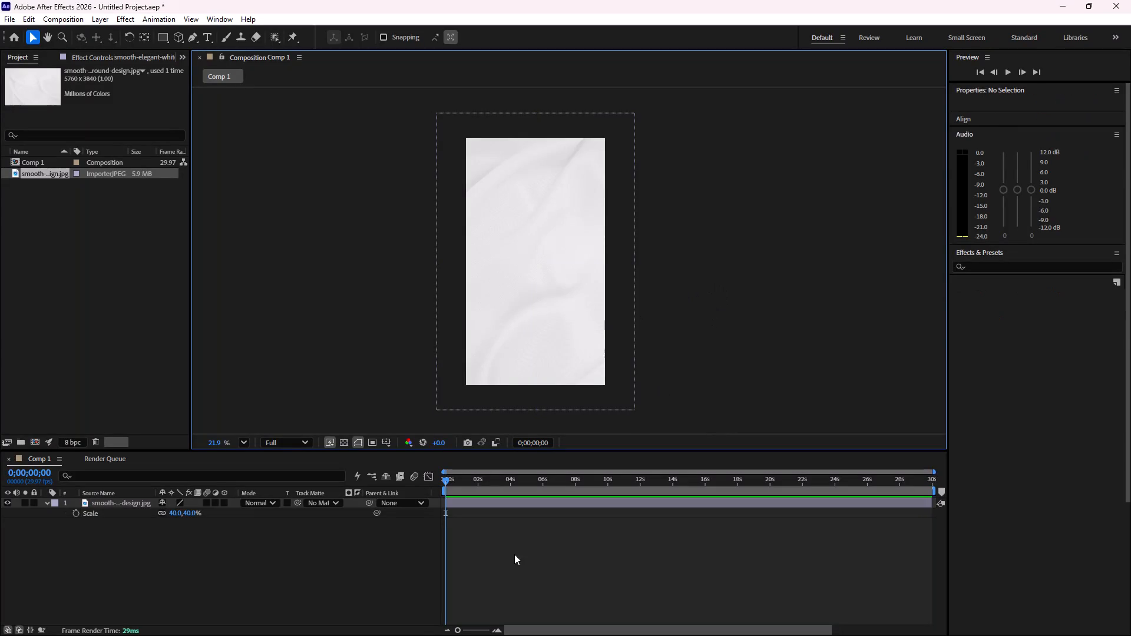
left_click(45, 503)
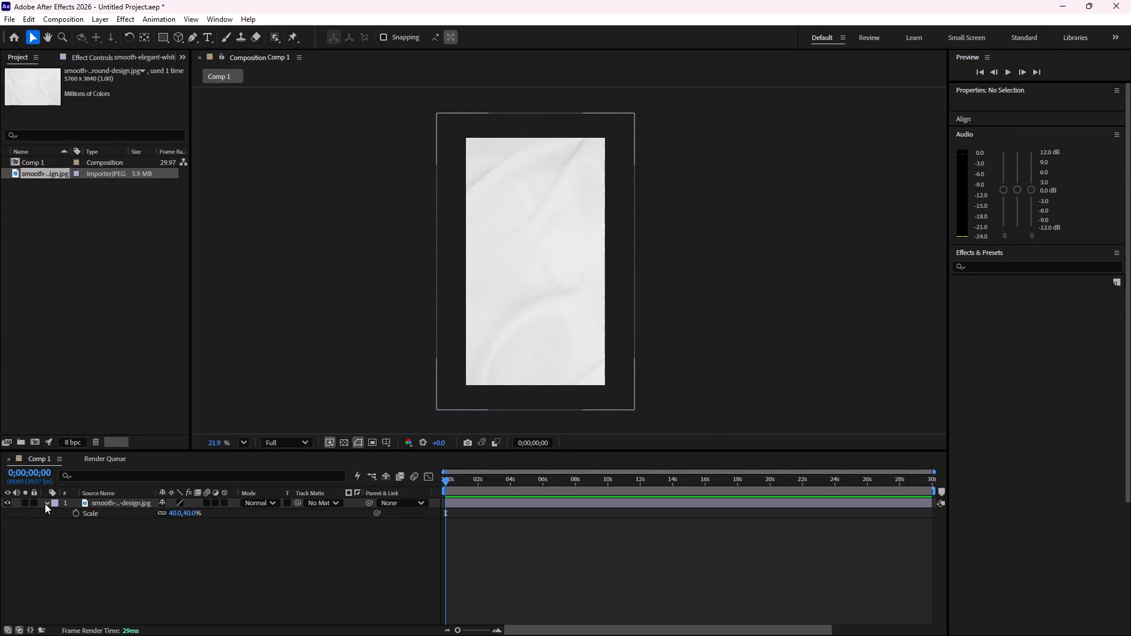
left_click(70, 531)
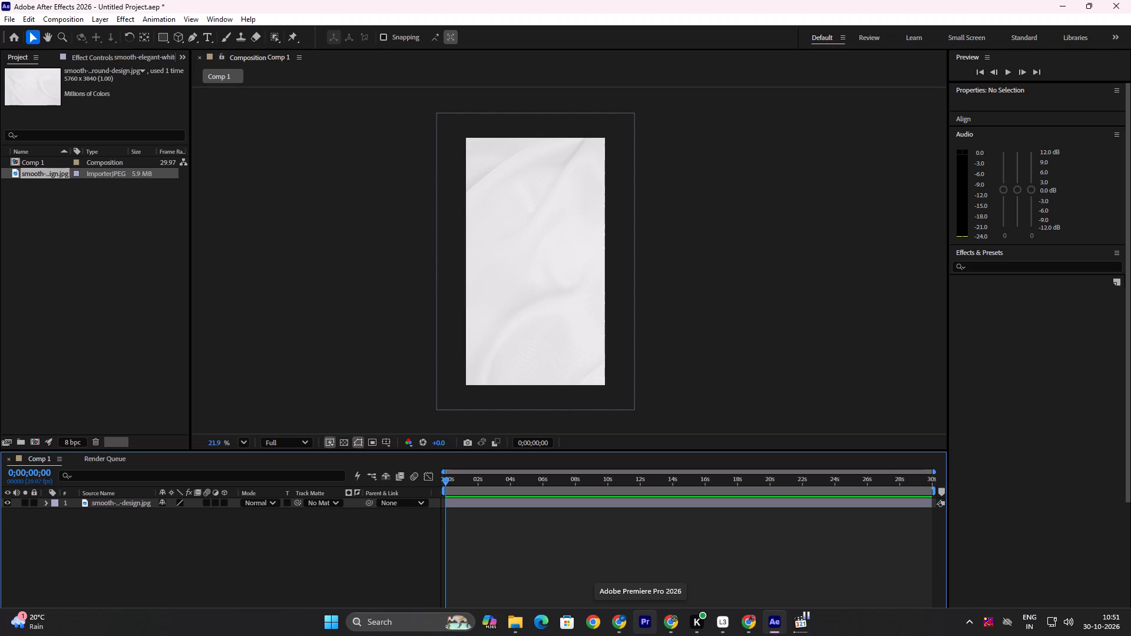
left_click(244, 526)
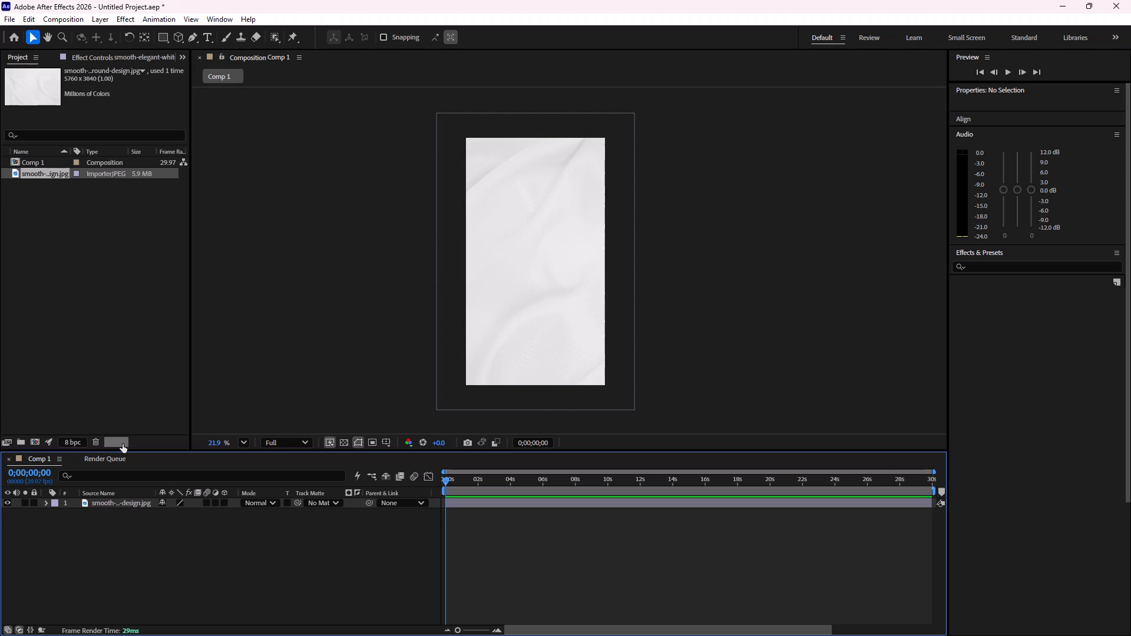
Create a 1080 x 1920 solid layer above the silk image, coloured medium red D24F54.
right_click(164, 578)
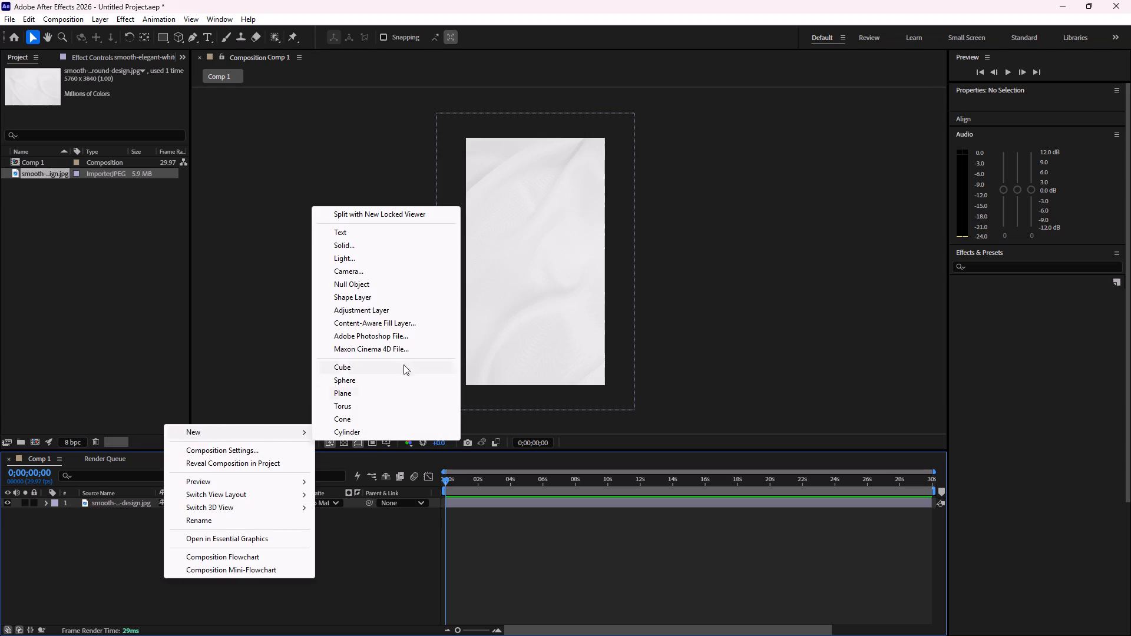
left_click(387, 246)
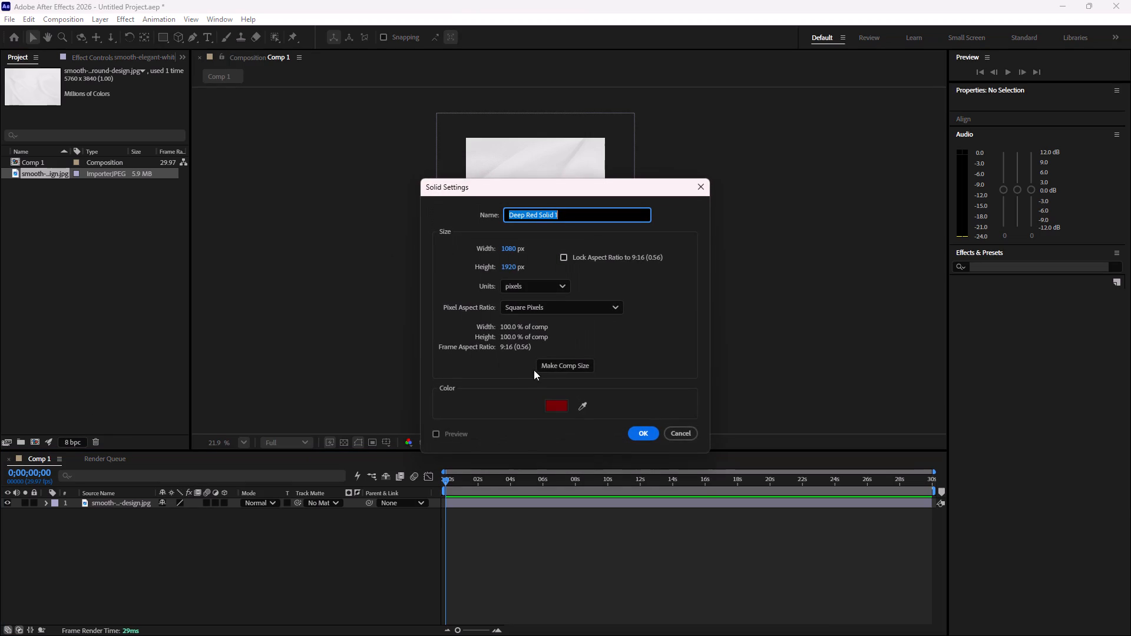
left_click(559, 407)
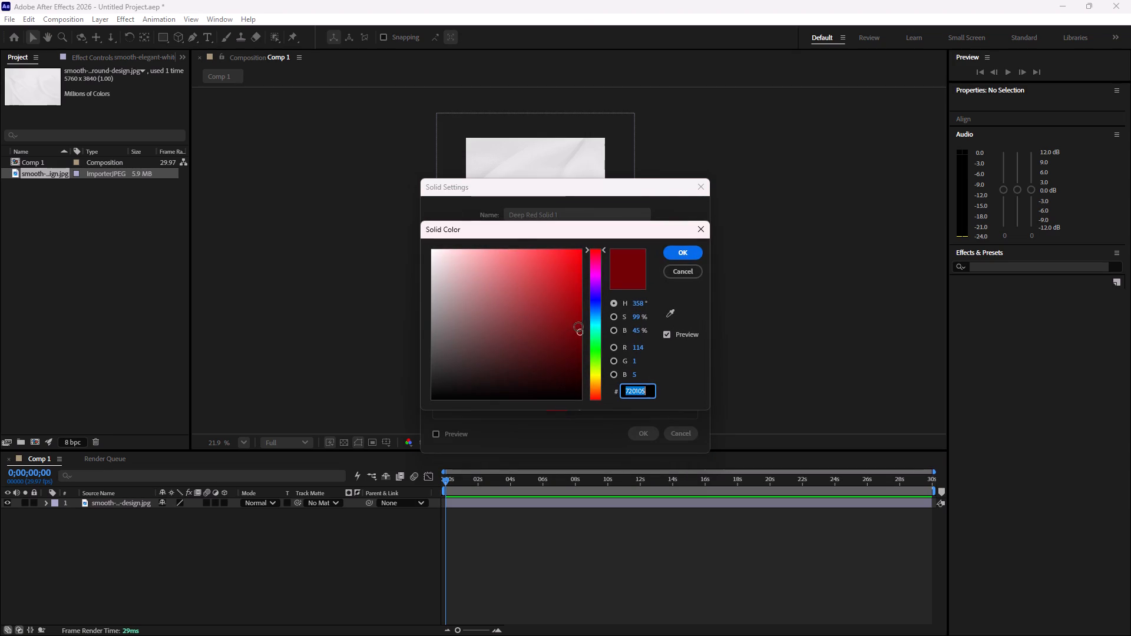
left_click_drag(574, 289, 495, 330)
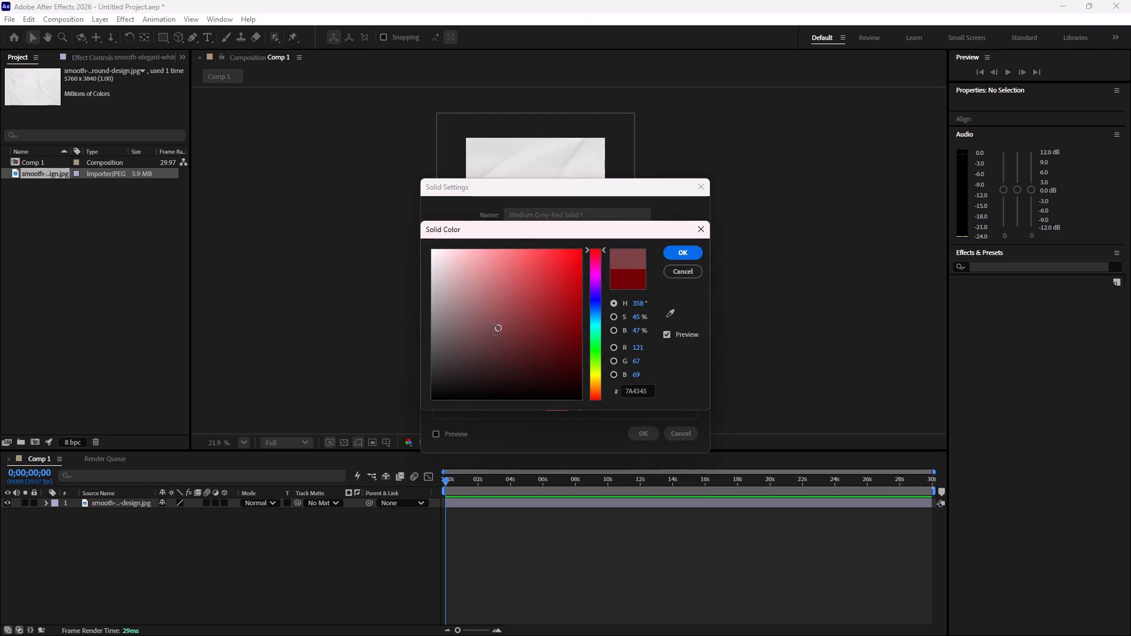
left_click_drag(495, 330, 511, 257)
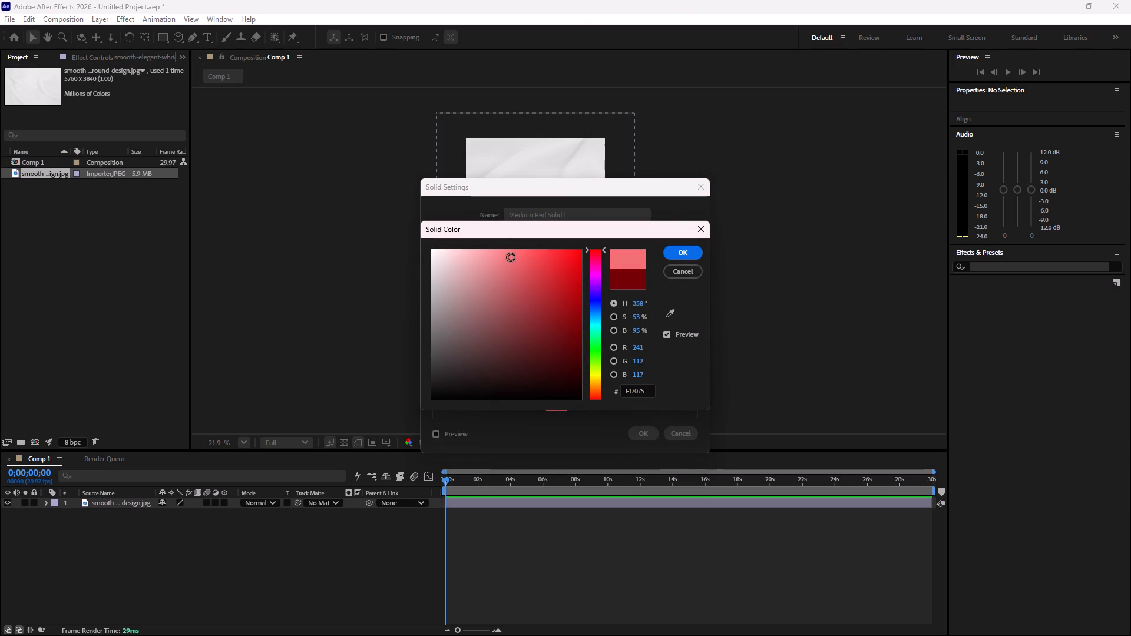
left_click_drag(511, 257, 514, 291)
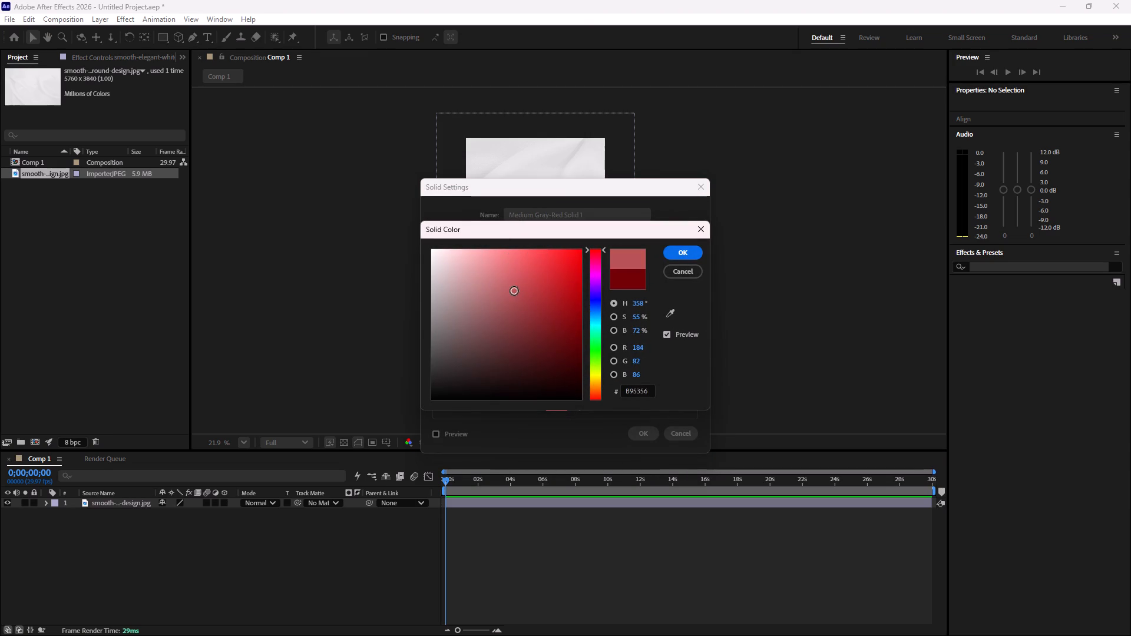
left_click_drag(514, 291, 474, 304)
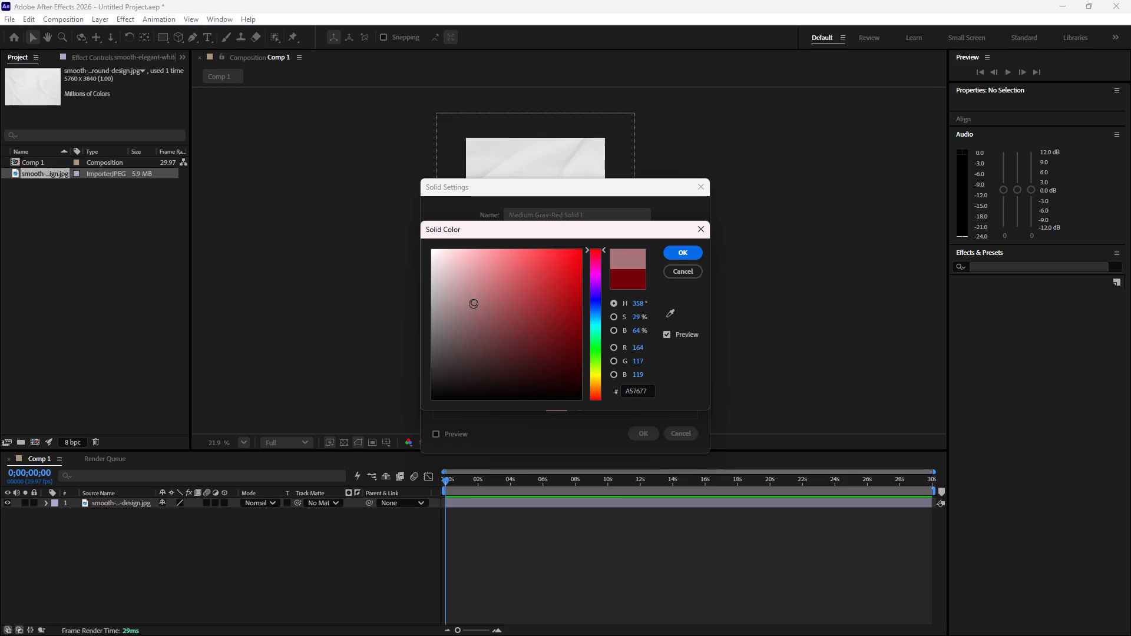
left_click_drag(474, 304, 497, 260)
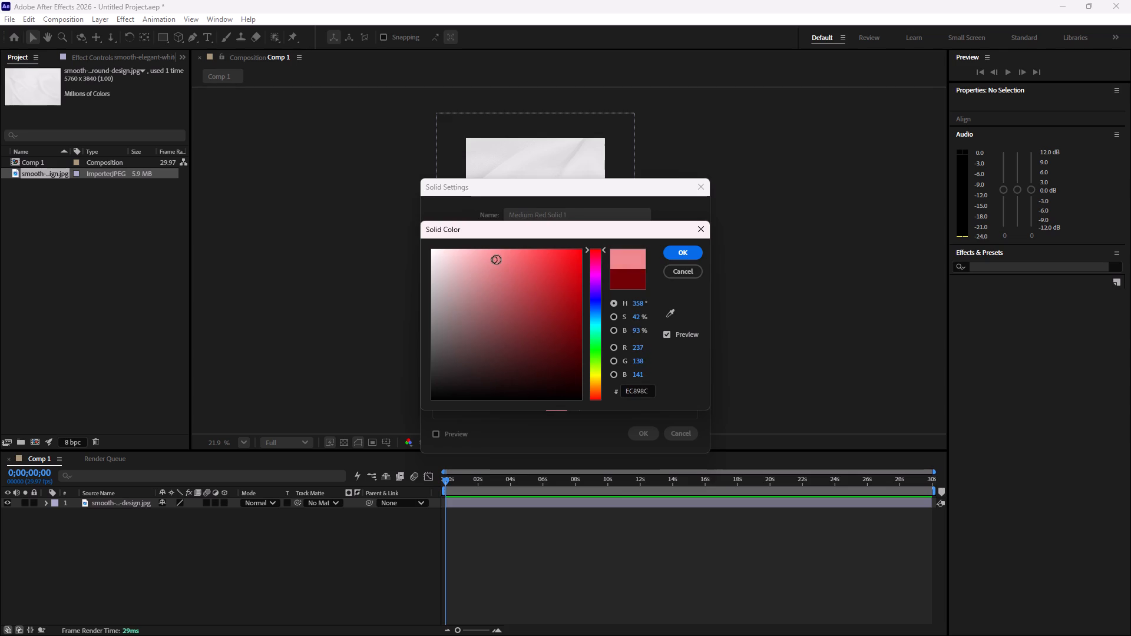
left_click_drag(497, 260, 567, 322)
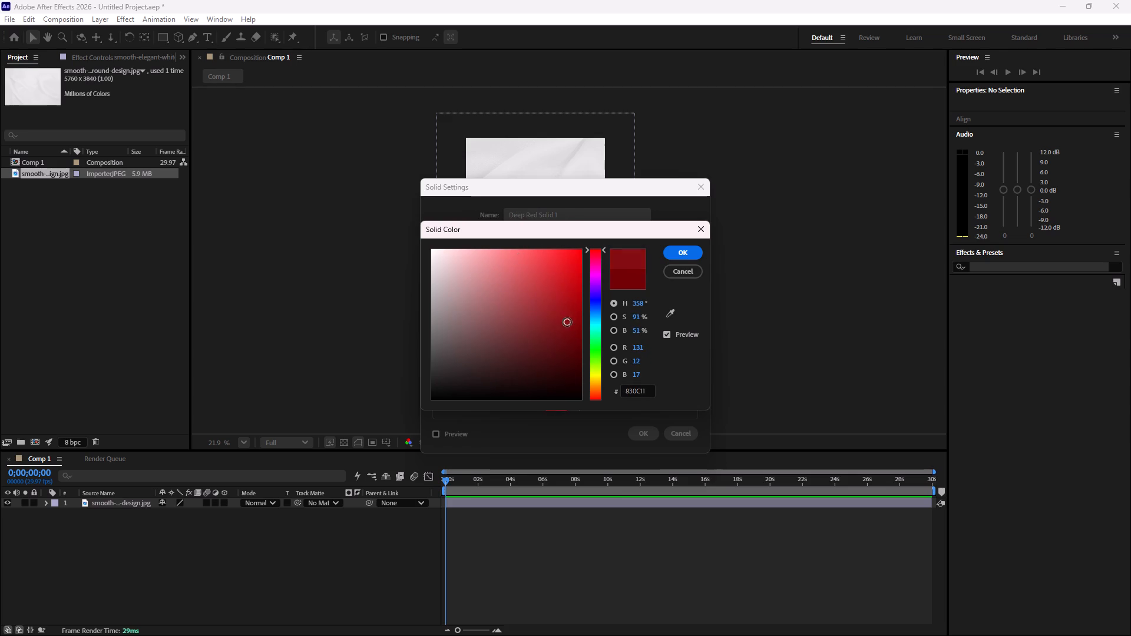
left_click_drag(567, 322, 580, 292)
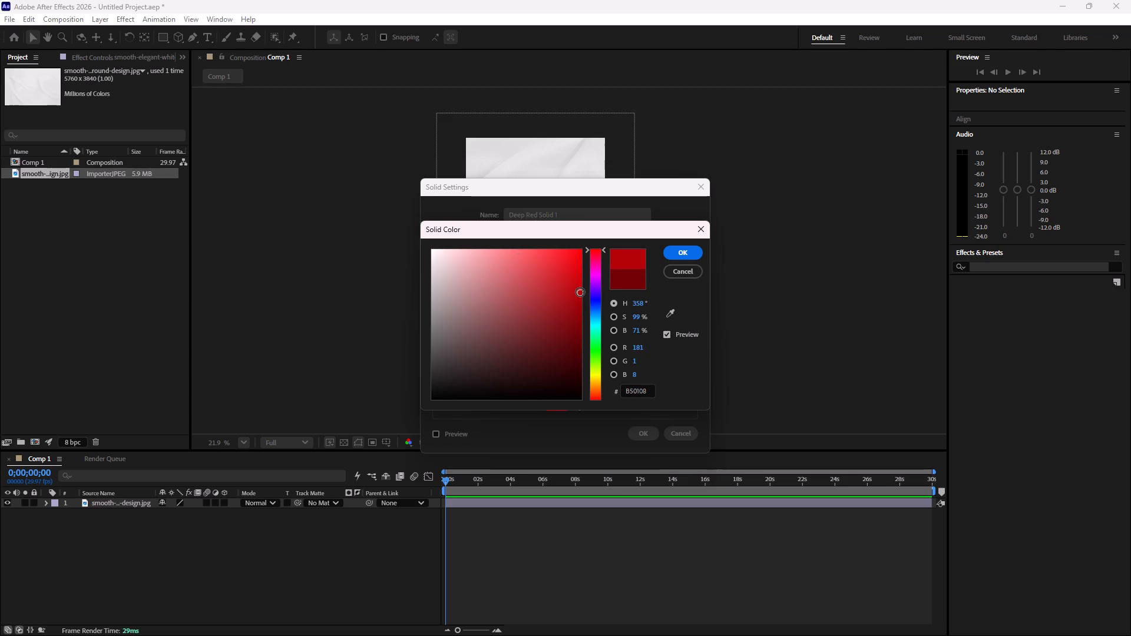
left_click_drag(580, 292, 571, 291)
left_click_drag(571, 291, 544, 291)
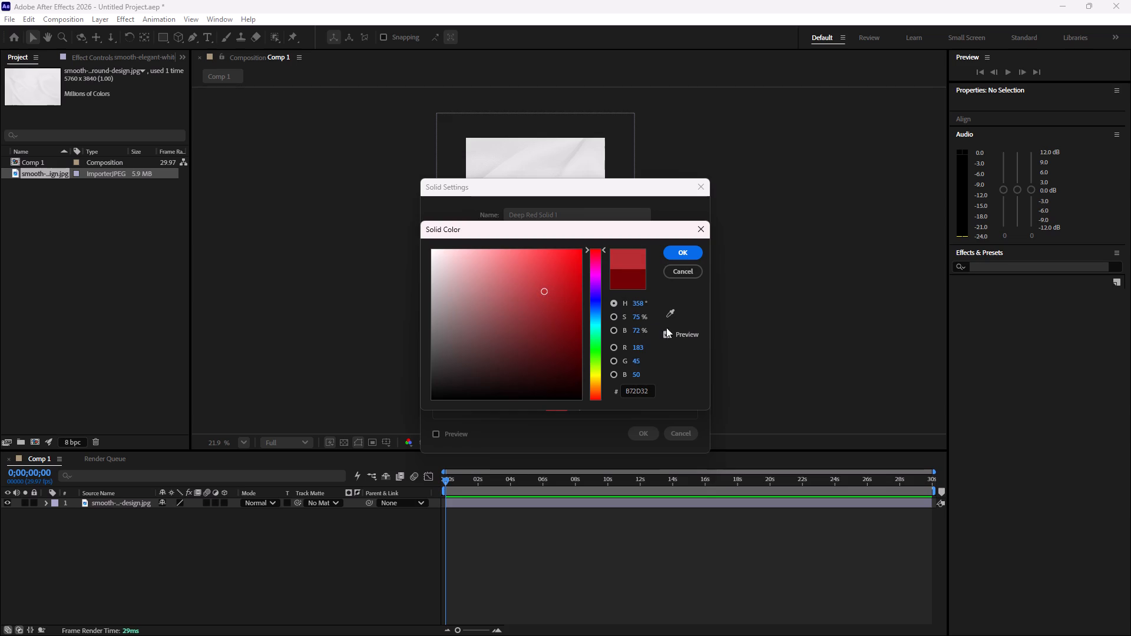
left_click(669, 334)
left_click_drag(548, 290, 481, 298)
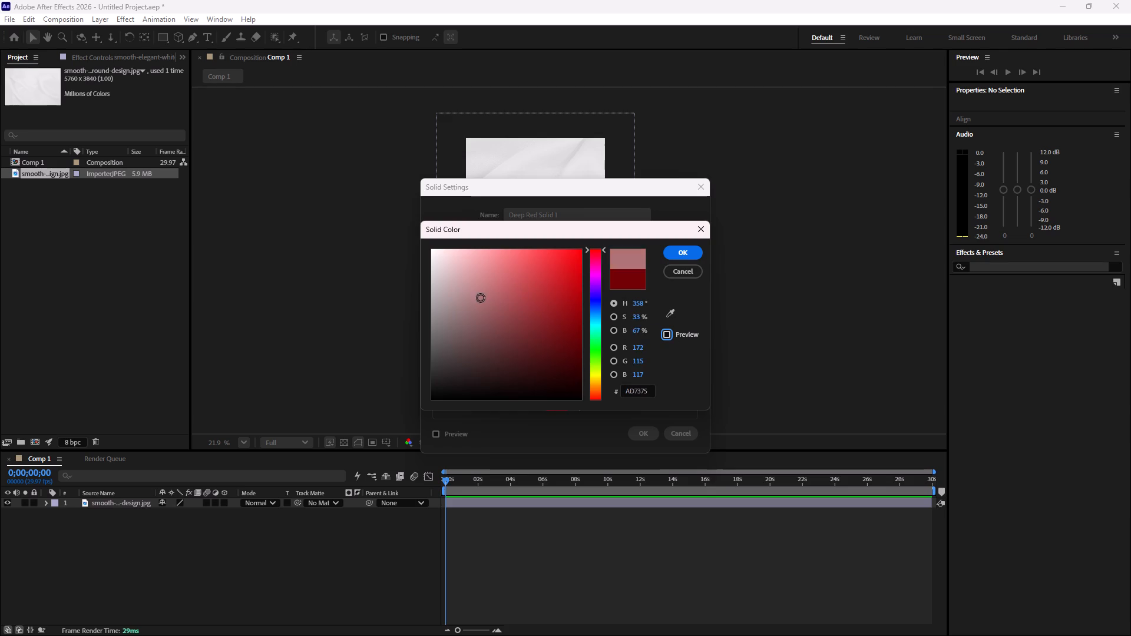
left_click_drag(481, 298, 554, 284)
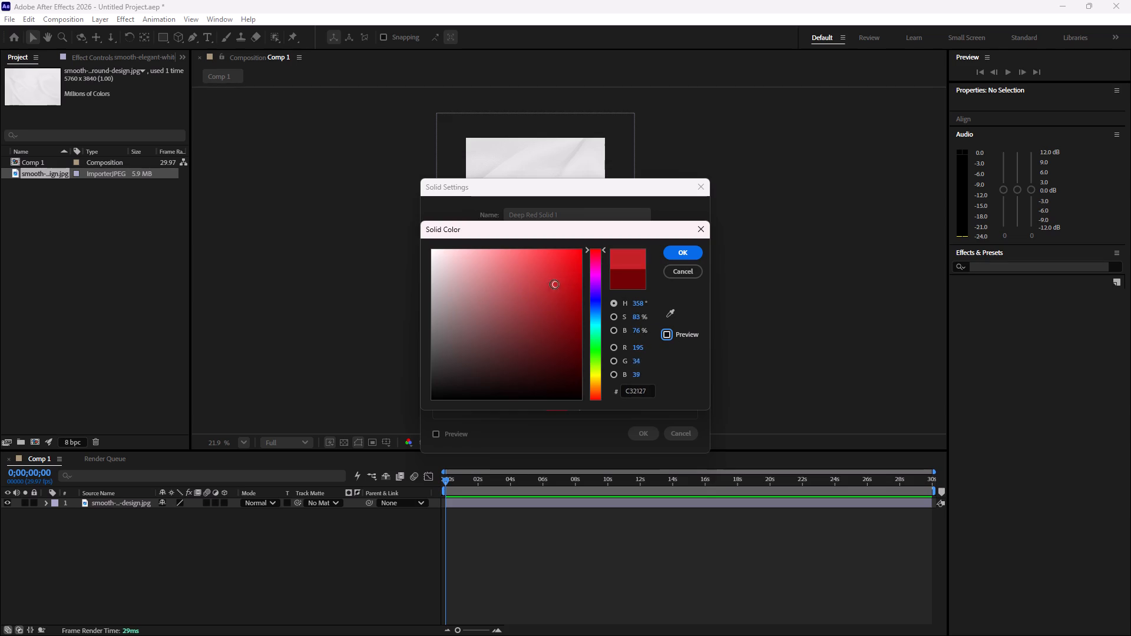
left_click_drag(554, 284, 567, 340)
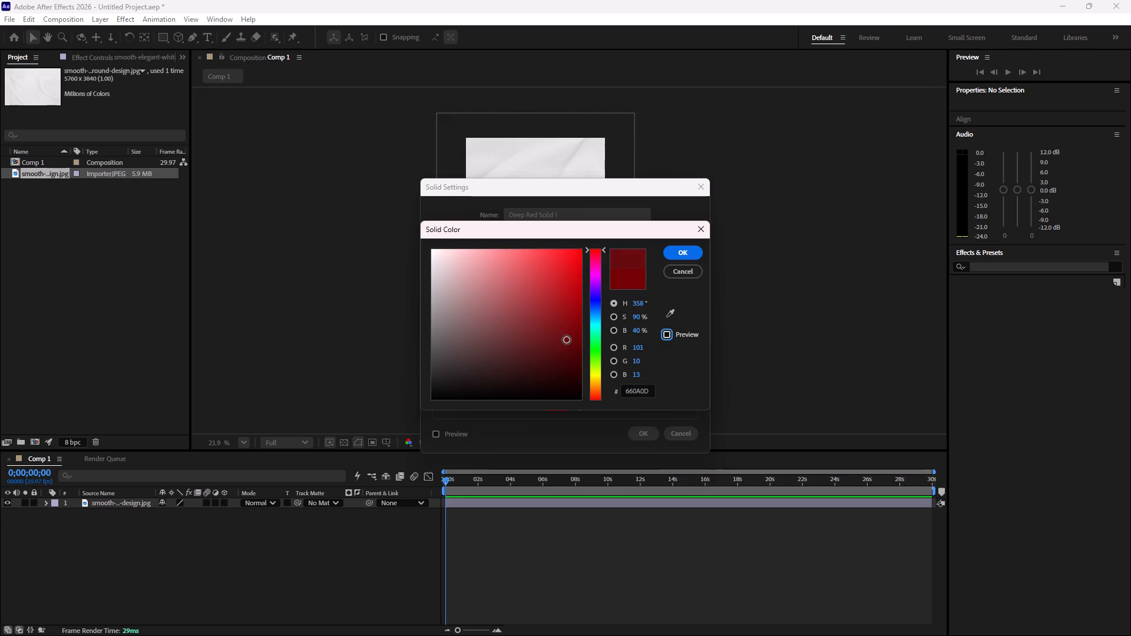
left_click_drag(567, 340, 570, 332)
left_click_drag(570, 332, 567, 334)
left_click_drag(567, 334, 510, 278)
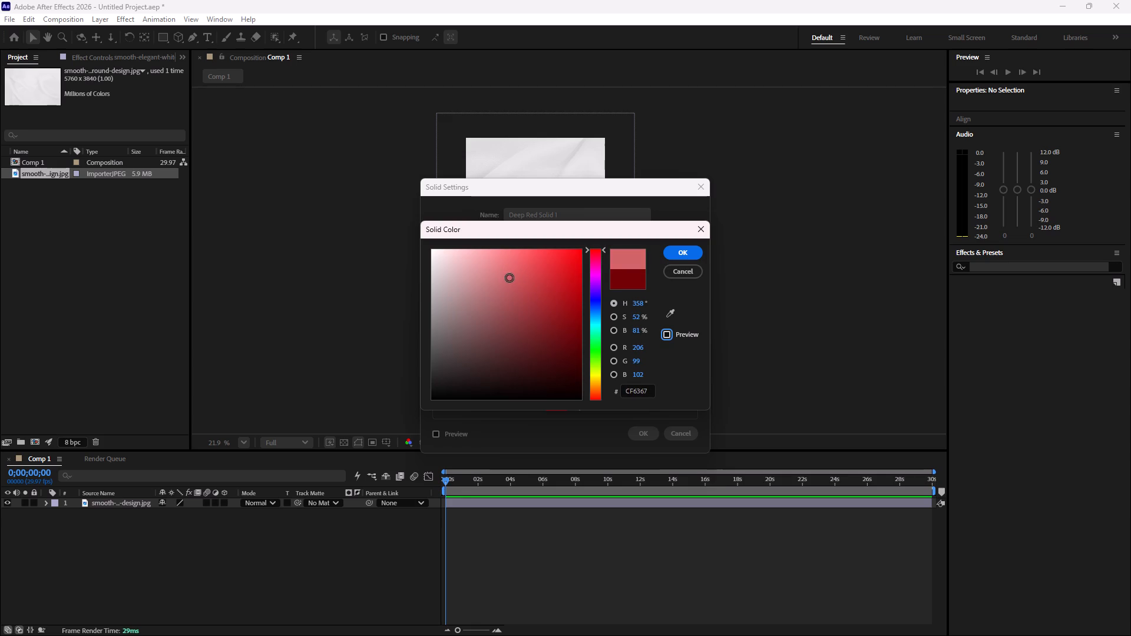
left_click_drag(510, 278, 525, 276)
left_click(666, 336)
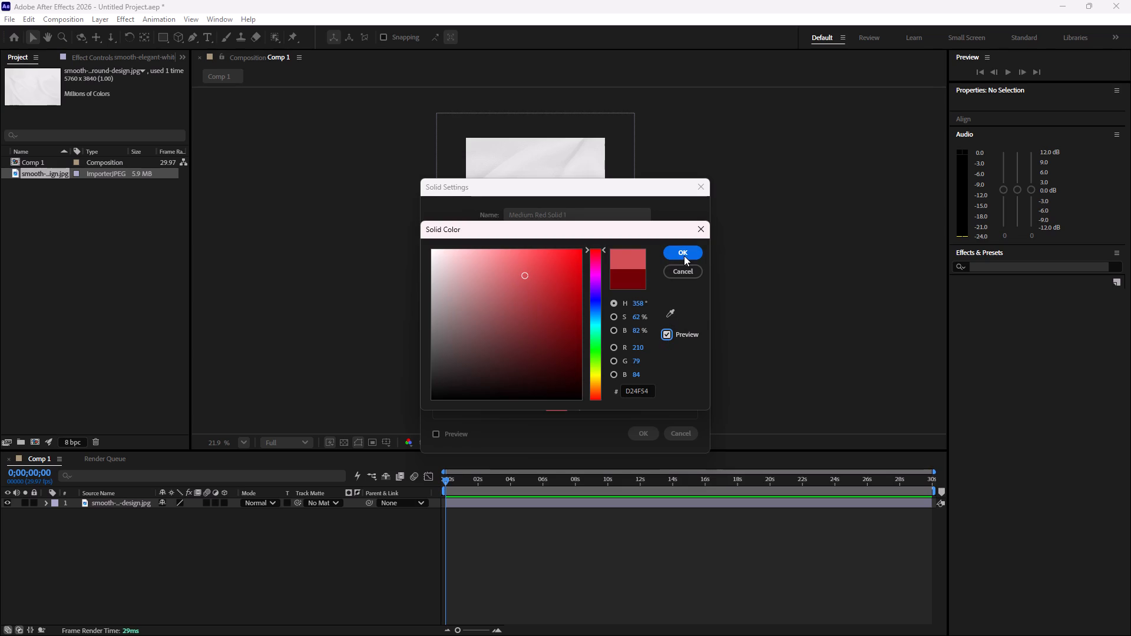
left_click(683, 256)
left_click(641, 435)
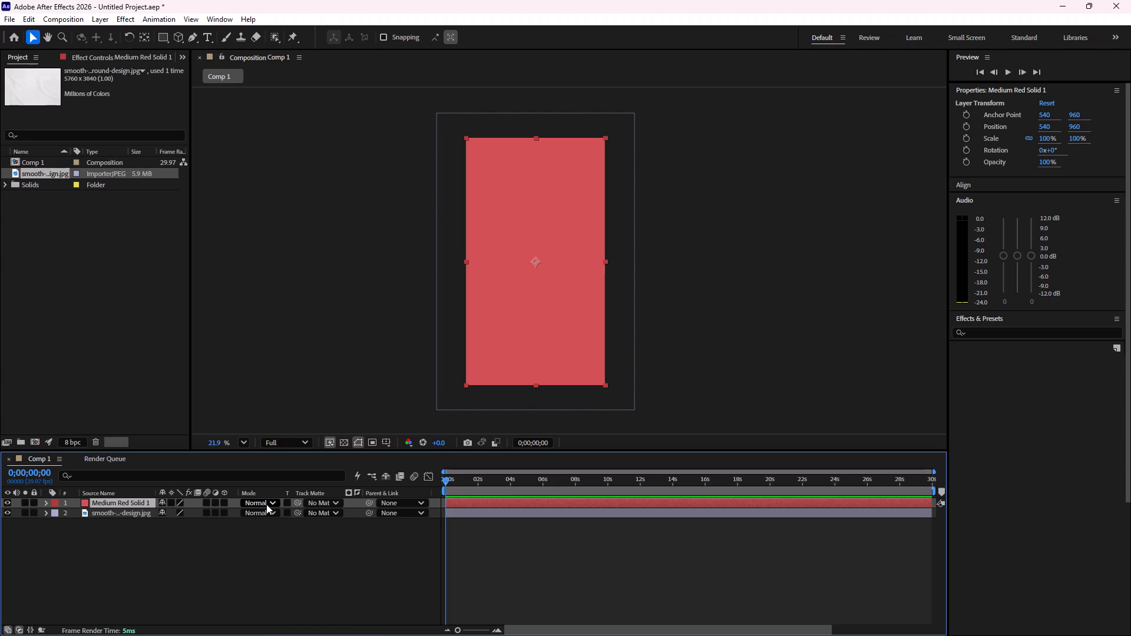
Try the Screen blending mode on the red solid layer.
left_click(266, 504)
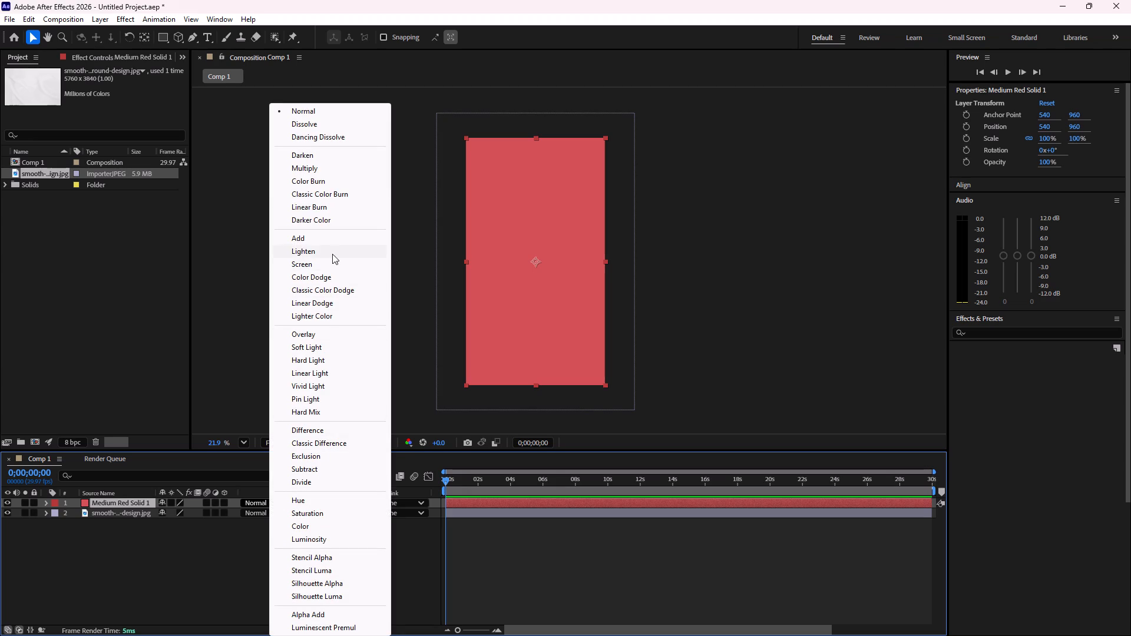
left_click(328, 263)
Set the red solid layer's blending mode to Multiply so it tints the silk image beneath.
left_click(266, 506)
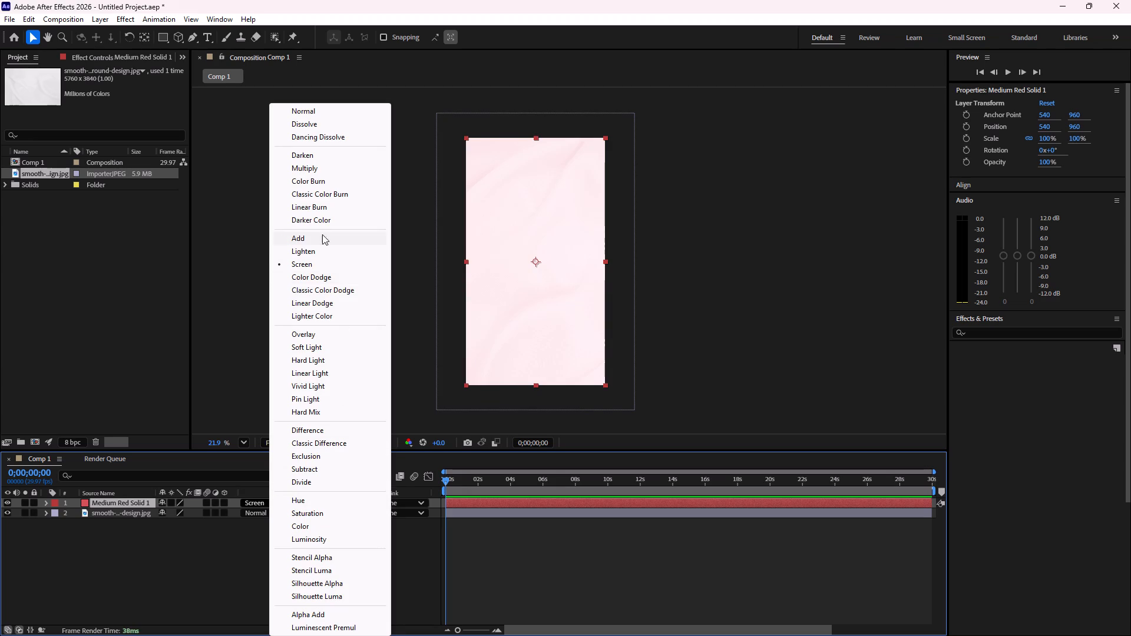
left_click(323, 167)
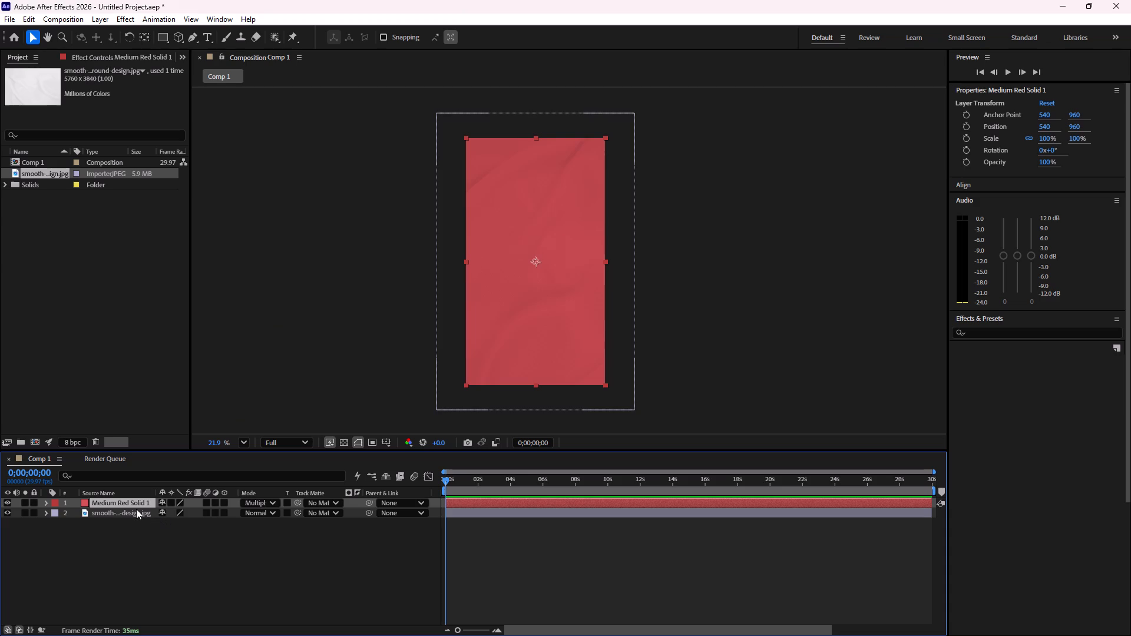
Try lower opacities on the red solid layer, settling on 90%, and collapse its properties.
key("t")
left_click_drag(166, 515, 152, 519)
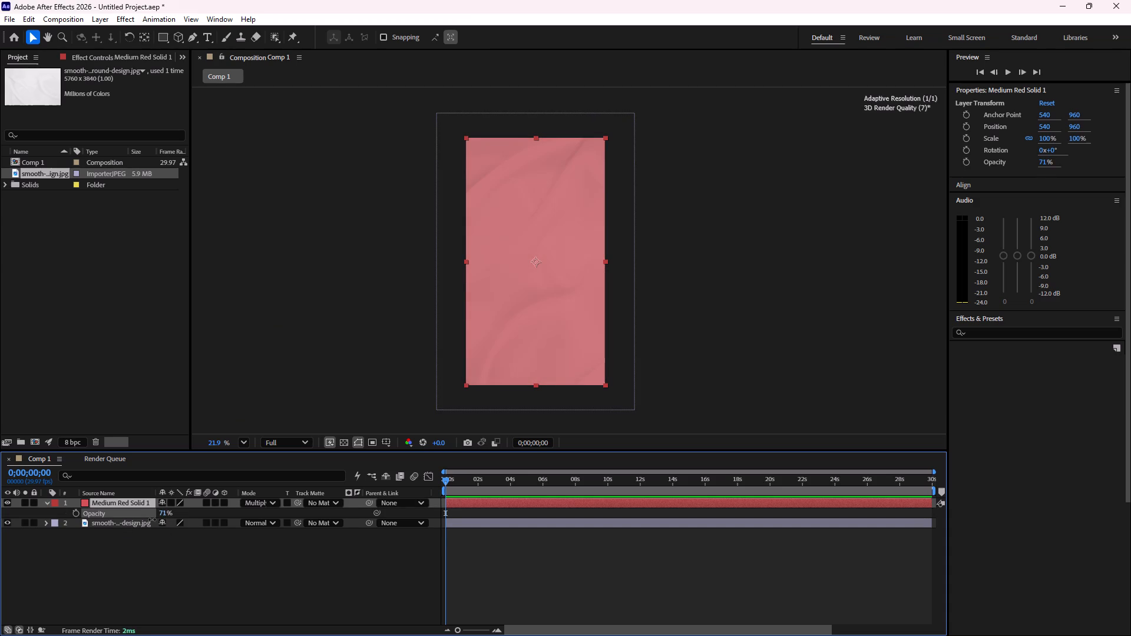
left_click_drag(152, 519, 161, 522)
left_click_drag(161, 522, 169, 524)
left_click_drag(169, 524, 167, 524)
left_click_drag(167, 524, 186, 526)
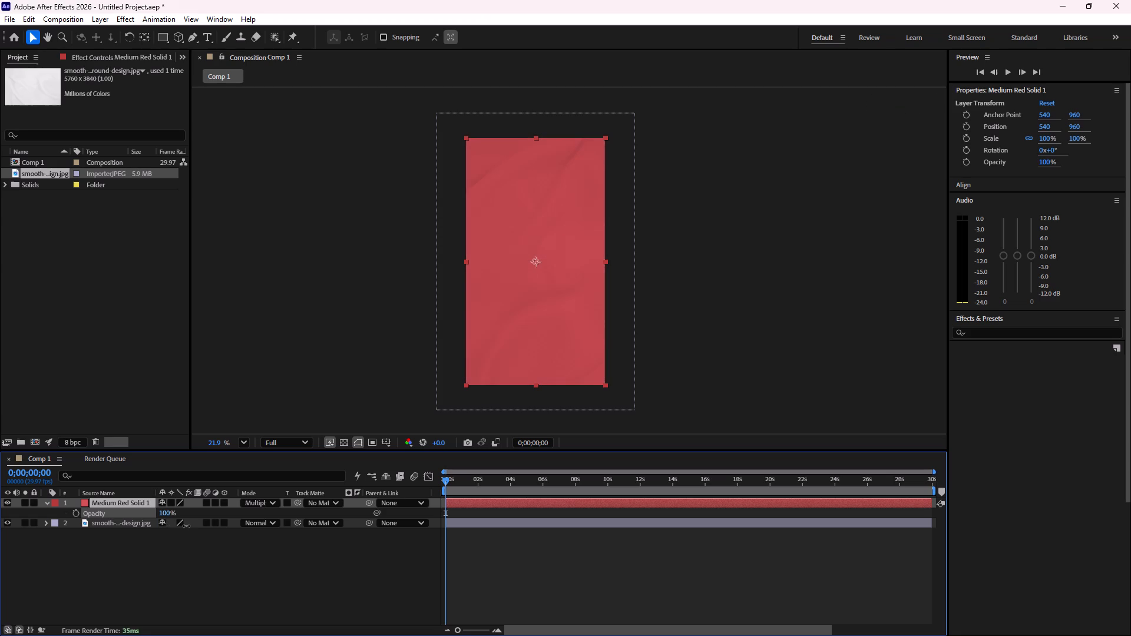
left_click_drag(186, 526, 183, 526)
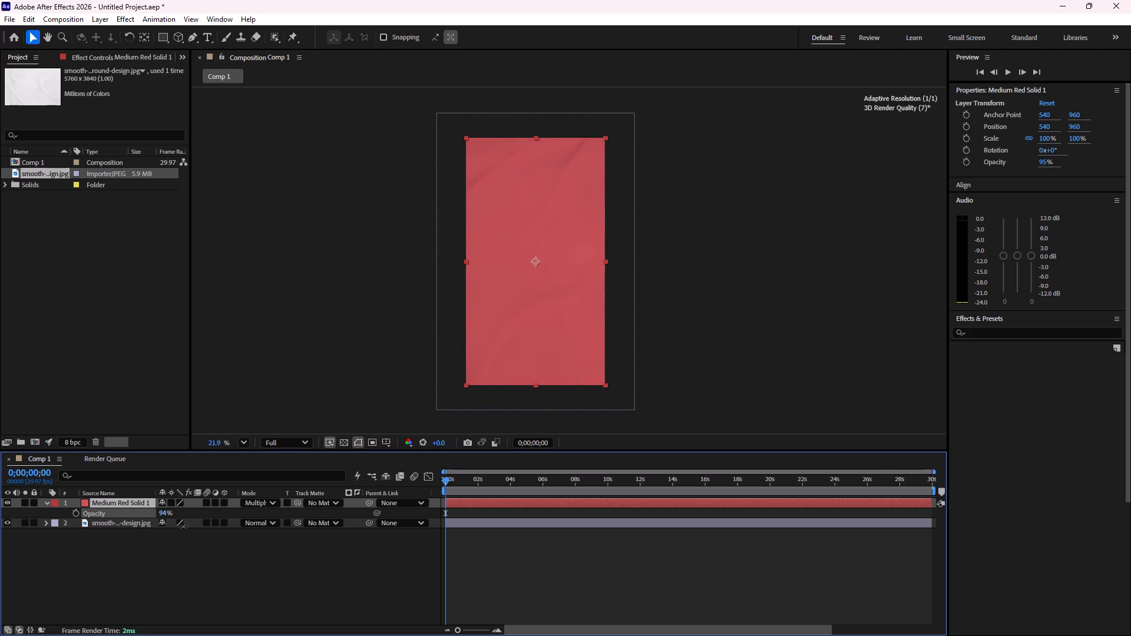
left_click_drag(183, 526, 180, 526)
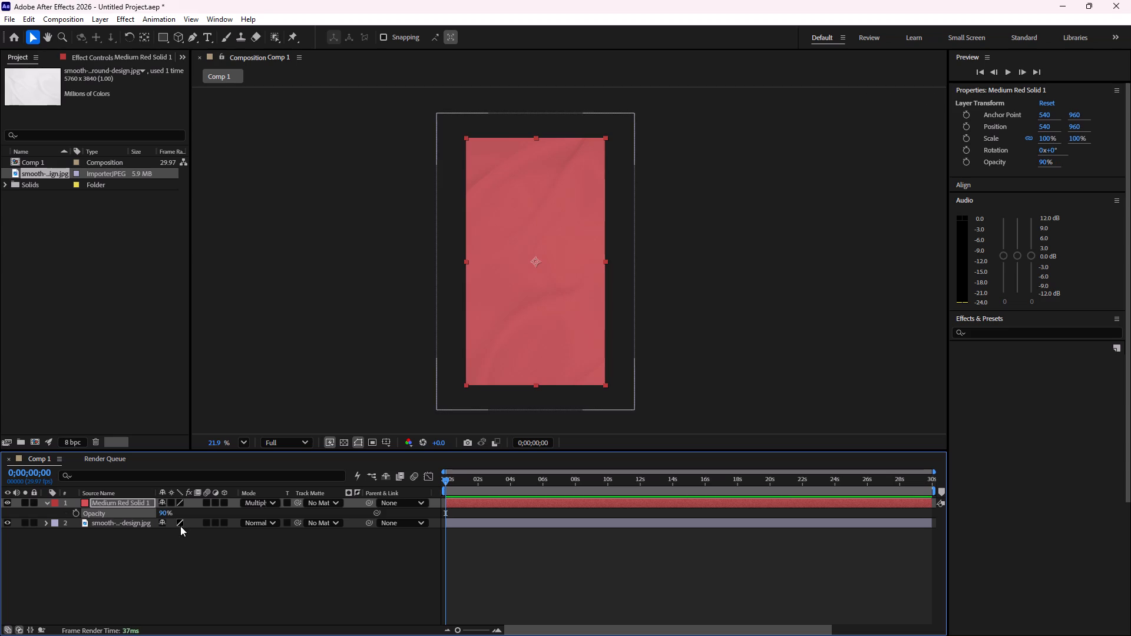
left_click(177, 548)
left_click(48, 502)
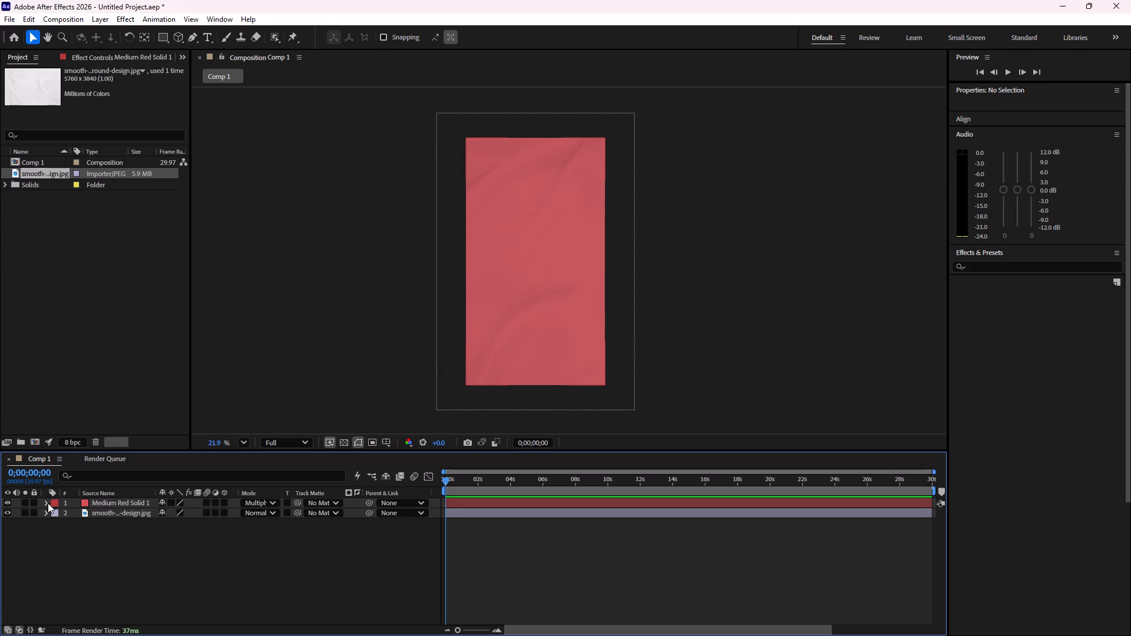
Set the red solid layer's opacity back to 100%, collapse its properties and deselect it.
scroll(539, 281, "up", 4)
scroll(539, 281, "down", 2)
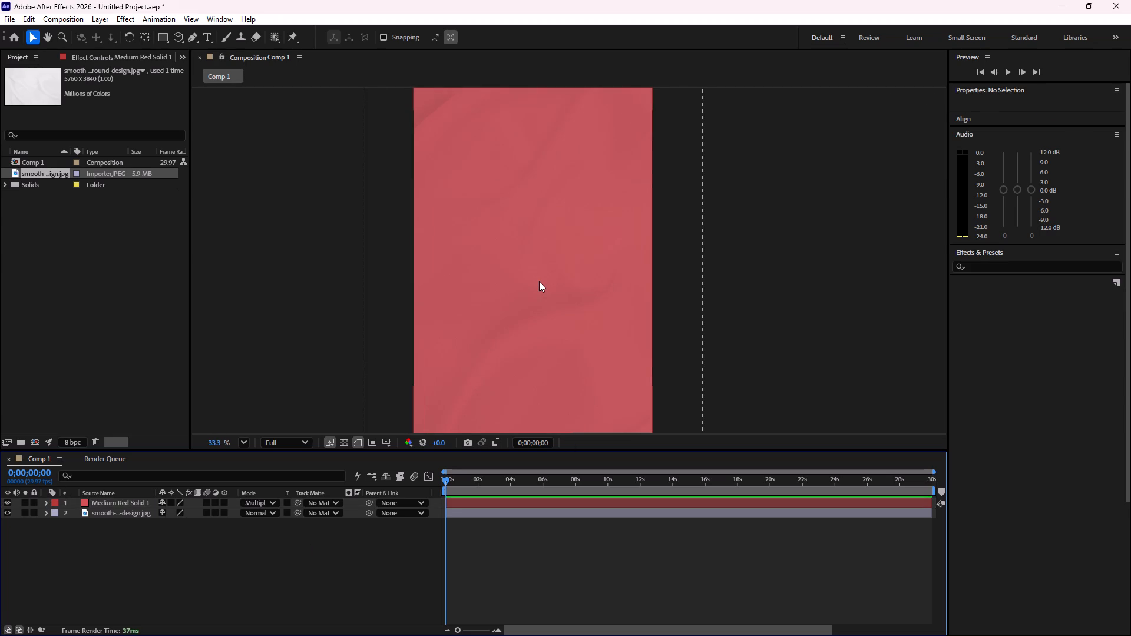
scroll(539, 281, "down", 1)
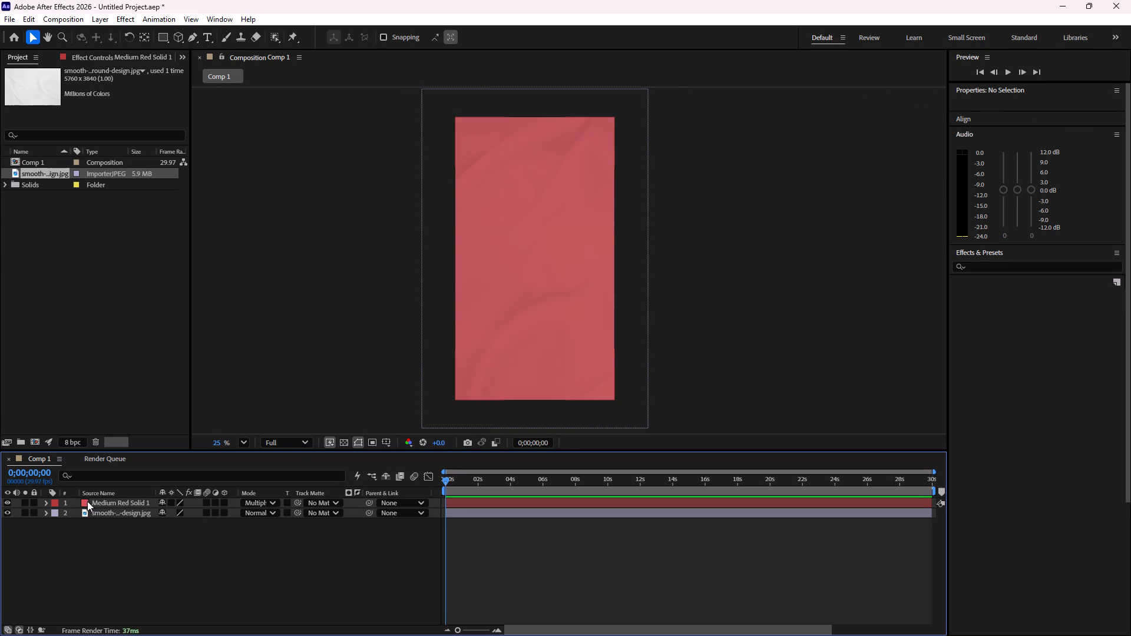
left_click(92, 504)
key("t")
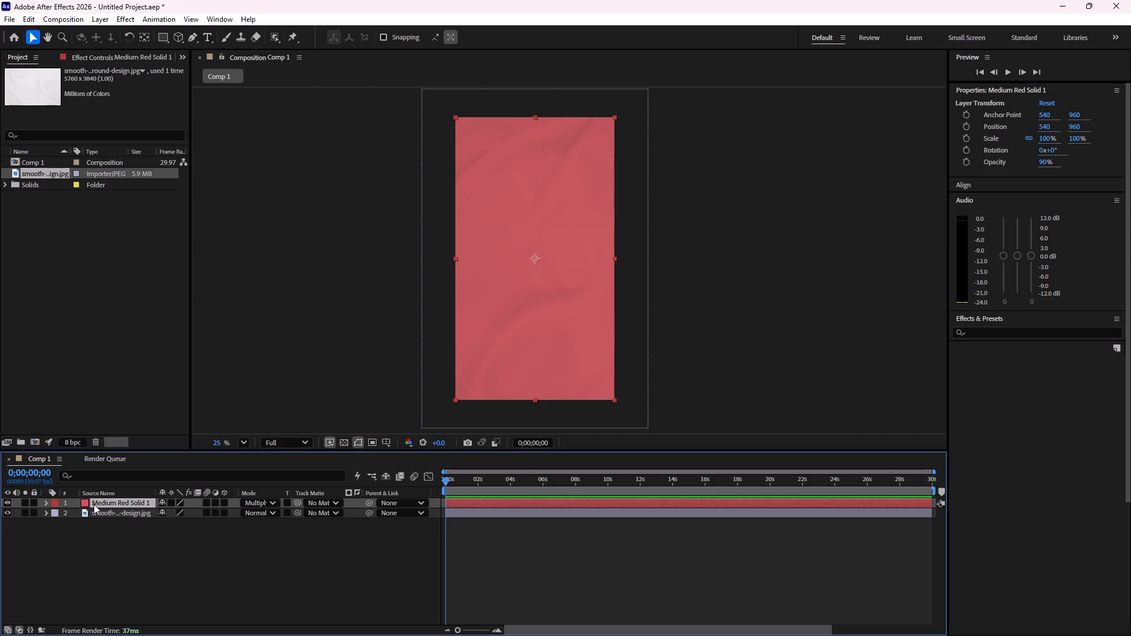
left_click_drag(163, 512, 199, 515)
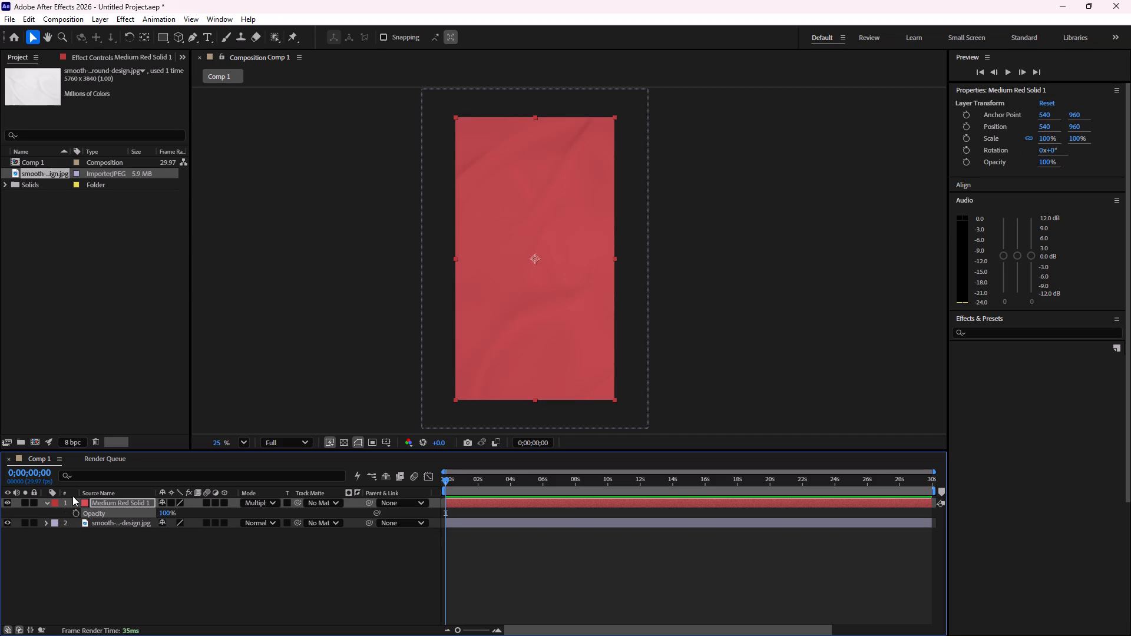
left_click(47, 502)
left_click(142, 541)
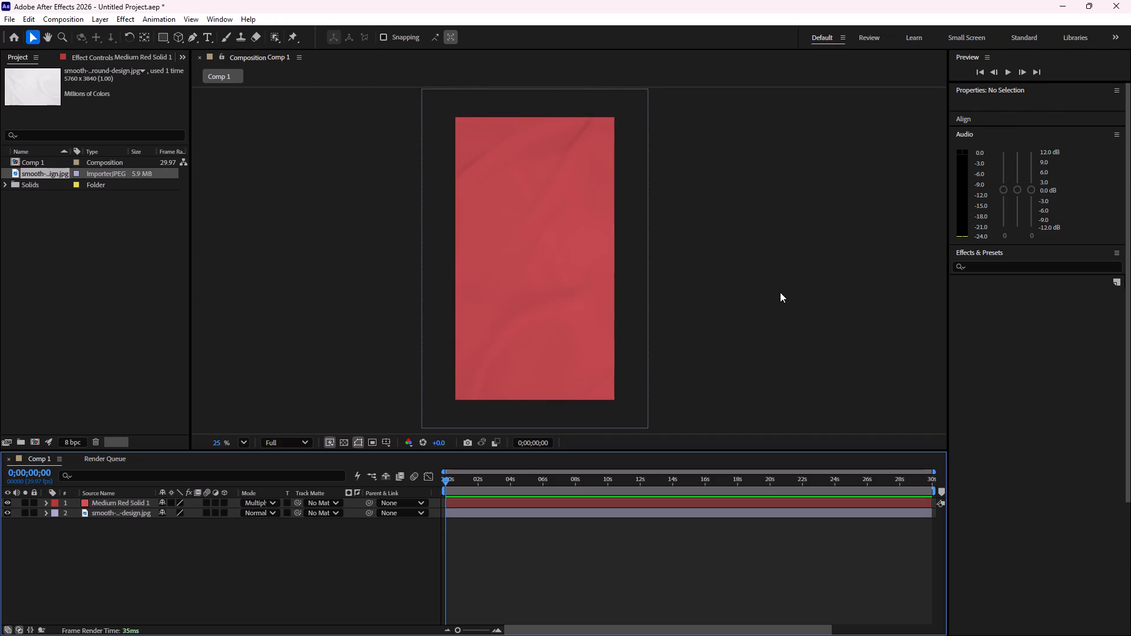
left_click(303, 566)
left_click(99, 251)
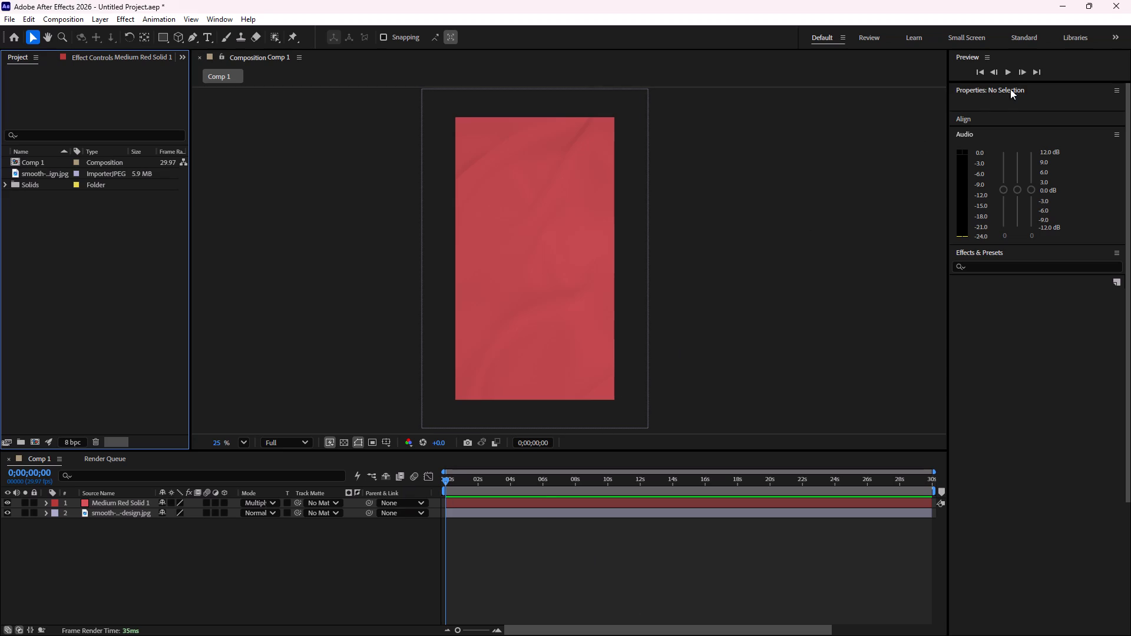
Switch to the Canva story design and place the downloaded white silk image from the refreshed Downloads folder on its page.
left_click(1064, 2)
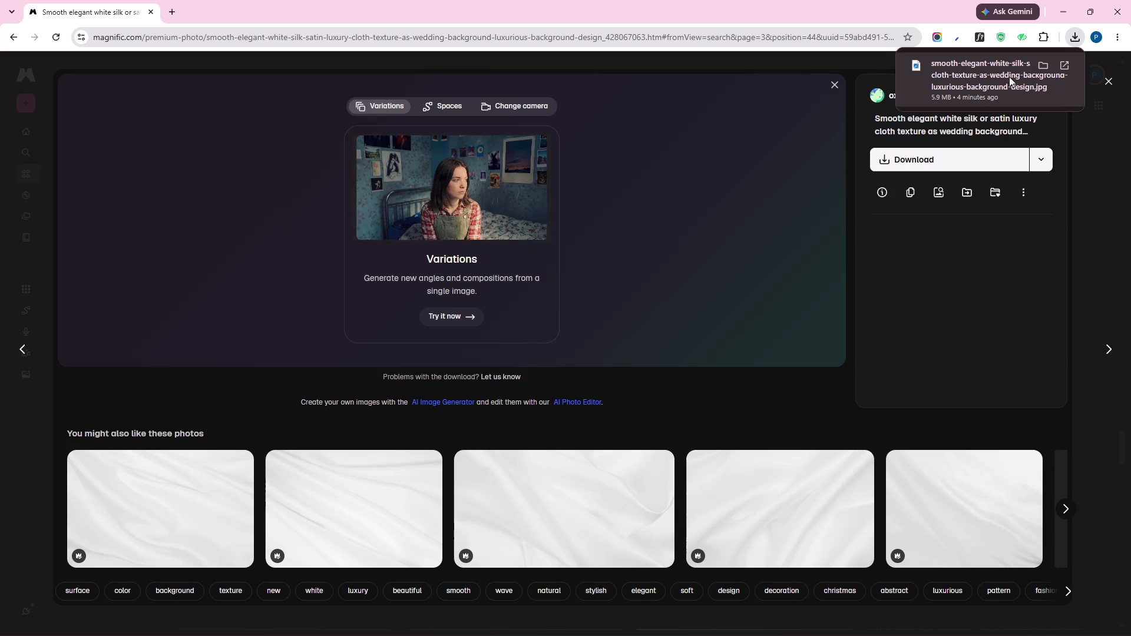
left_click(758, 635)
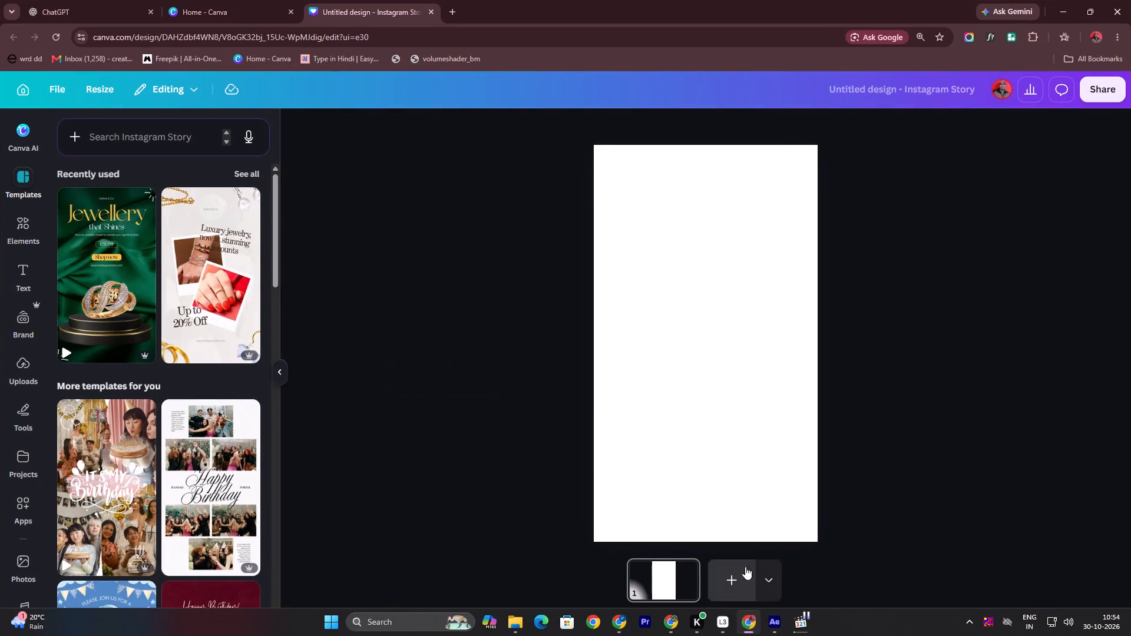
left_click(524, 628)
scroll(418, 306, "up", 3)
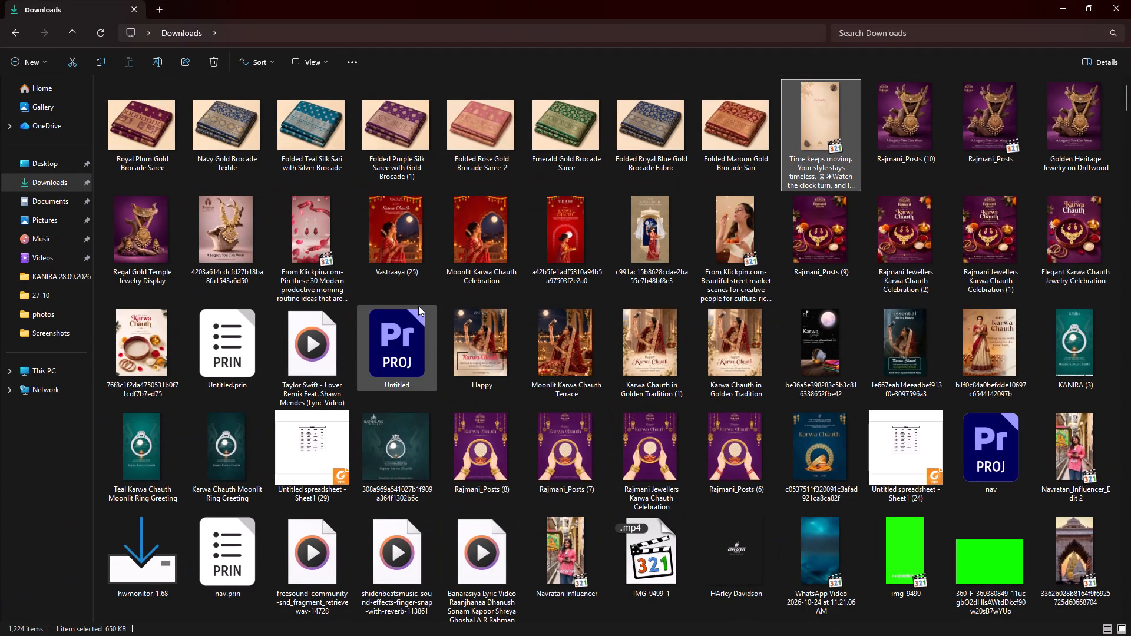
right_click(353, 183)
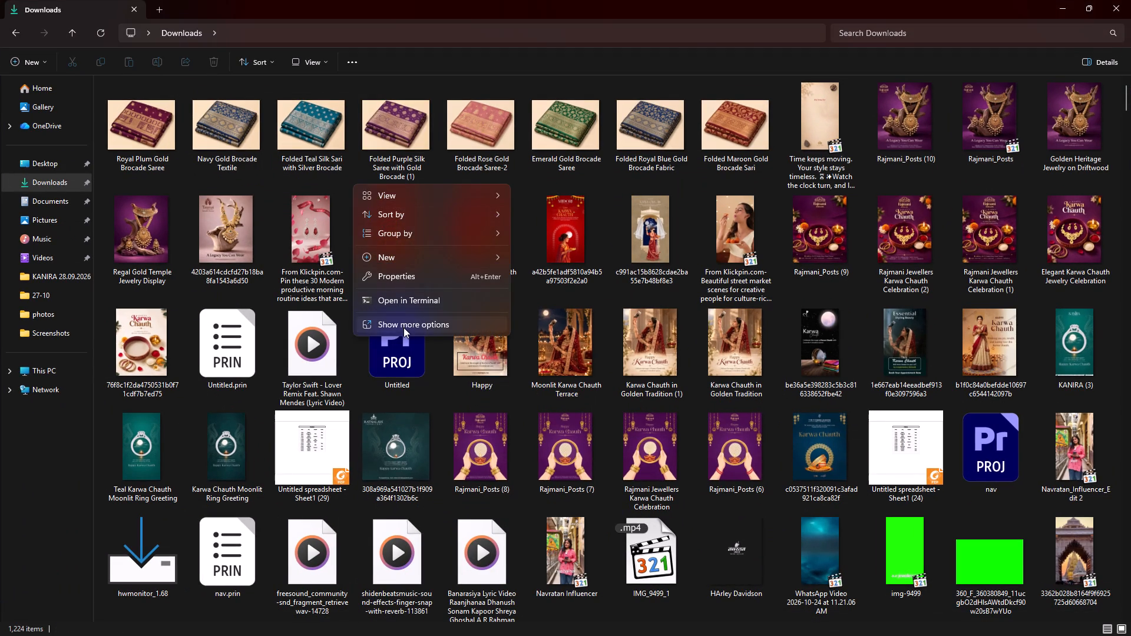
left_click(404, 329)
left_click(418, 234)
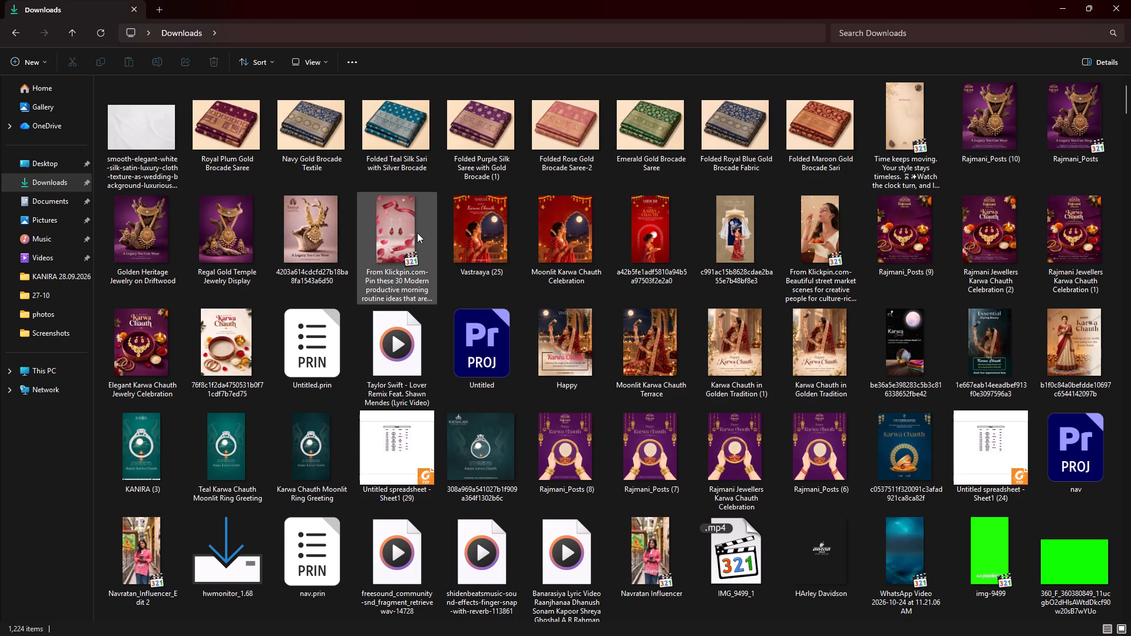
left_click_drag(151, 137, 752, 610)
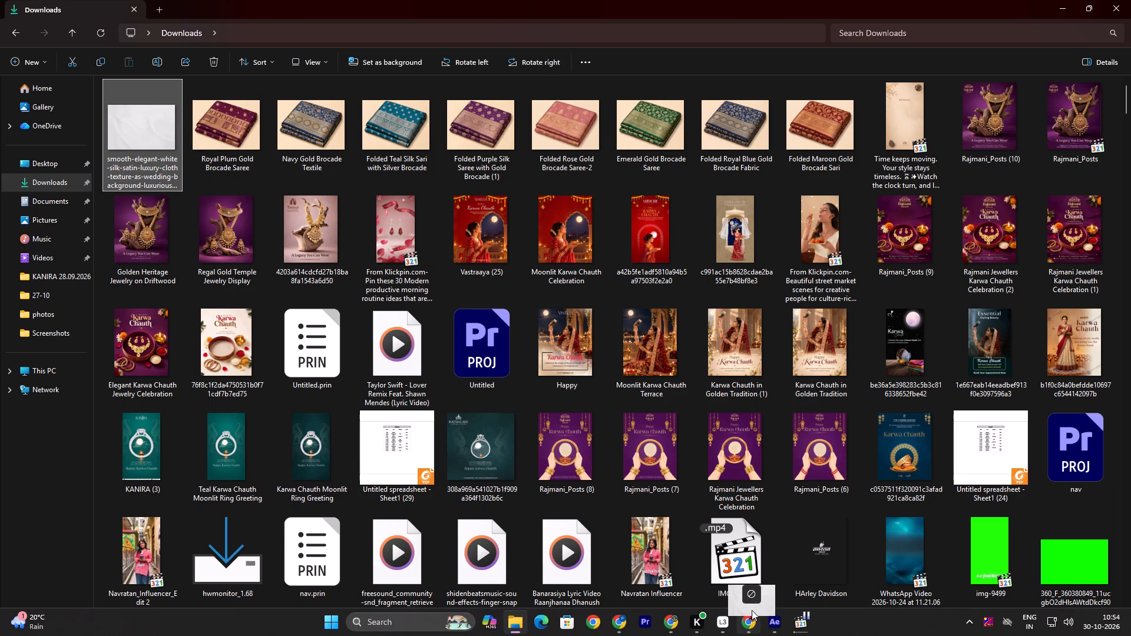
left_click_drag(752, 610, 692, 388)
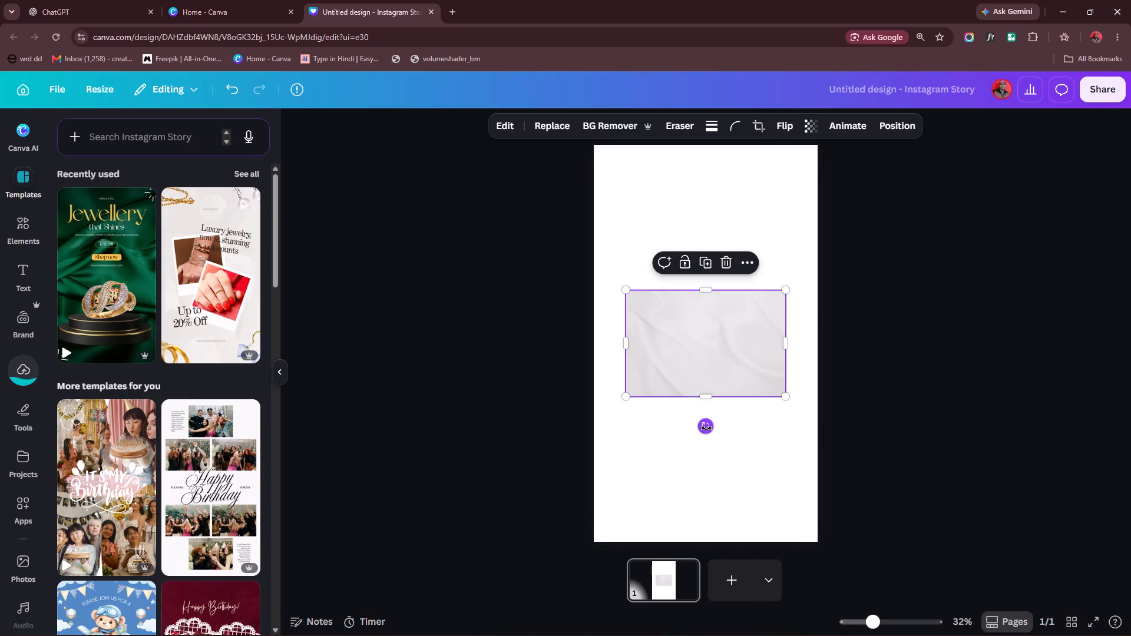
Rotate the silk image a quarter turn counterclockwise into portrait orientation.
left_click_drag(706, 428, 804, 337)
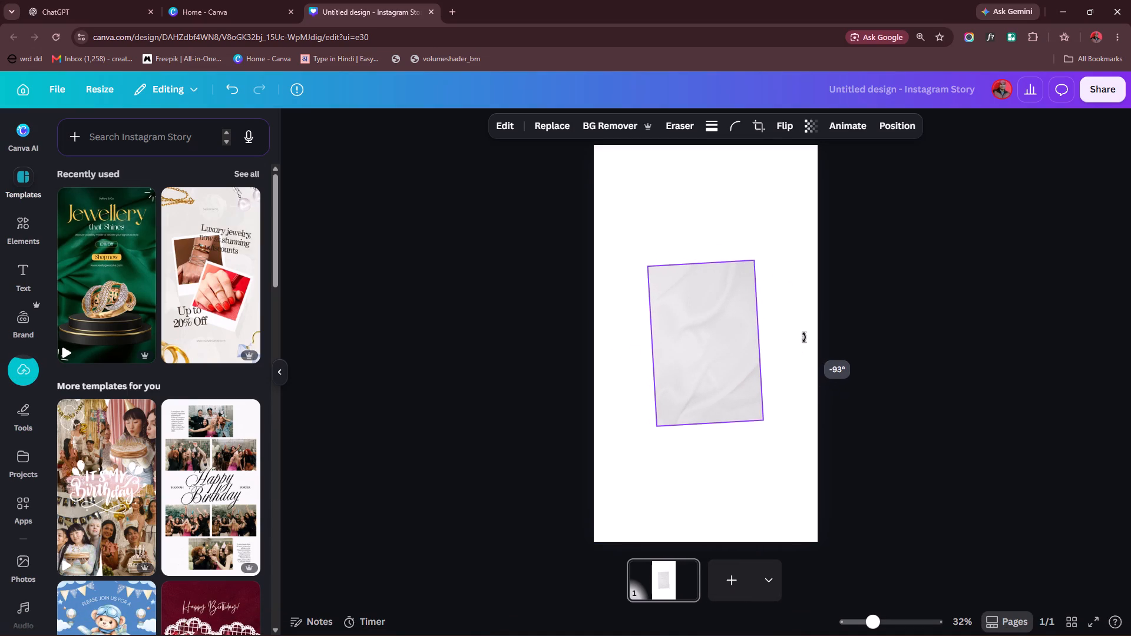
left_click_drag(804, 337, 795, 344)
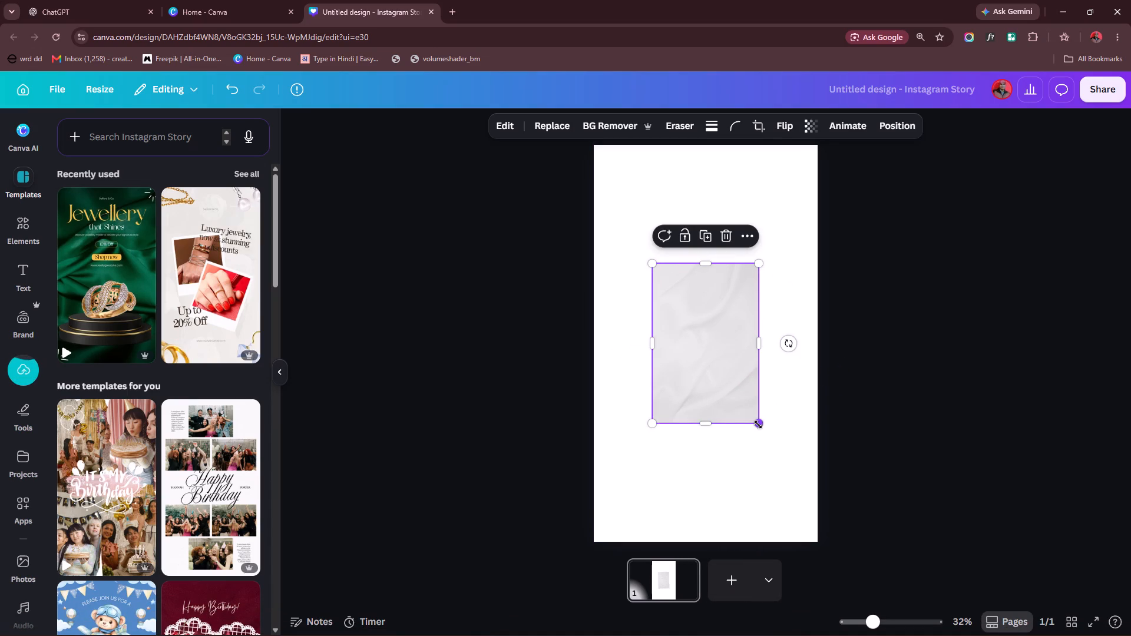
Enlarge the silk image from opposite corners until it covers the whole story page, and deselect it.
left_click_drag(758, 425, 832, 555)
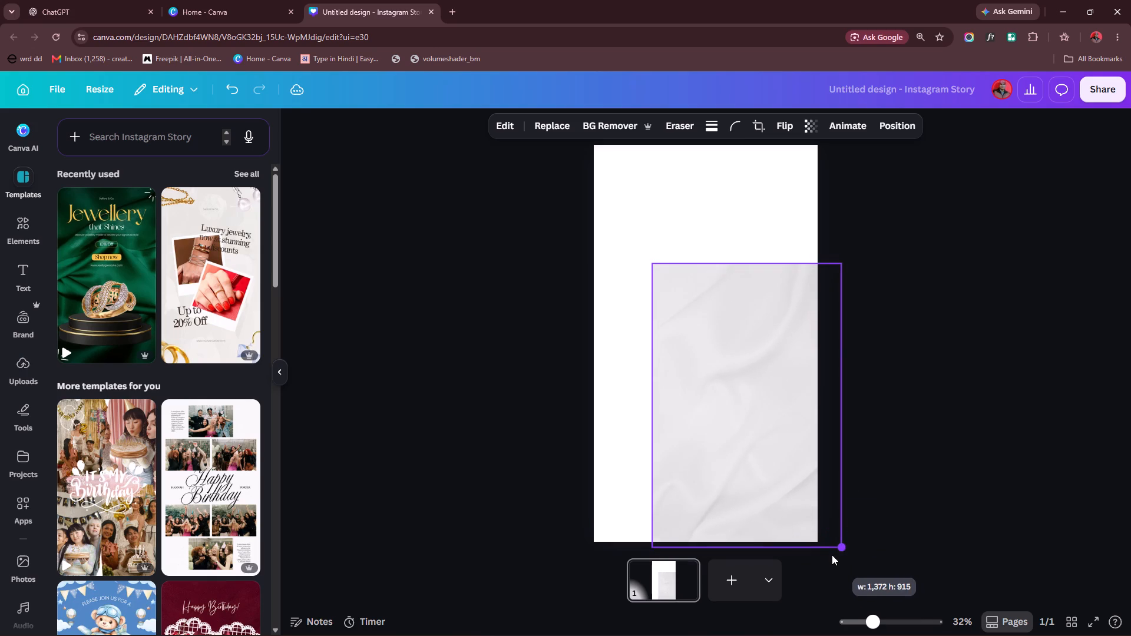
left_click_drag(832, 555, 840, 559)
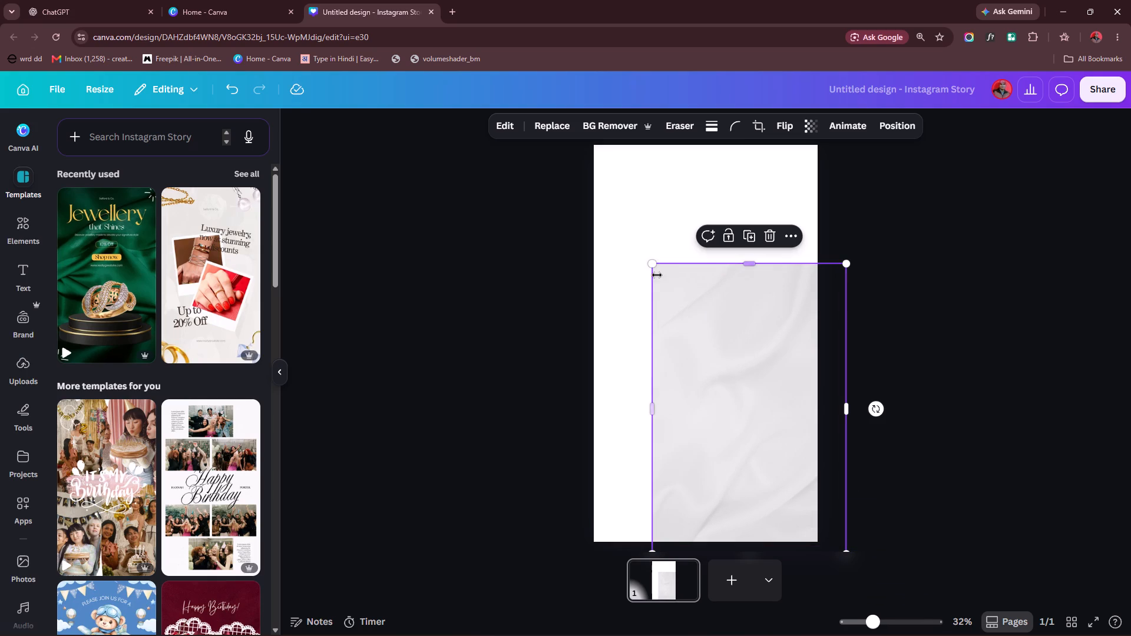
left_click_drag(653, 264, 576, 131)
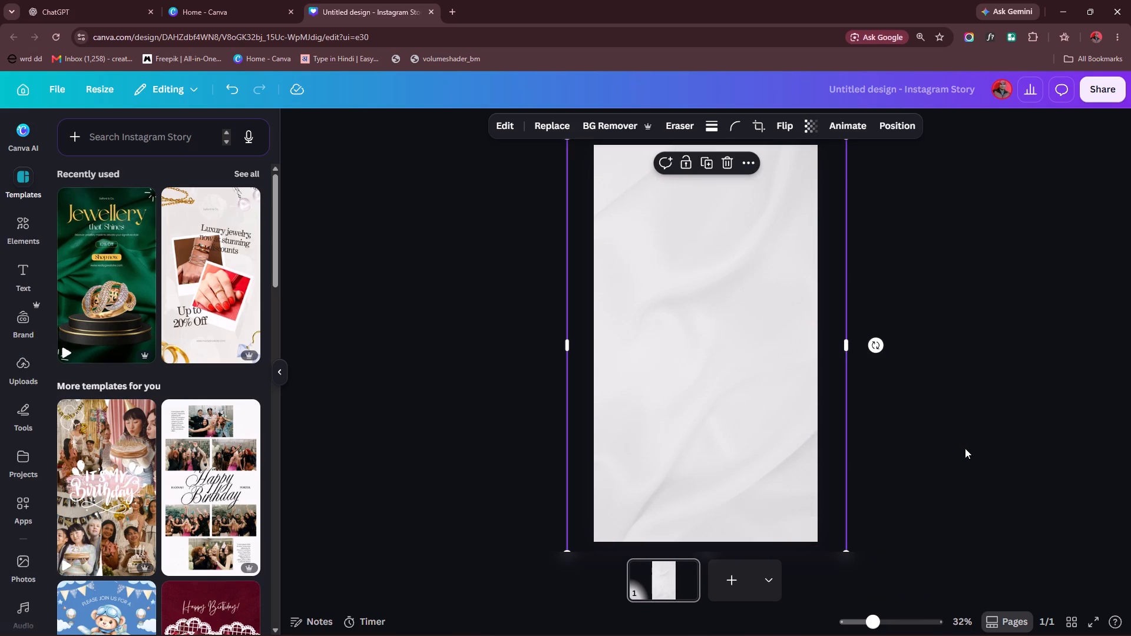
left_click(965, 448)
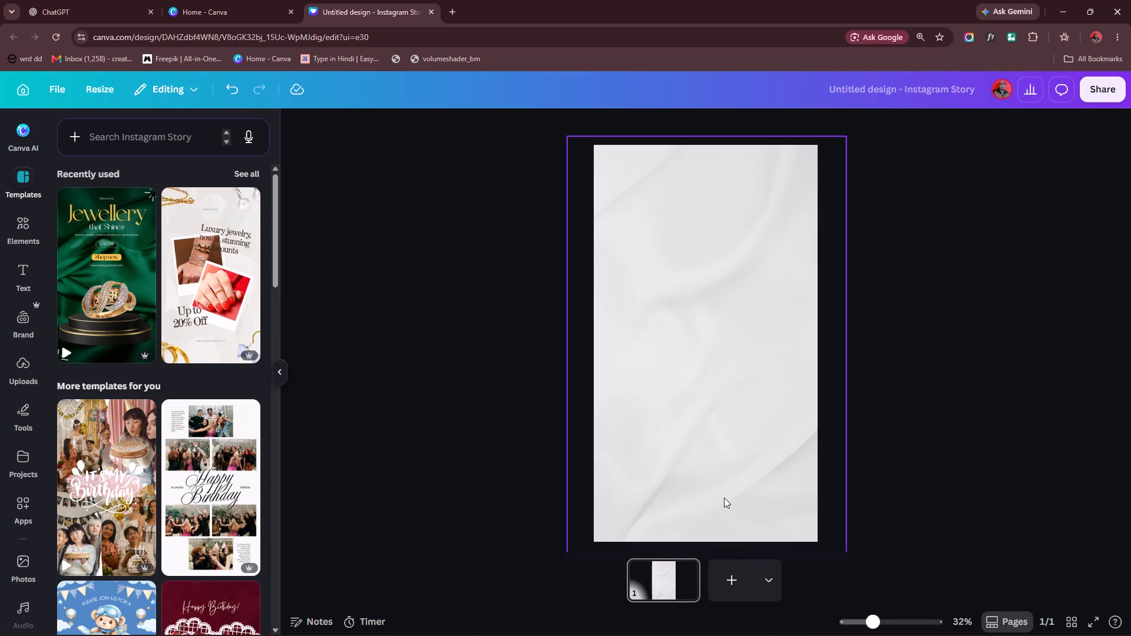
scroll(726, 496, "down", 3)
left_click(938, 450)
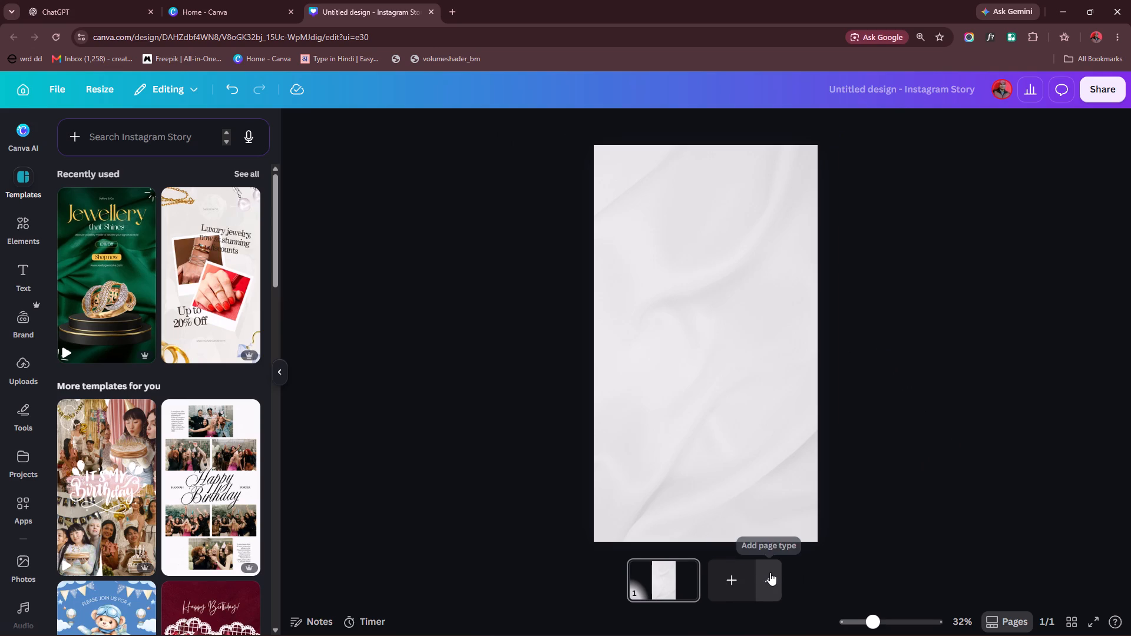
Open the page type choices for adding a page to the design.
left_click(770, 572)
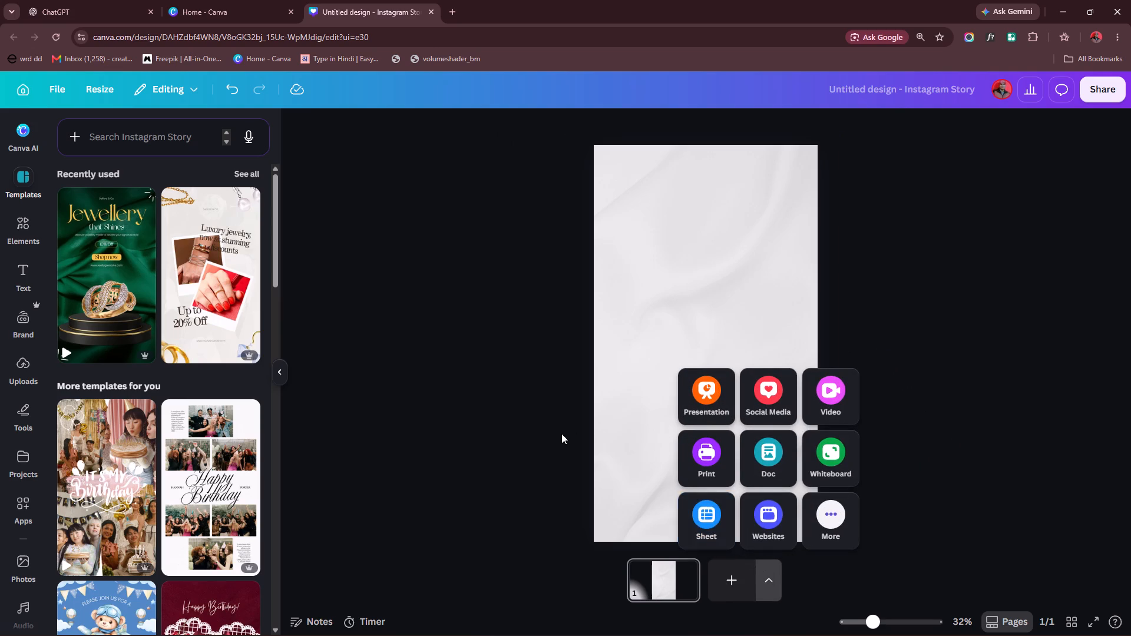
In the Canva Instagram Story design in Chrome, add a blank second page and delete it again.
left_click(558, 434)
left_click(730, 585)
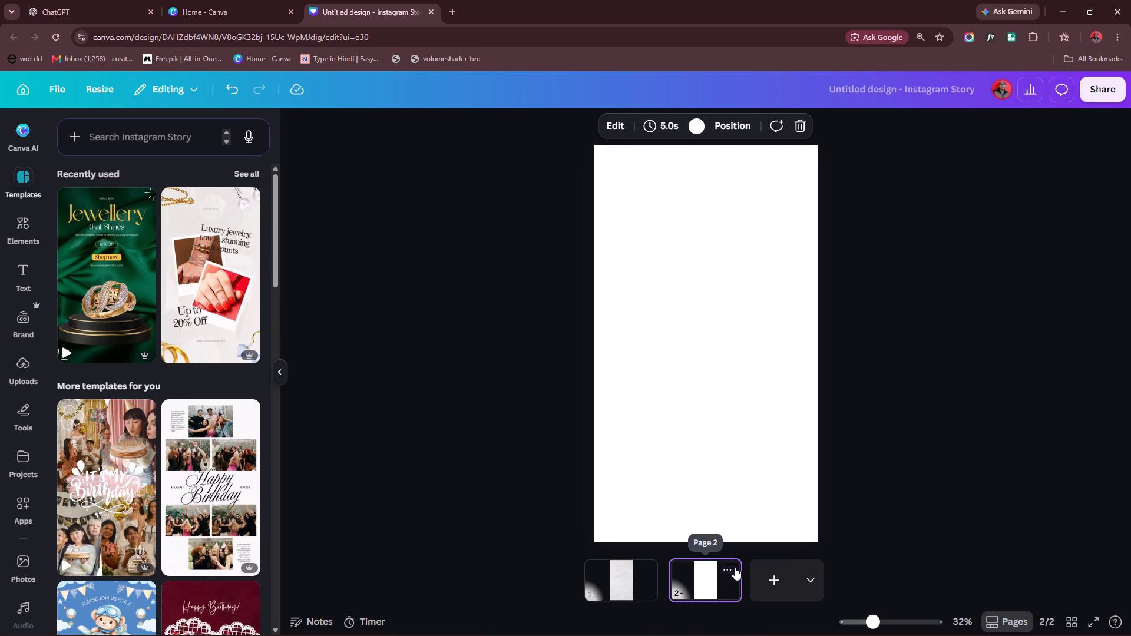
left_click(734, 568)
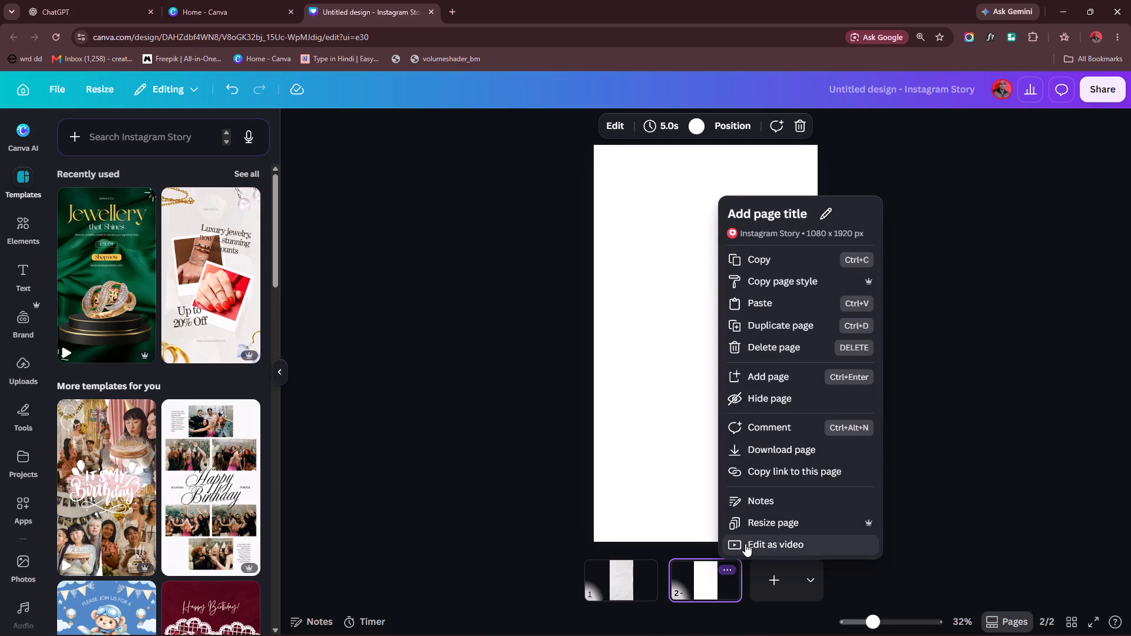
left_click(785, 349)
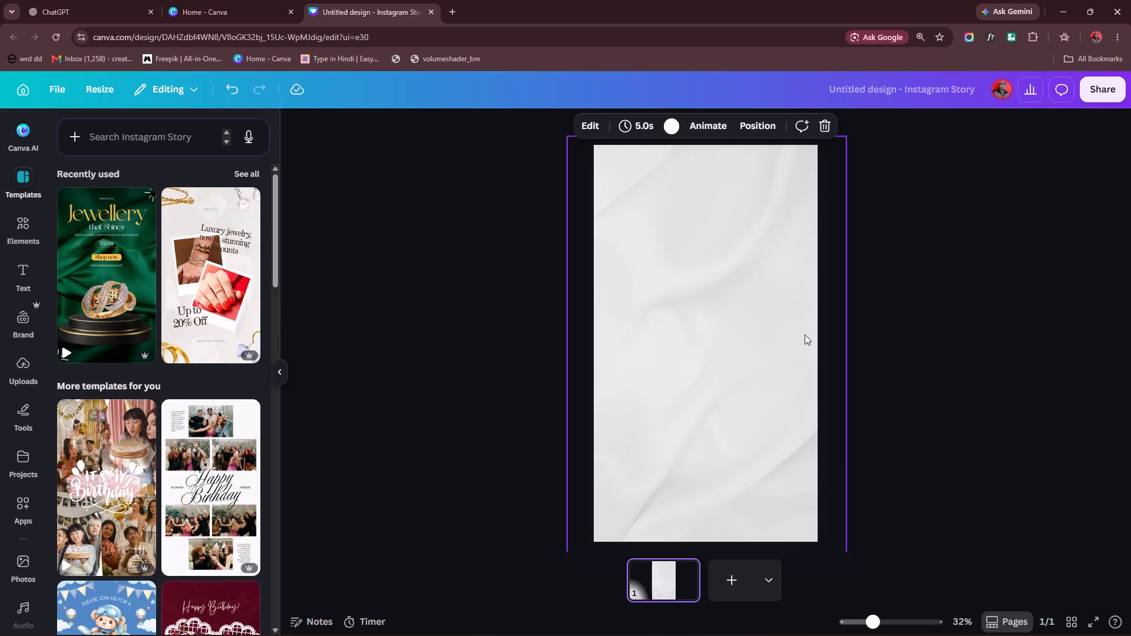
Set the background colour of the Canva page behind the silk image to the Brand Kit palette's solid red.
left_click(668, 127)
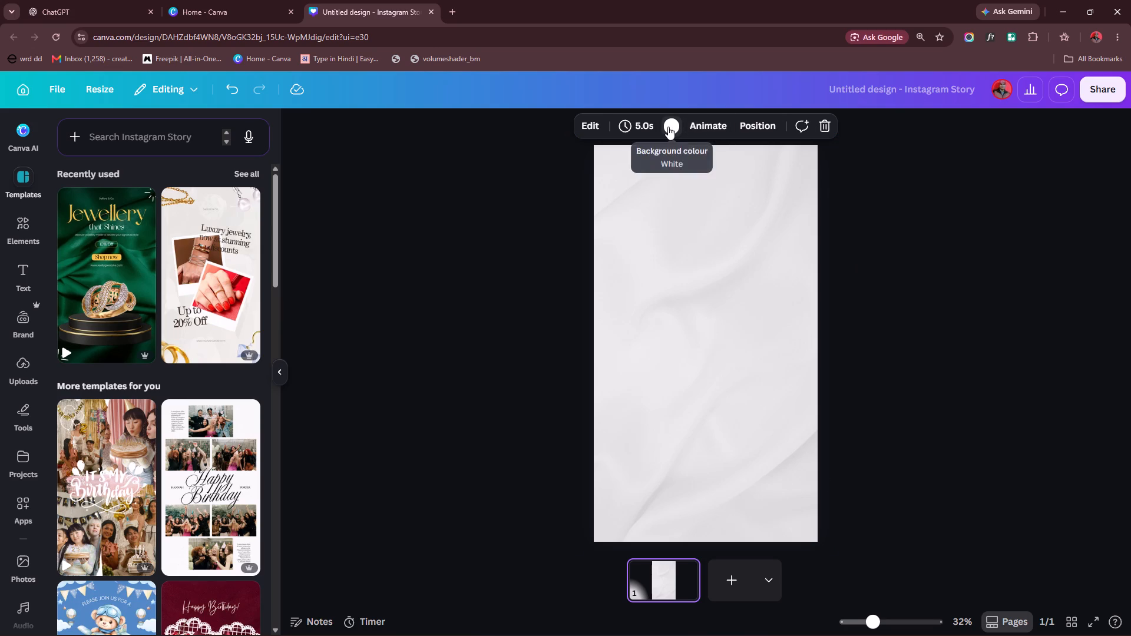
left_click(95, 304)
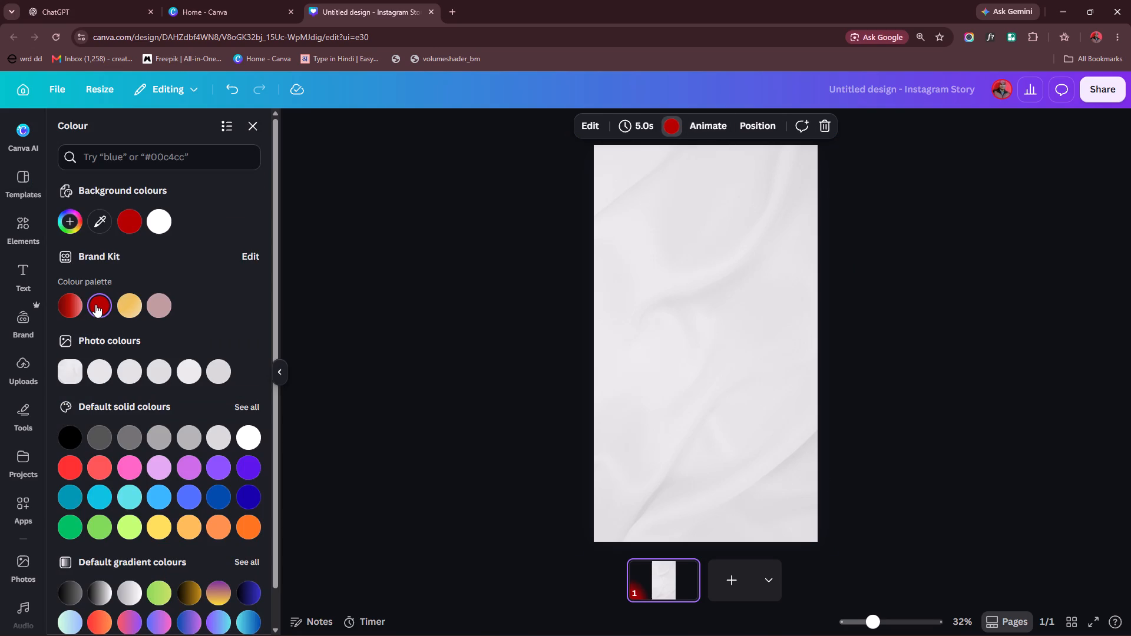
left_click(406, 413)
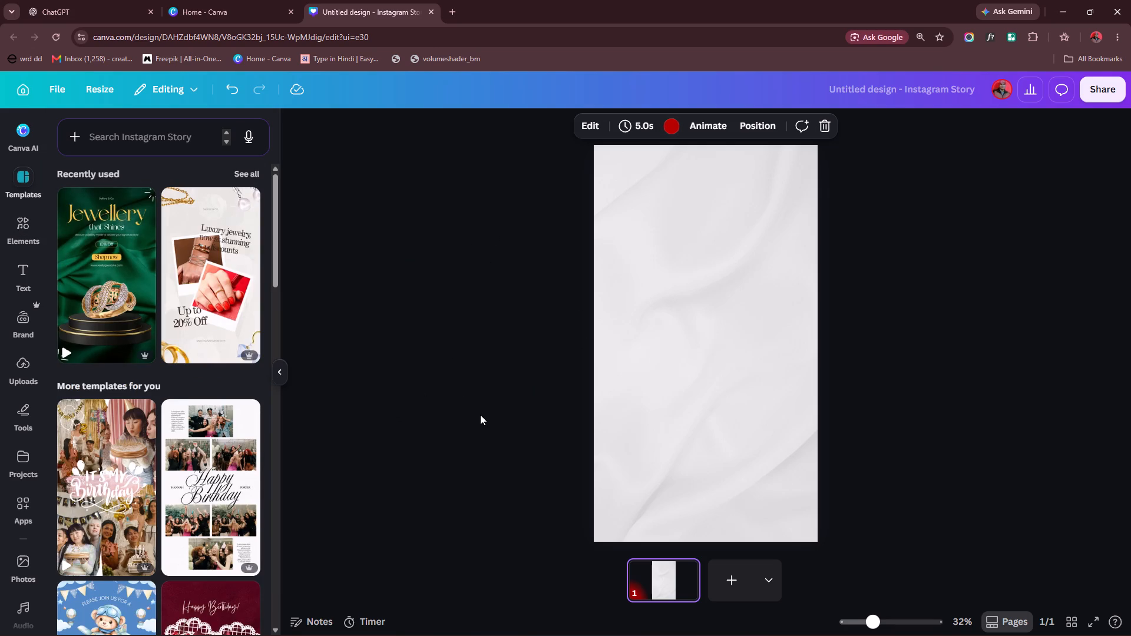
left_click(703, 448)
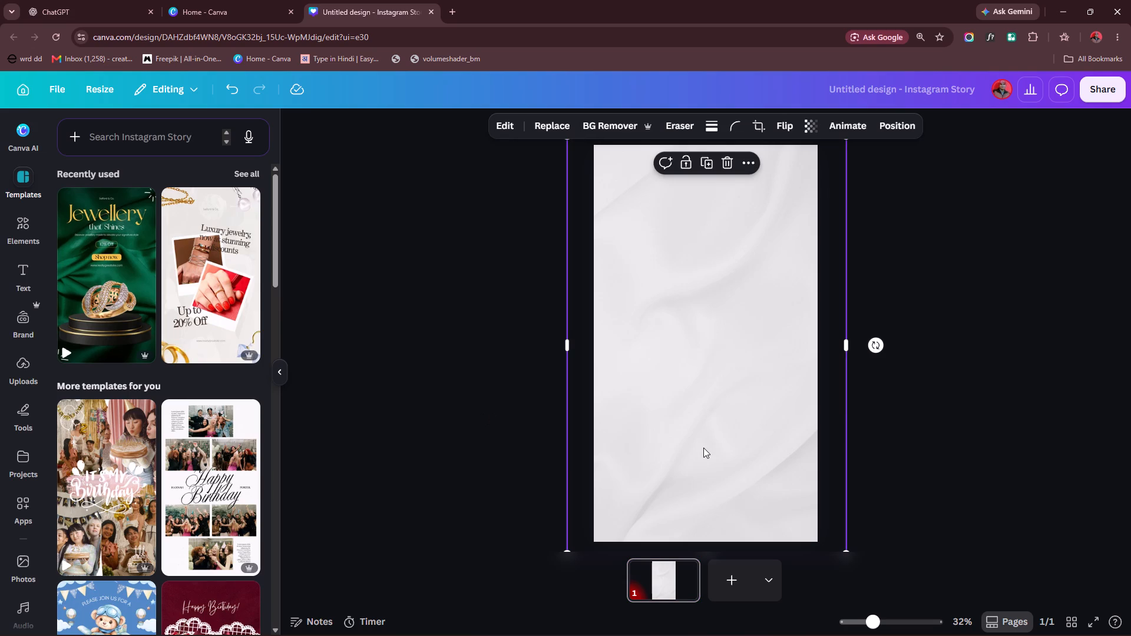
Leave the browser and launch Adobe Photoshop 2025.
left_click(1051, 11)
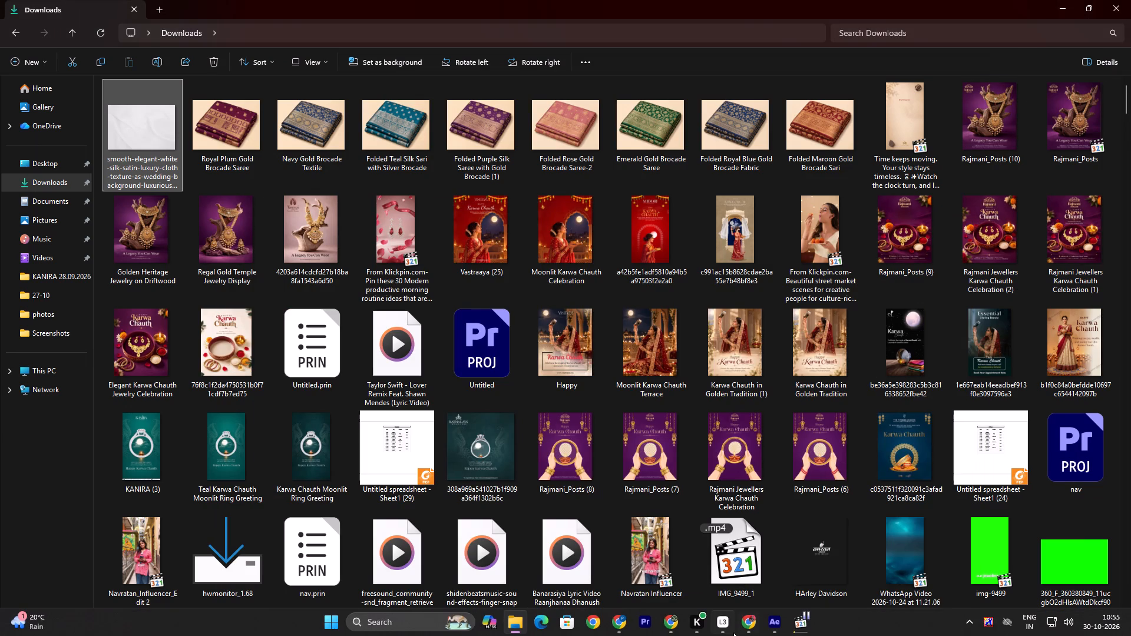
left_click(417, 624)
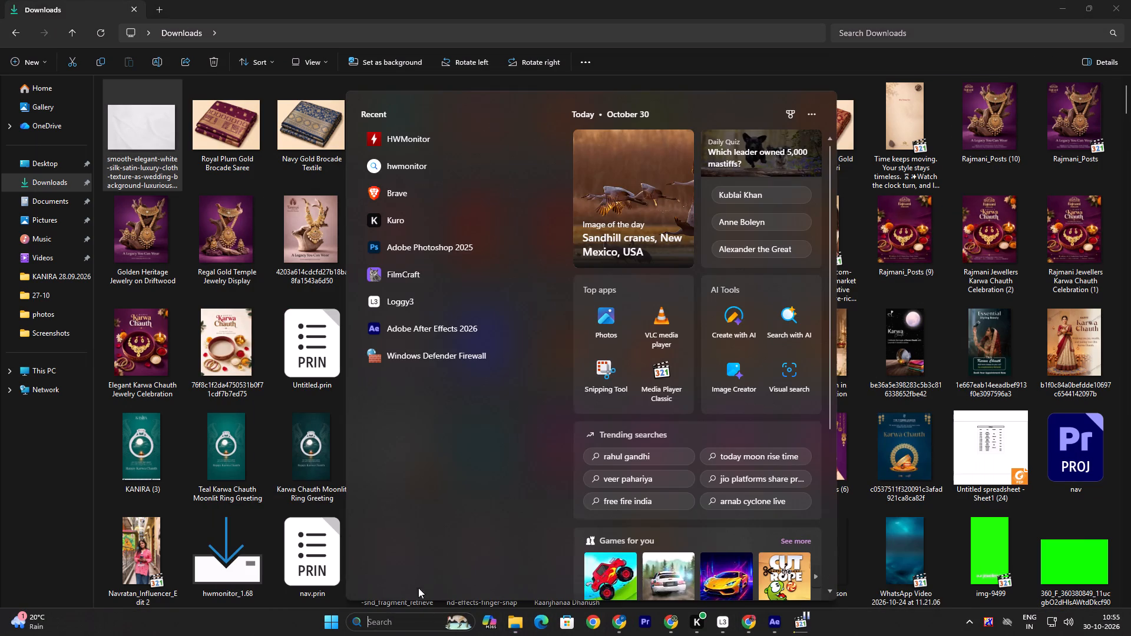
left_click(435, 247)
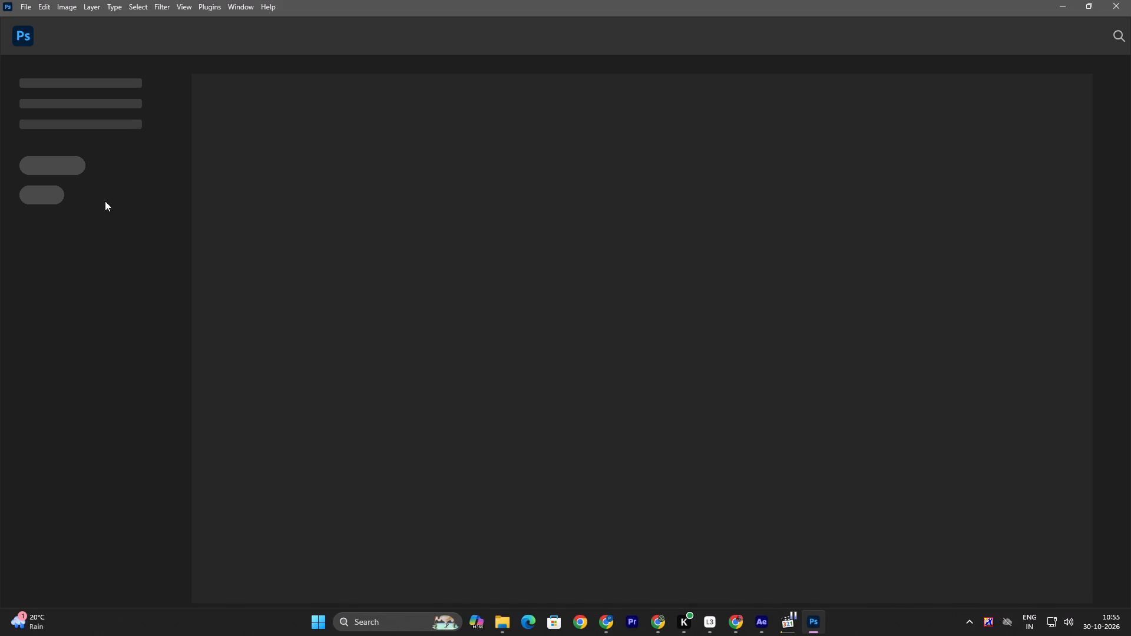
Create a new 1080 x 1920 px Photoshop document in RGB Color with a white background.
left_click(26, 6)
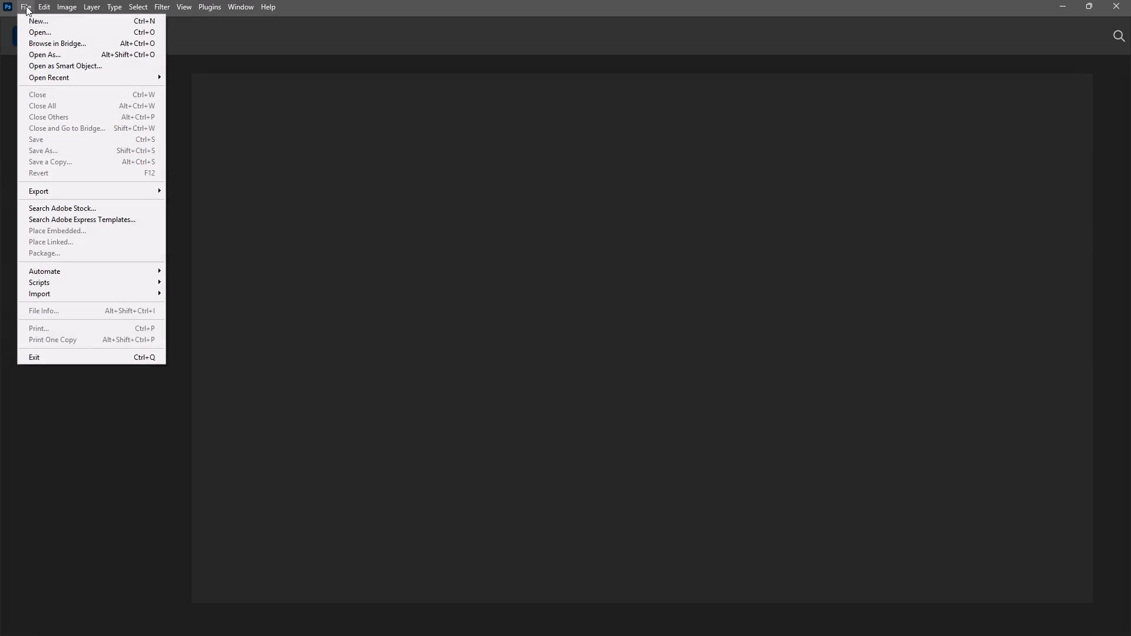
left_click(31, 19)
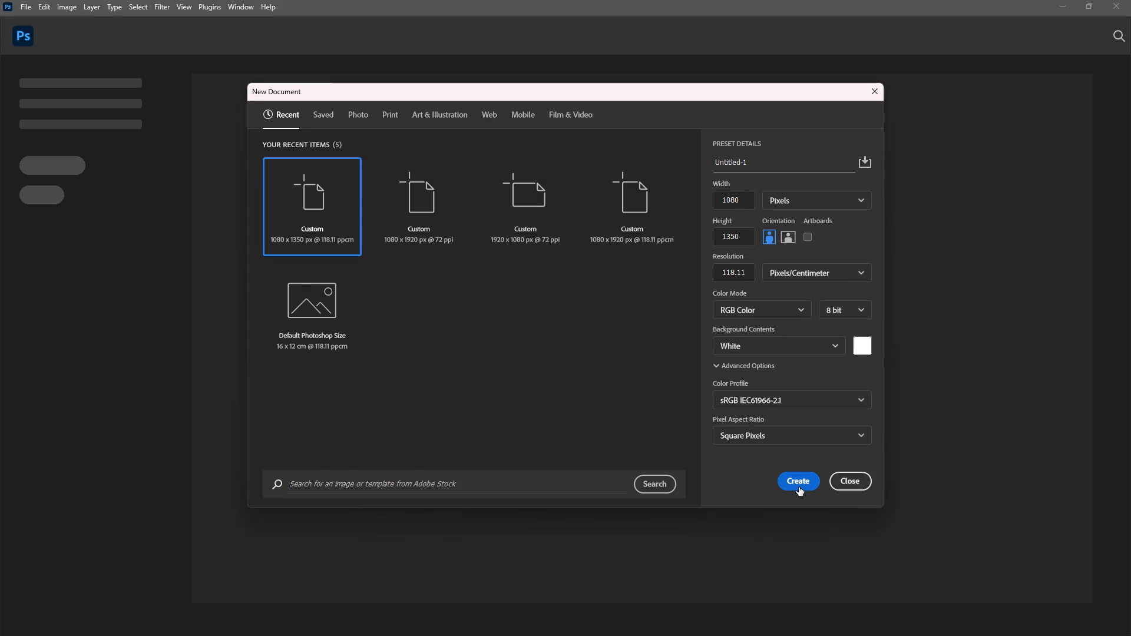
double_click(744, 238)
type("1920")
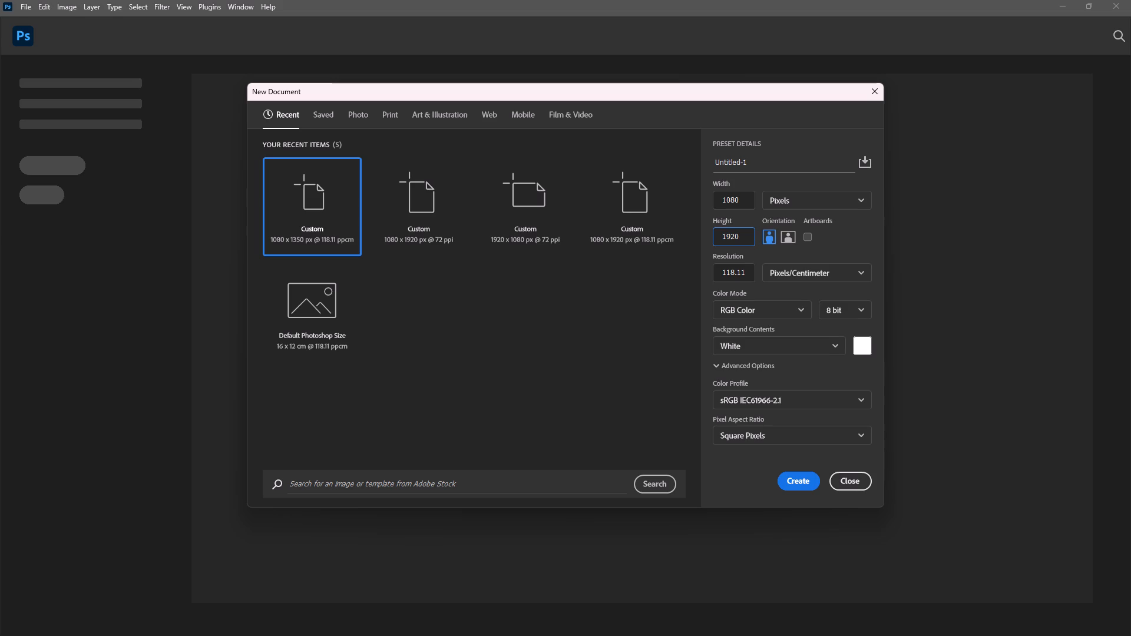
left_click(796, 476)
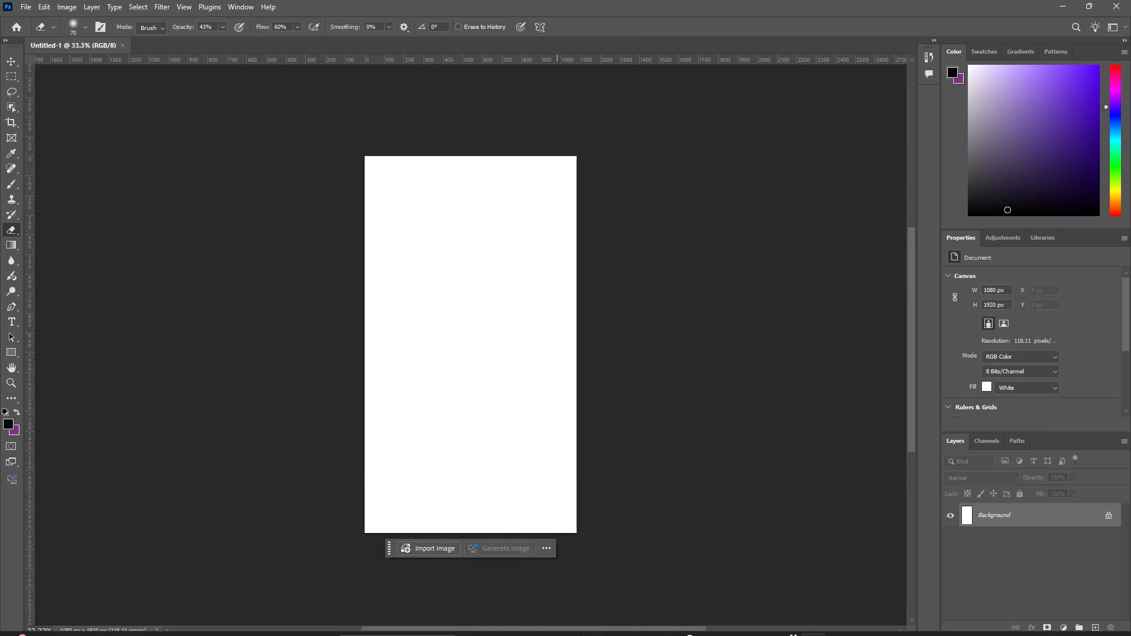
Place the white silk satin image from the Downloads folder into the new Photoshop document, keeping the fitted size.
left_click(502, 632)
left_click_drag(133, 110, 210, 214)
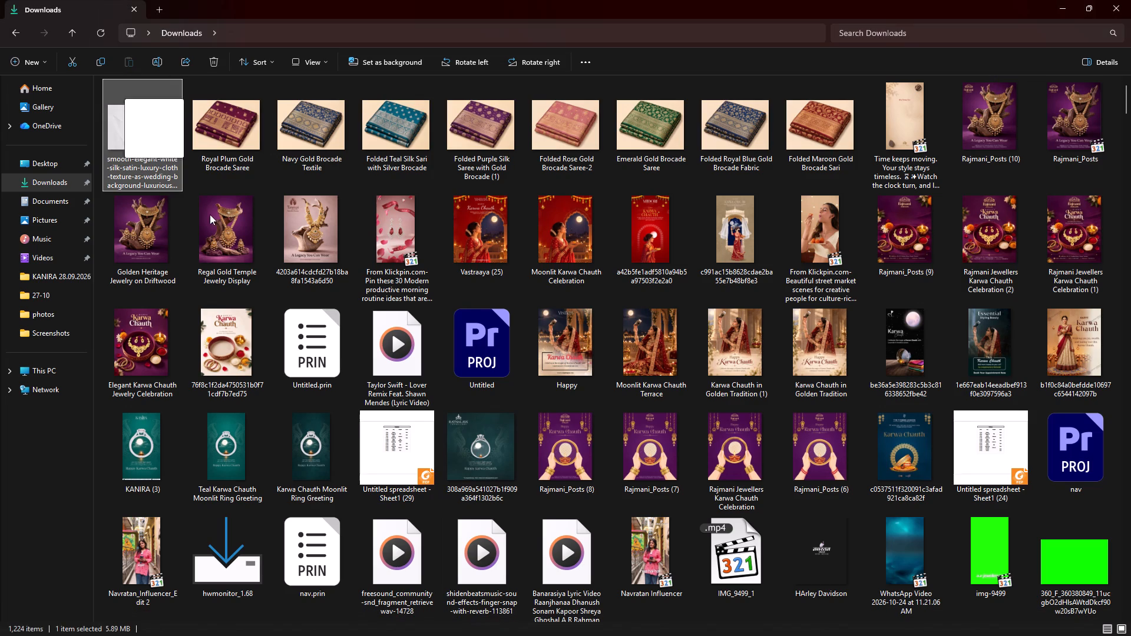
left_click_drag(210, 214, 817, 615)
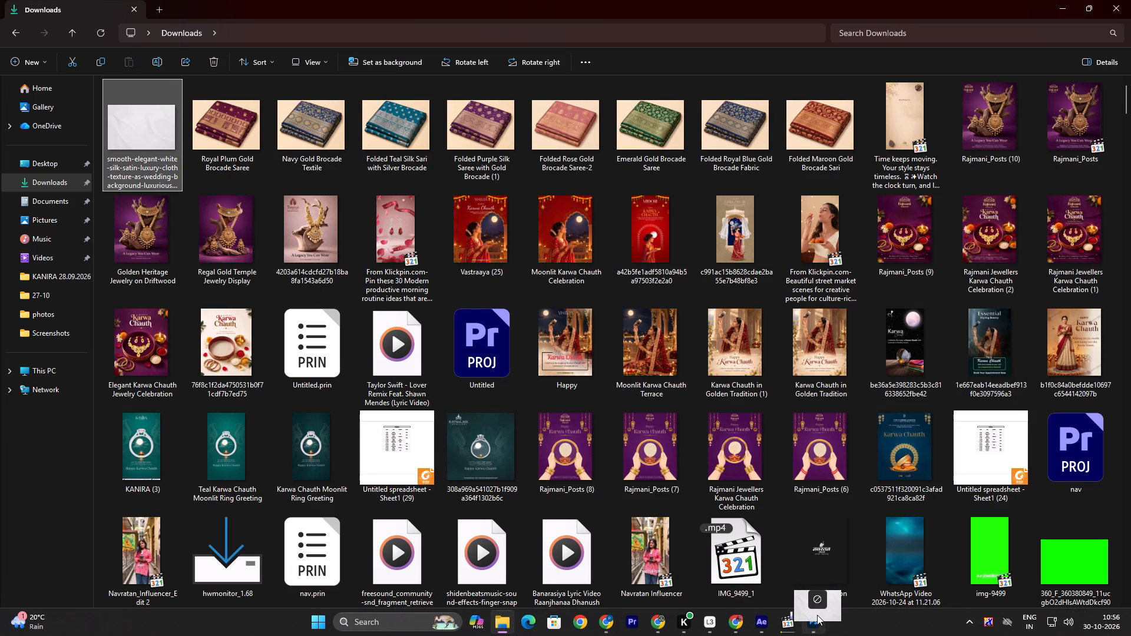
left_click_drag(817, 615, 505, 458)
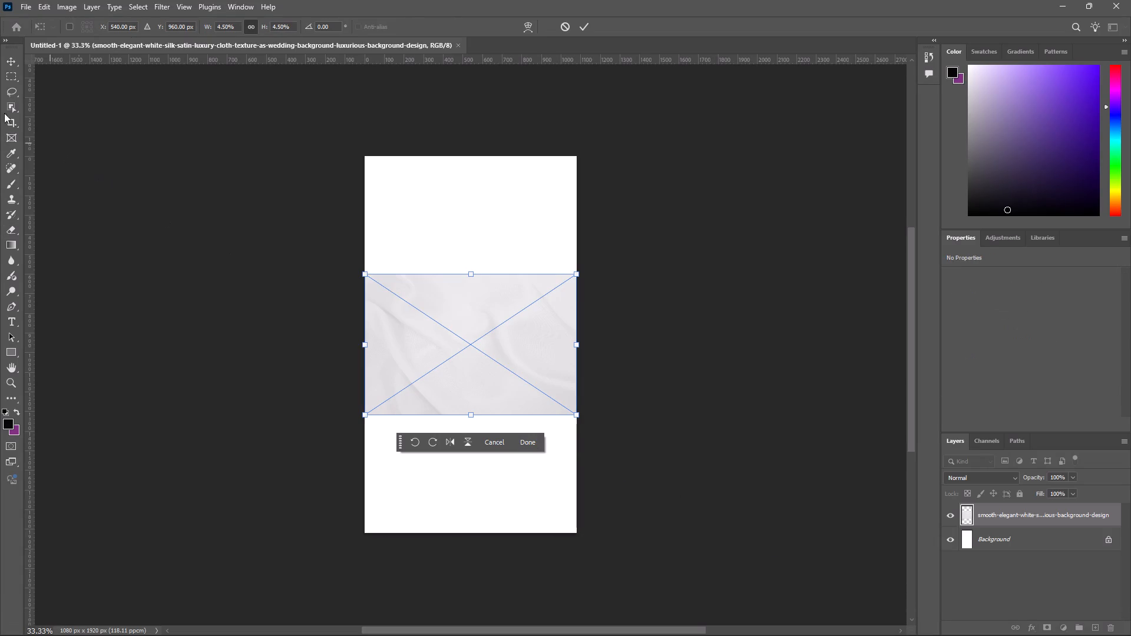
left_click(8, 63)
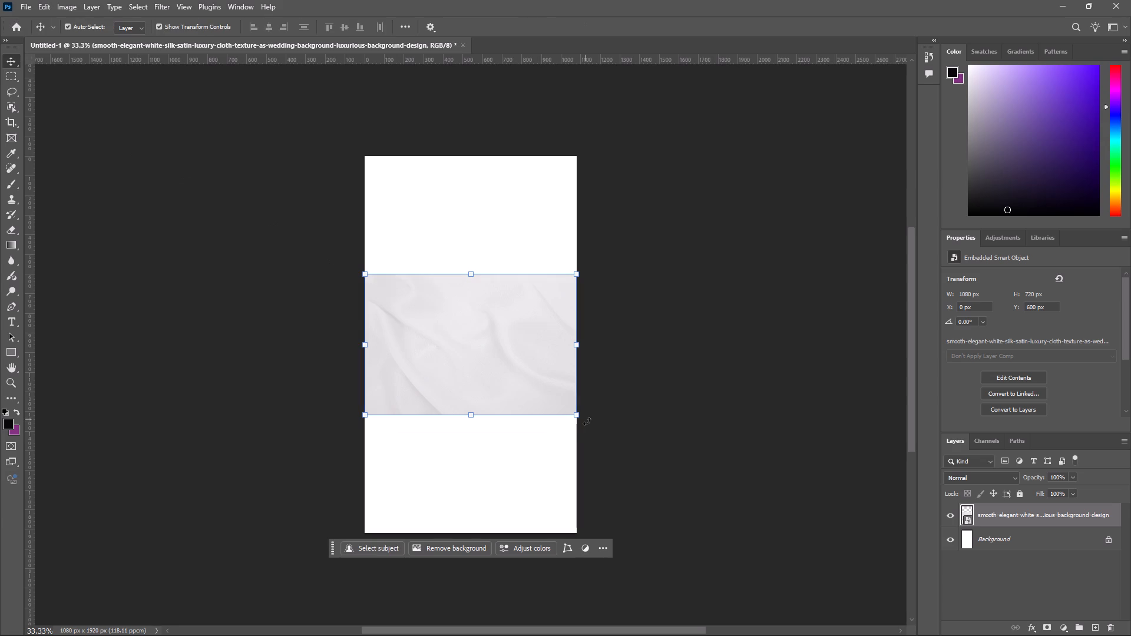
Rotate the silk image to about -90° and scale it proportionally to about 8.7% so it covers the whole canvas.
left_click_drag(584, 422, 550, 270)
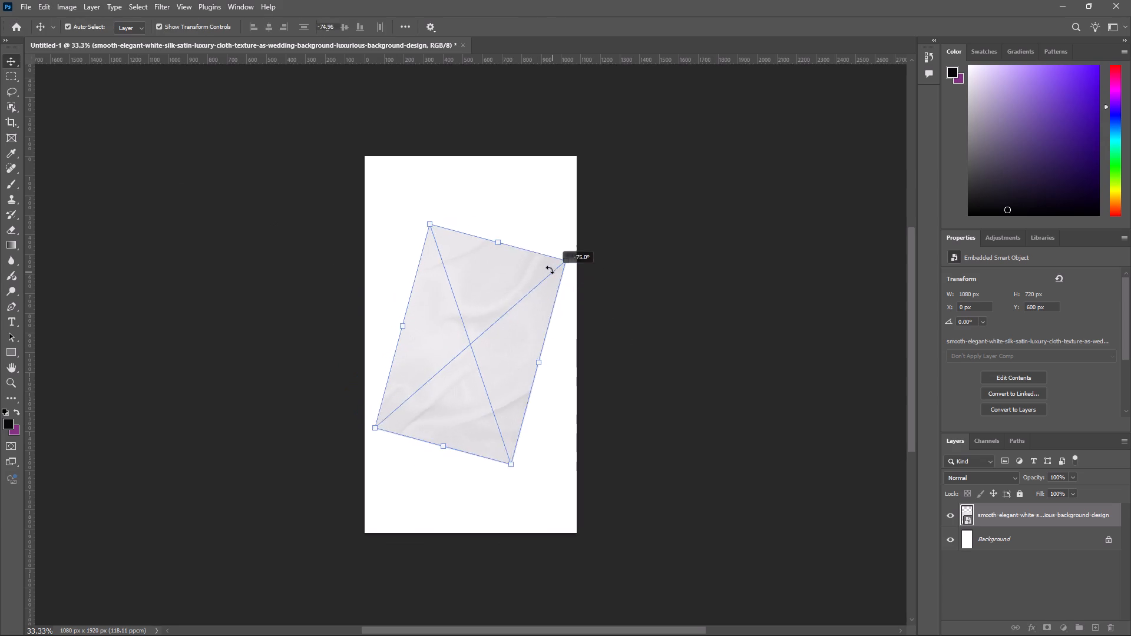
left_click_drag(550, 270, 527, 262)
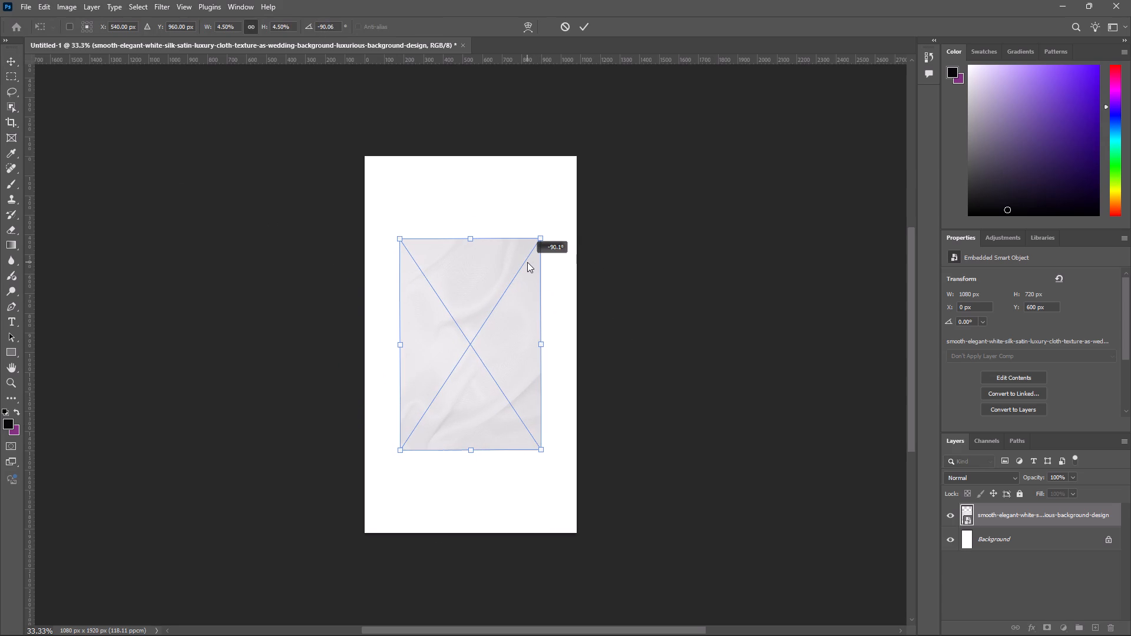
left_click_drag(527, 262, 527, 261)
left_click_drag(541, 238, 585, 188)
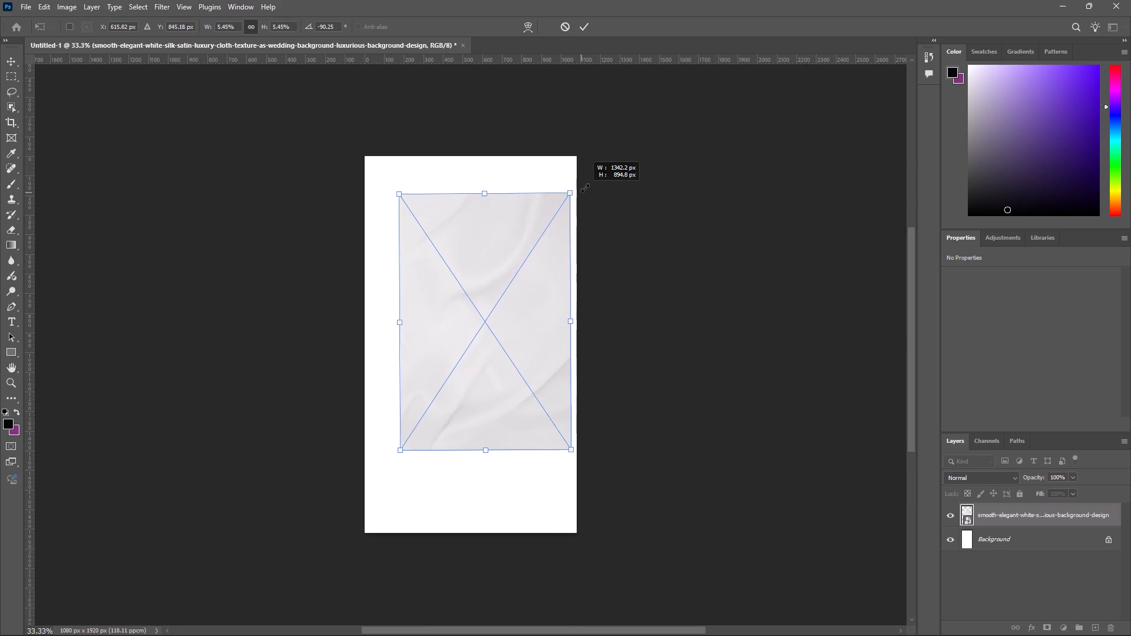
left_click_drag(585, 188, 624, 161)
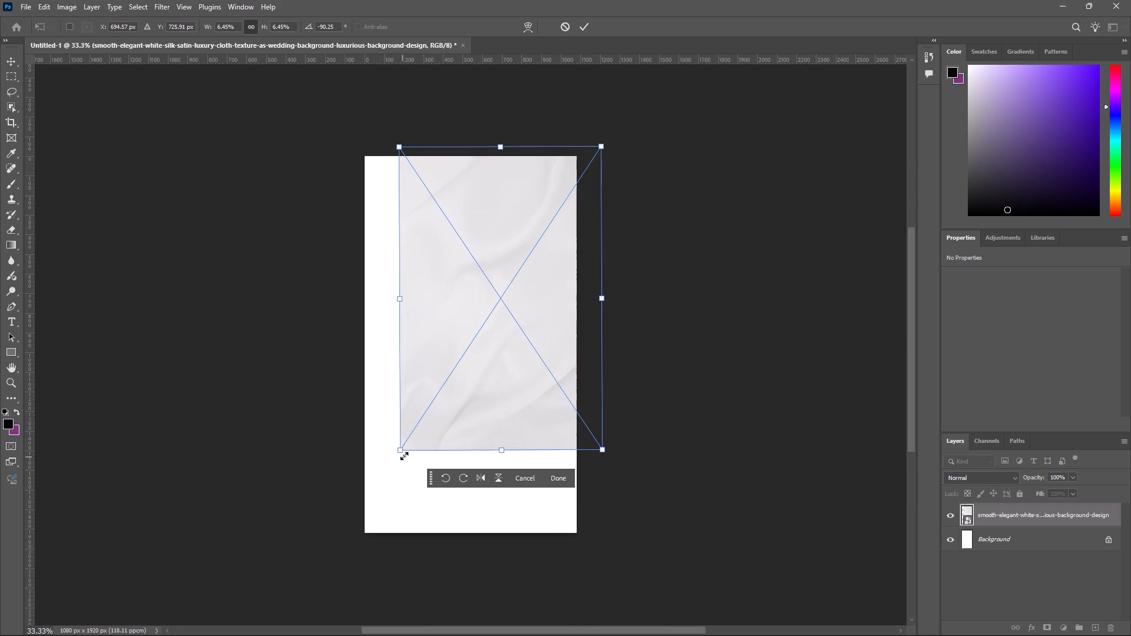
left_click_drag(405, 450, 313, 533)
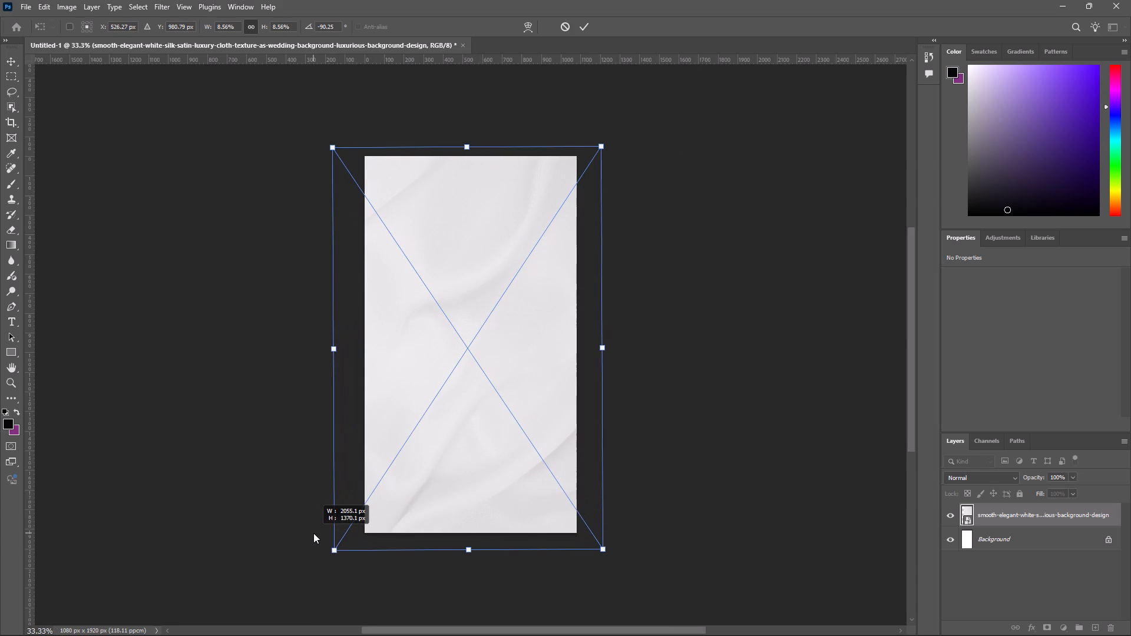
left_click_drag(313, 533, 306, 536)
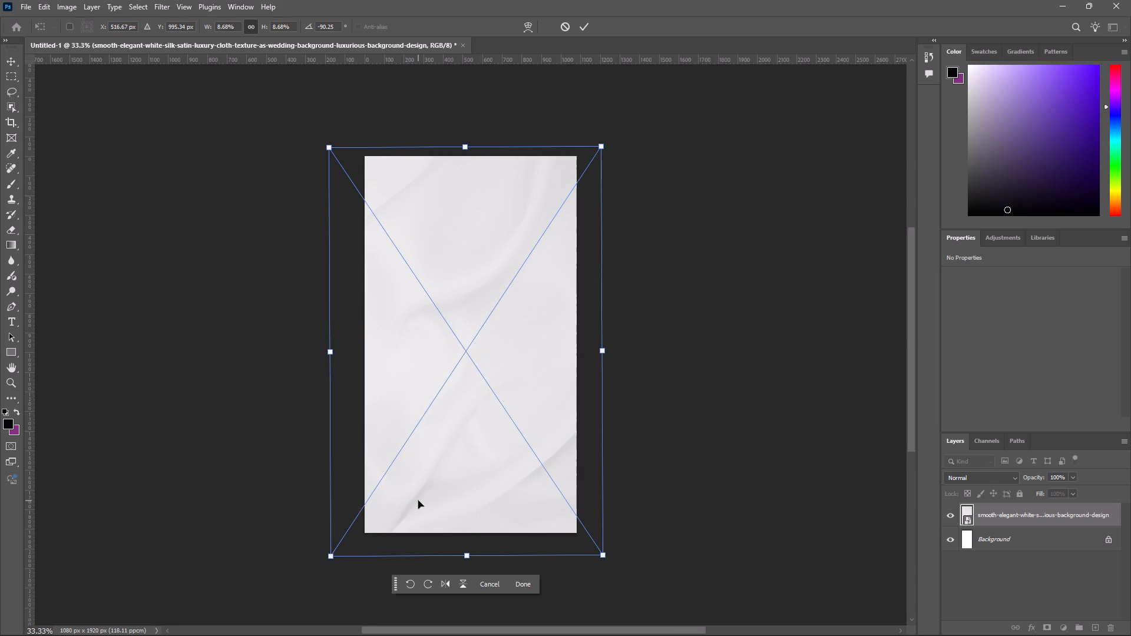
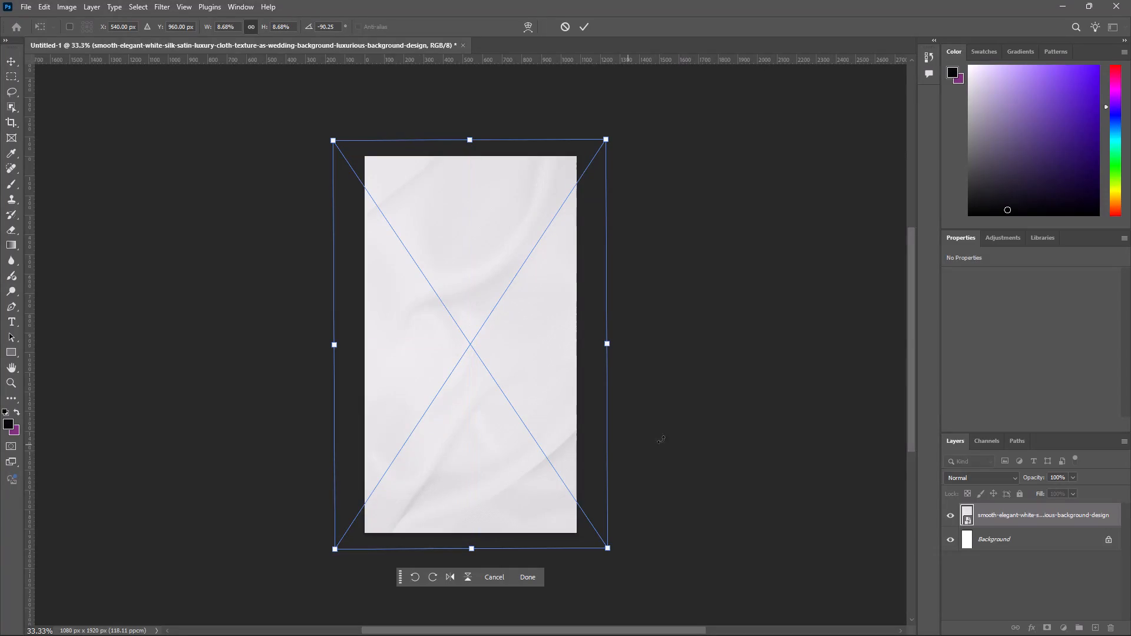
Commit the silk image's rotation and scaling, and leave no layer selected.
left_click(779, 431)
left_click(749, 417)
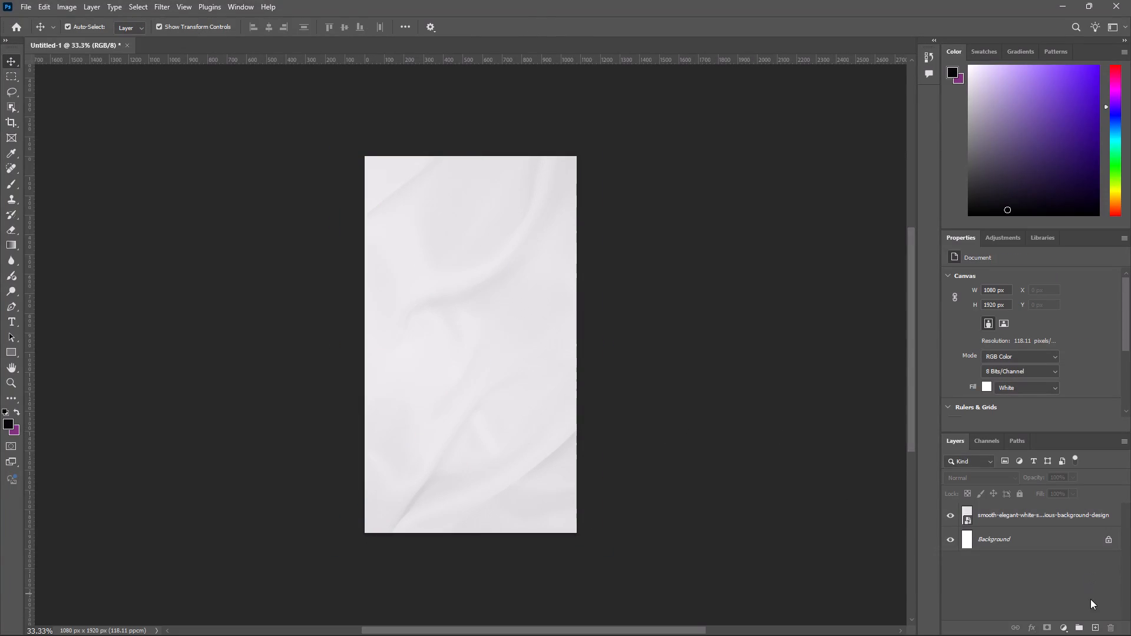
Add a new layer above the silk image and fill it with light red #f85353.
left_click(1093, 624)
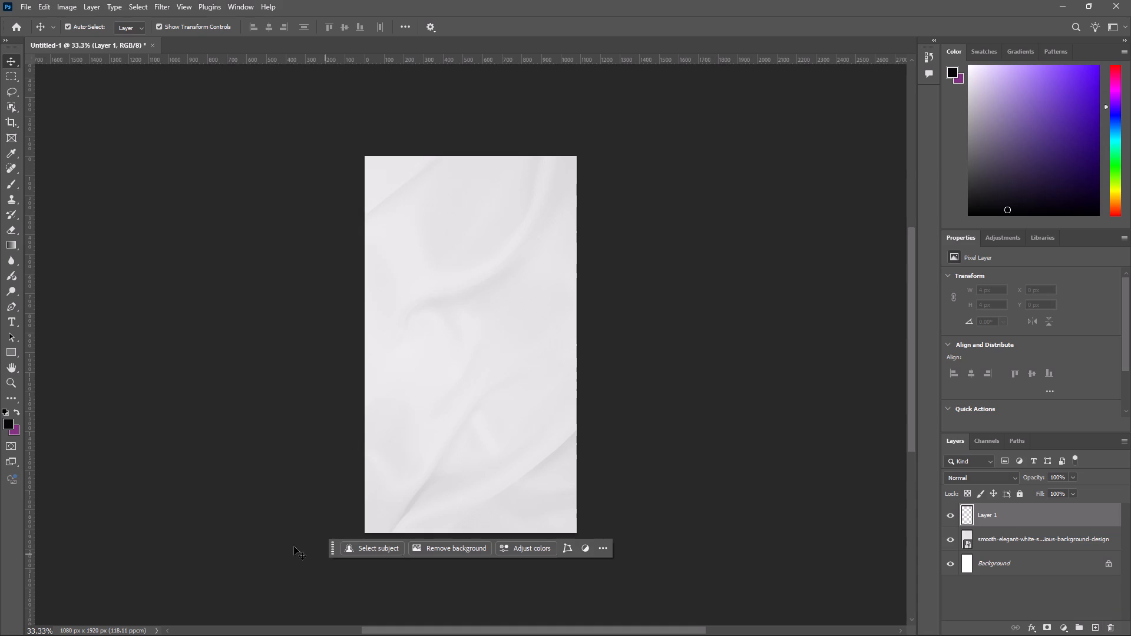
left_click(7, 425)
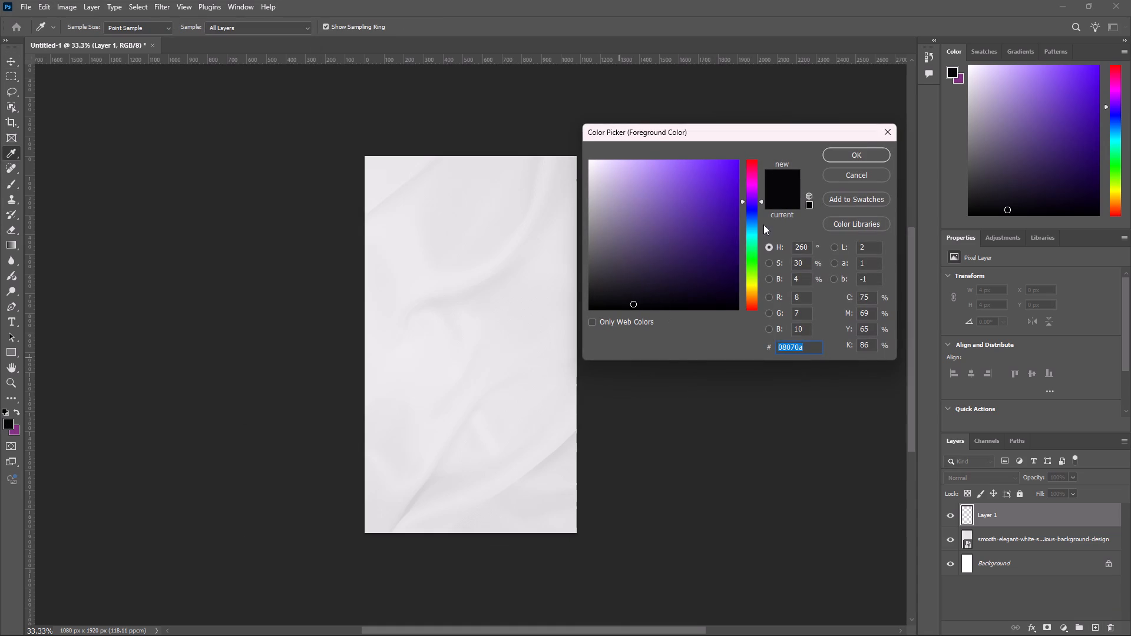
left_click_drag(760, 198, 761, 163)
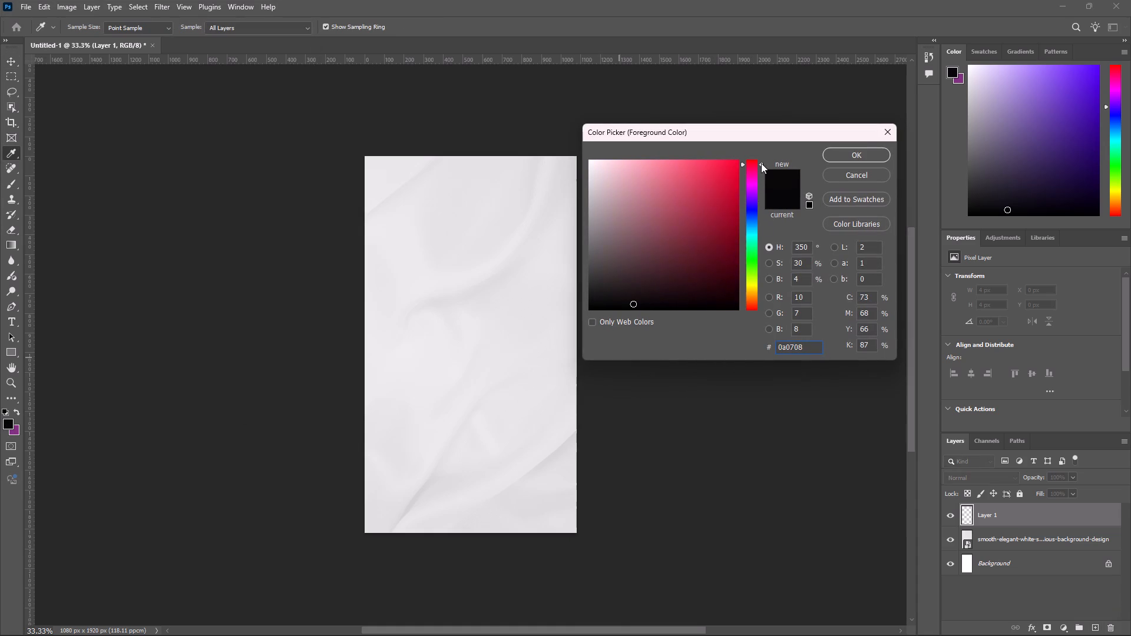
left_click_drag(761, 163, 760, 157)
left_click_drag(706, 233, 716, 230)
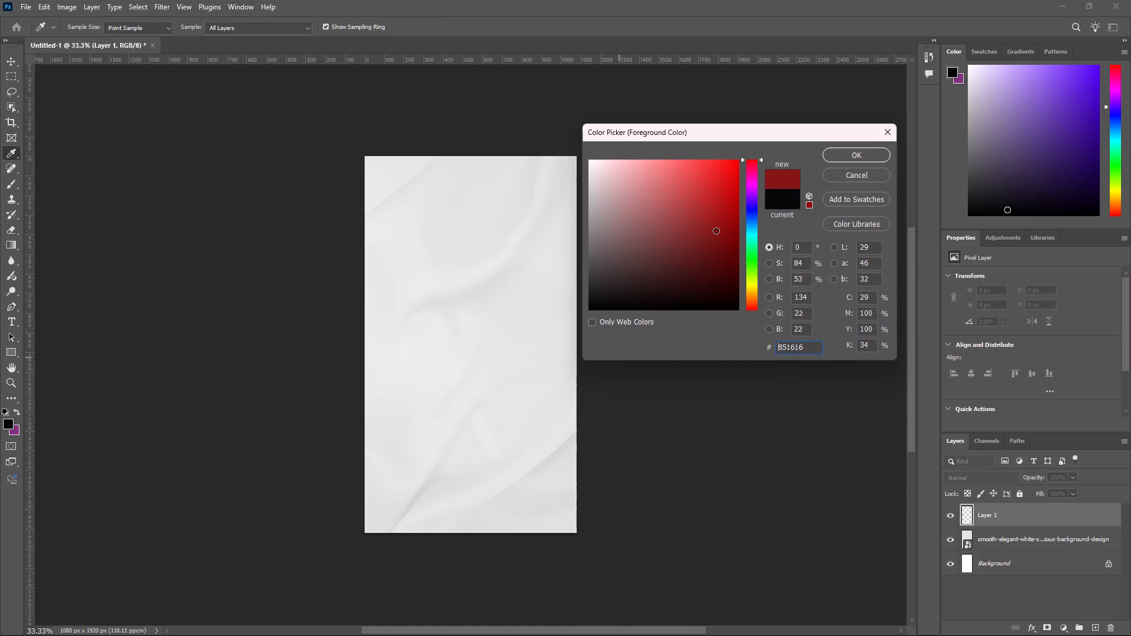
left_click_drag(716, 230, 682, 164)
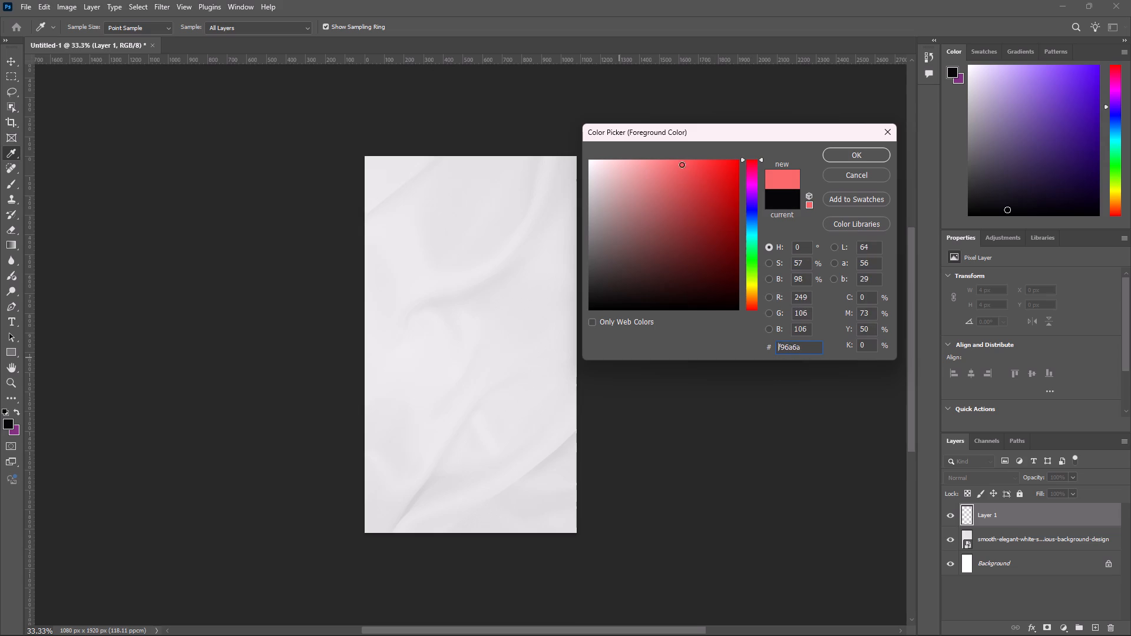
left_click_drag(682, 164, 689, 164)
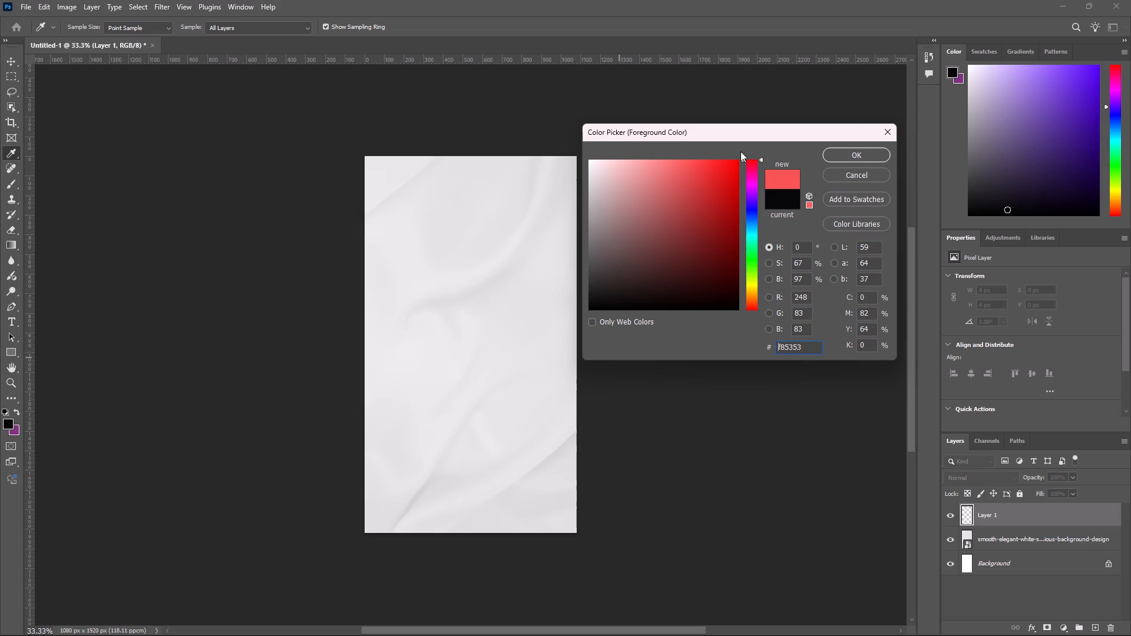
left_click(849, 150)
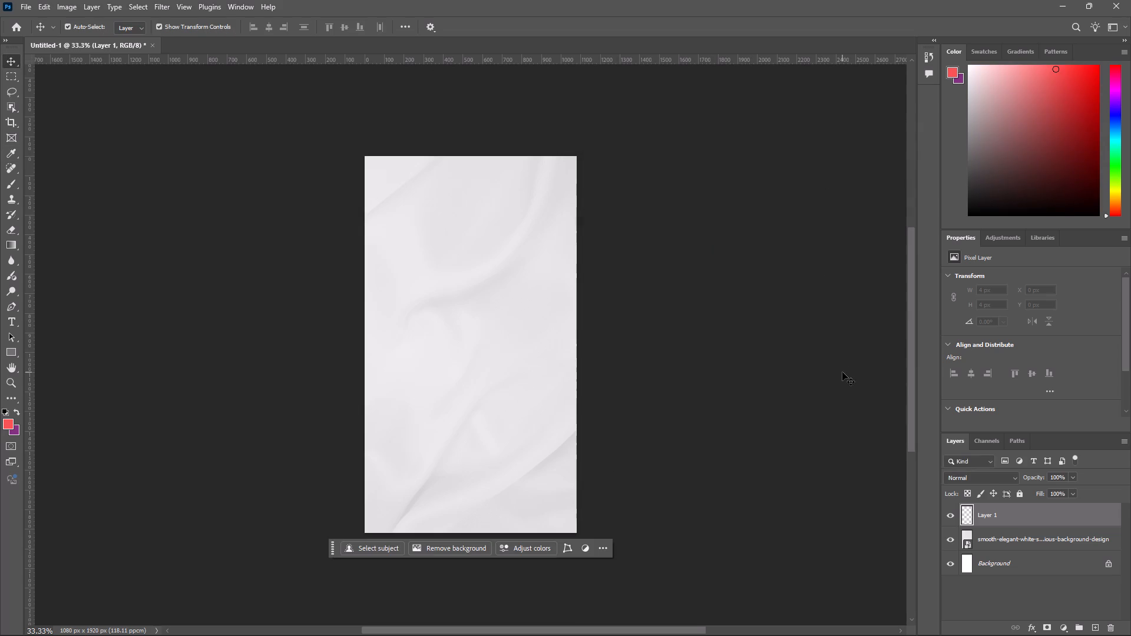
key("alt+BackSpace")
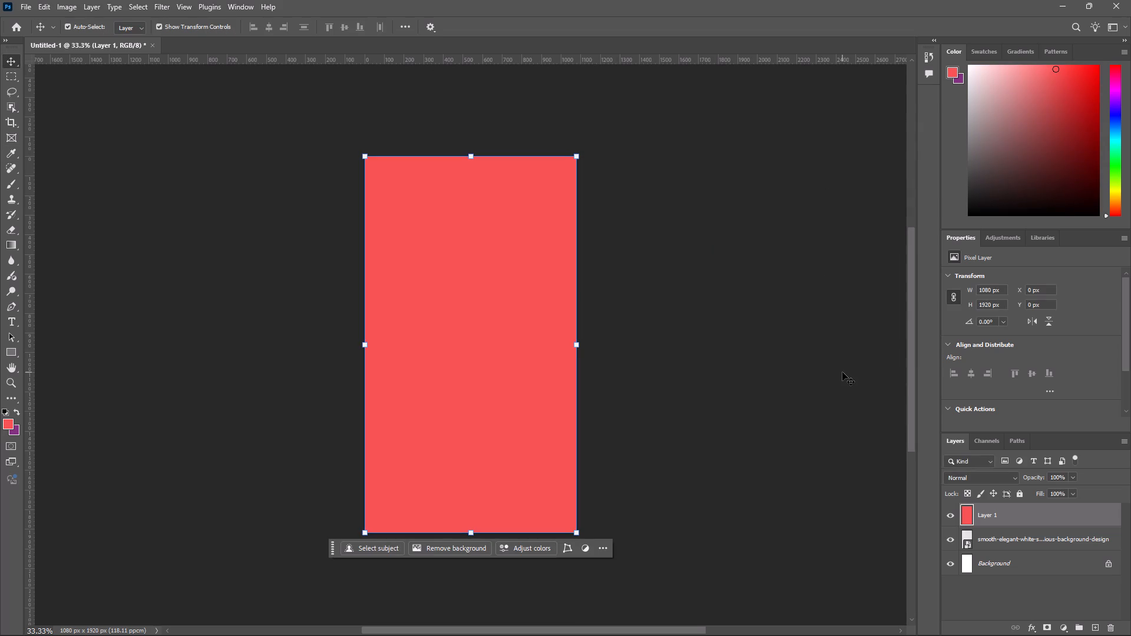
Set the red fill layer's blend mode to Multiply over the silk image.
left_click(983, 479)
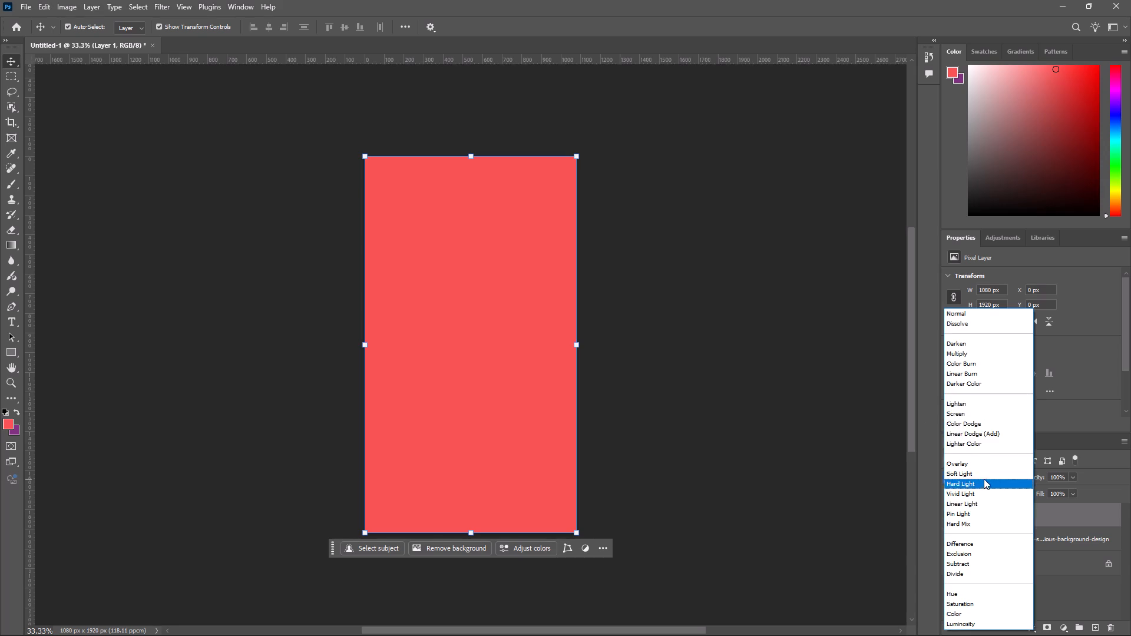
left_click(974, 354)
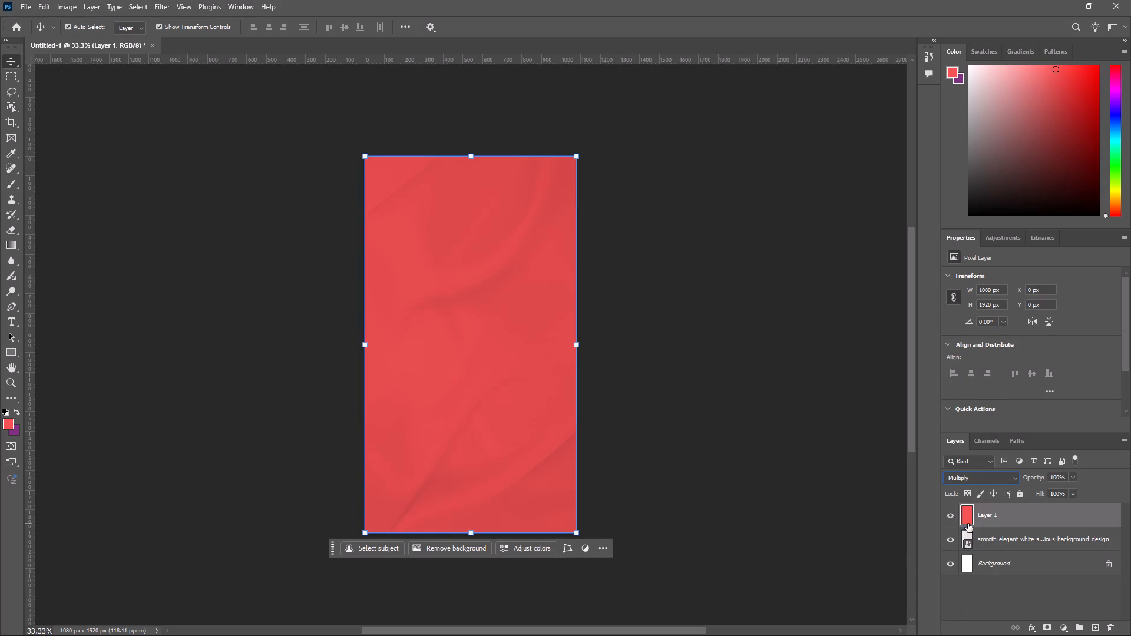
Change the foreground color to deep red #b91c1c and refill the tint layer with it.
left_click(11, 422)
left_click_drag(698, 194, 712, 186)
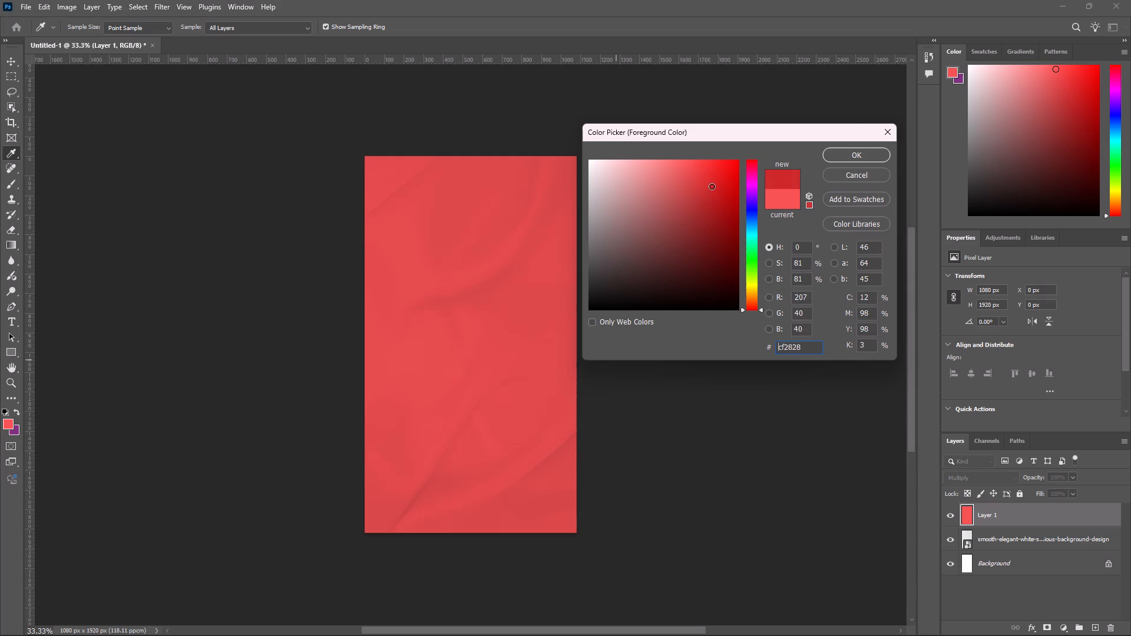
left_click_drag(712, 186, 721, 178)
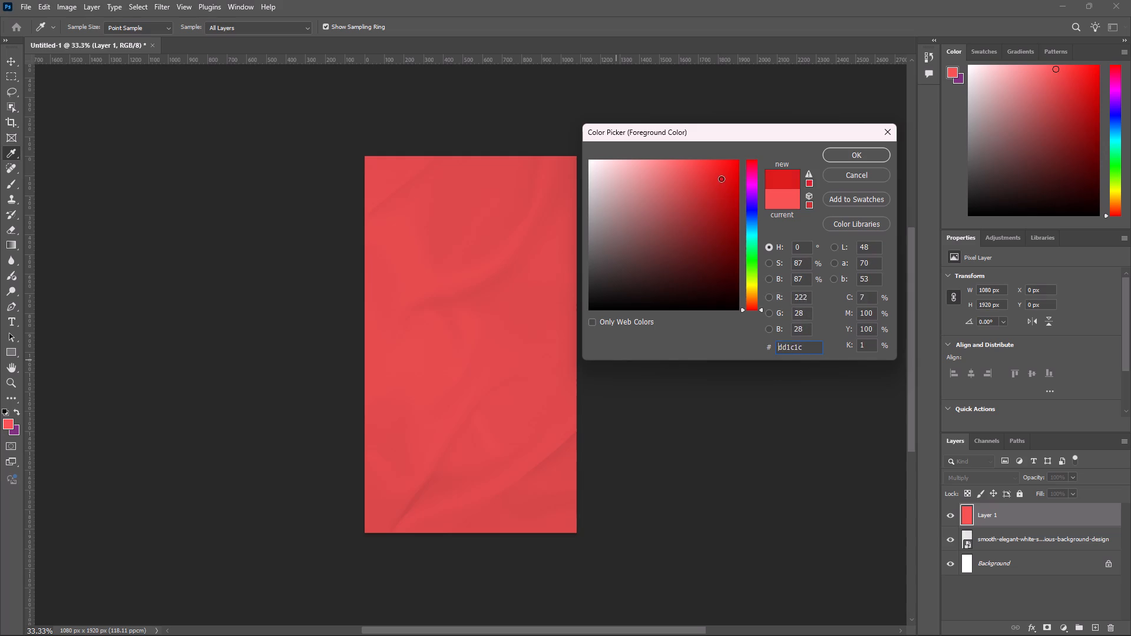
left_click_drag(721, 178, 732, 158)
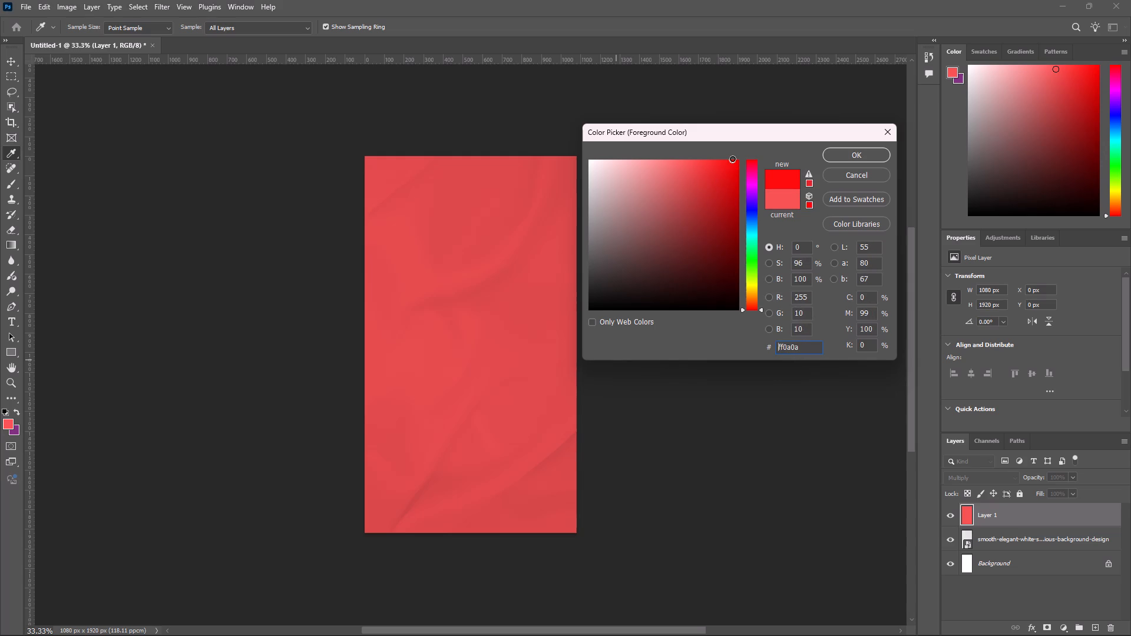
left_click_drag(732, 158, 719, 201)
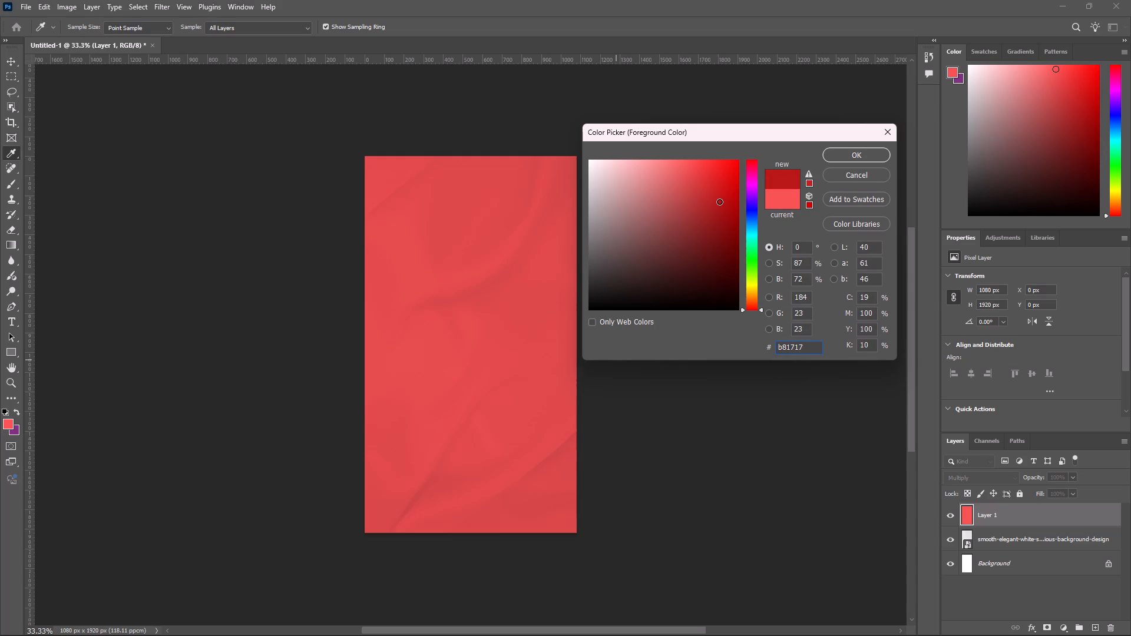
left_click_drag(719, 201, 716, 201)
left_click(880, 148)
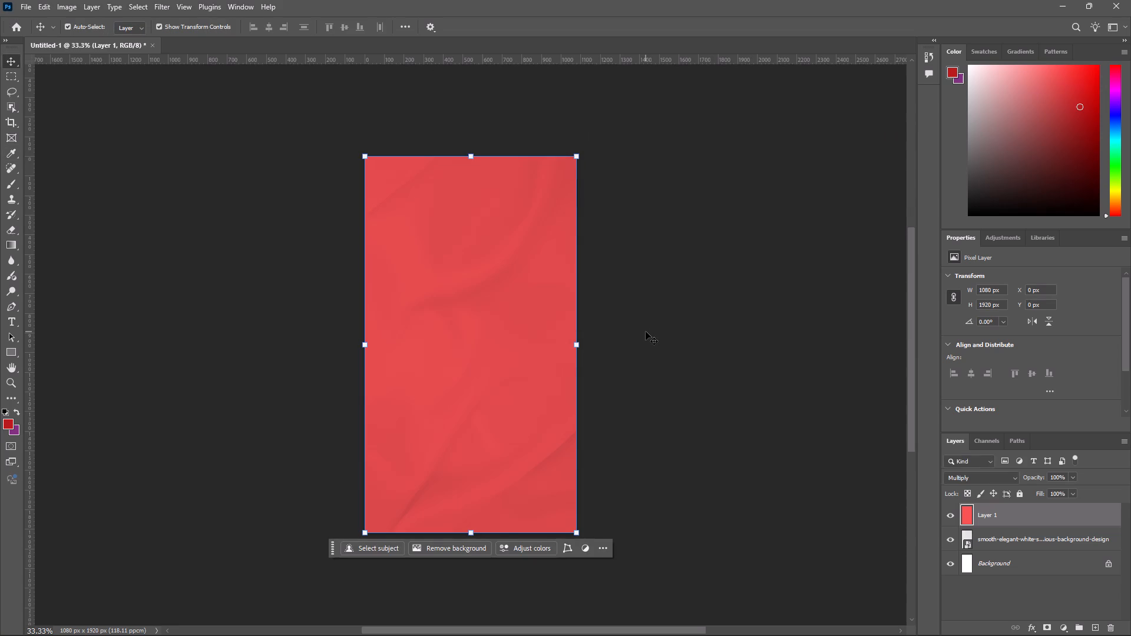
key("ctrl+BackSpace")
key("ctrl+z")
key("alt+BackSpace")
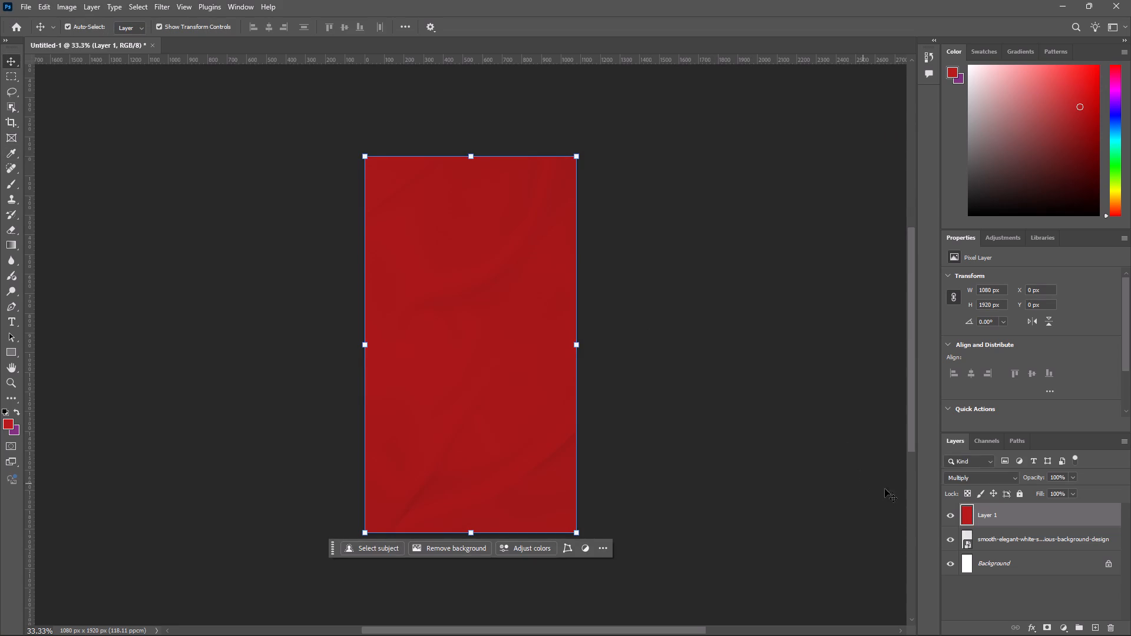
Keep the red tint layer in Multiply mode and lower its opacity to 84%.
left_click(963, 479)
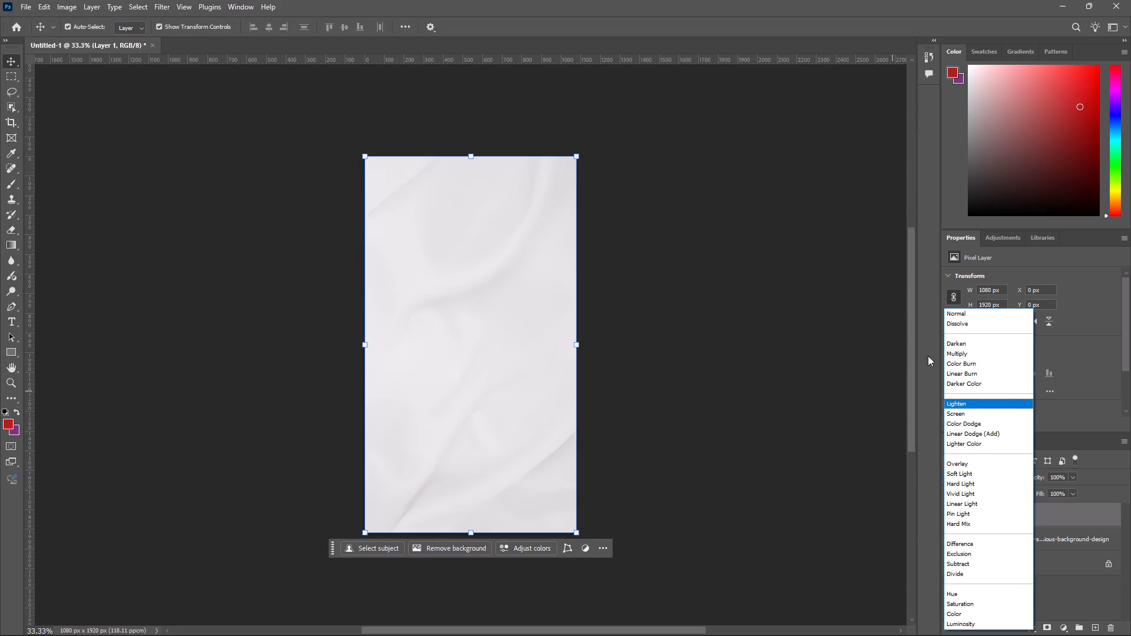
left_click(957, 356)
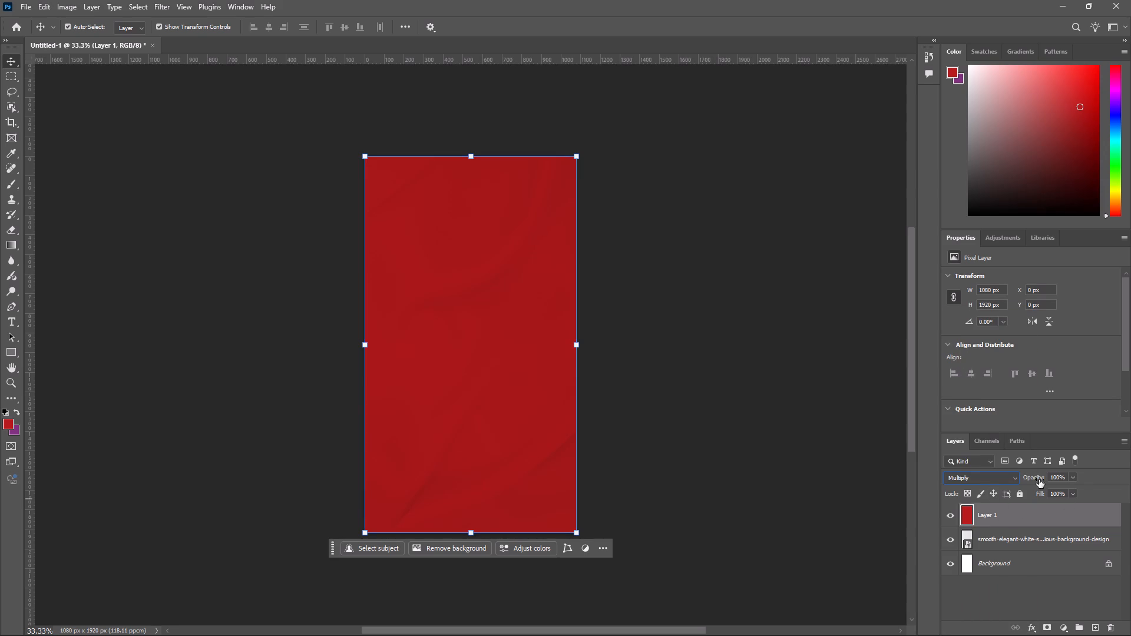
left_click_drag(1037, 475, 1012, 478)
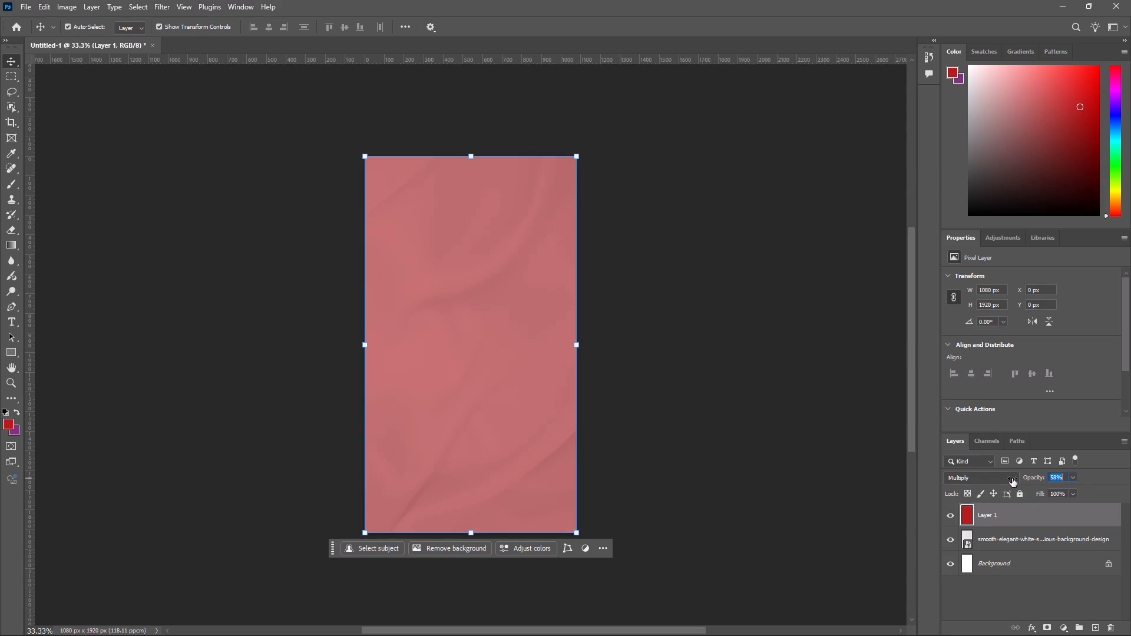
left_click_drag(1012, 478, 1026, 480)
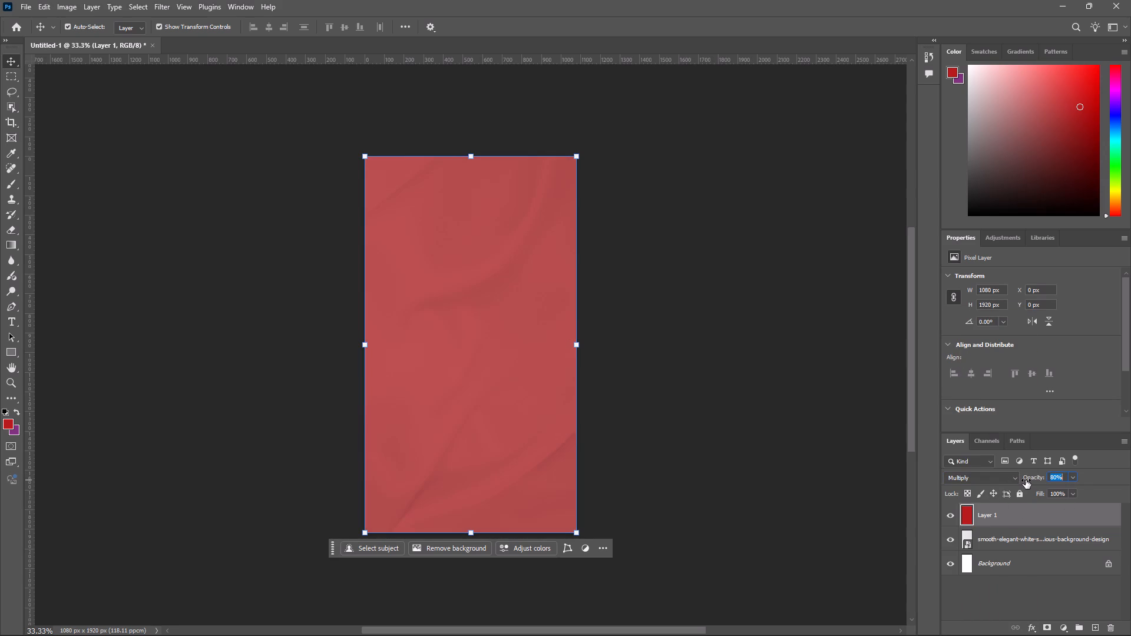
left_click_drag(1026, 480, 1026, 480)
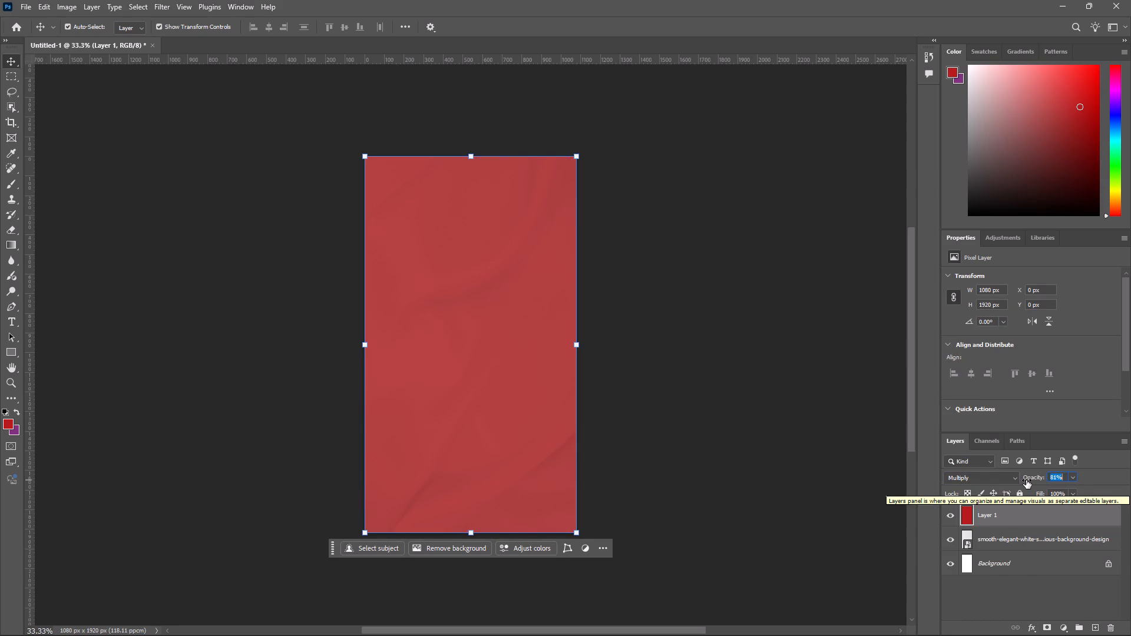
left_click_drag(1026, 480, 1028, 479)
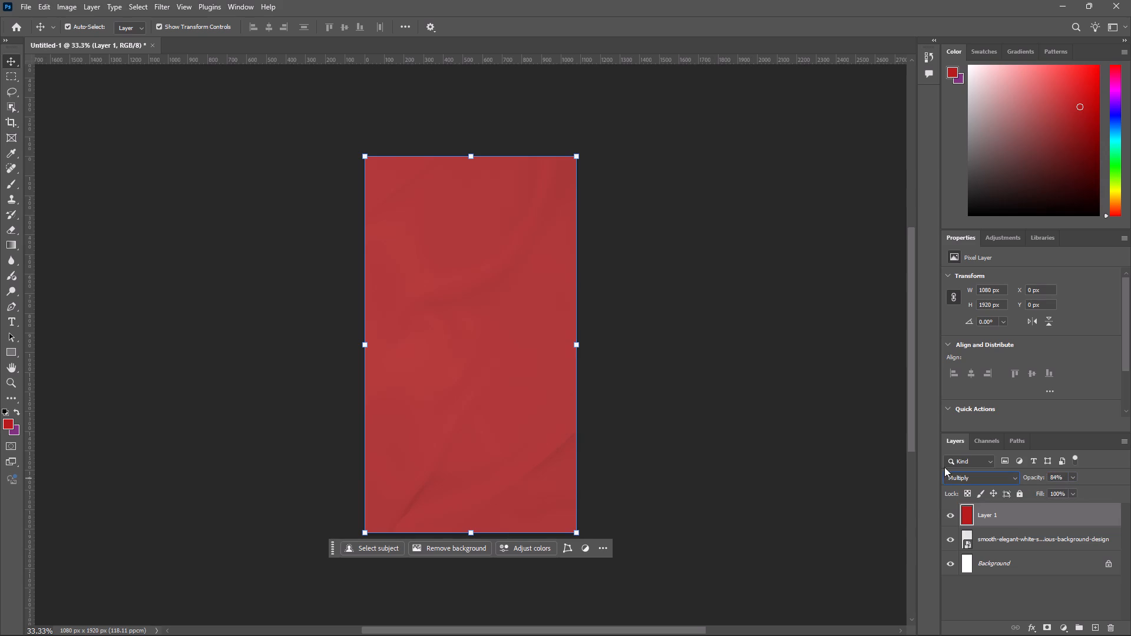
left_click(750, 439)
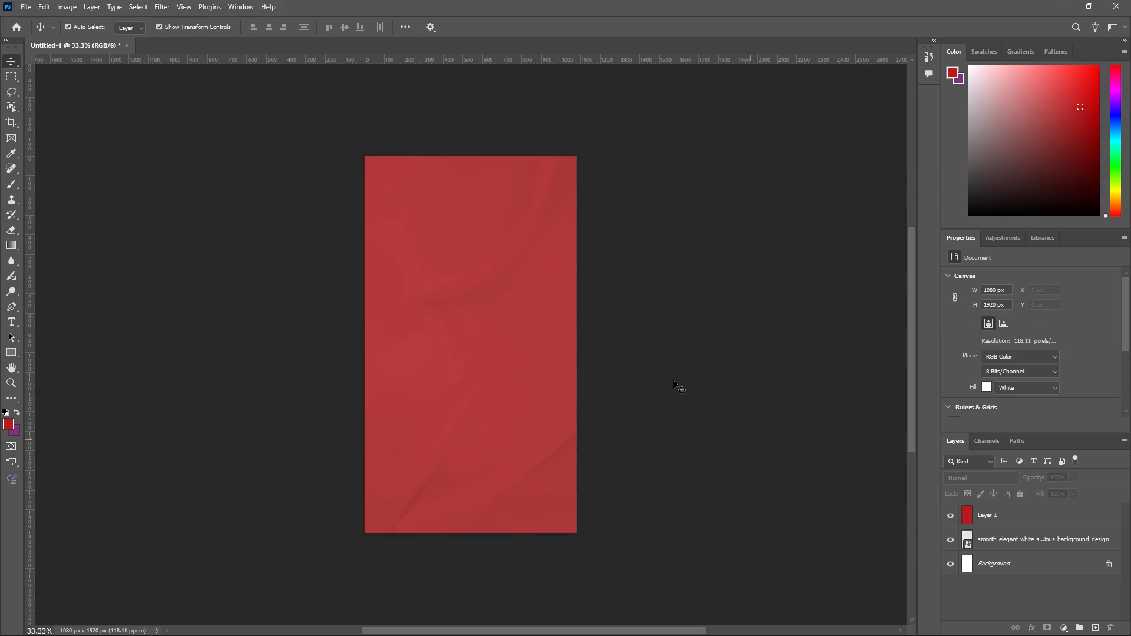
Export the red silk background as a 1080 x 1920 JPG at quality 7 to the Desktop.
key("ctrl+alt+shift+w")
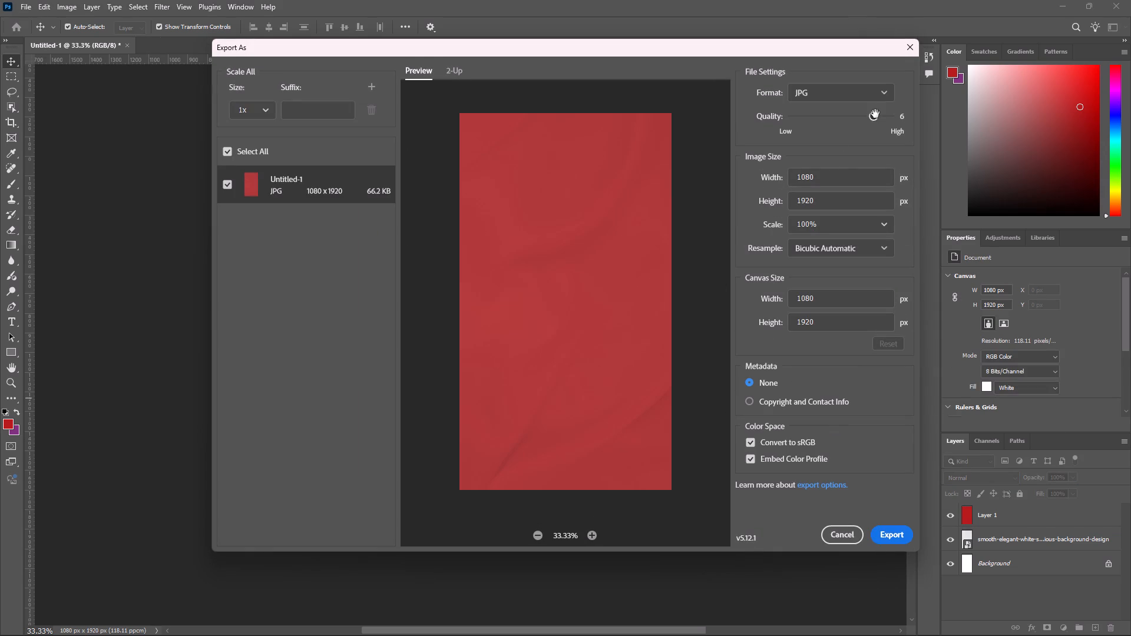
left_click_drag(878, 114, 894, 115)
left_click(889, 534)
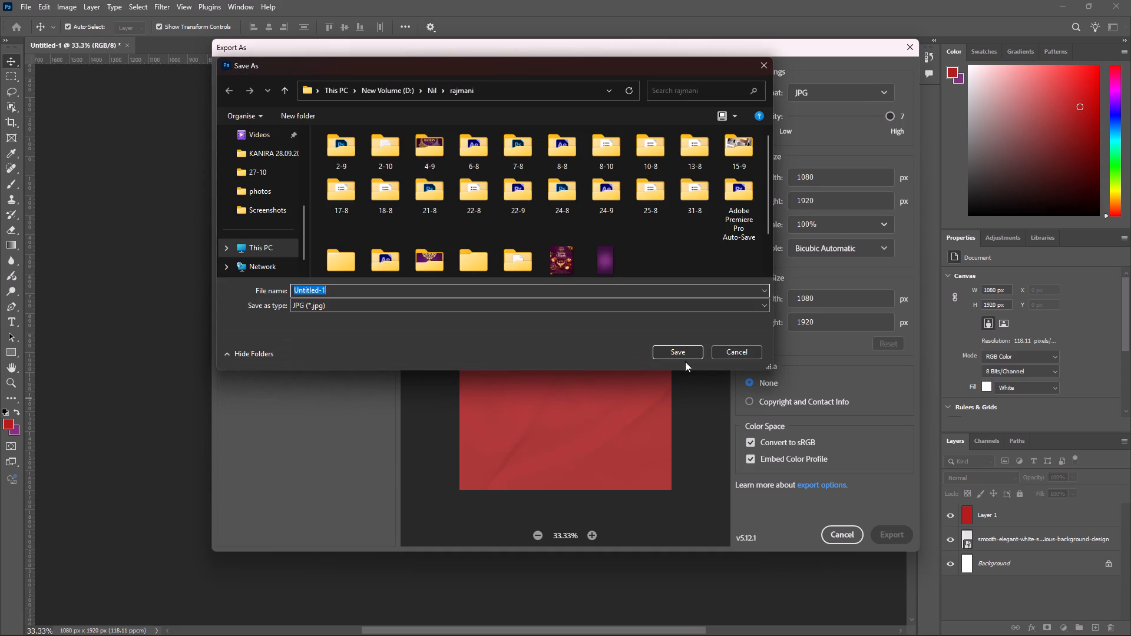
scroll(257, 175, "up", 4)
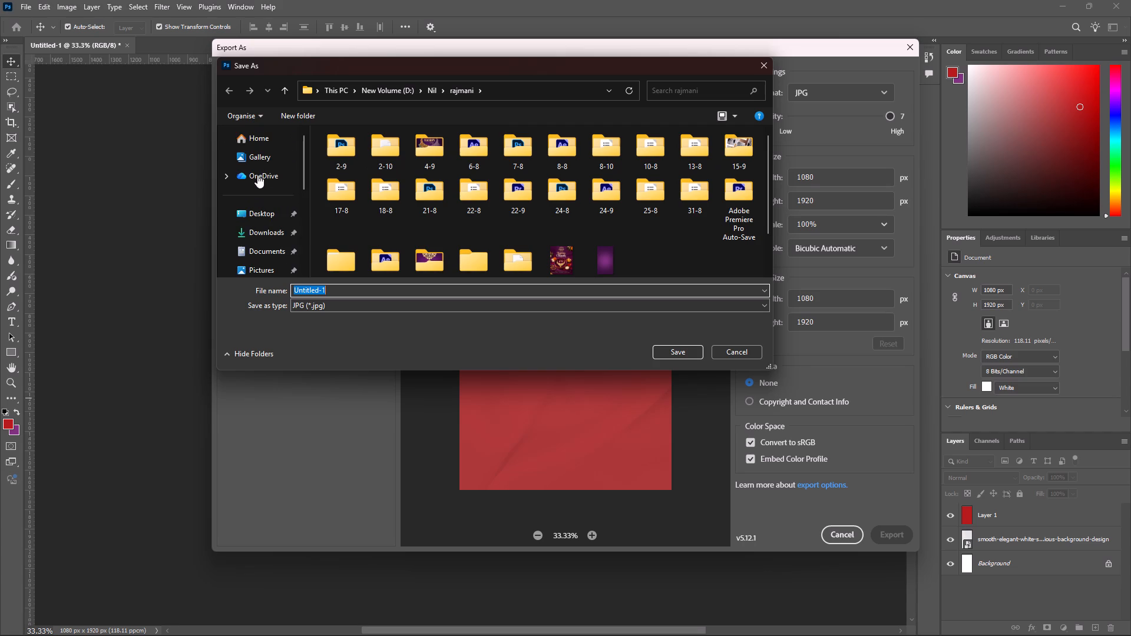
left_click(261, 216)
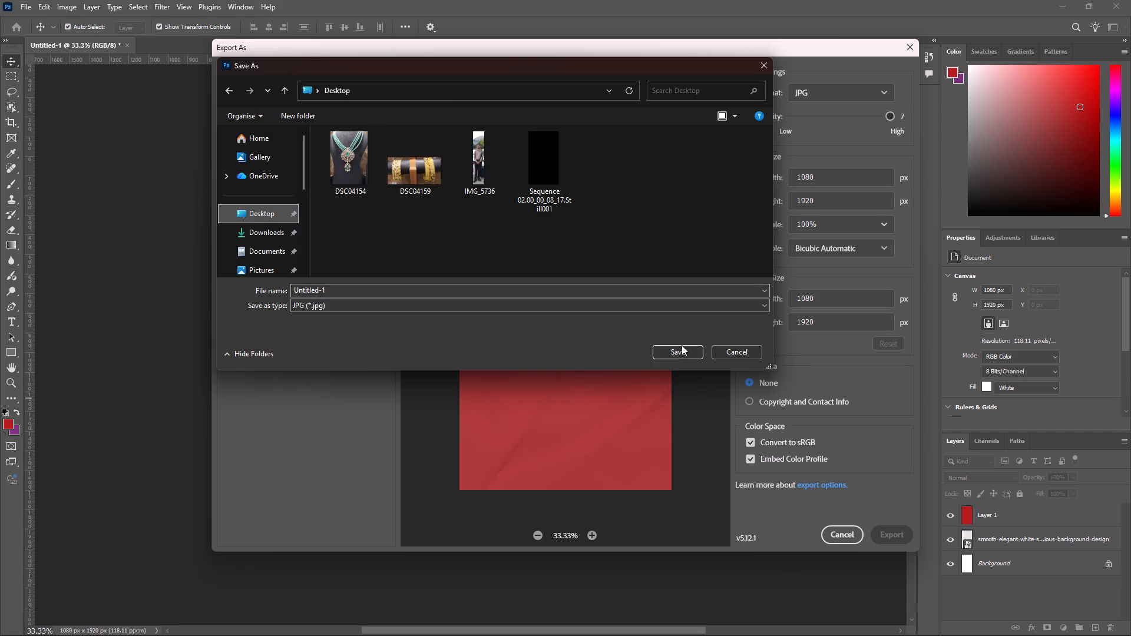
Save the exported red silk background to the Desktop as a JPG named Untitled-1.
left_click(682, 356)
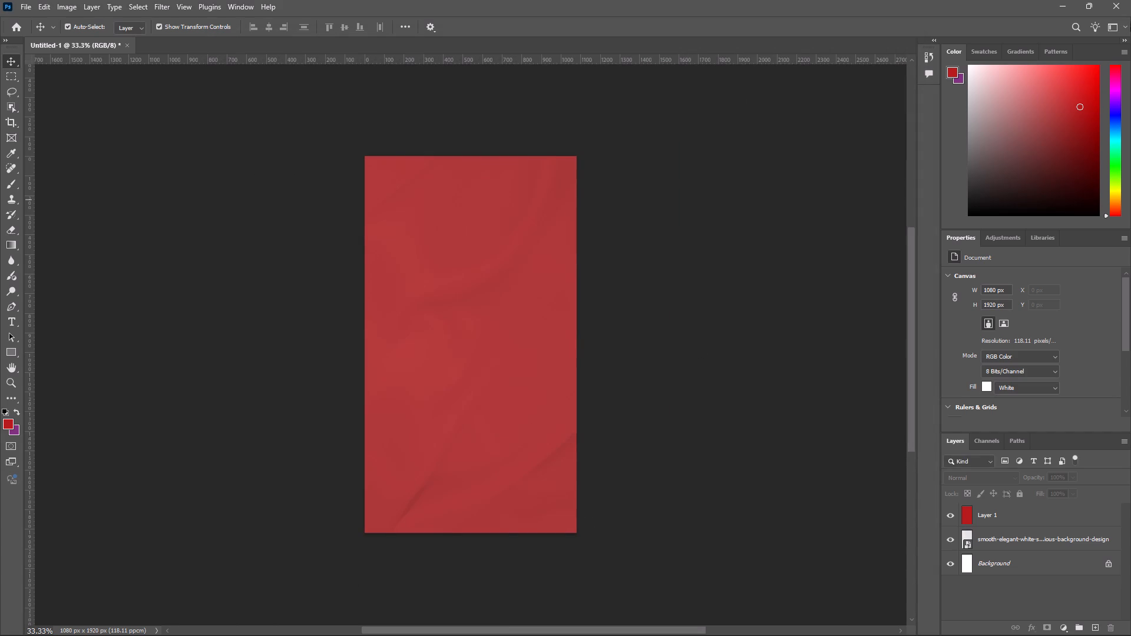
Switch to the Instagram Story design in Canva and delete the white silk image and the red page background.
left_click(1063, 0)
left_click(1061, 1)
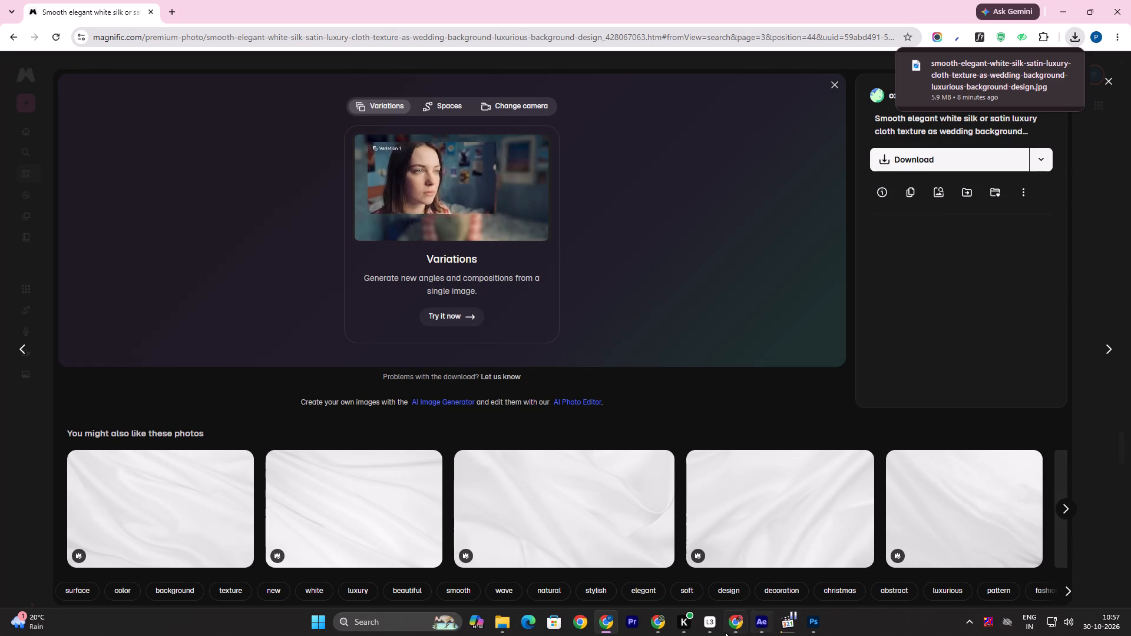
left_click(734, 635)
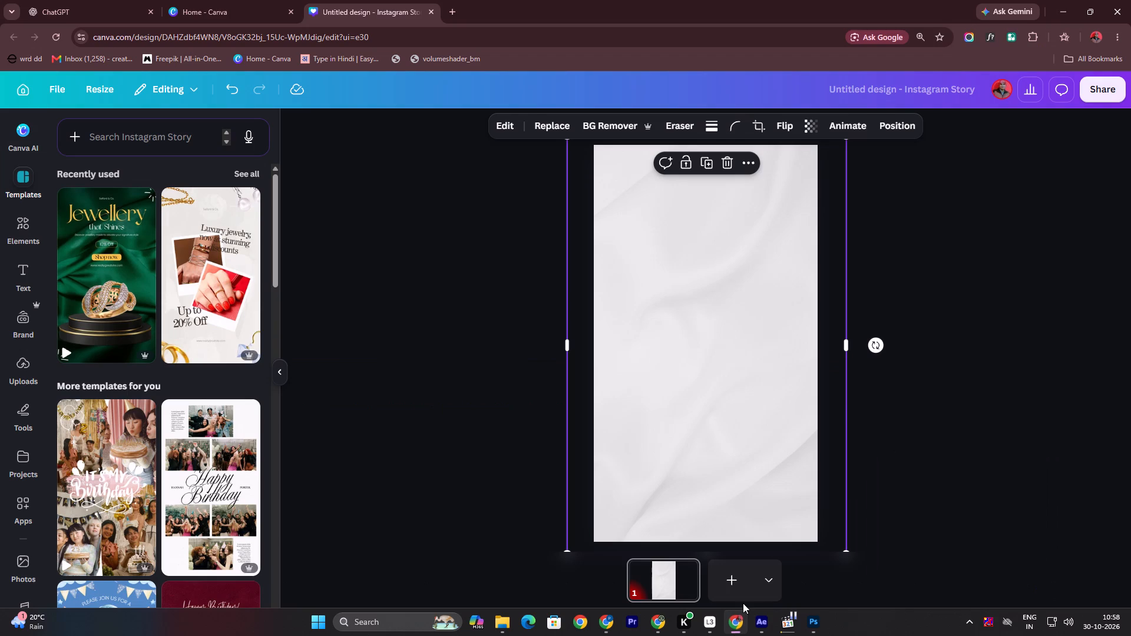
left_click(779, 473)
key("Delete")
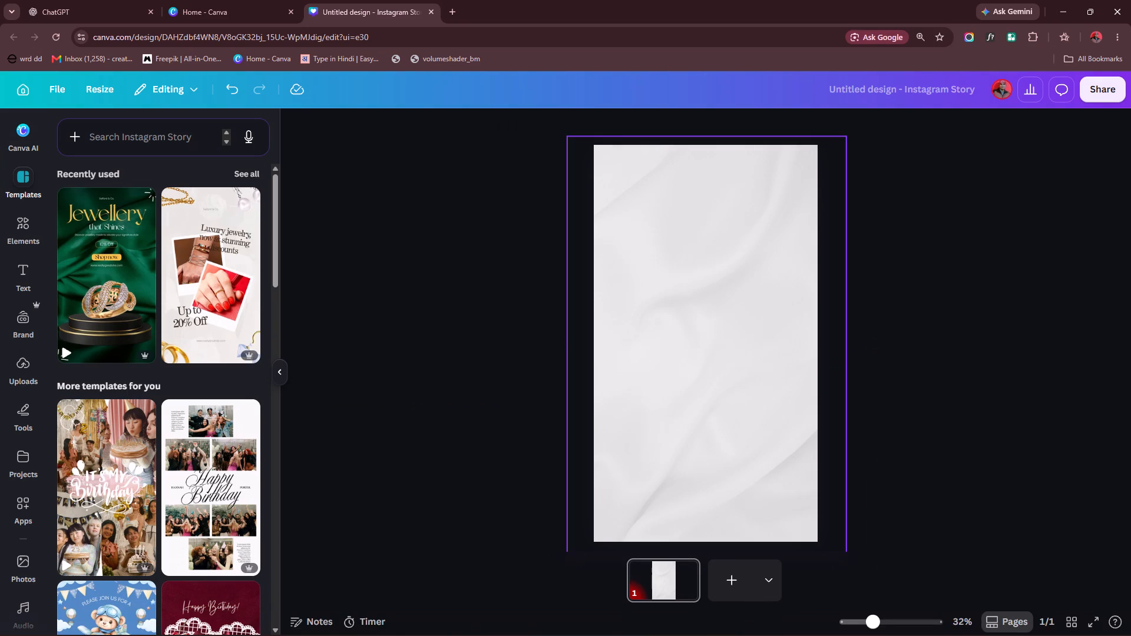
left_click(777, 473)
key("Delete")
left_click(777, 473)
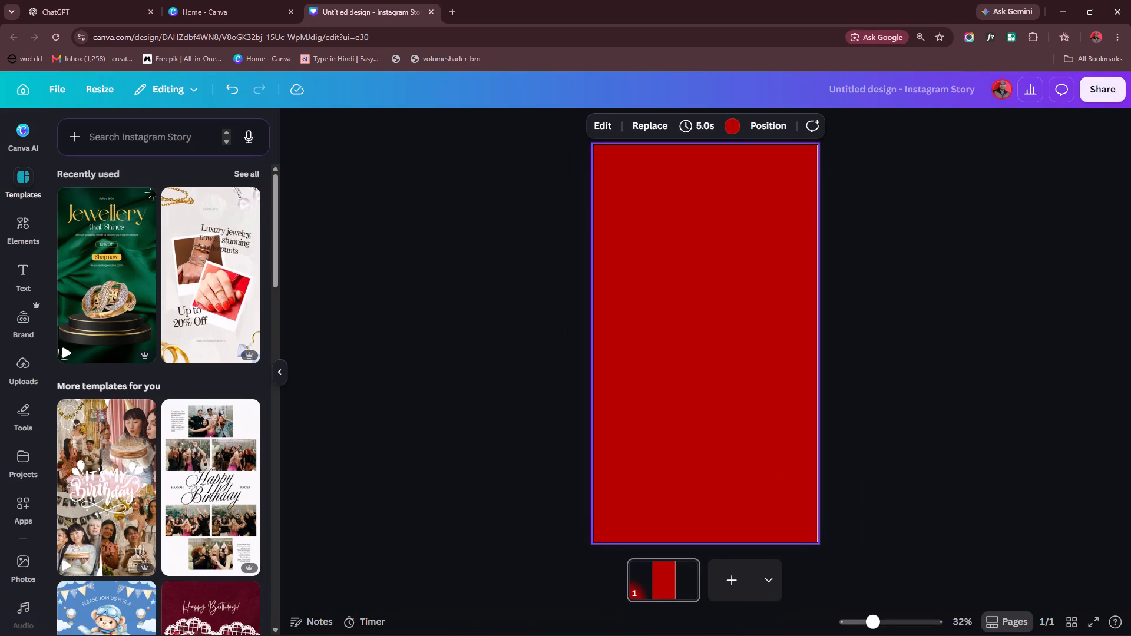
key("Delete")
left_click(777, 473)
key("Delete")
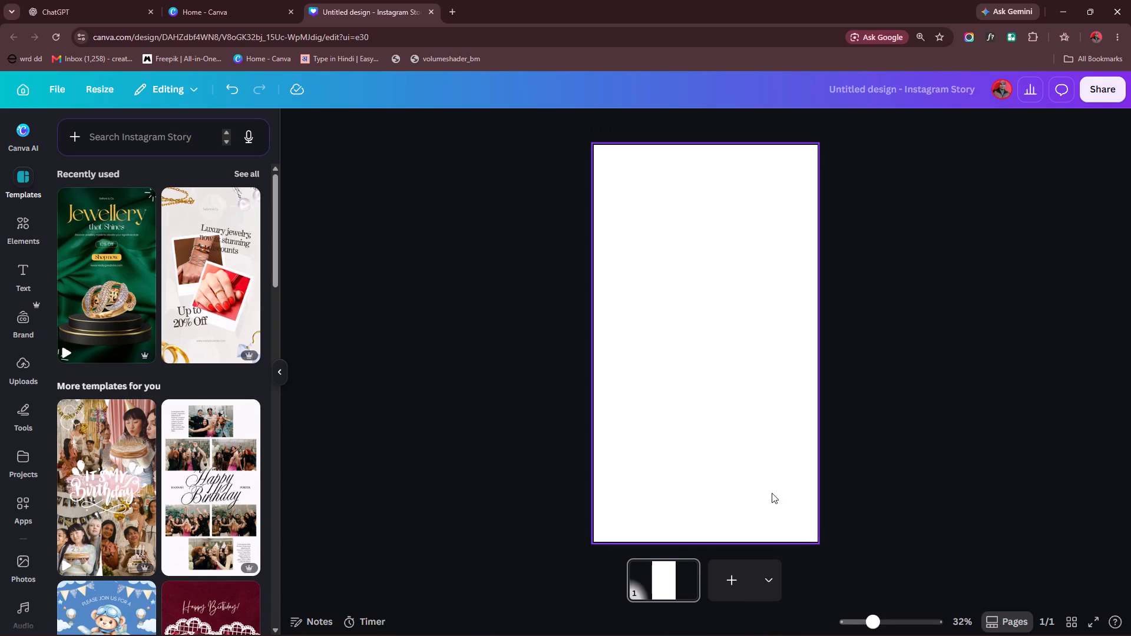
Minimize the Canva browser window to get to the Desktop.
left_click(1063, 2)
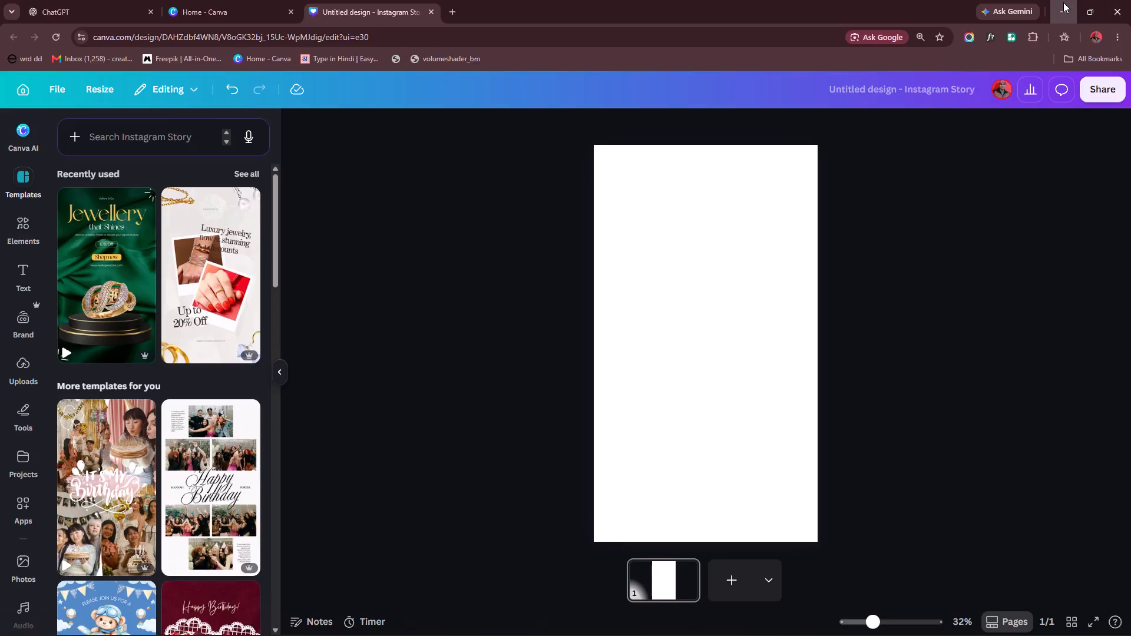
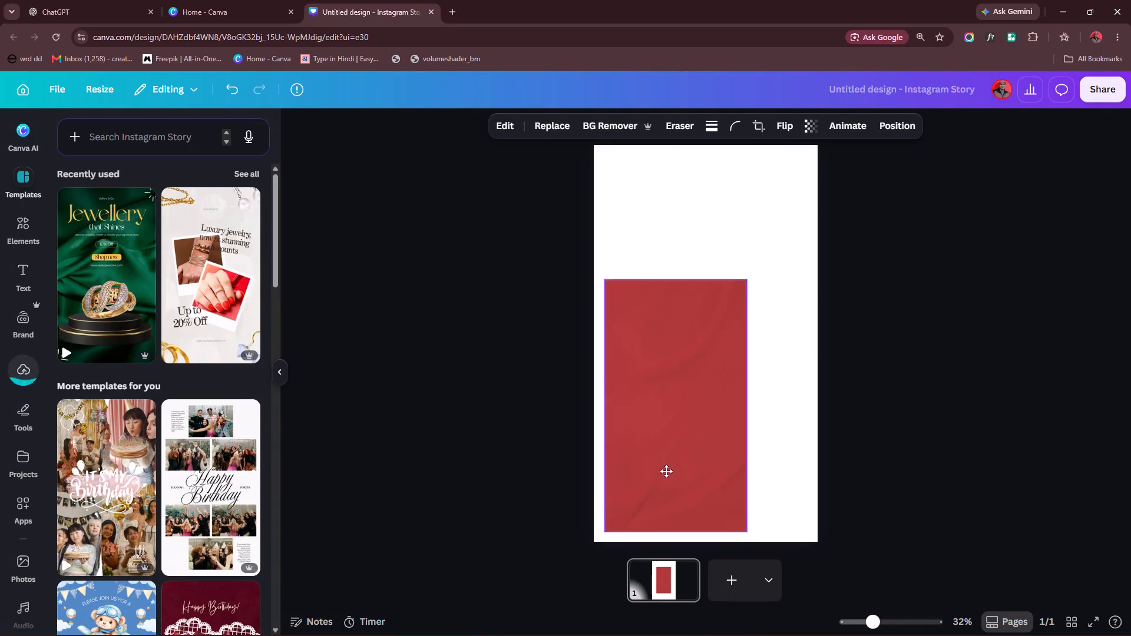
Enlarge the red silk image from the page's bottom-left corner until it covers the whole Instagram Story page.
left_click_drag(738, 292, 752, 278)
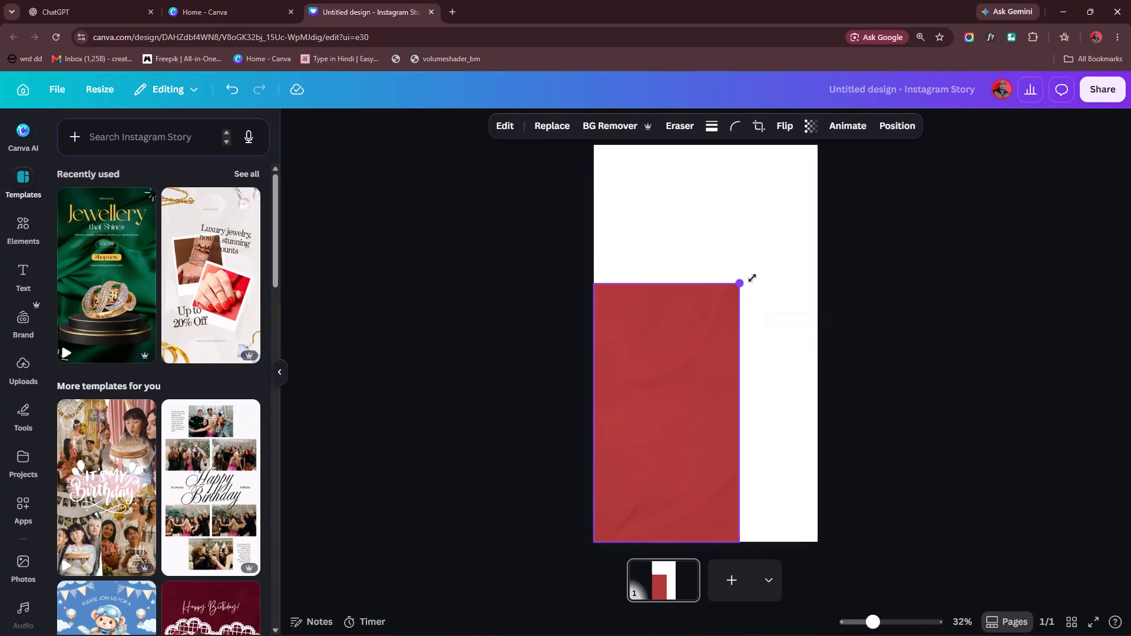
left_click_drag(752, 278, 863, 167)
left_click(901, 216)
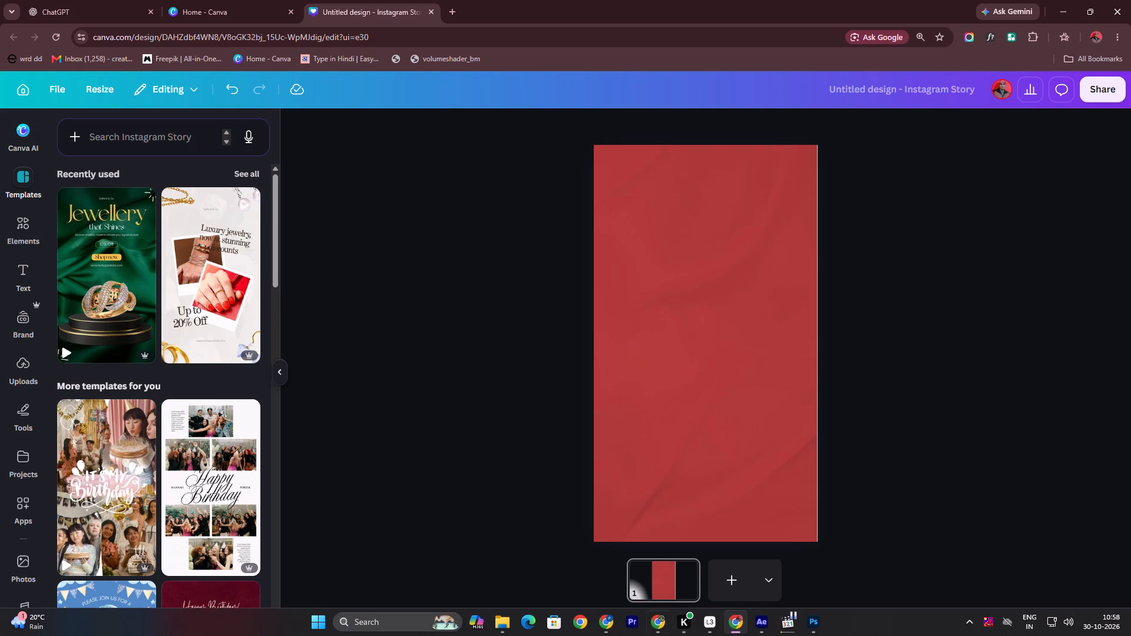
Switch to the media player for a brief look at the Luxmi Silks clock video, and return to the Canva design.
left_click(789, 627)
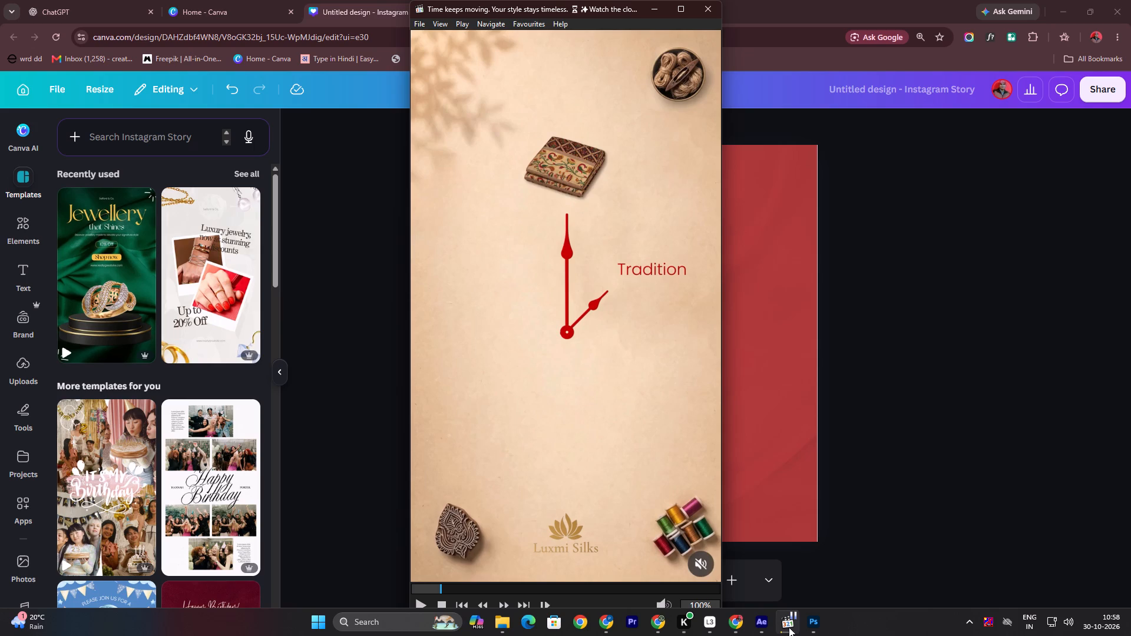
left_click(789, 627)
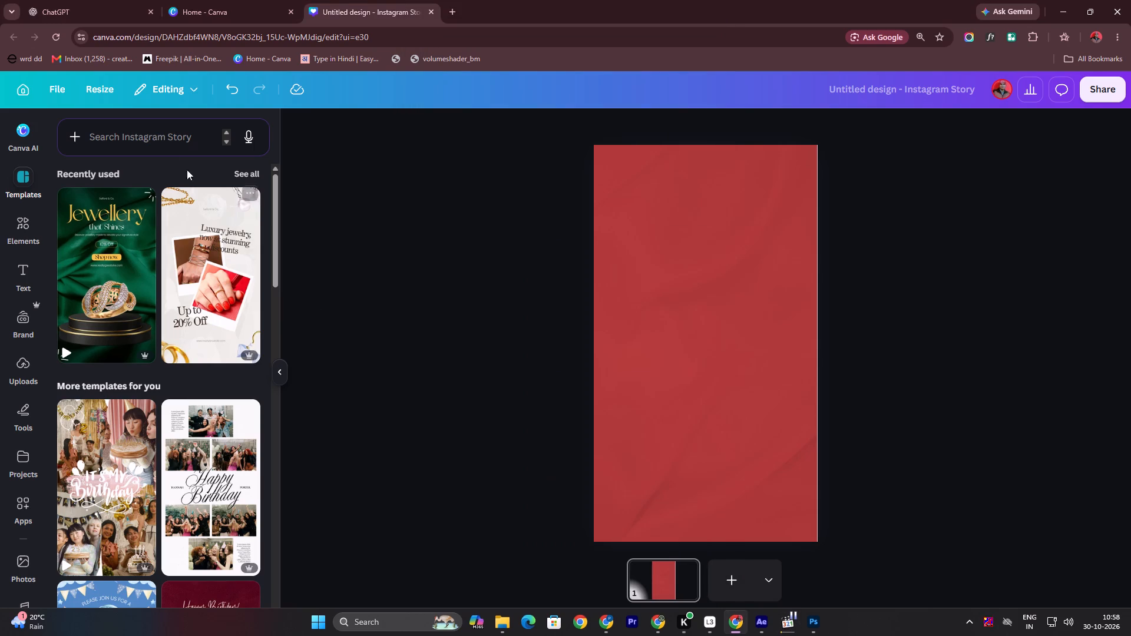
Search for mandalas and browse the full set of matching graphics for a decorative motif.
left_click(148, 140)
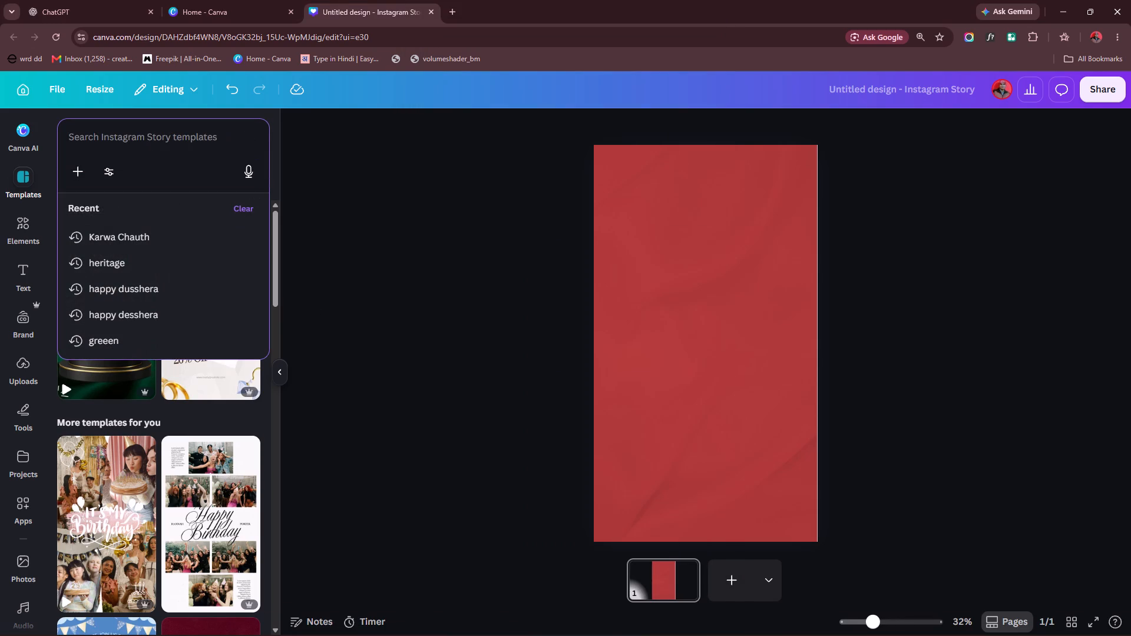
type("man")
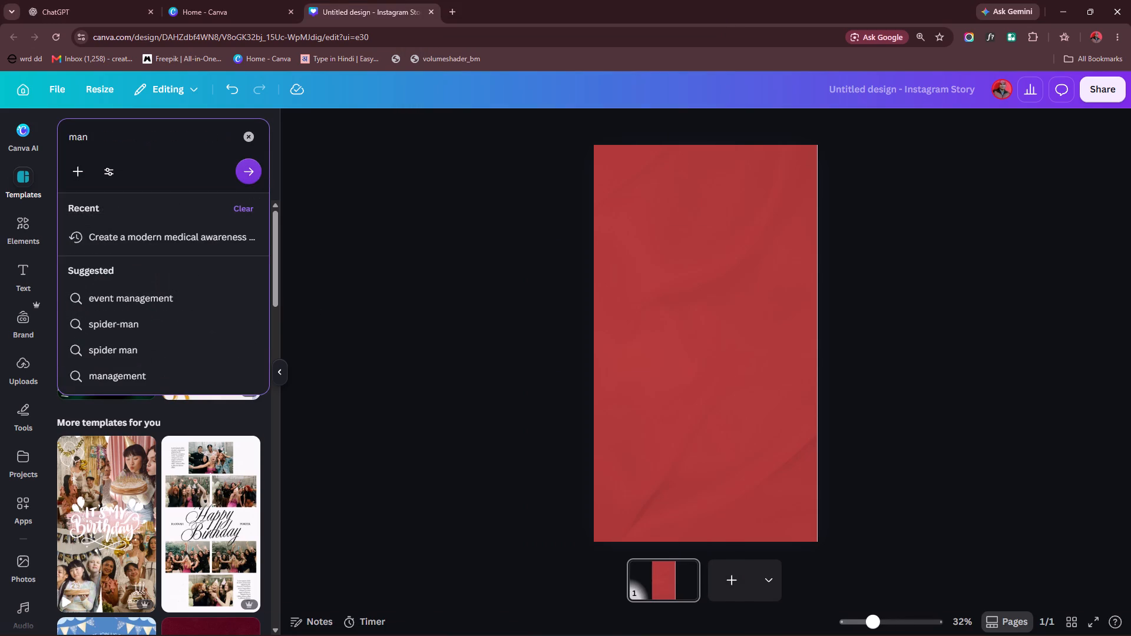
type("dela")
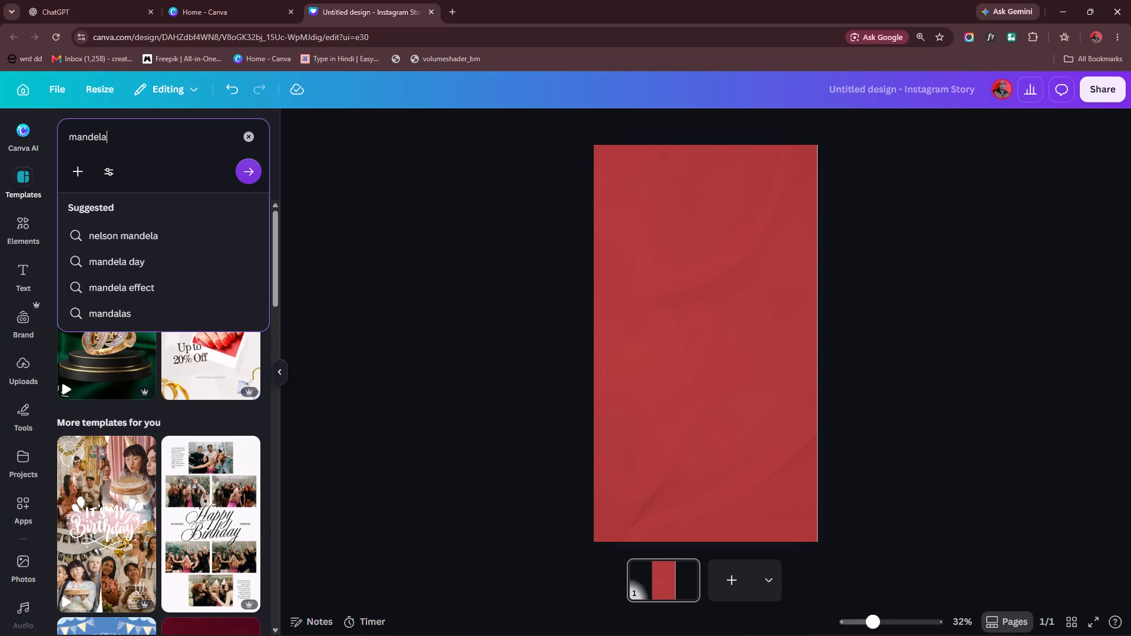
left_click(111, 314)
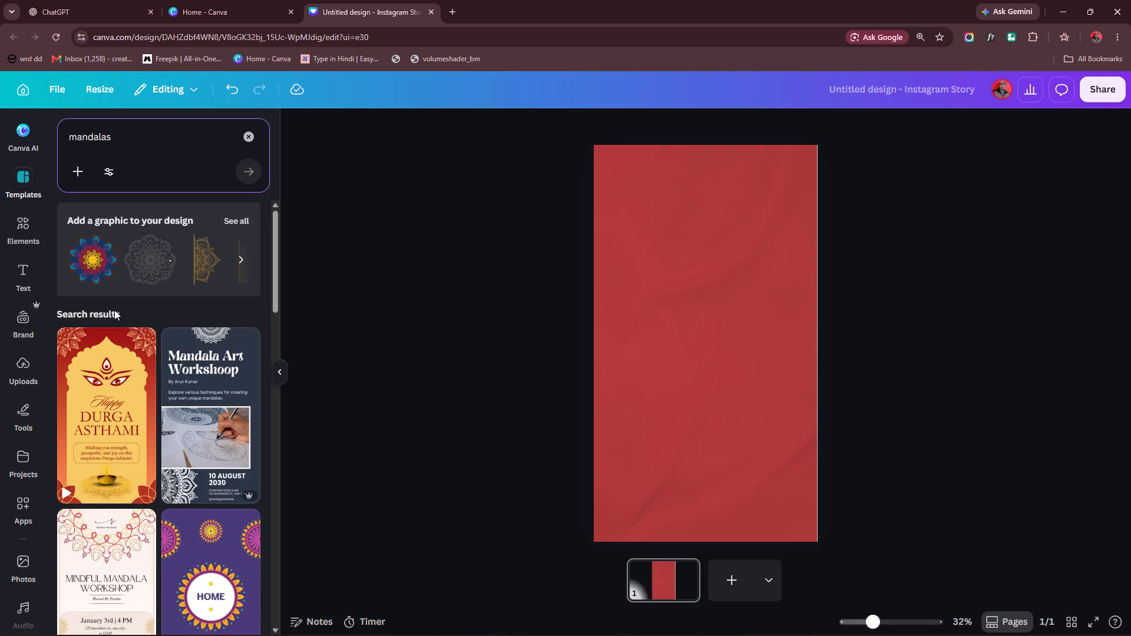
left_click(238, 220)
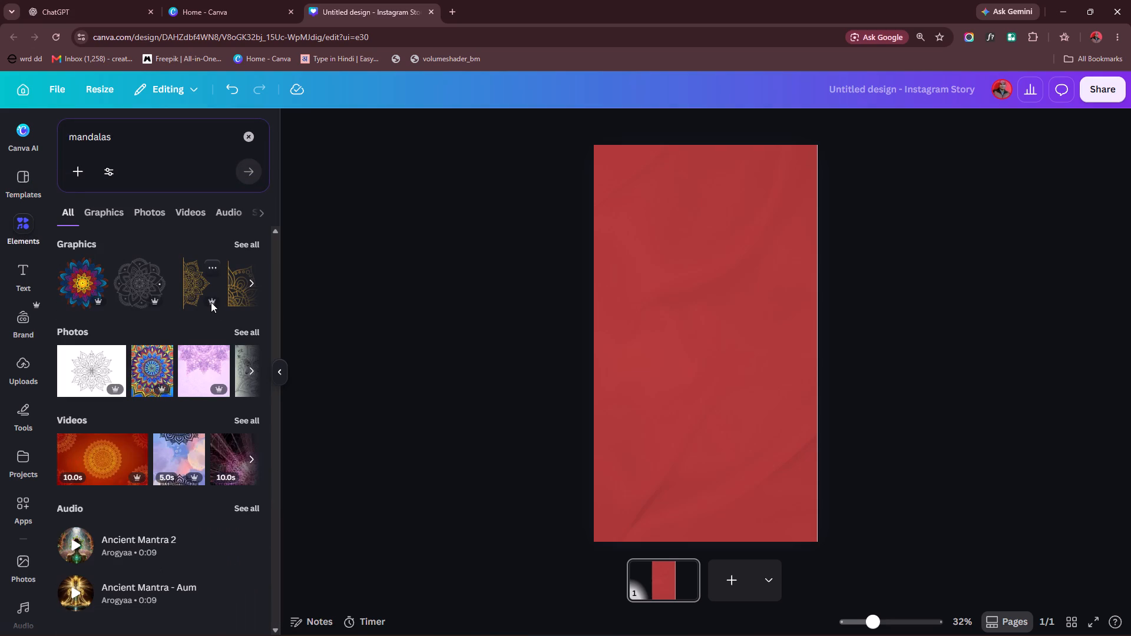
left_click(246, 249)
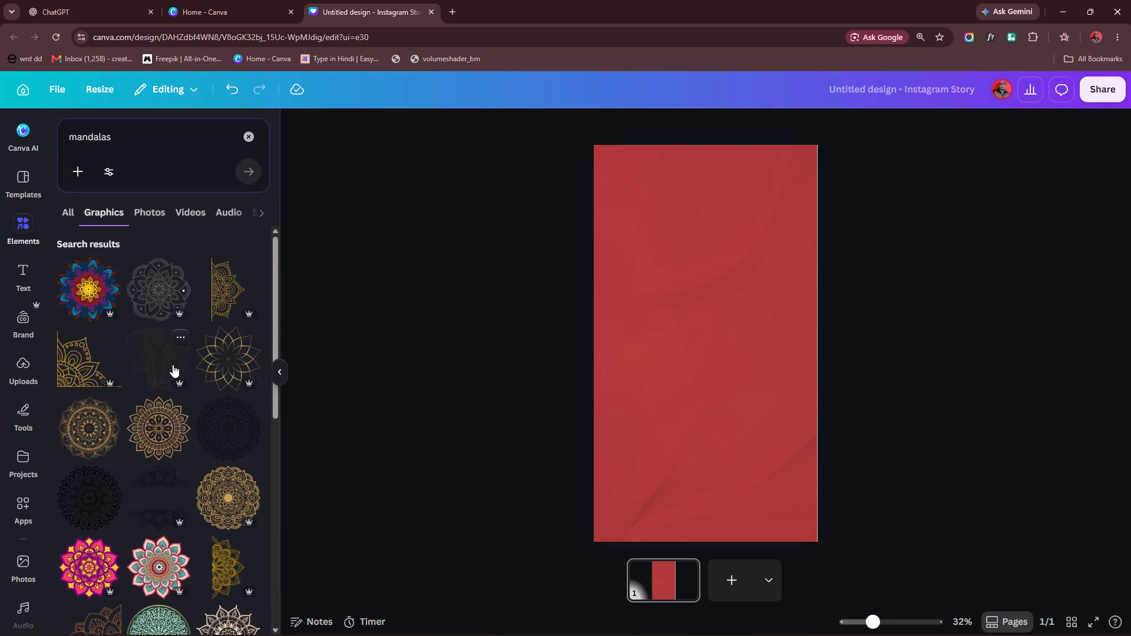
scroll(173, 365, "down", 5)
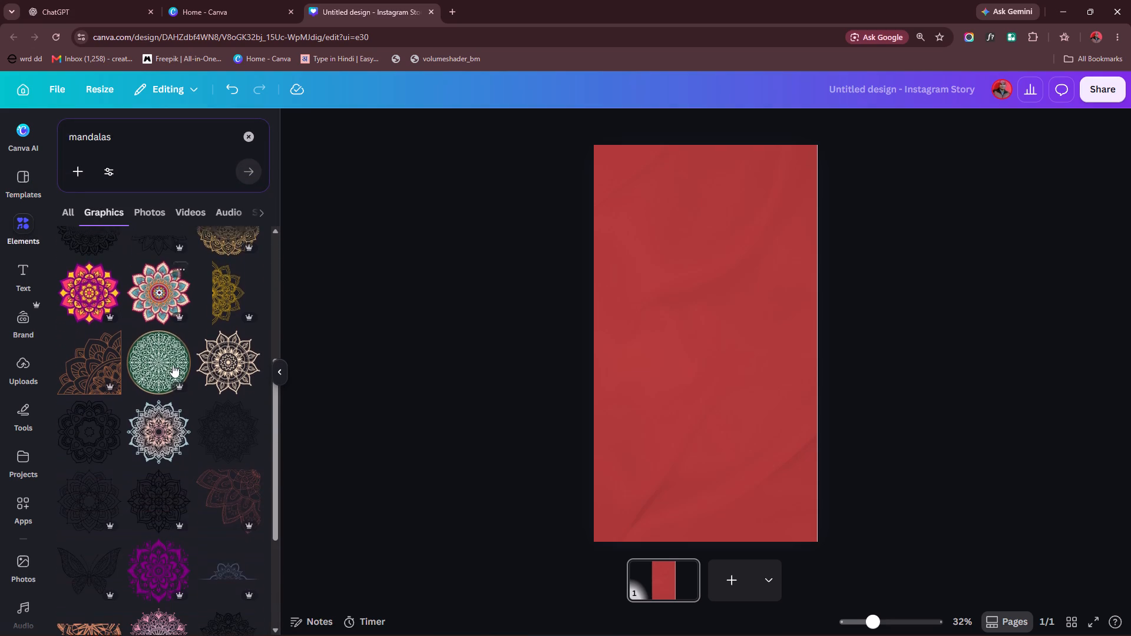
scroll(173, 365, "down", 1)
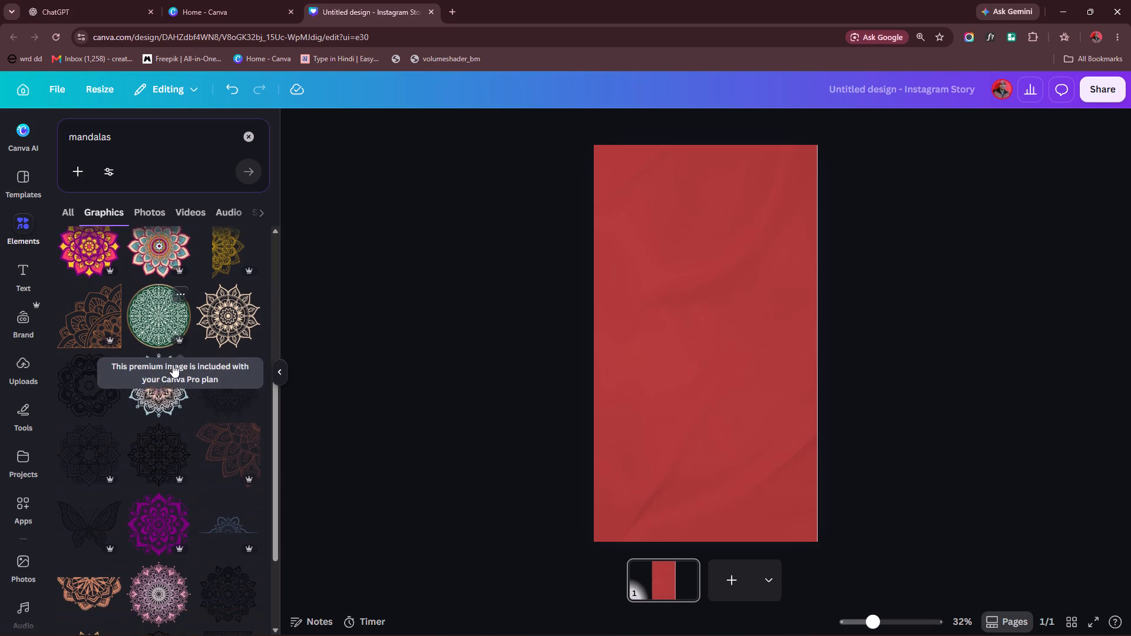
Add the black line-art mandala graphic to the red silk page and recolor it white.
left_click(81, 426)
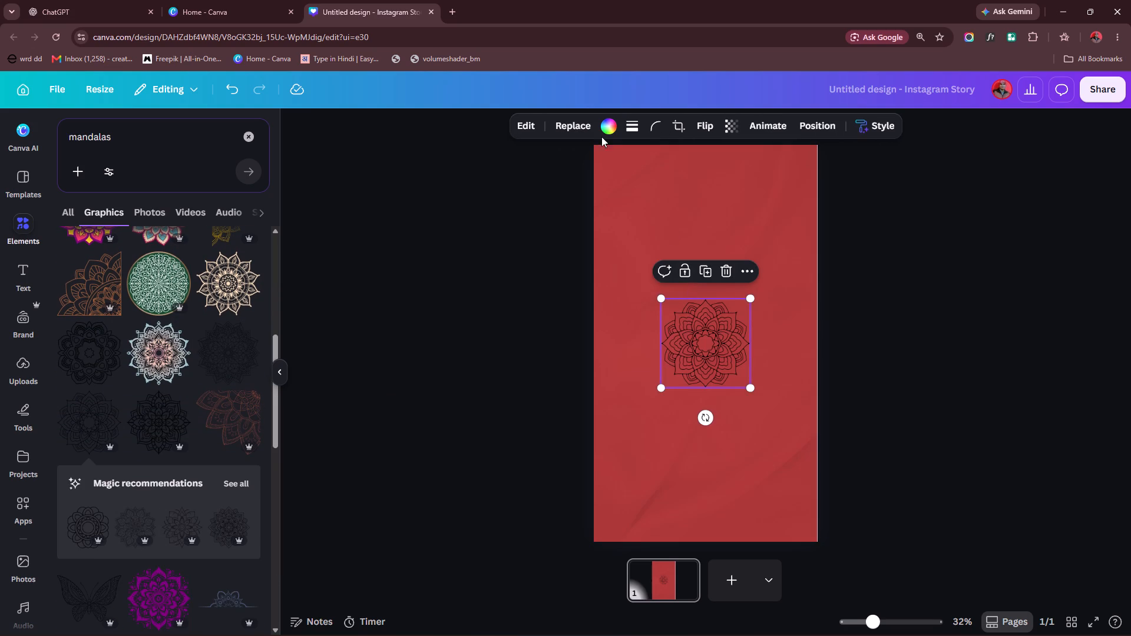
left_click(607, 123)
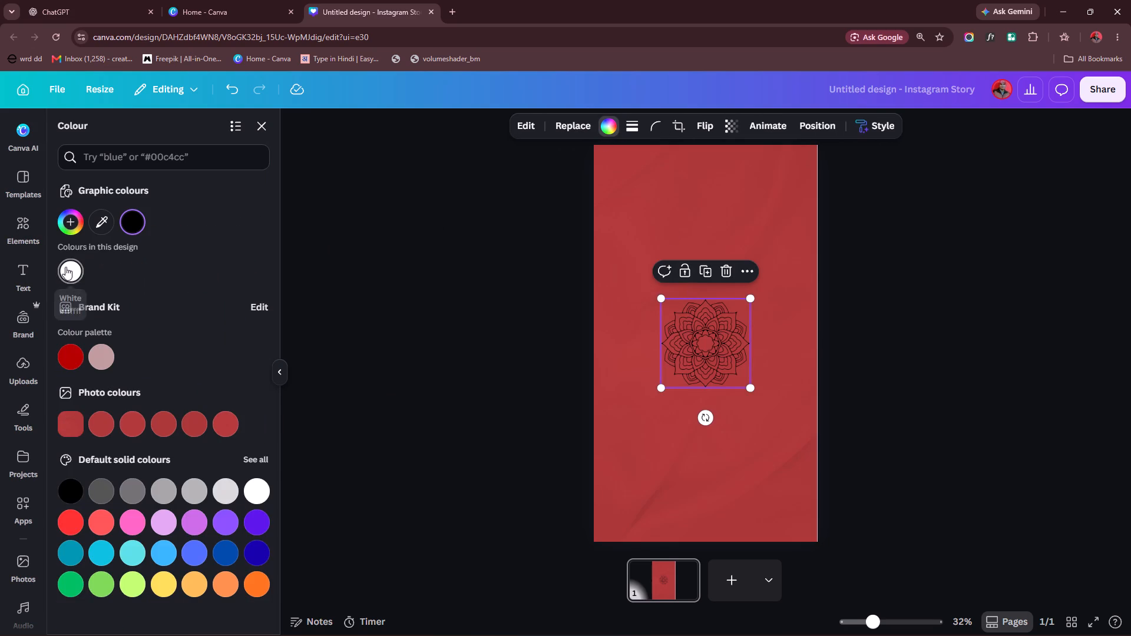
left_click(65, 267)
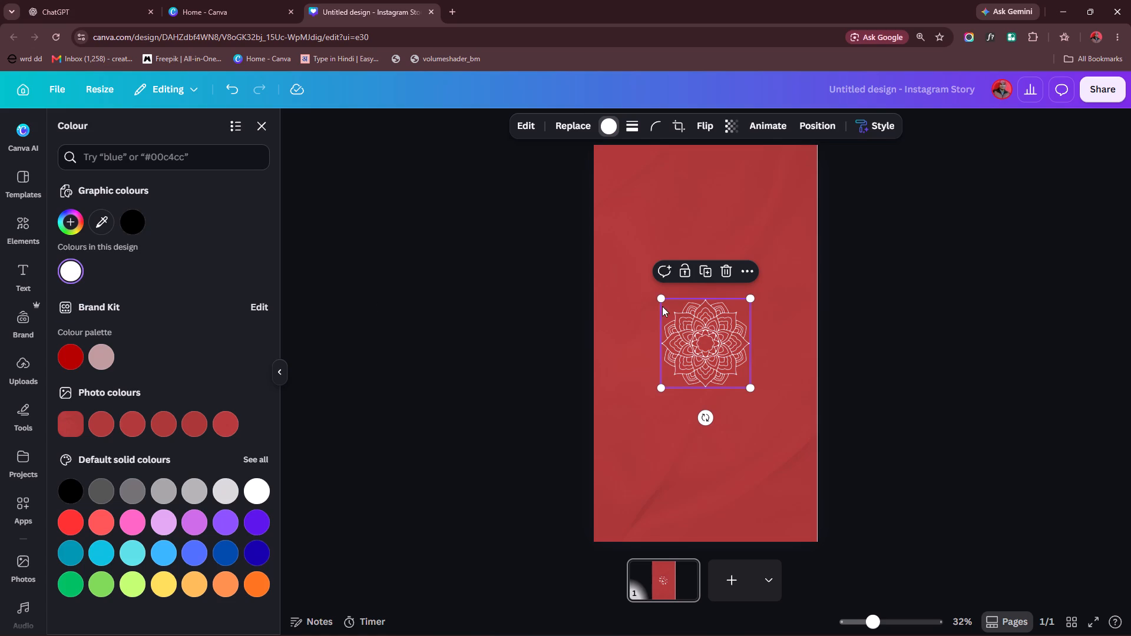
Enlarge the white mandala to about the page's width and place it half off the left edge at the page's top.
left_click_drag(665, 296, 540, 155)
left_click_drag(719, 287, 676, 269)
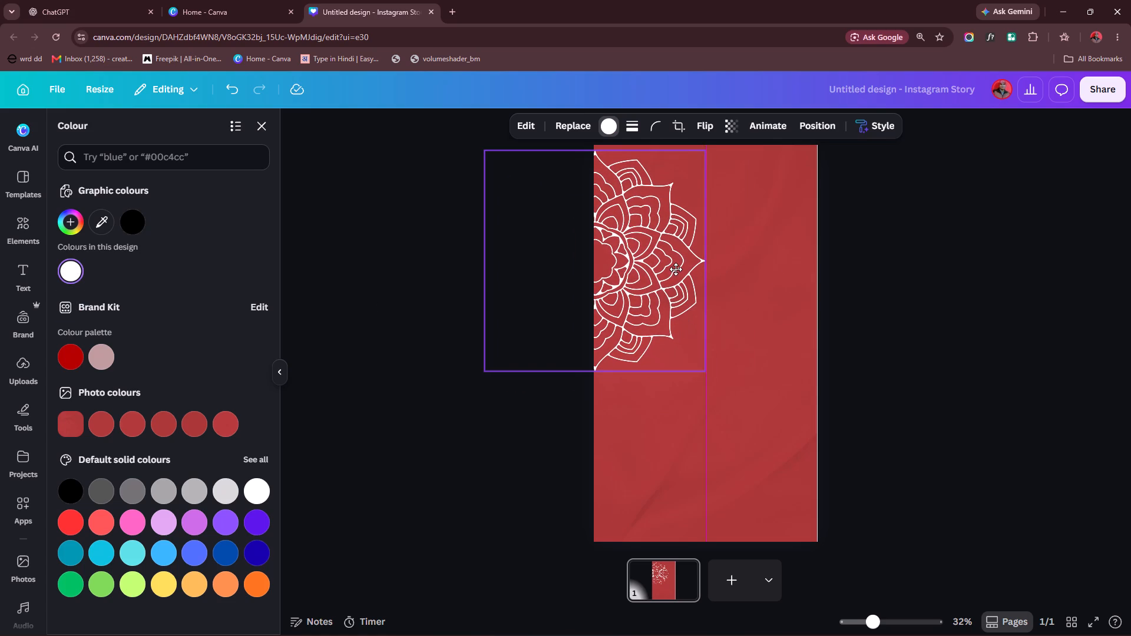
left_click_drag(676, 269, 671, 262)
Lower the white mandala's transparency setting until it is only a faint pattern on the silk background.
left_click(734, 128)
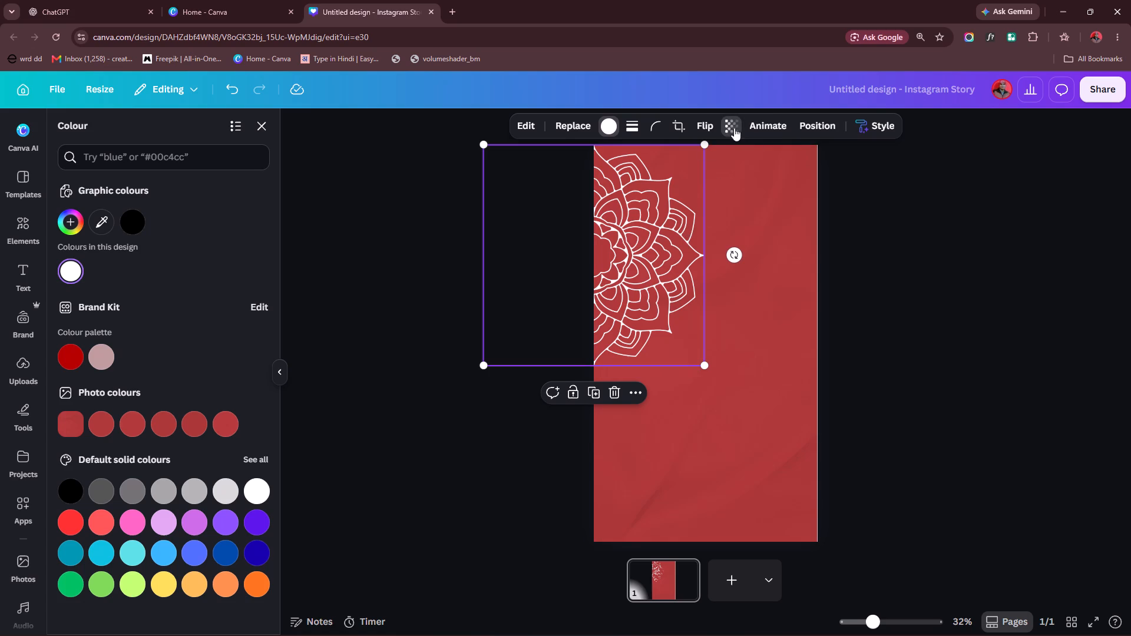
left_click_drag(719, 179, 677, 184)
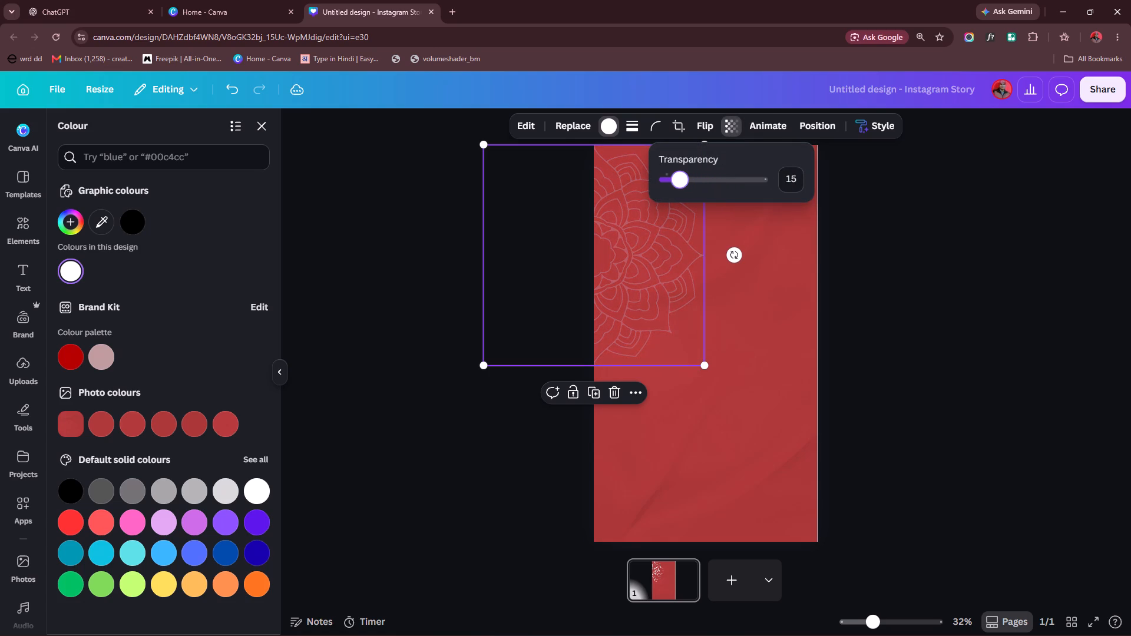
left_click_drag(677, 184, 674, 187)
left_click_drag(674, 187, 673, 188)
left_click(950, 334)
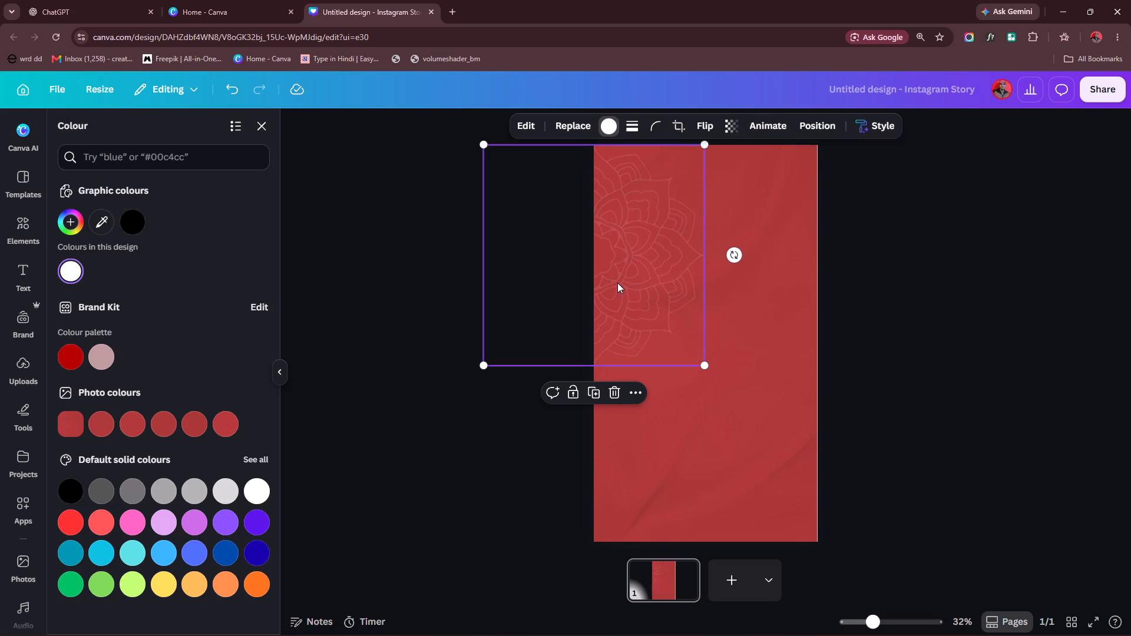
Place a duplicate of the faint mandala half off the page's right edge near the bottom.
left_click_drag(616, 274, 841, 498, "alt")
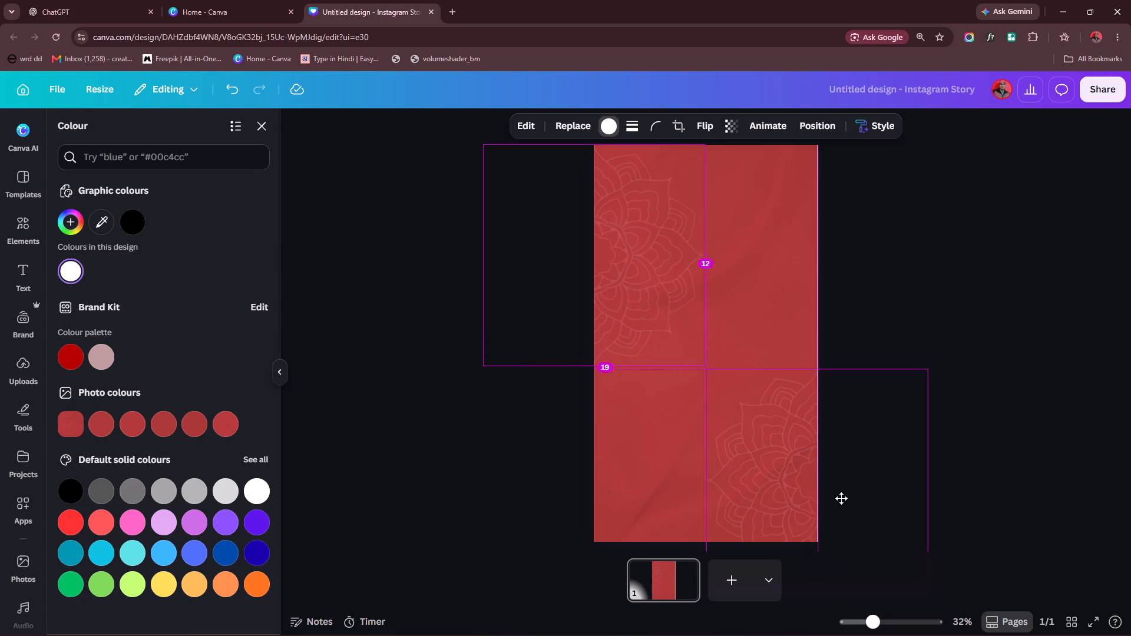
left_click_drag(841, 498, 836, 488, "alt")
left_click(1040, 392)
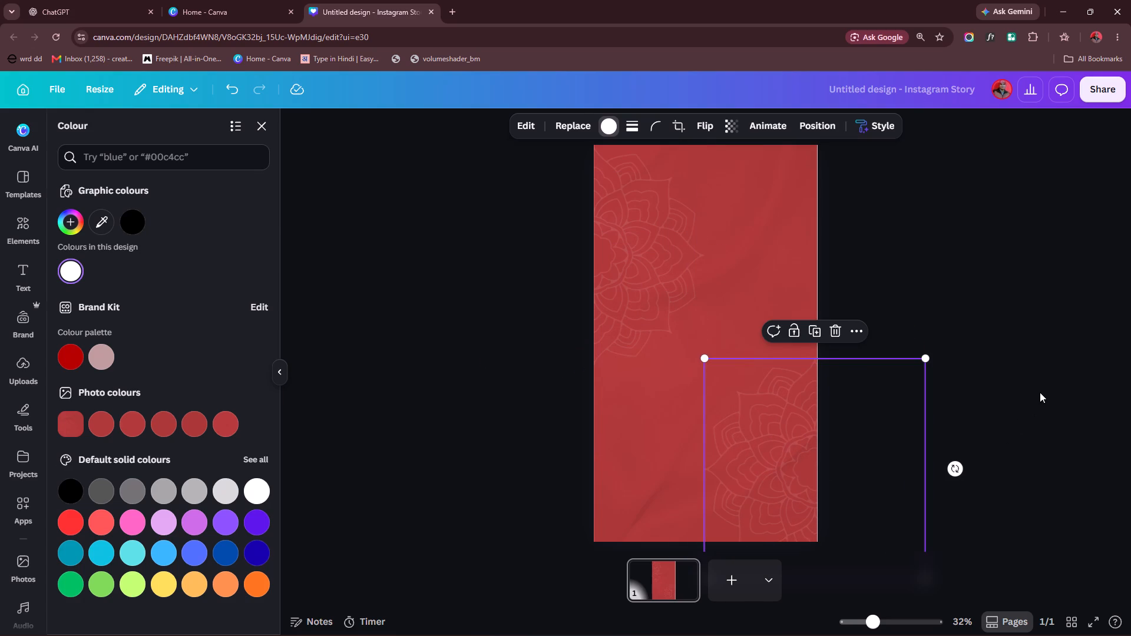
Reduce the transparency value of the mandala at the page's bottom right to 5.
left_click(736, 127)
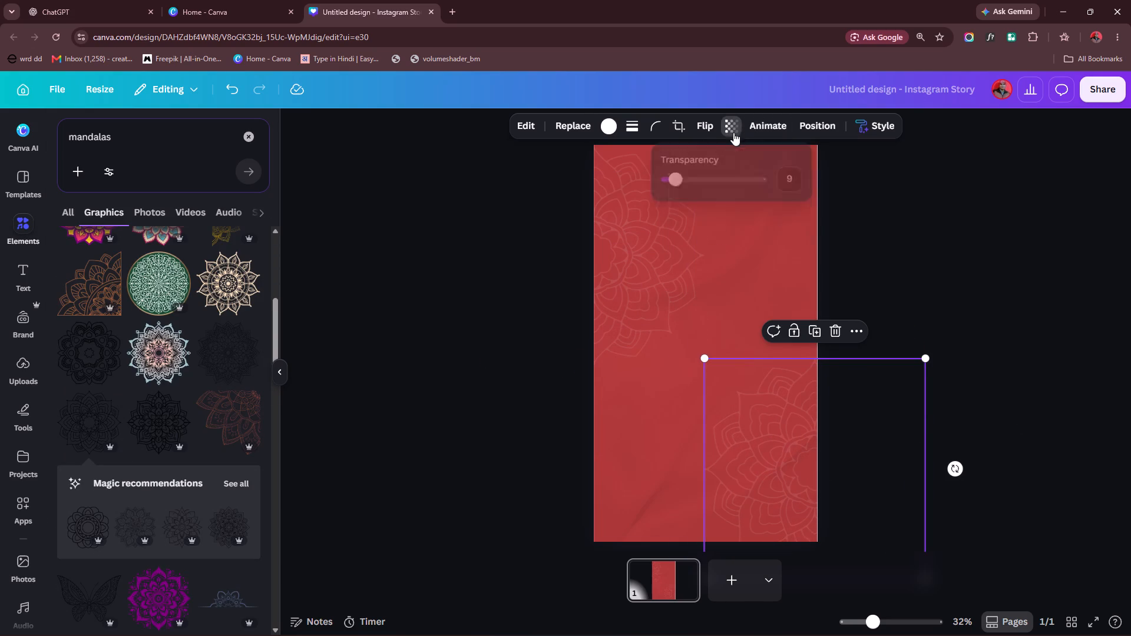
left_click_drag(675, 188, 669, 187)
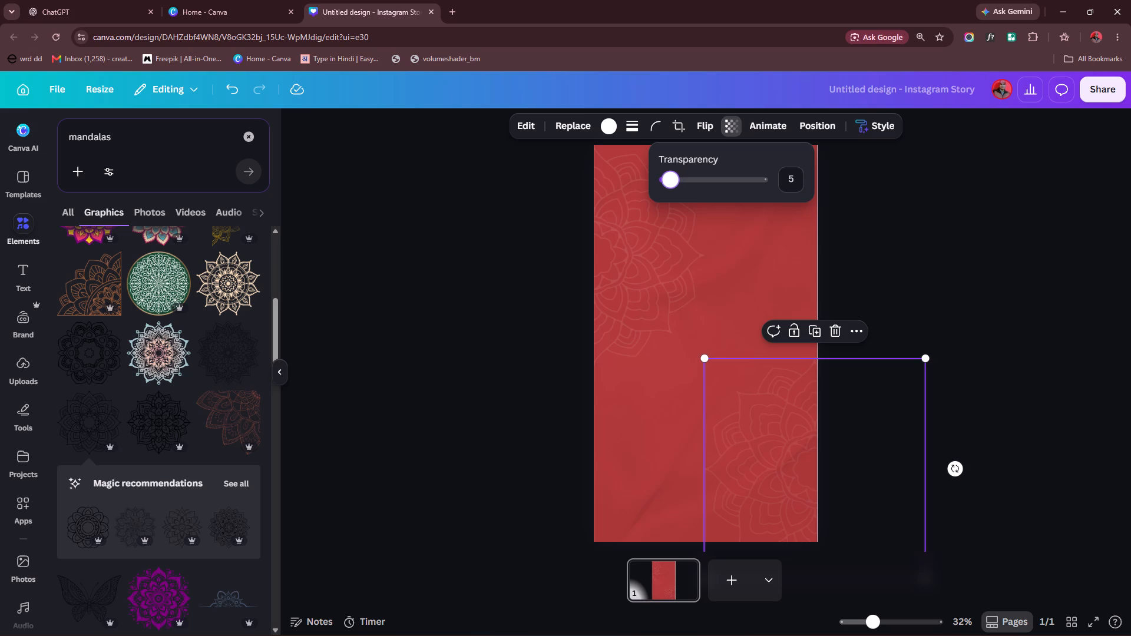
left_click_drag(669, 187, 669, 186)
left_click(1017, 323)
Set the transparency value of the mandala at the page's top left to 5.
left_click(664, 260)
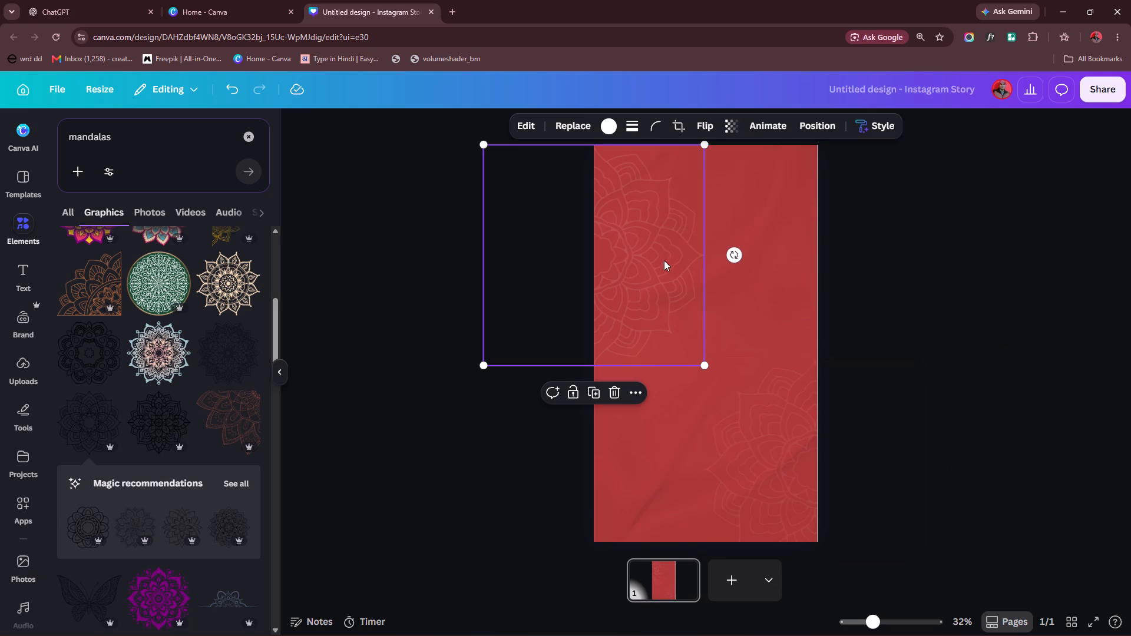
left_click(731, 126)
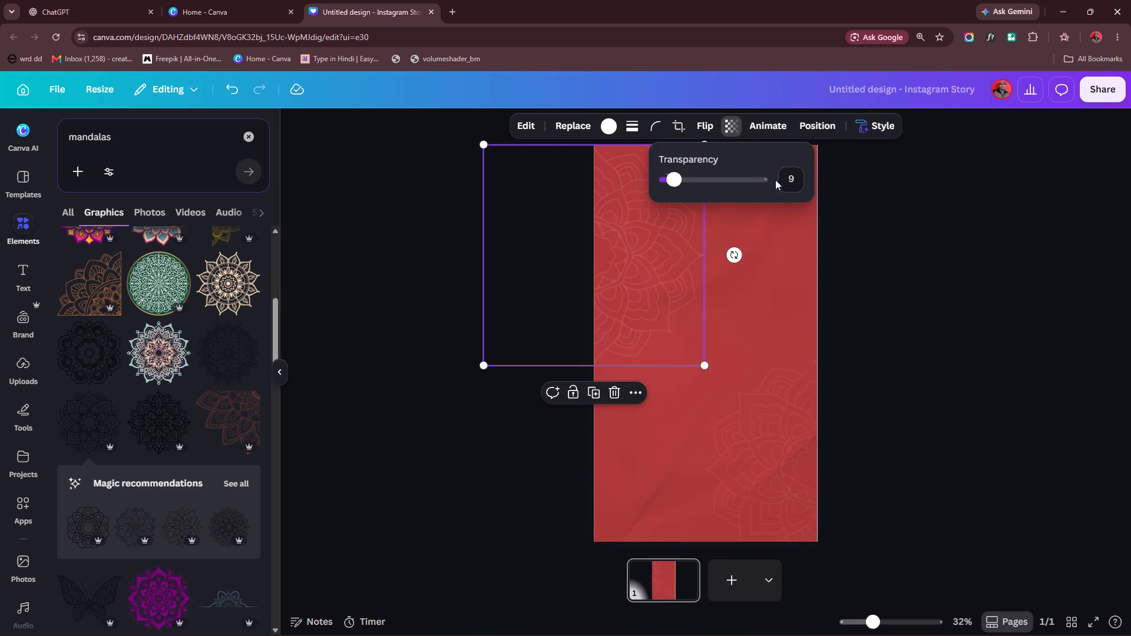
left_click(796, 175)
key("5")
key("Return")
left_click(967, 289)
left_click(967, 289)
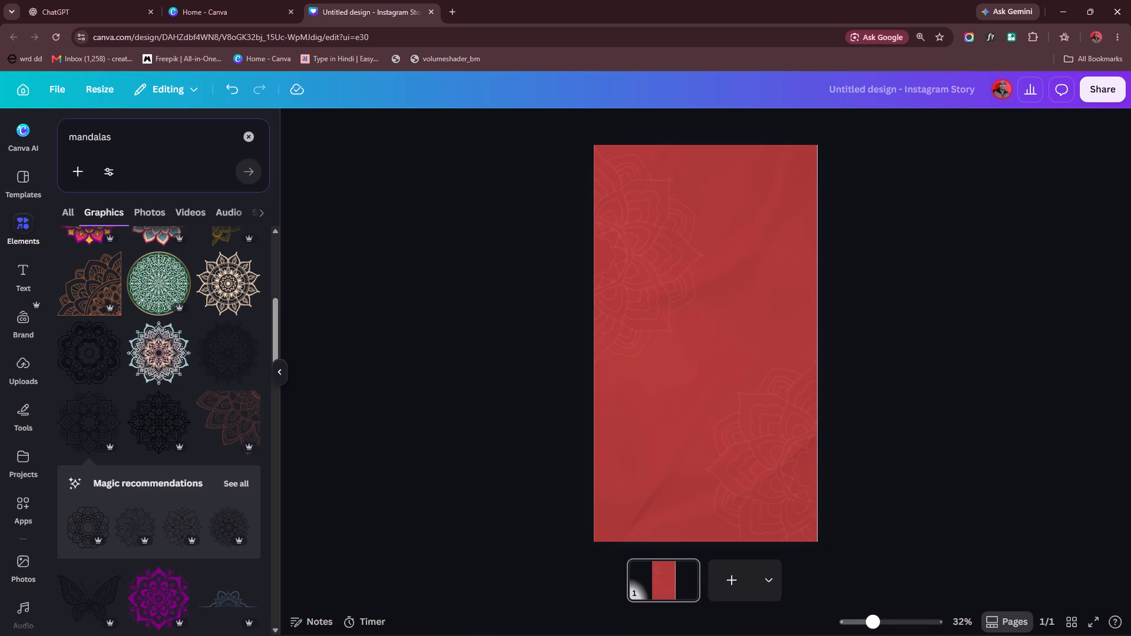
Clear the mandalas search and return to browsing the general elements library.
left_click(251, 140)
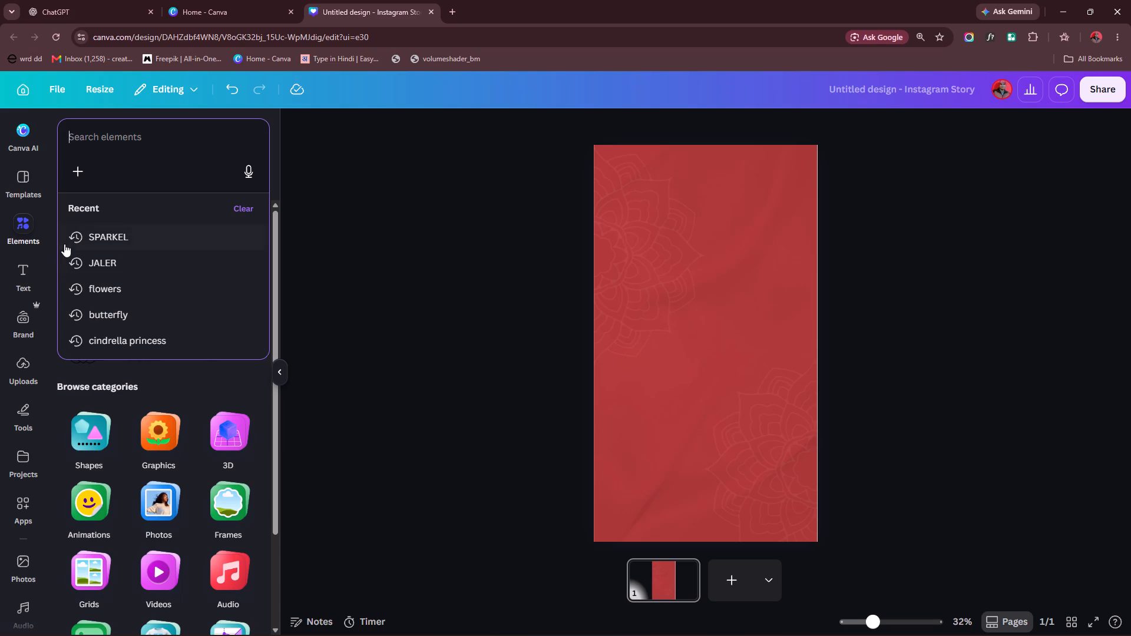
left_click(49, 251)
scroll(92, 280, "up", 4)
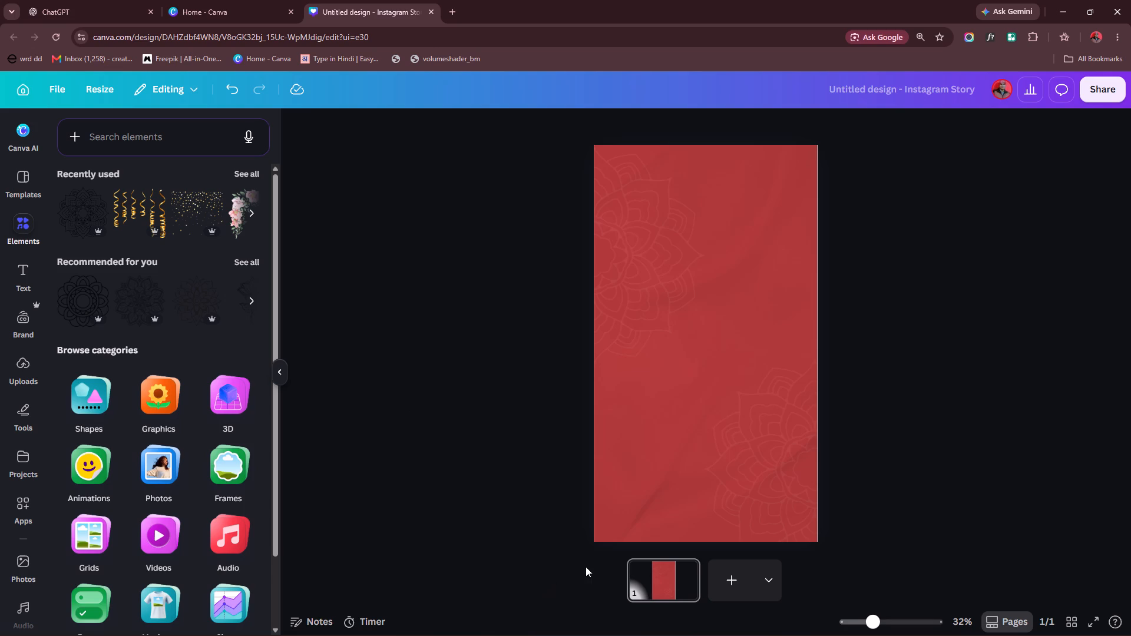
left_click(148, 133)
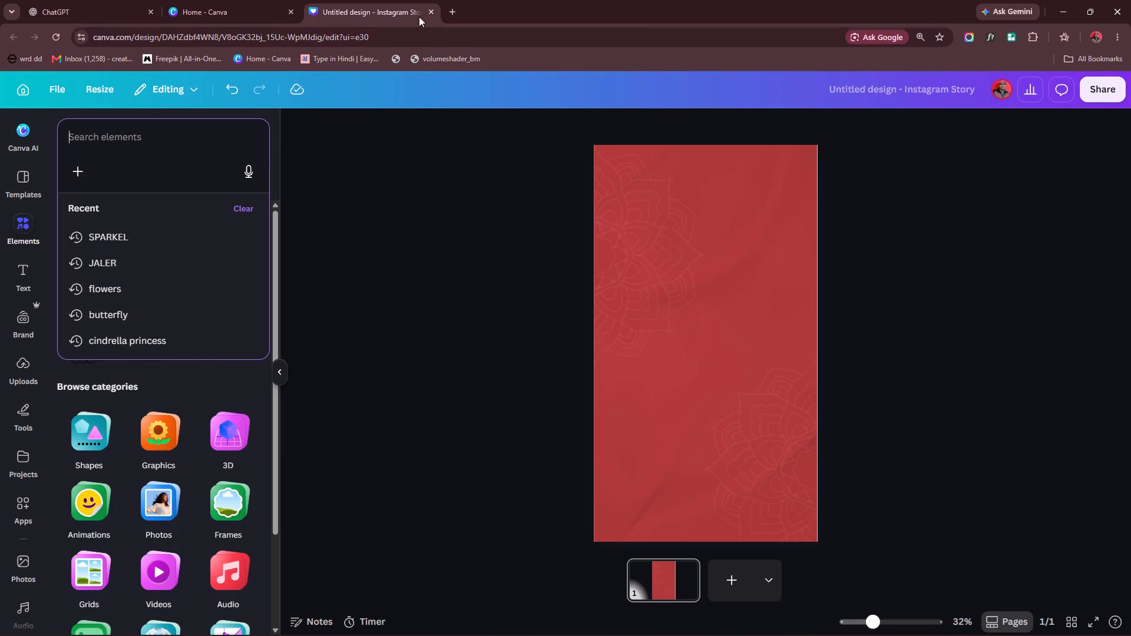
Open a new browser tab for a Google search.
left_click(451, 9)
left_click(471, 242)
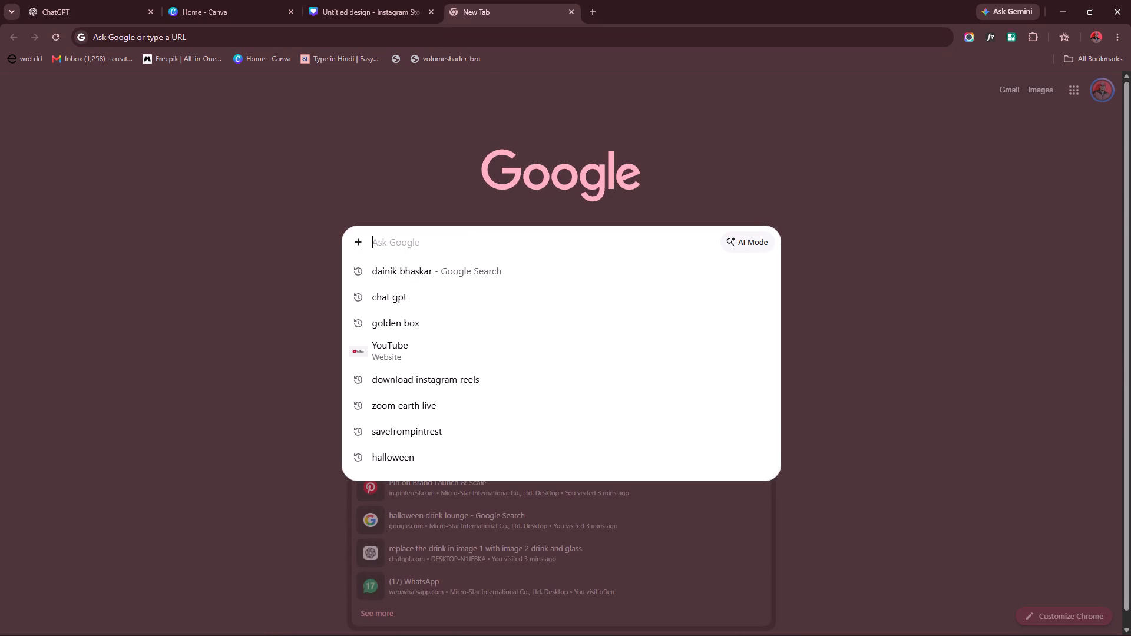
Search Google for threads in a new browser tab.
key("t")
key("r")
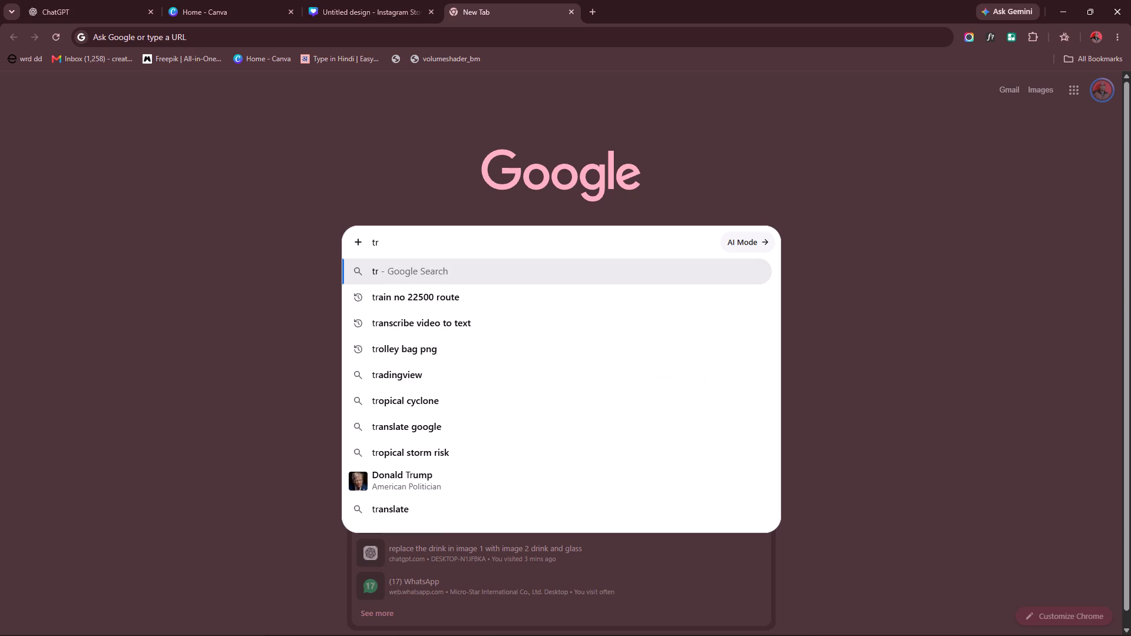
key("e")
key("h")
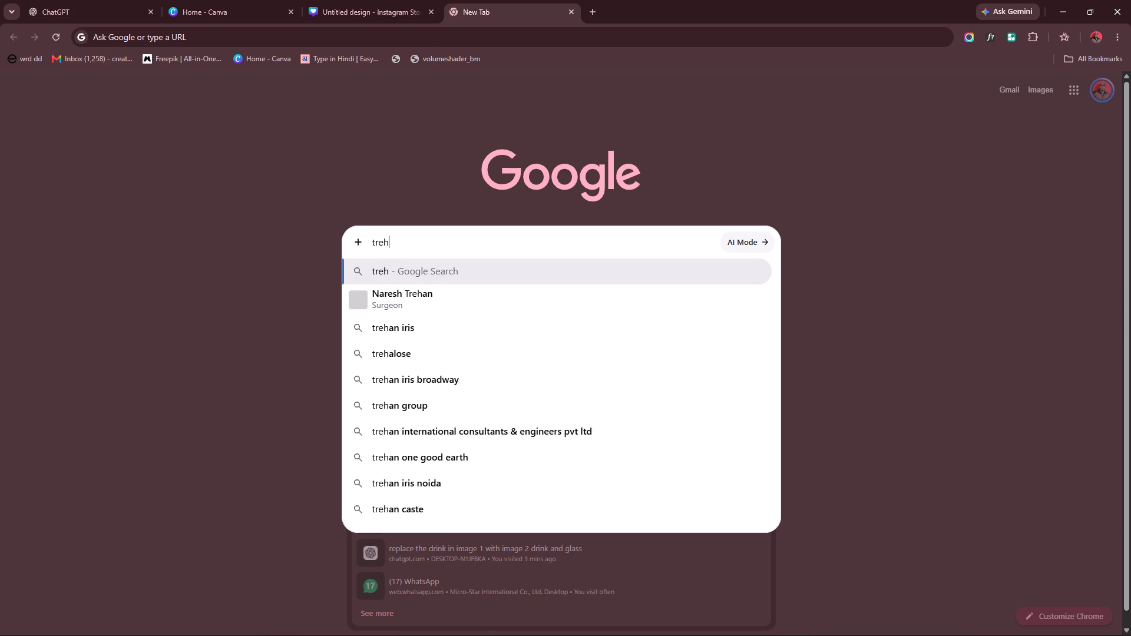
key("a")
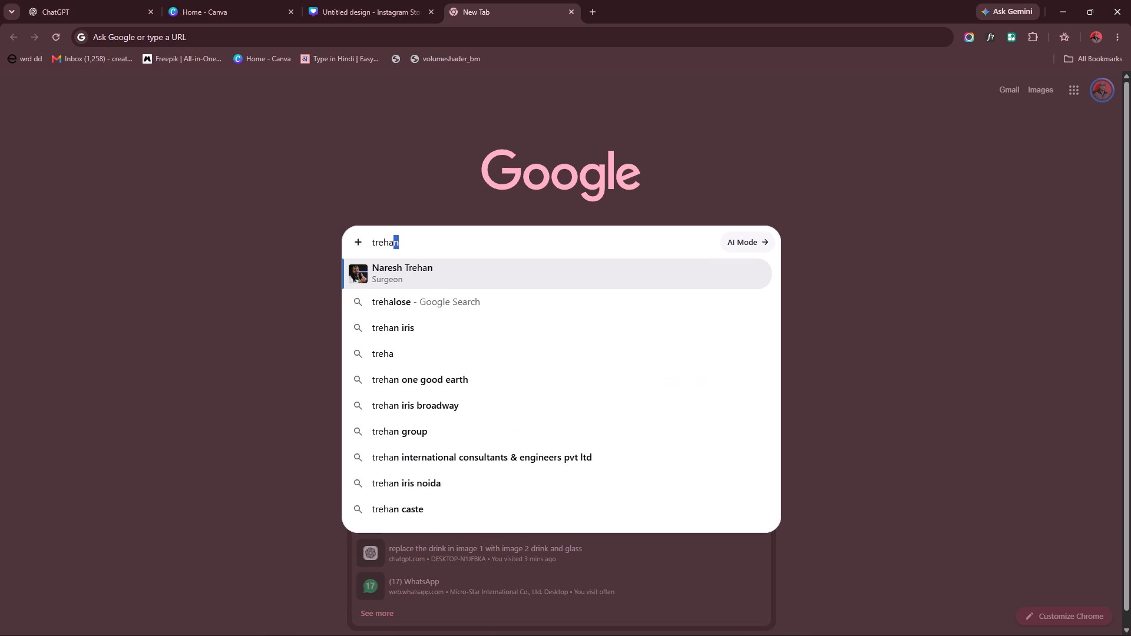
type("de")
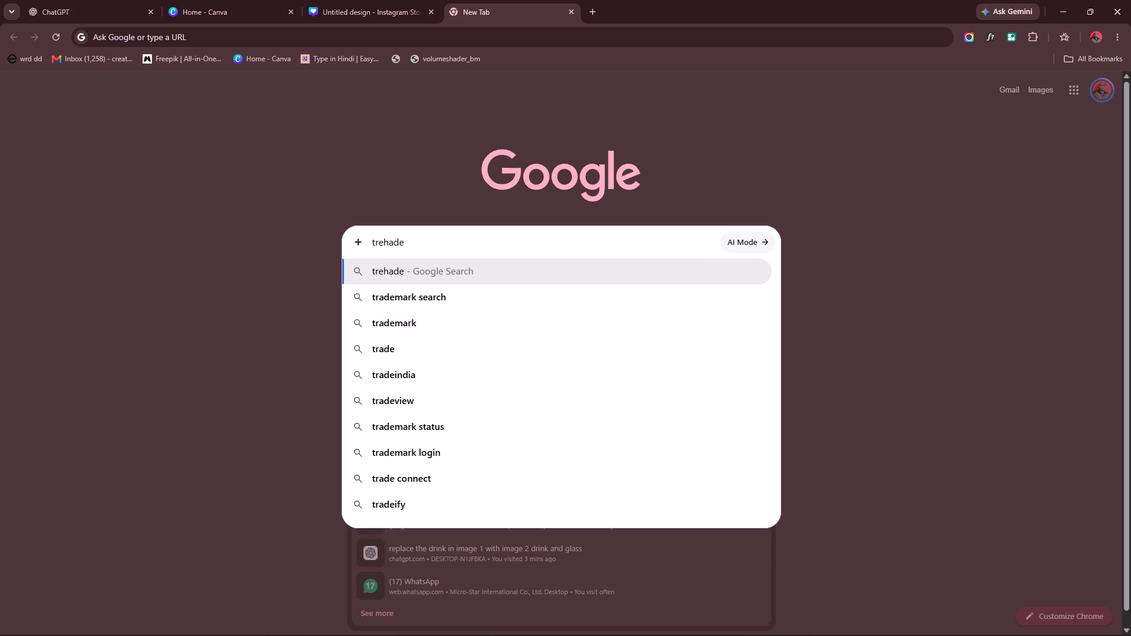
Search Google for threads and view the image results.
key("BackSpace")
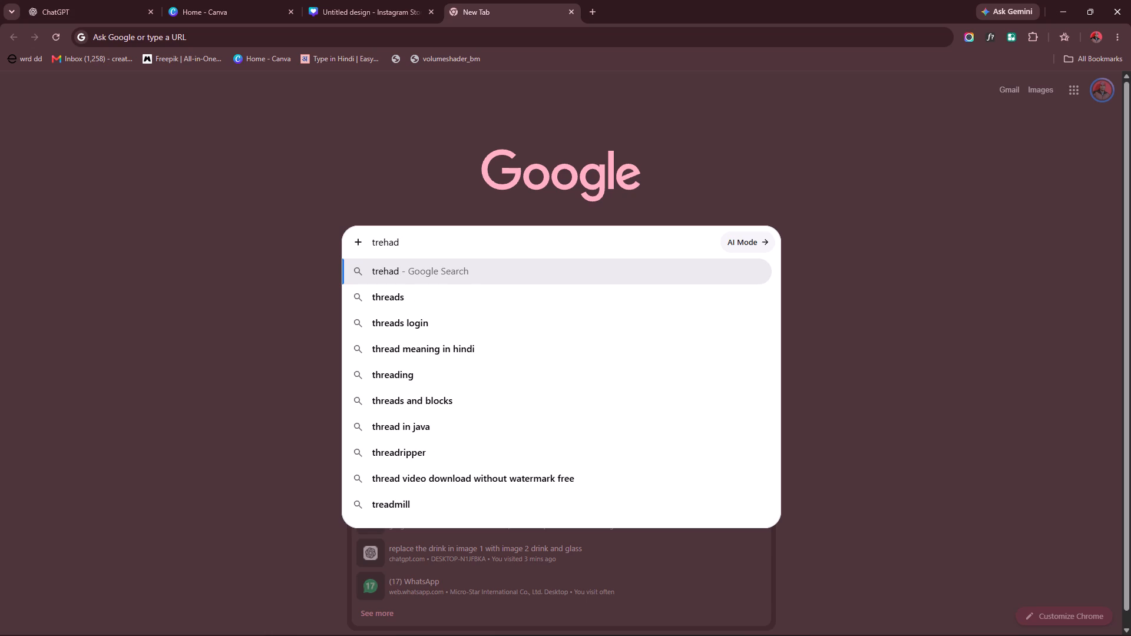
left_click(472, 303)
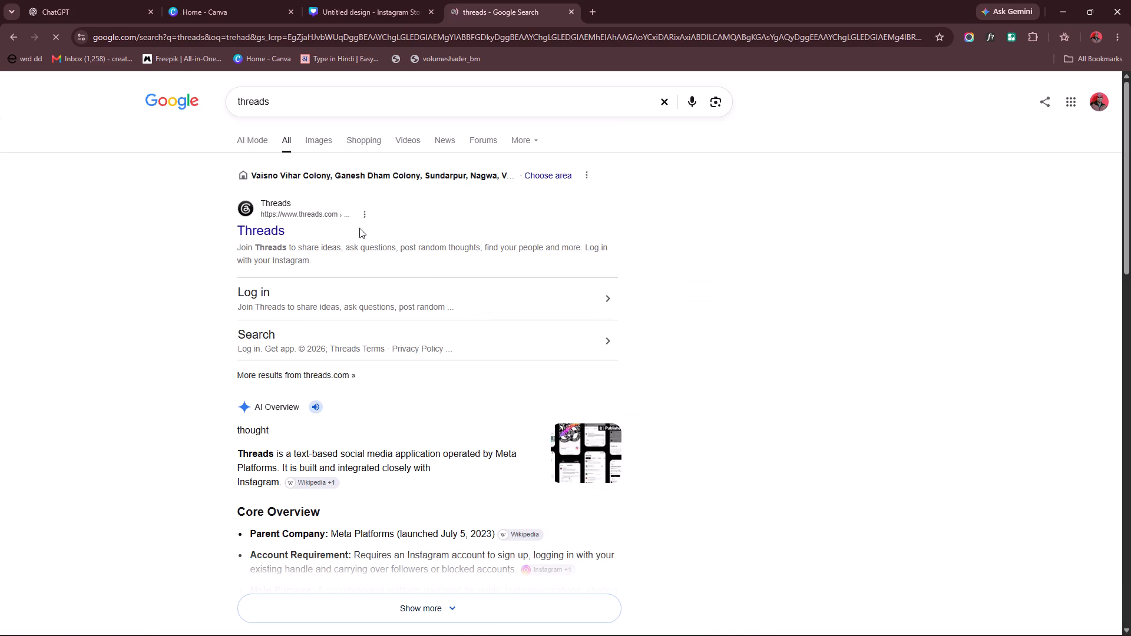
left_click(319, 138)
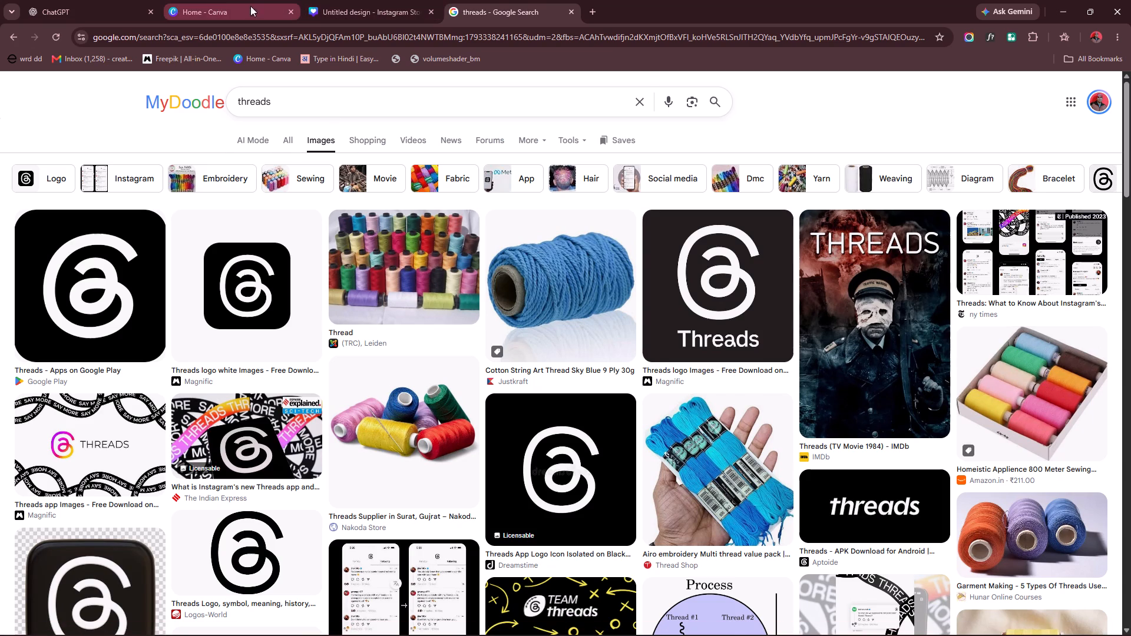
Back in the Canva design, search elements for "thread and needle" and add the photo of multicoloured thread spools to the page.
left_click(340, 4)
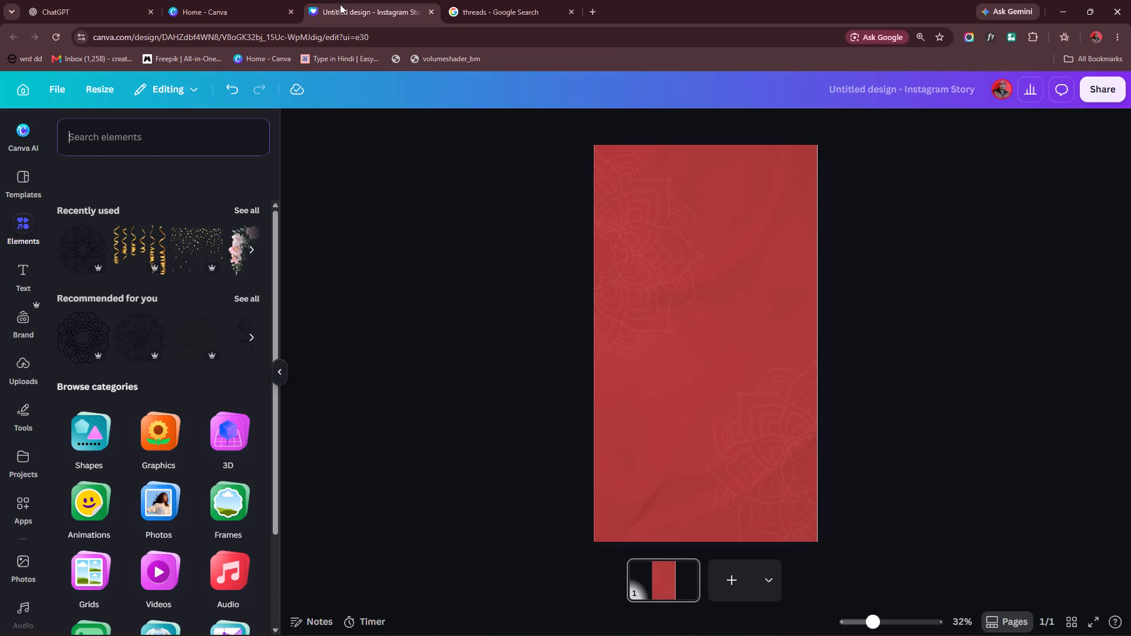
left_click(133, 140)
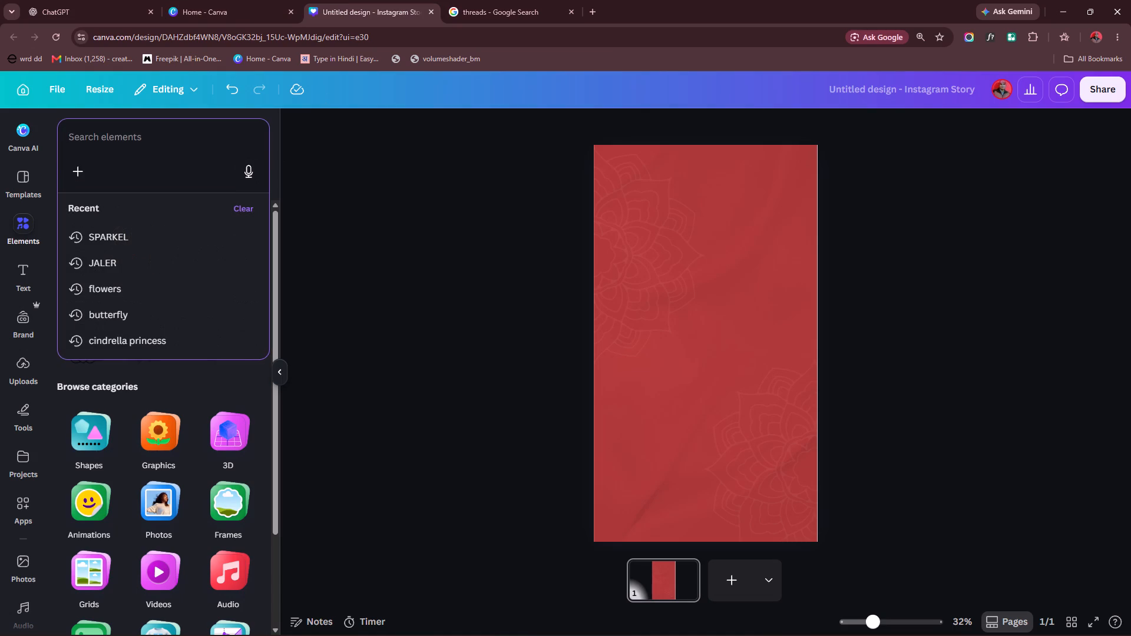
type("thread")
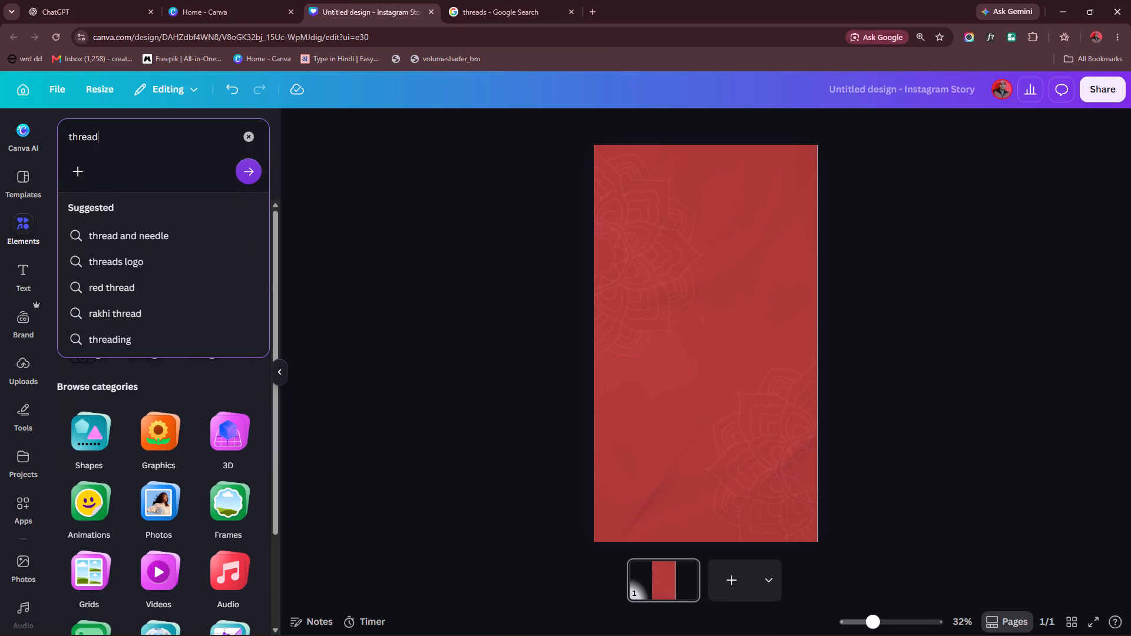
left_click(155, 232)
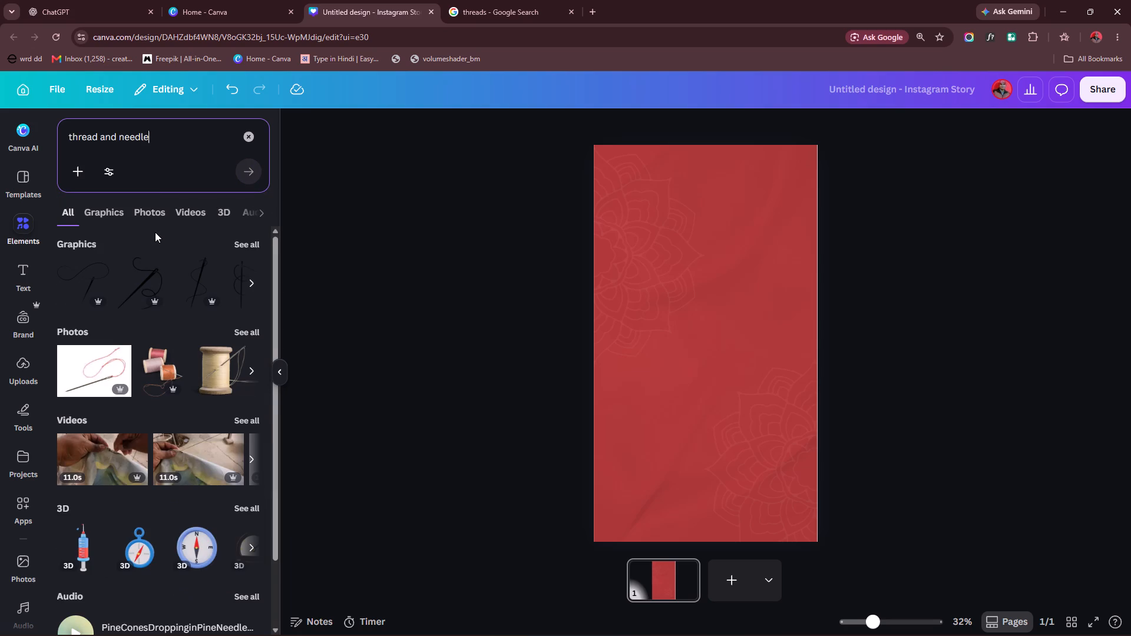
left_click(252, 360)
left_click(57, 374)
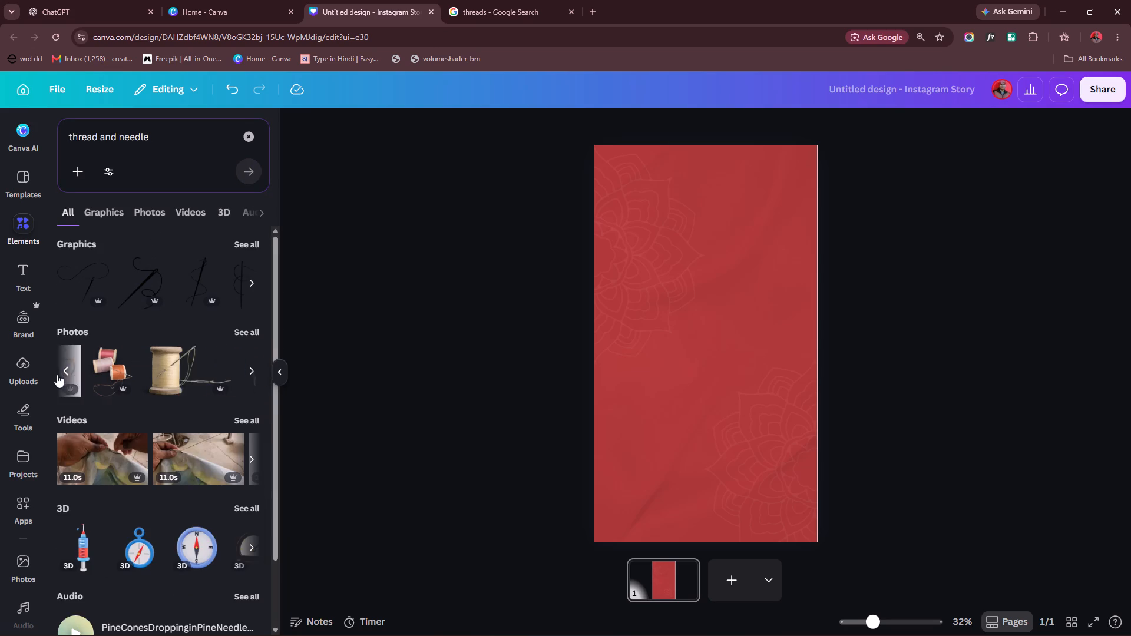
left_click(252, 328)
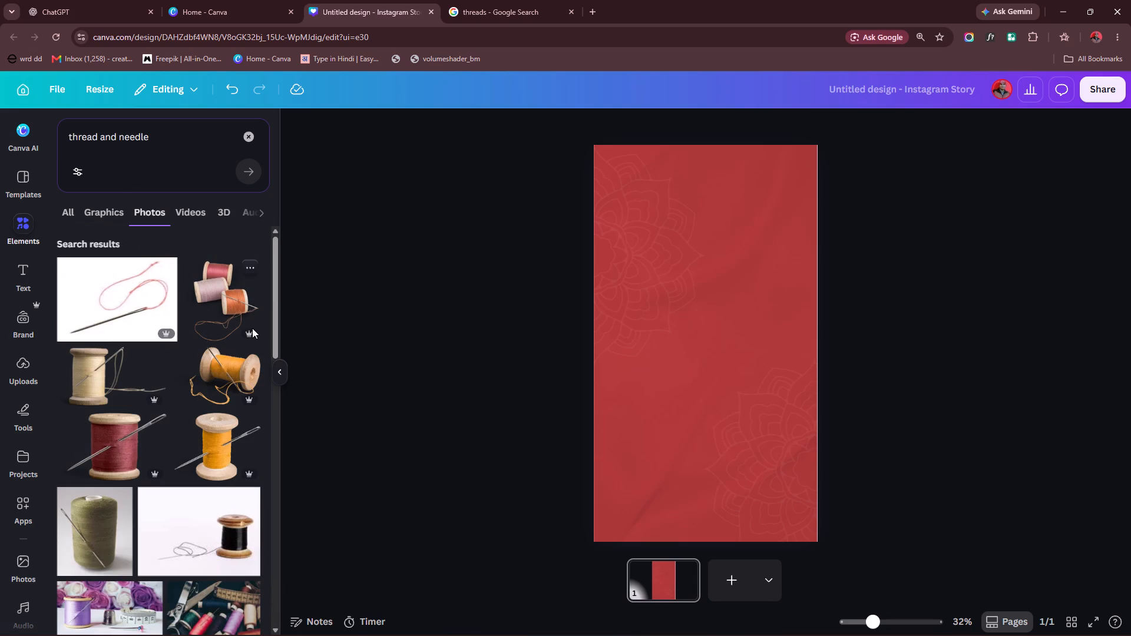
scroll(252, 328, "down", 7)
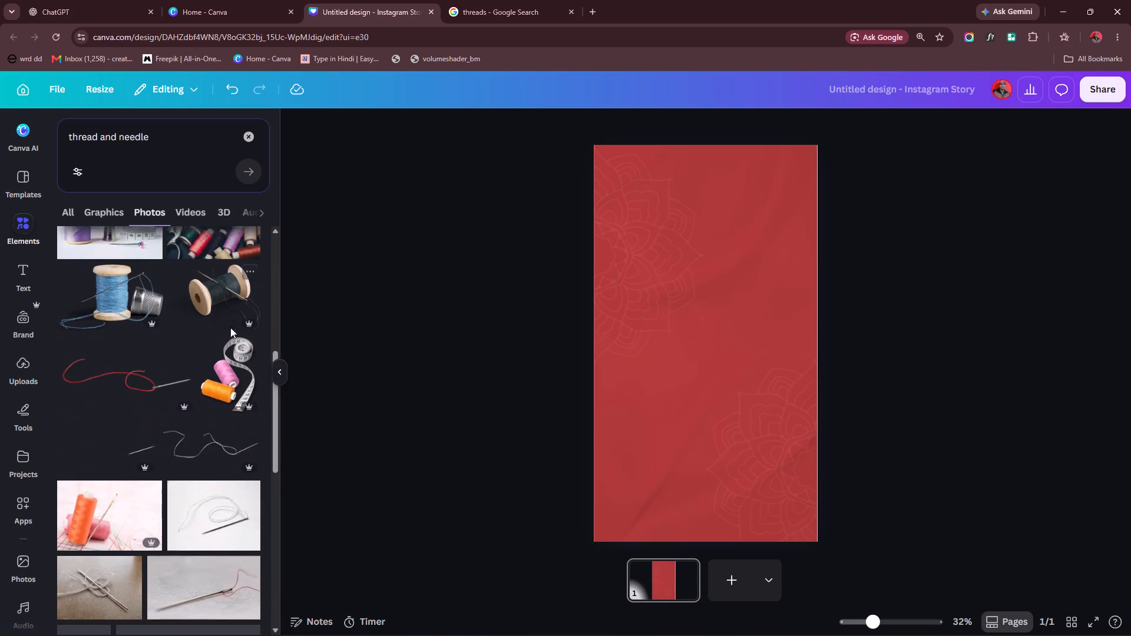
scroll(230, 327, "down", 4)
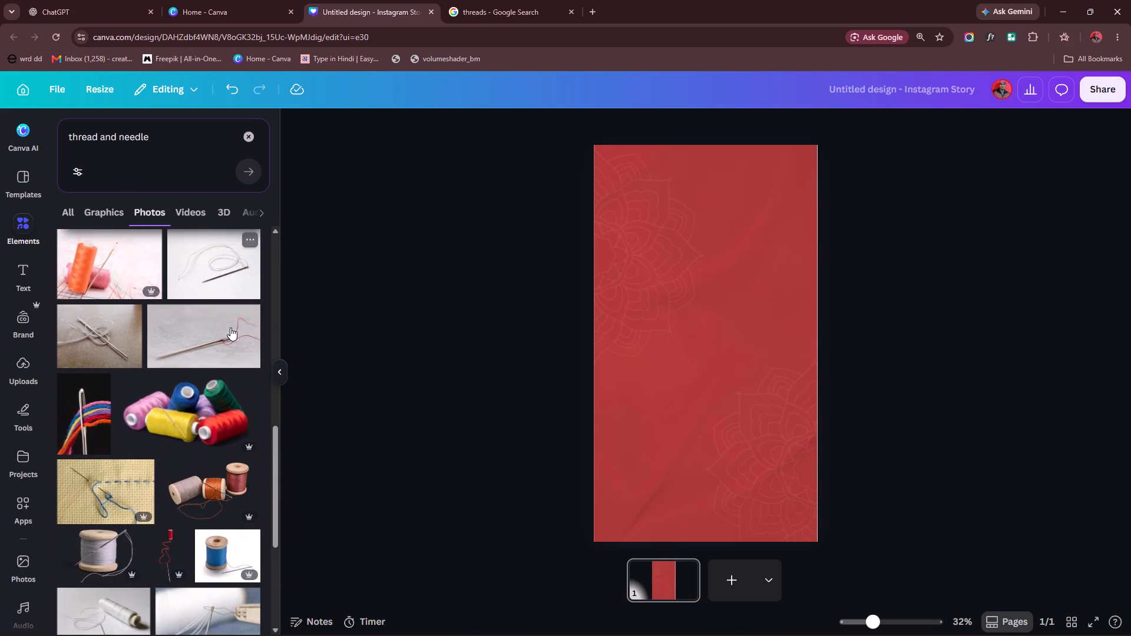
left_click(201, 402)
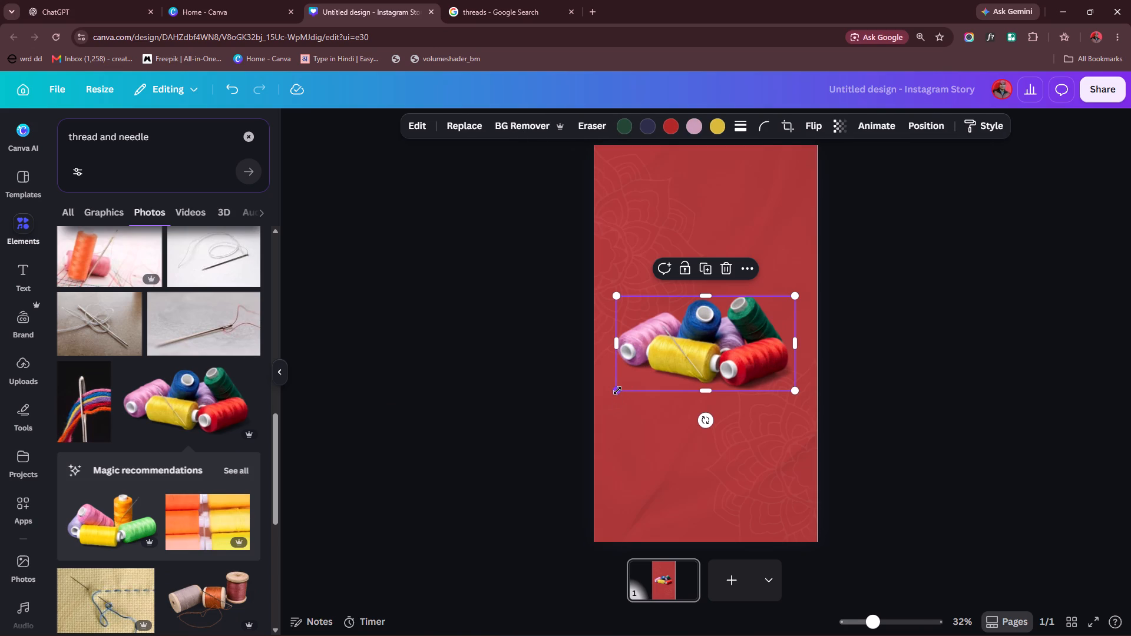
Shrink the thread spools photo to about a third of the page's width and place it over the mandala near the page's bottom-right corner.
left_click_drag(617, 390, 695, 365)
left_click_drag(738, 330, 746, 463)
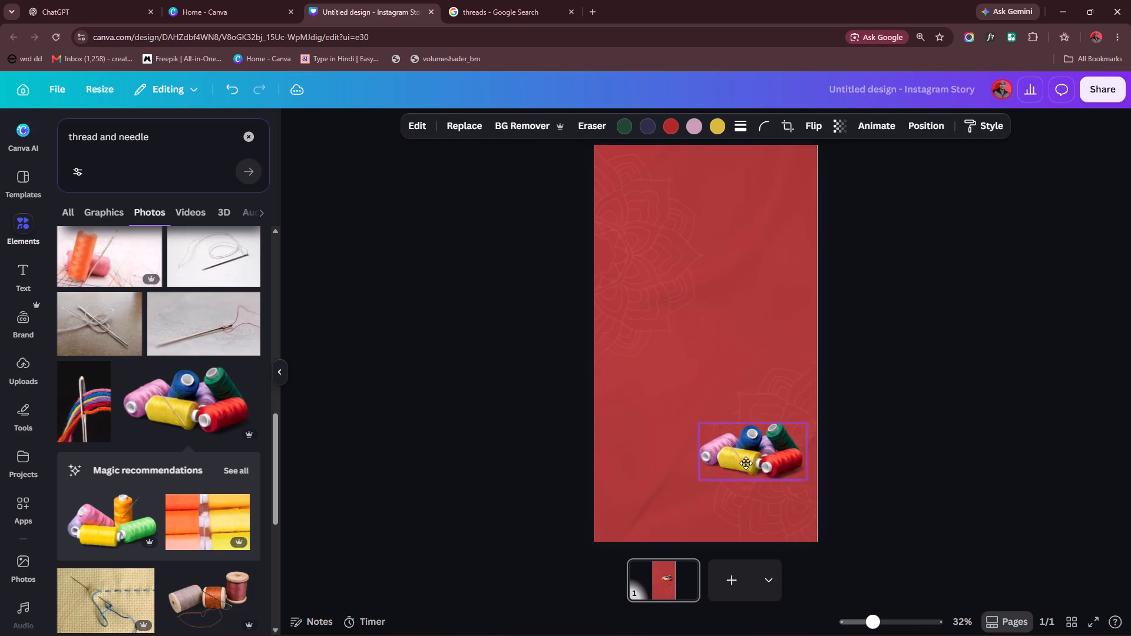
left_click_drag(746, 463, 755, 501)
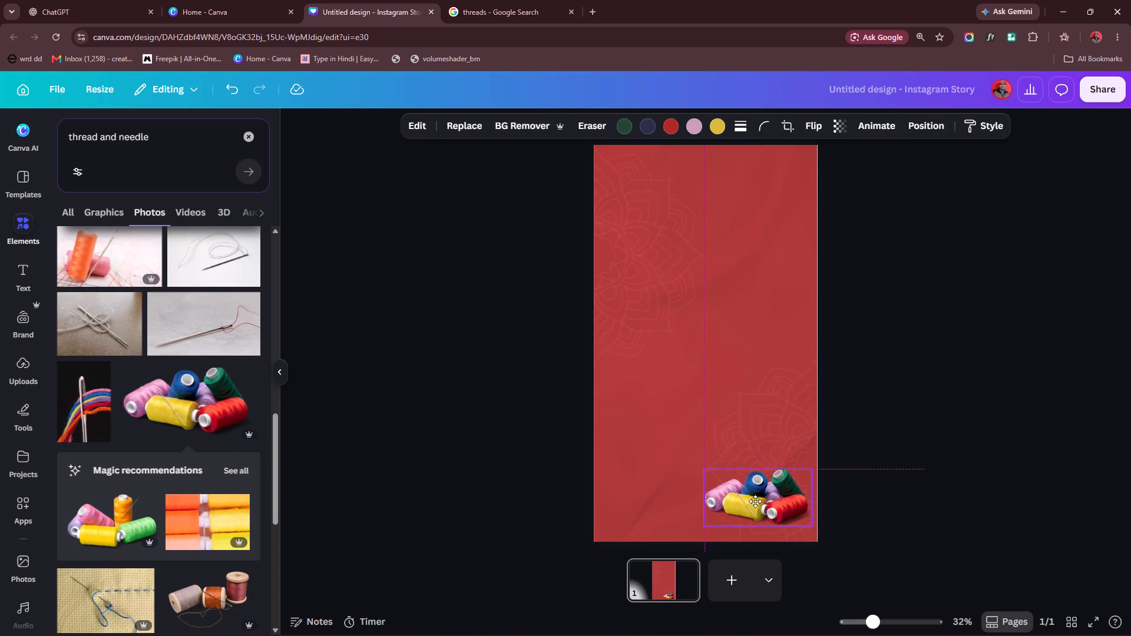
left_click_drag(755, 501, 753, 498)
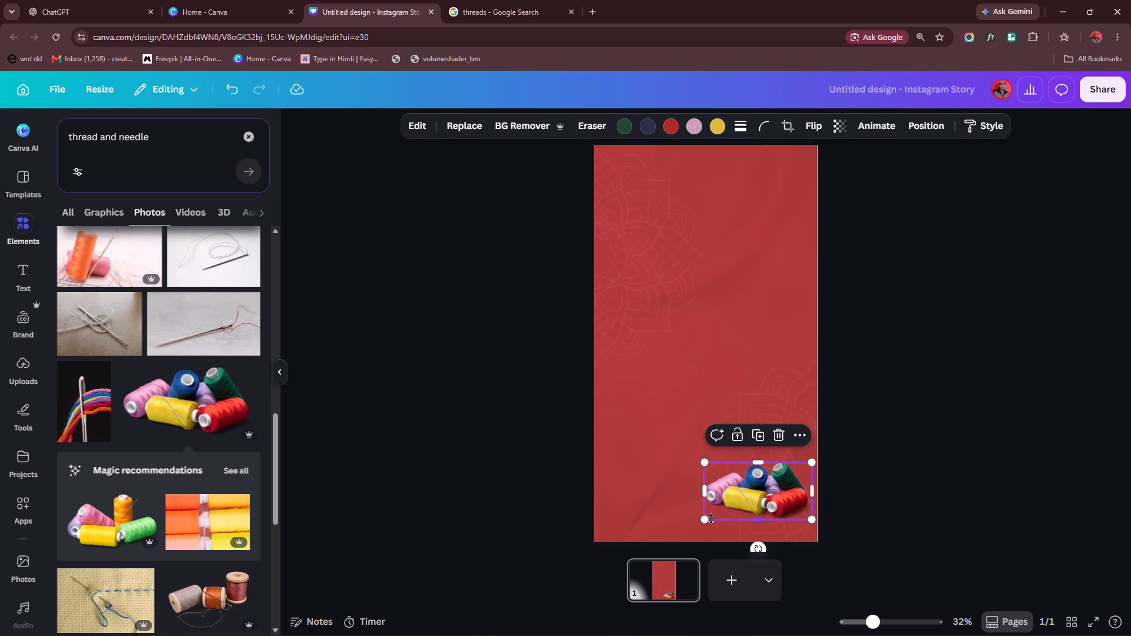
left_click_drag(705, 522, 738, 505)
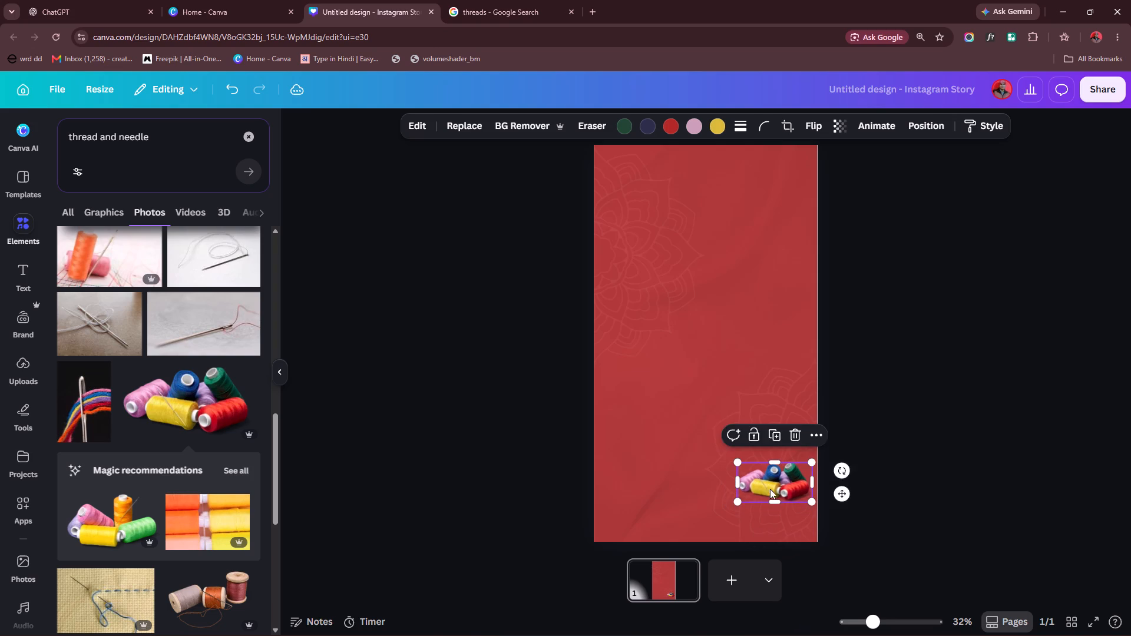
left_click_drag(776, 487, 765, 498)
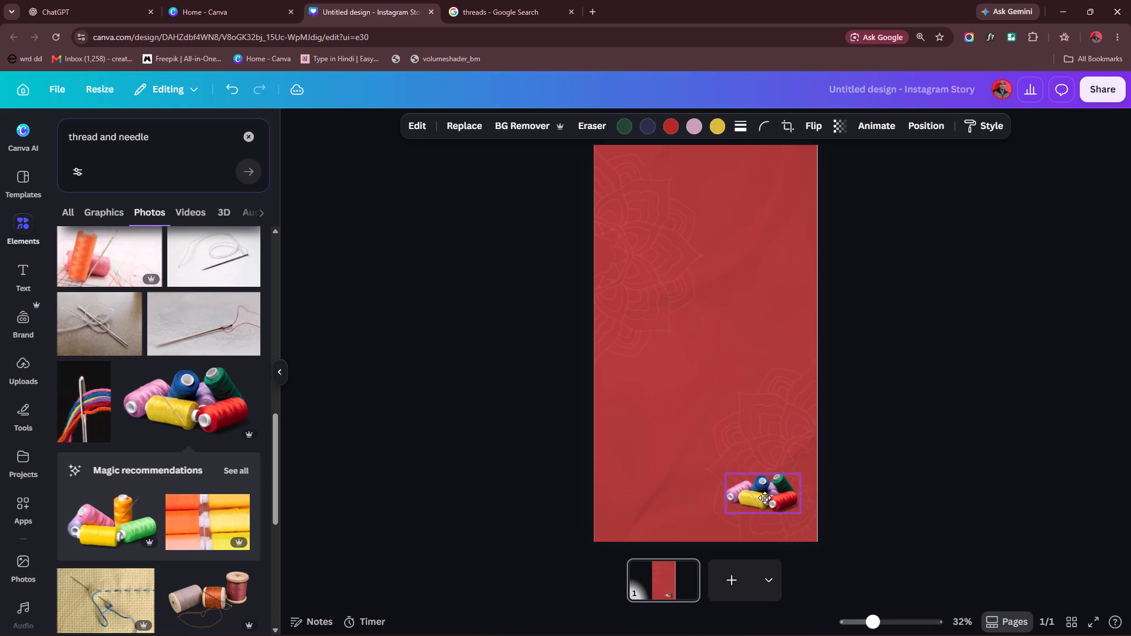
left_click_drag(765, 498, 764, 494)
left_click(927, 493)
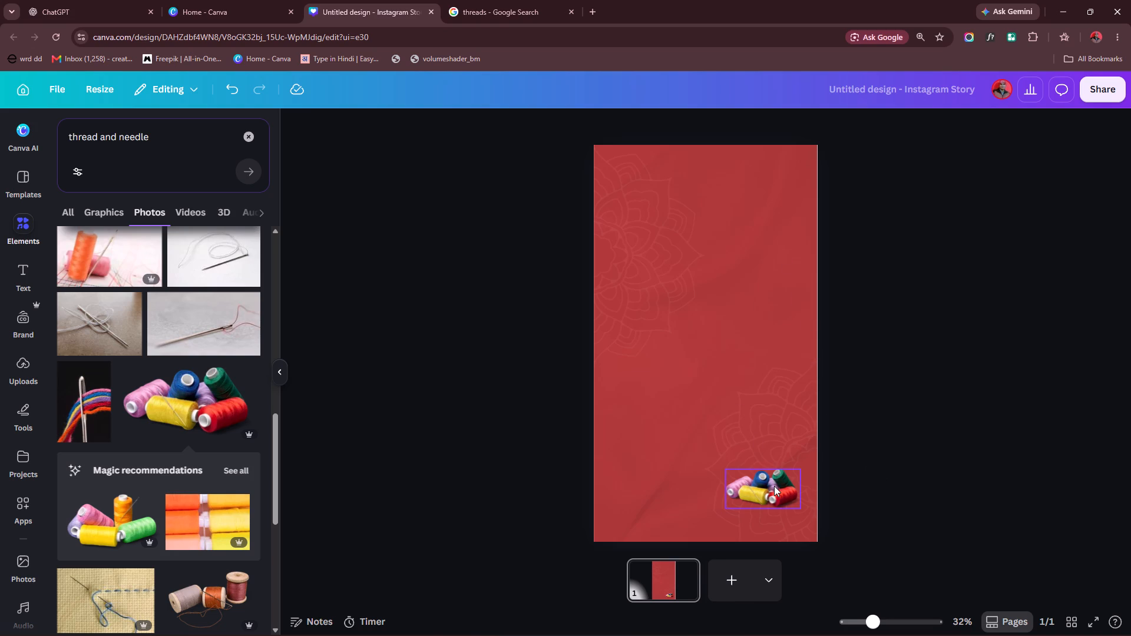
Position the colorful thread spools photo over the mandala in the page's lower-right corner.
left_click_drag(774, 486, 775, 493)
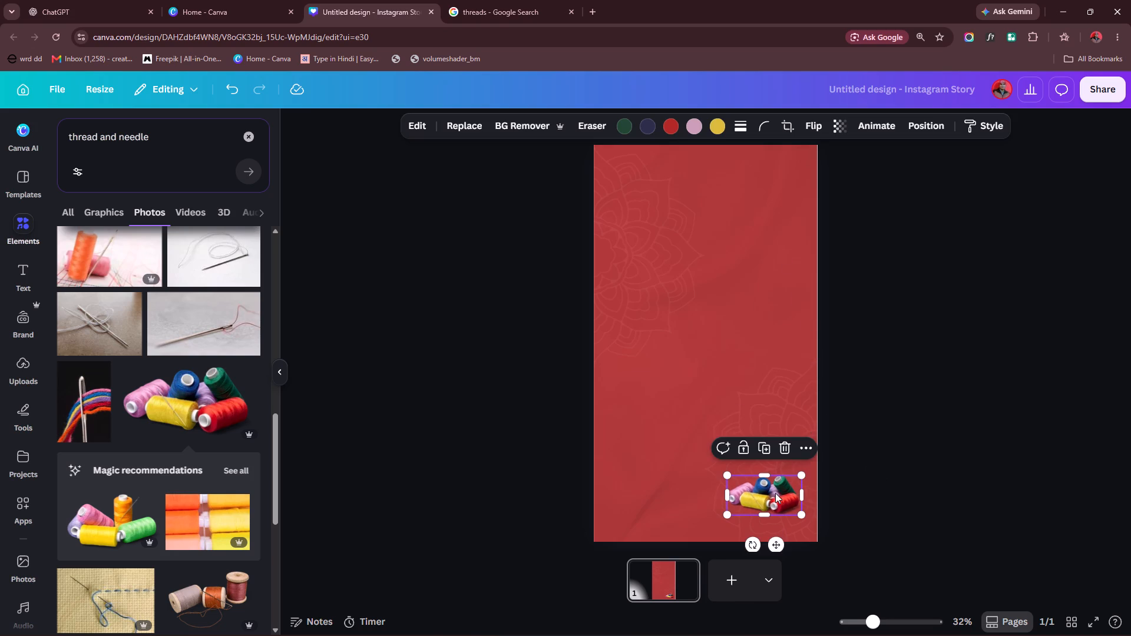
left_click(912, 486)
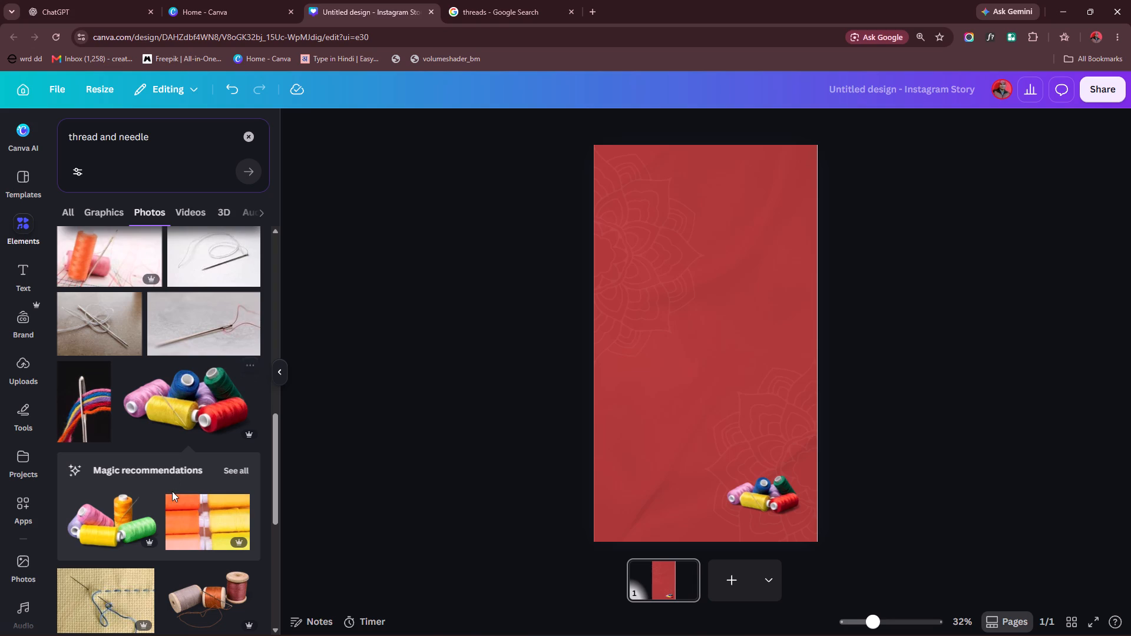
Clear the thread and needle search and browse the Graphics category for further decorative elements that suit the design.
left_click(250, 141)
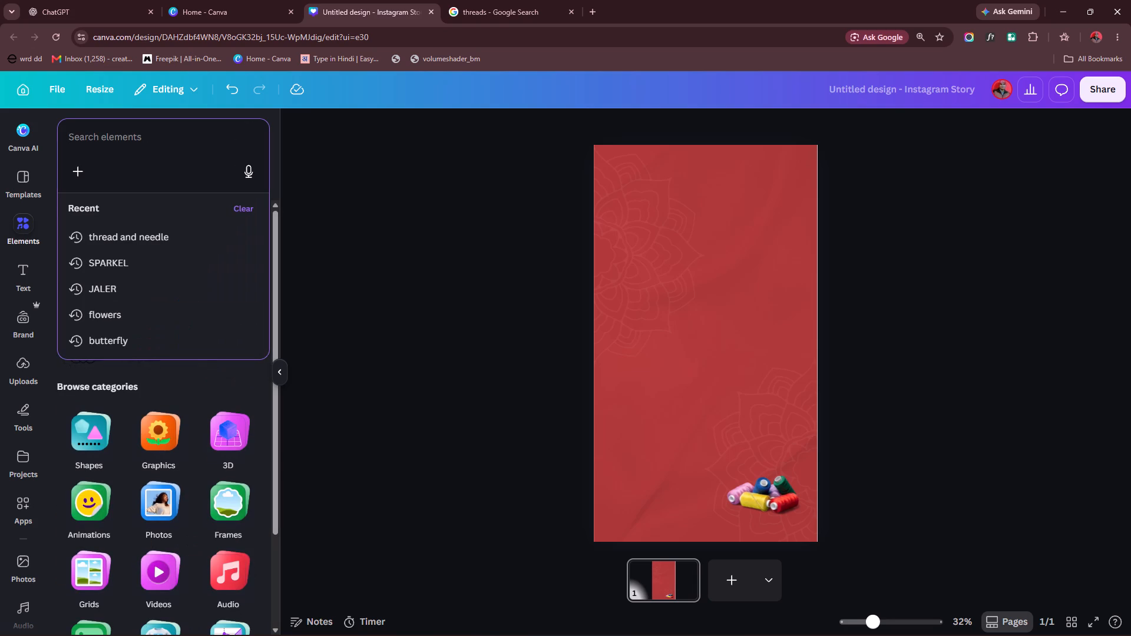
left_click(181, 146)
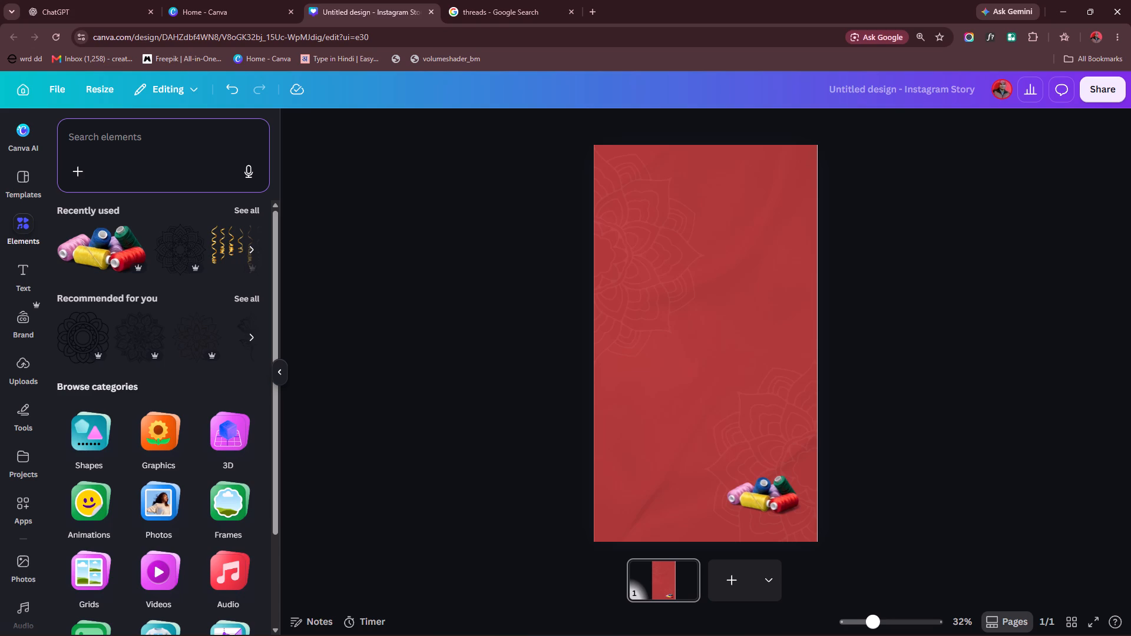
left_click(174, 419)
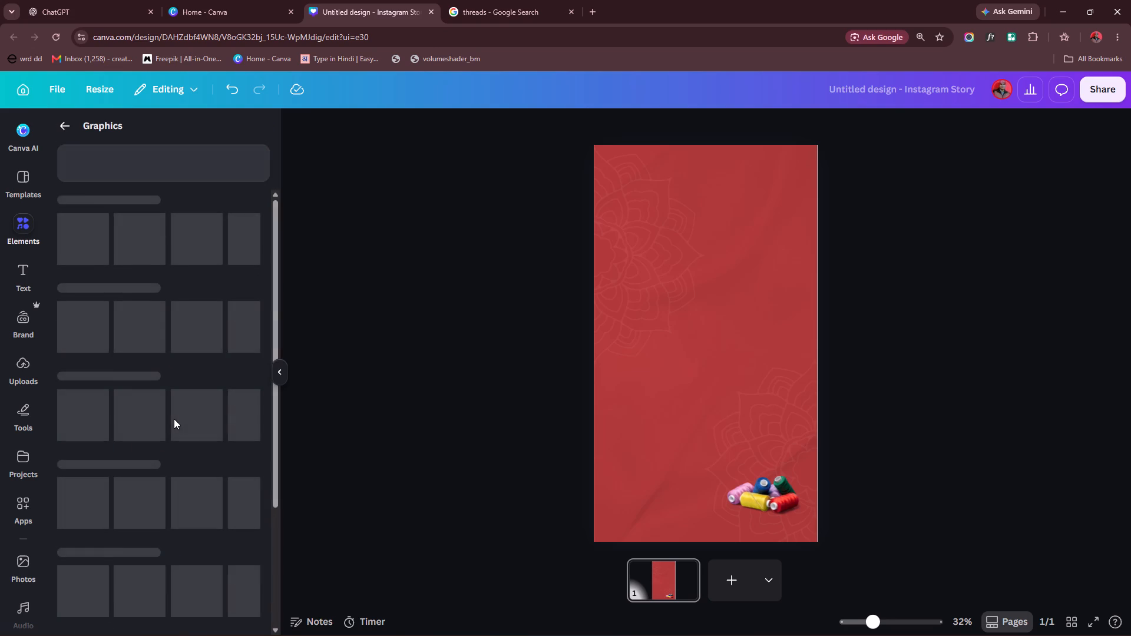
scroll(189, 385, "down", 3)
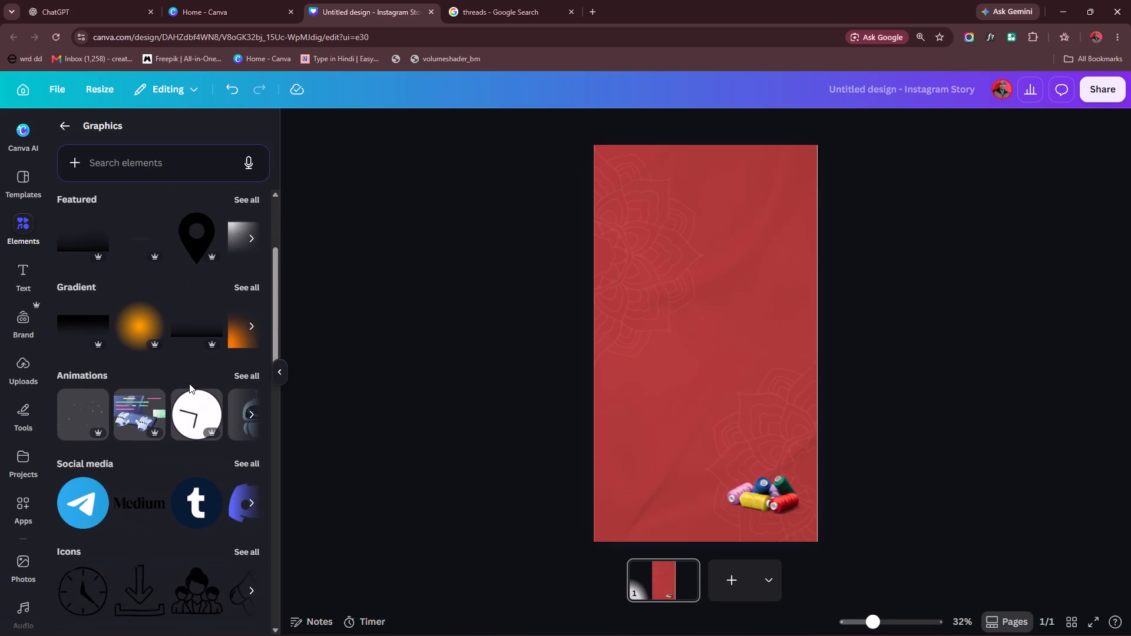
scroll(188, 382, "down", 4)
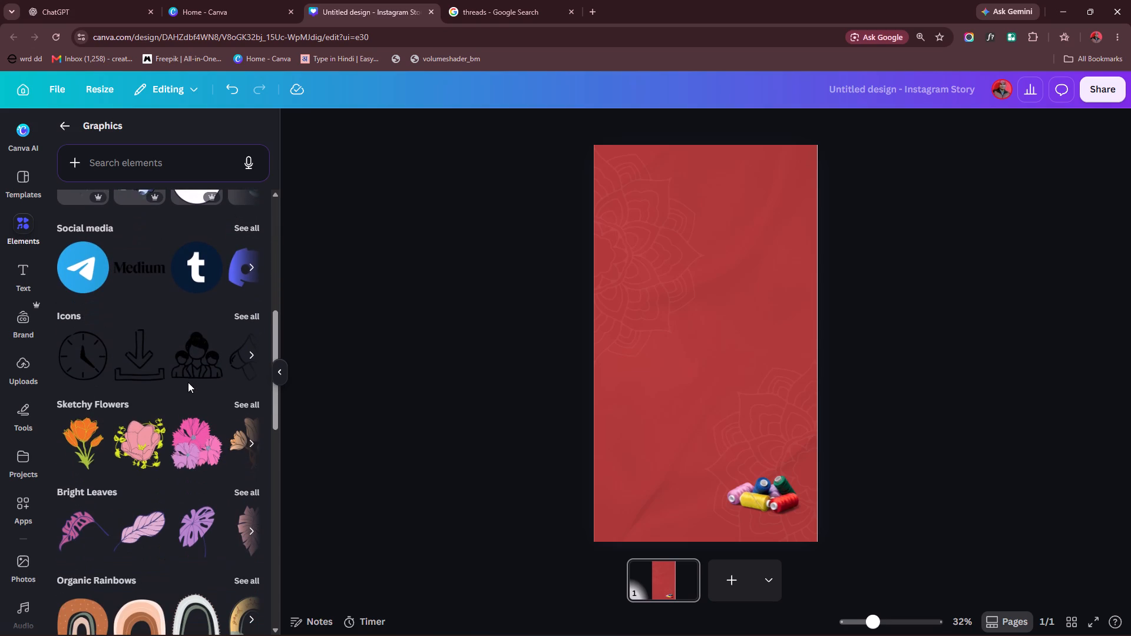
scroll(188, 382, "down", 4)
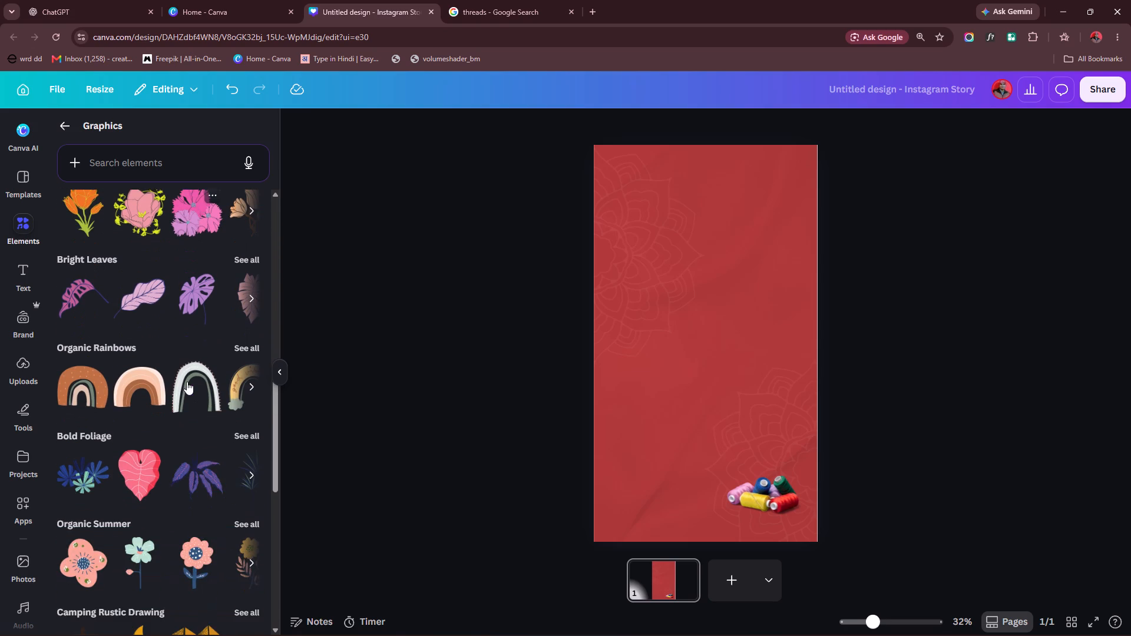
scroll(187, 382, "down", 3)
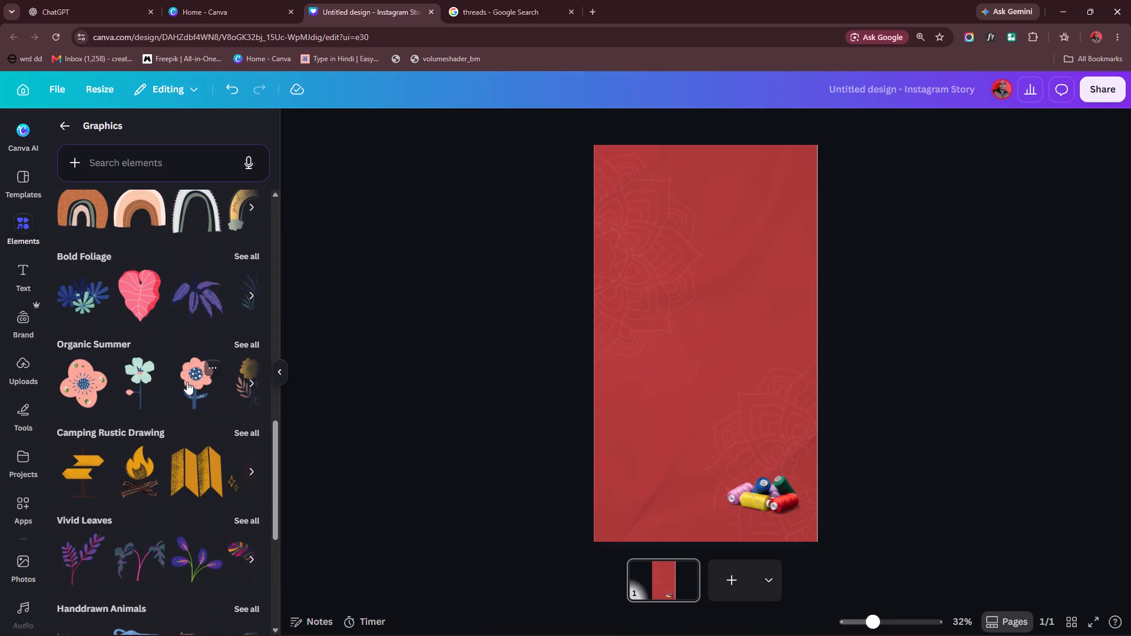
scroll(187, 382, "down", 4)
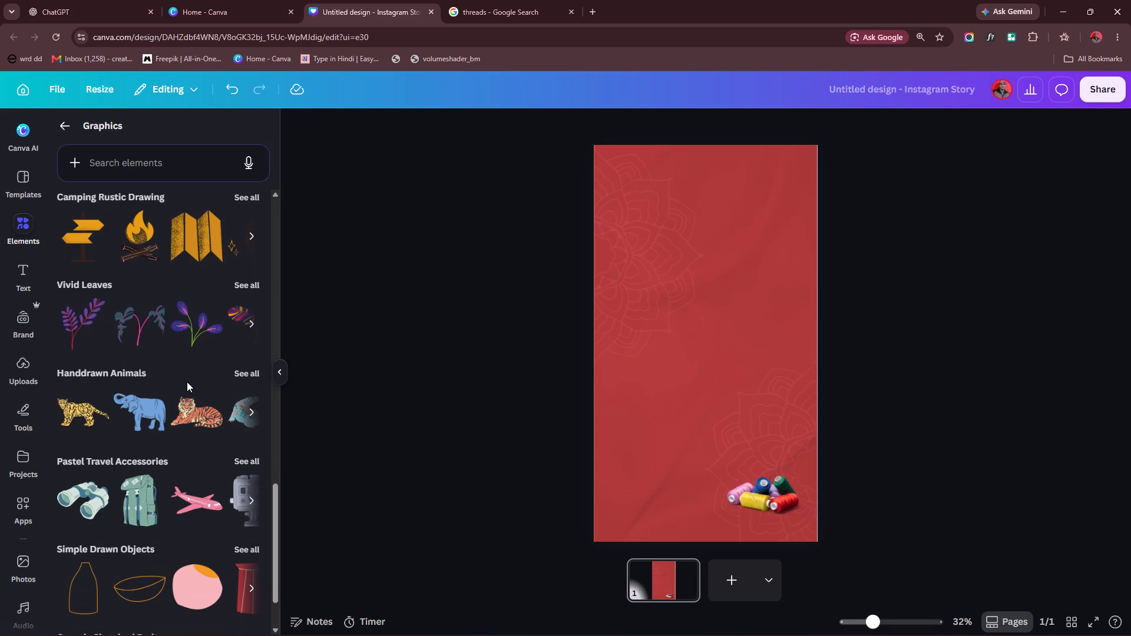
Browse the graphics collections, including Bold Foliage and Sketchy Flowers, for a decorative floral element.
scroll(187, 382, "down", 3)
scroll(187, 382, "up", 7)
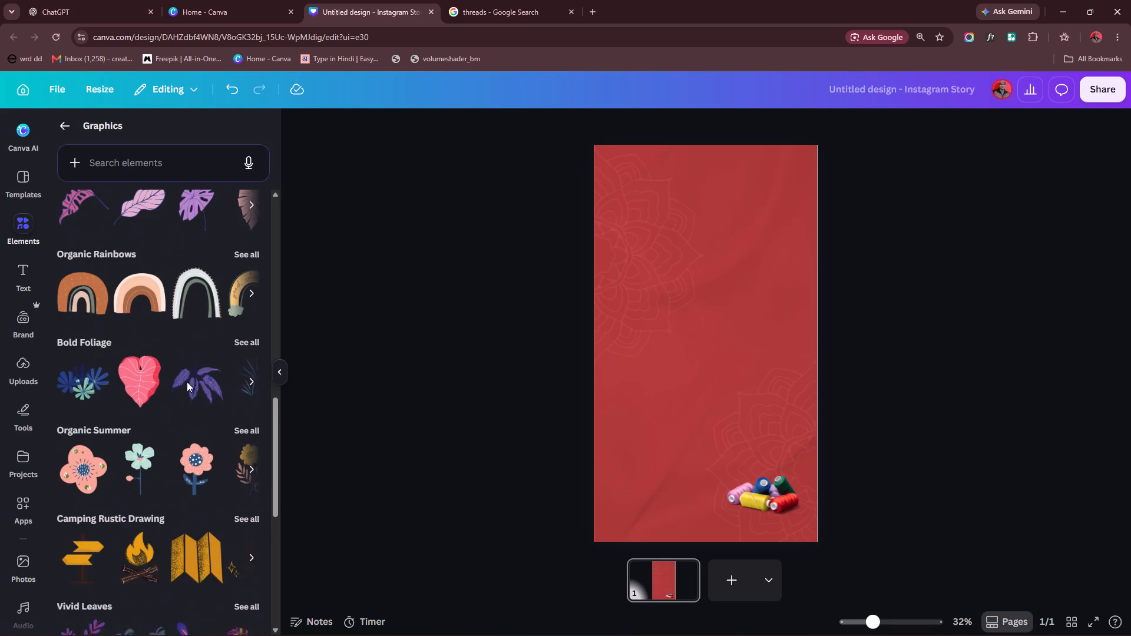
left_click(251, 392)
left_click(251, 392)
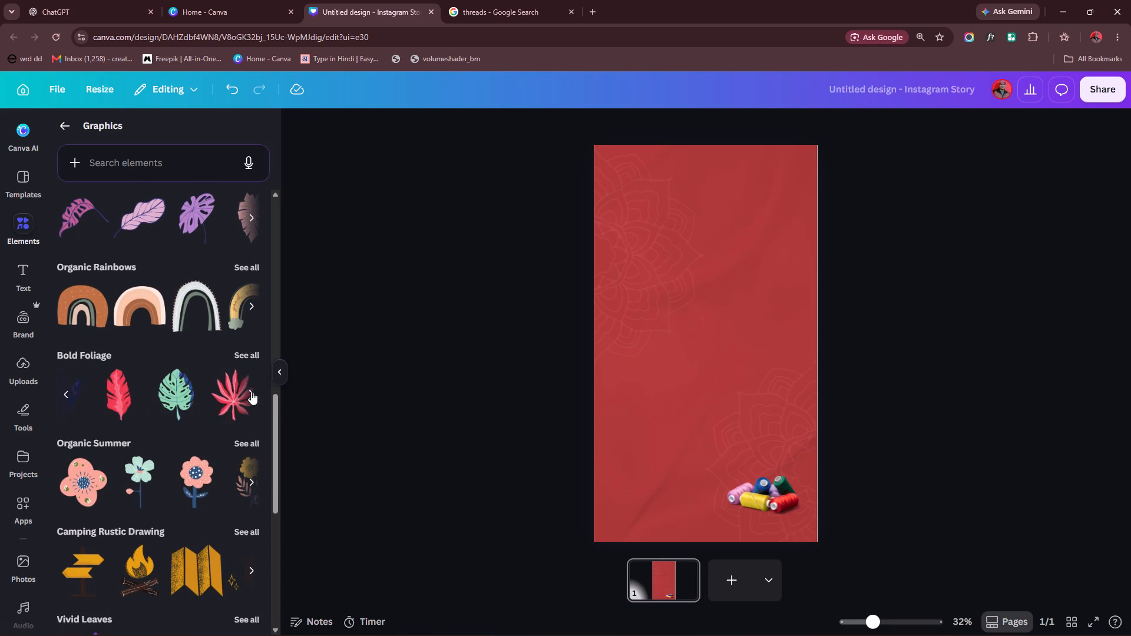
left_click(251, 392)
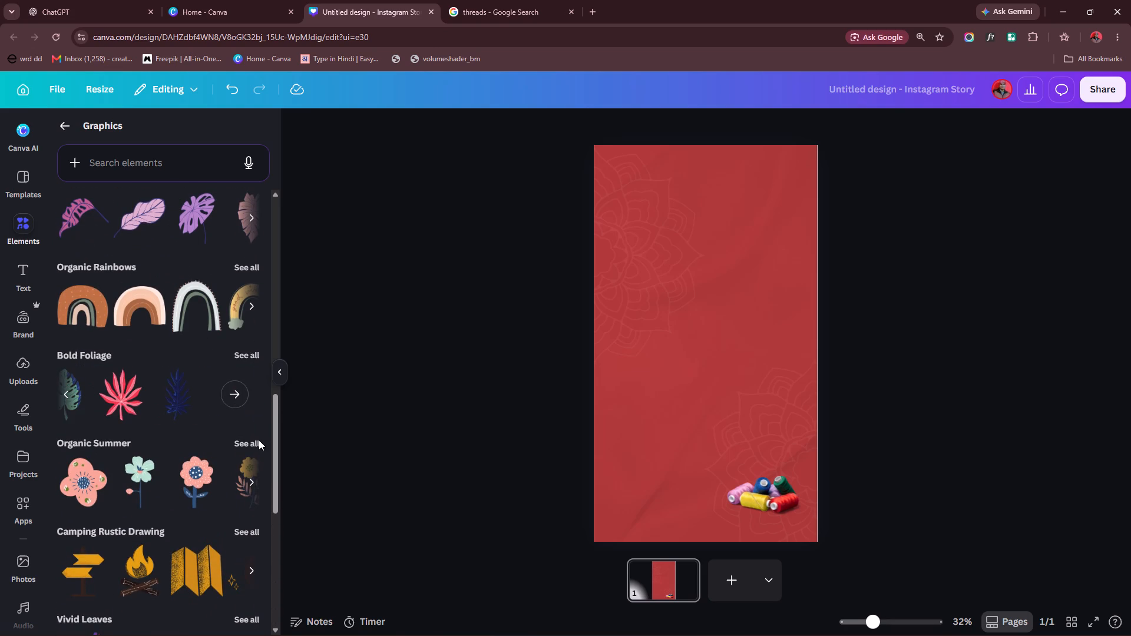
scroll(243, 435, "up", 4)
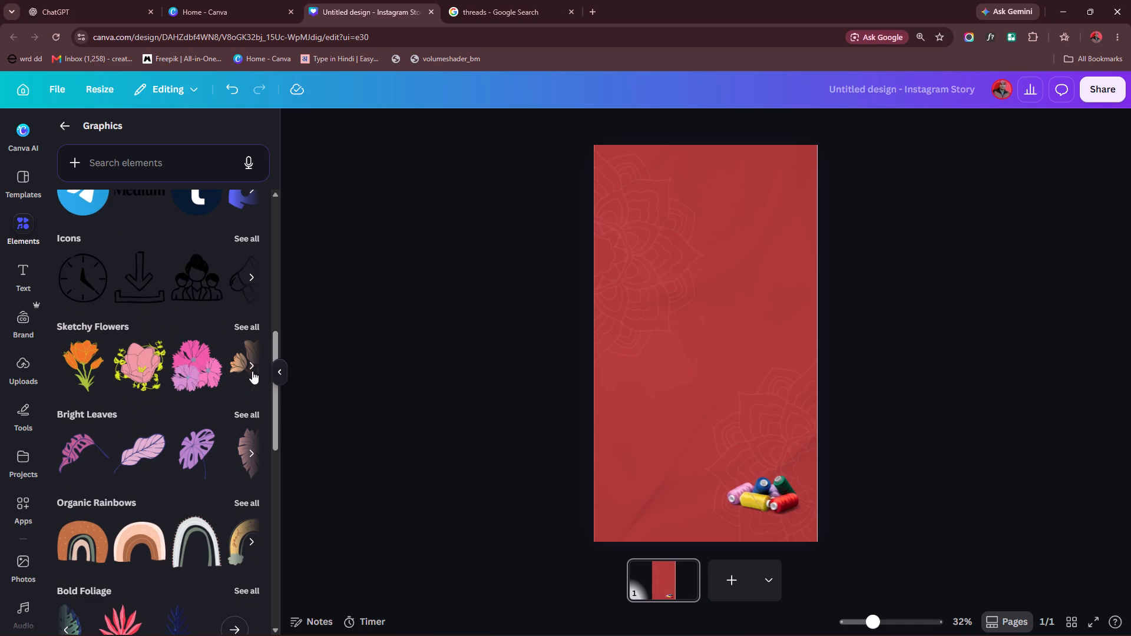
left_click(252, 370)
left_click(252, 370)
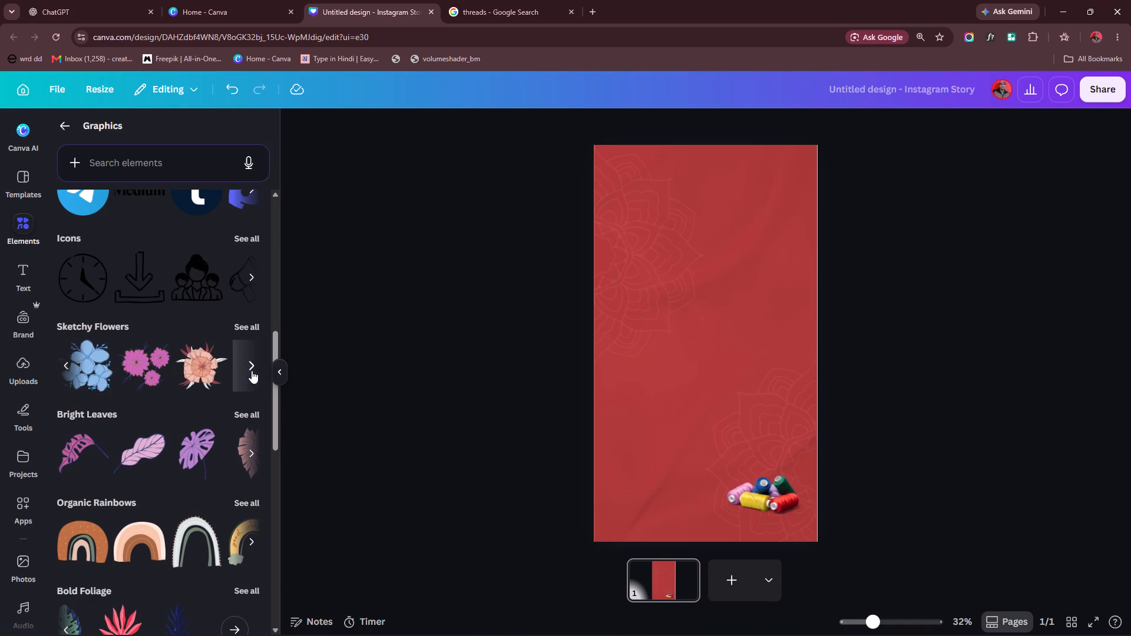
left_click(252, 370)
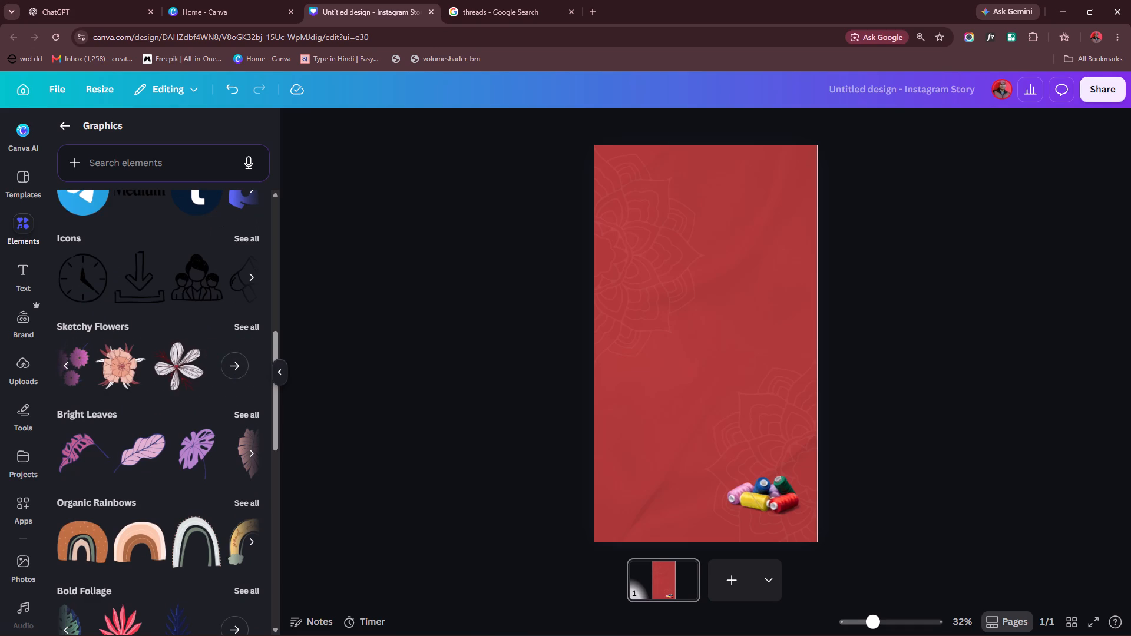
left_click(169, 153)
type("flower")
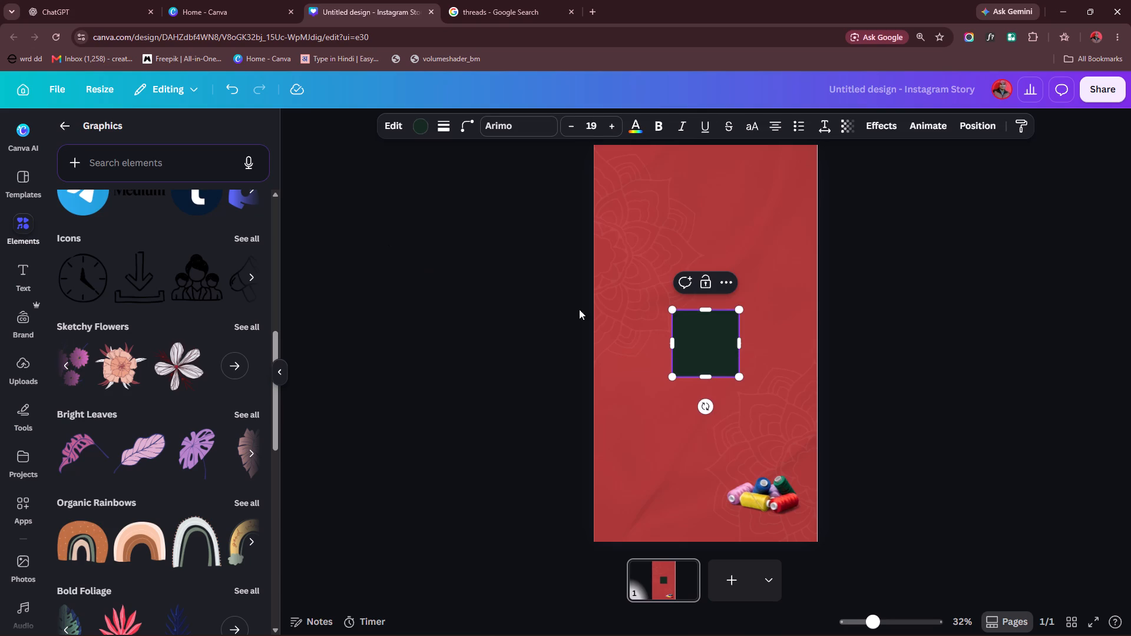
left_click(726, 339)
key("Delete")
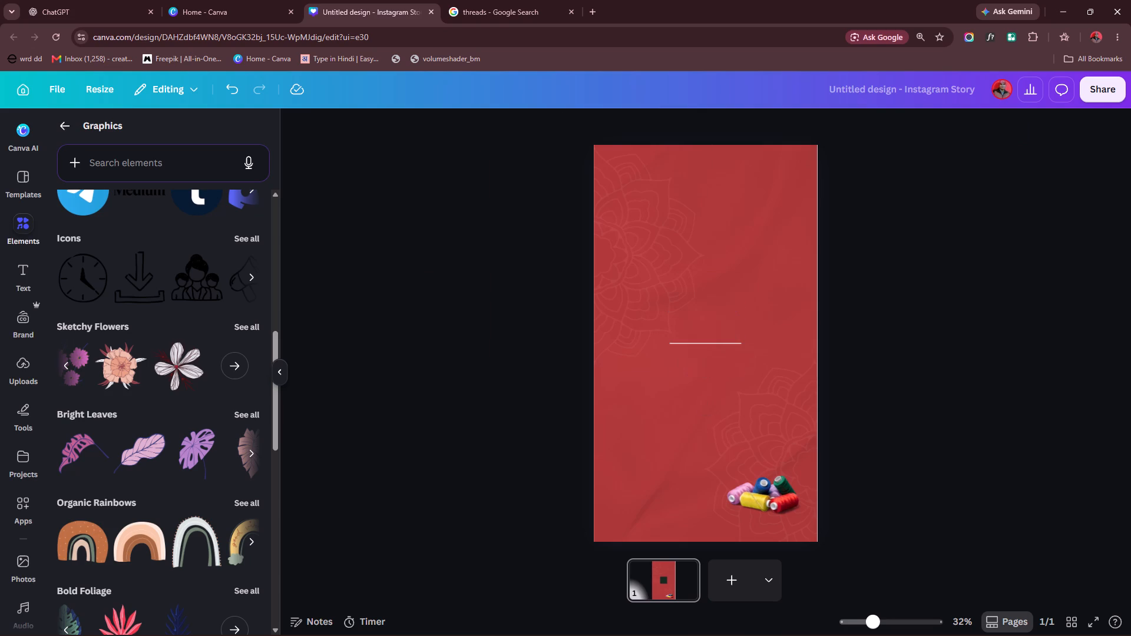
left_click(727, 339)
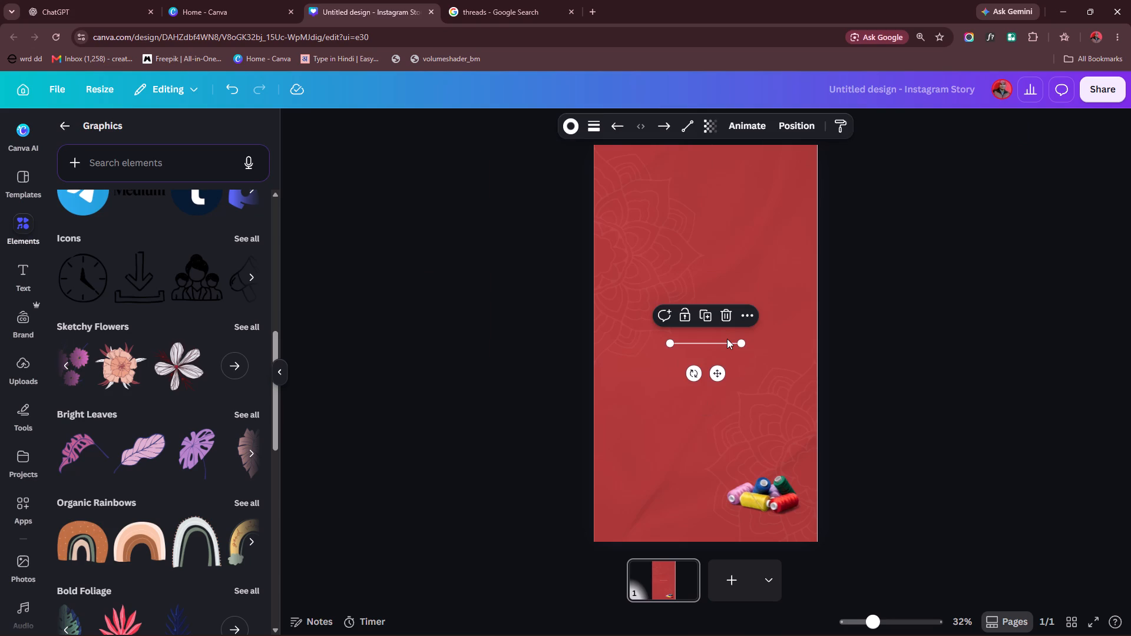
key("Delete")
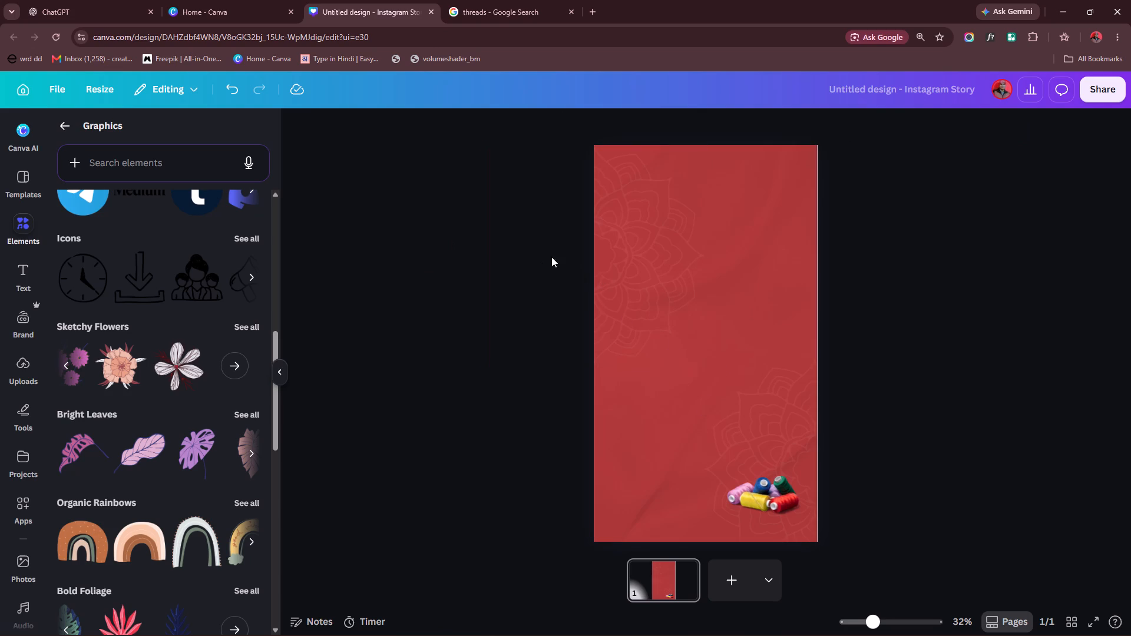
Search the graphics for flowers and add the hanging garland of pink blossoms on a green vine to the page.
left_click(219, 168)
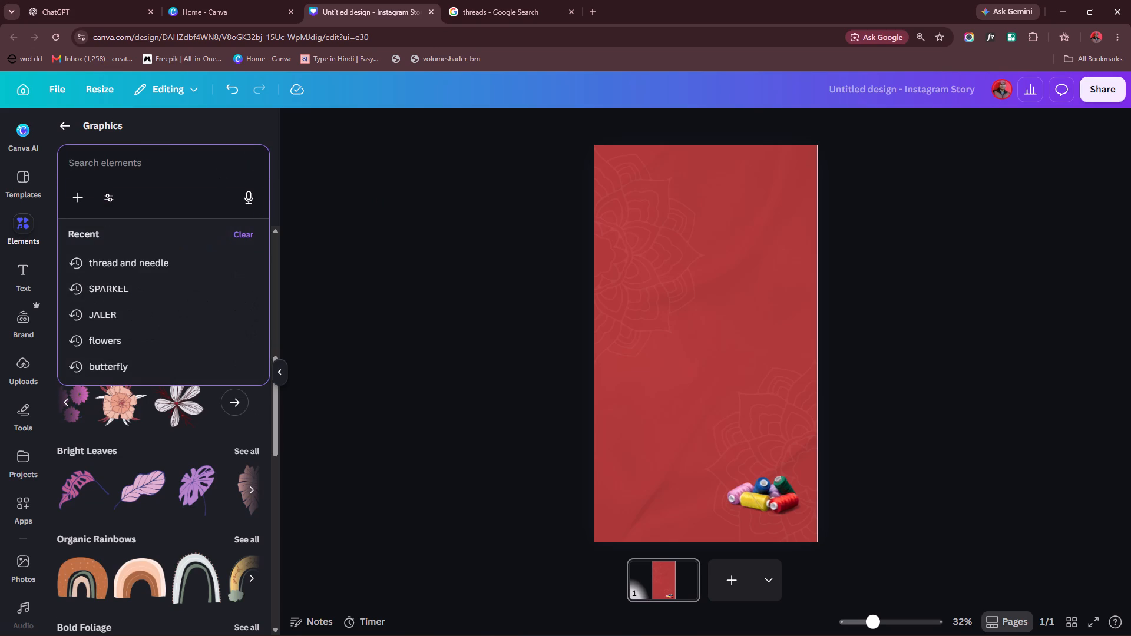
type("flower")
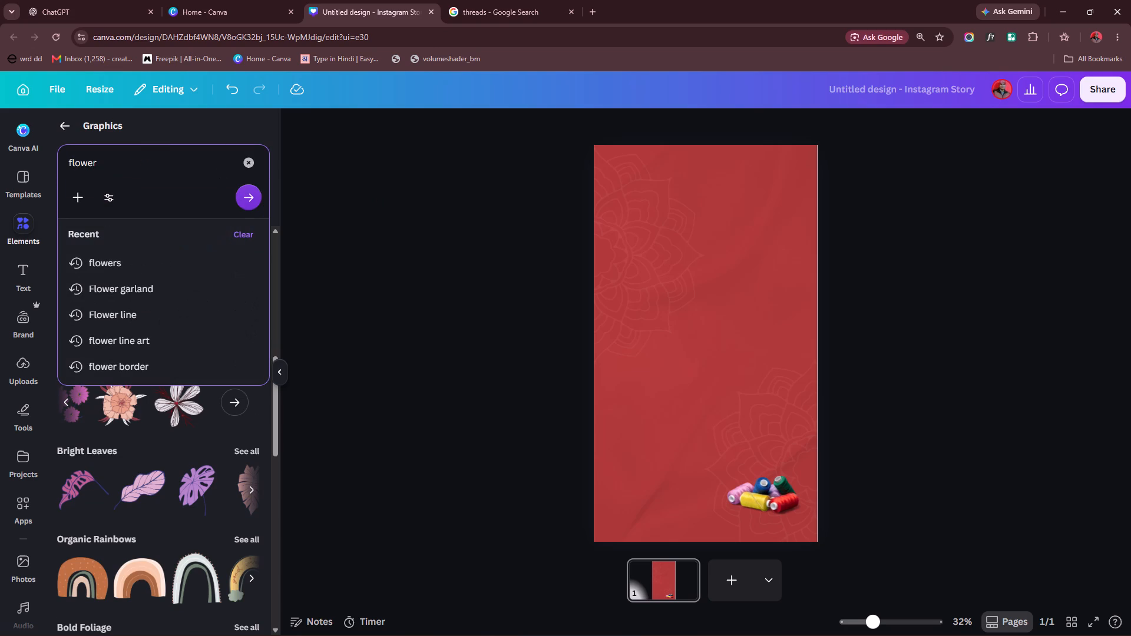
left_click(170, 267)
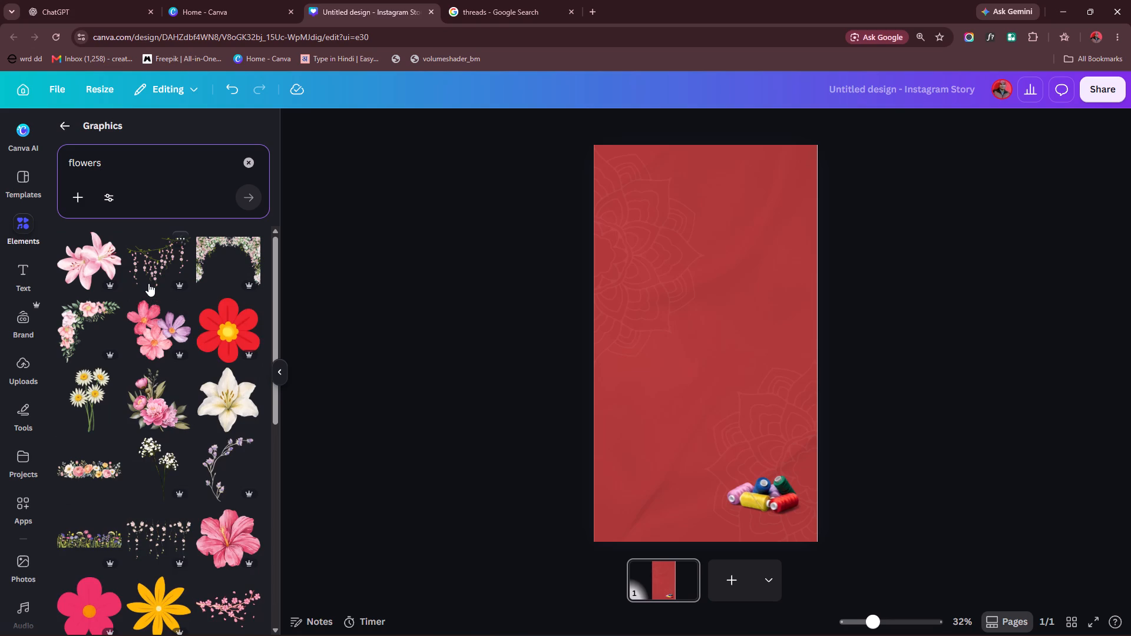
scroll(151, 280, "down", 3)
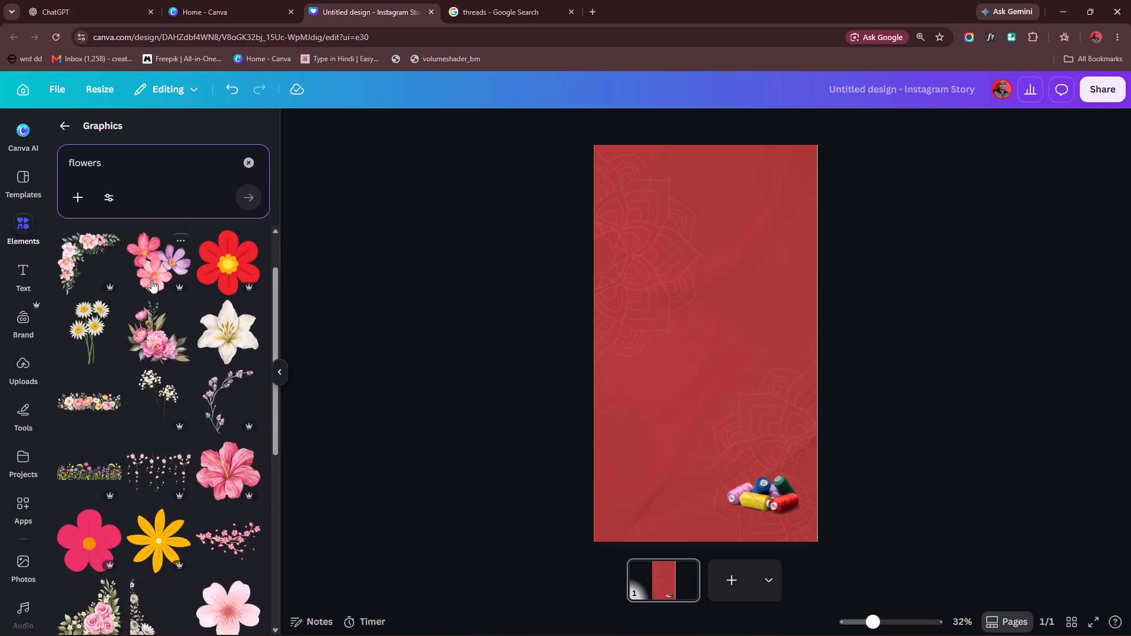
scroll(151, 280, "down", 3)
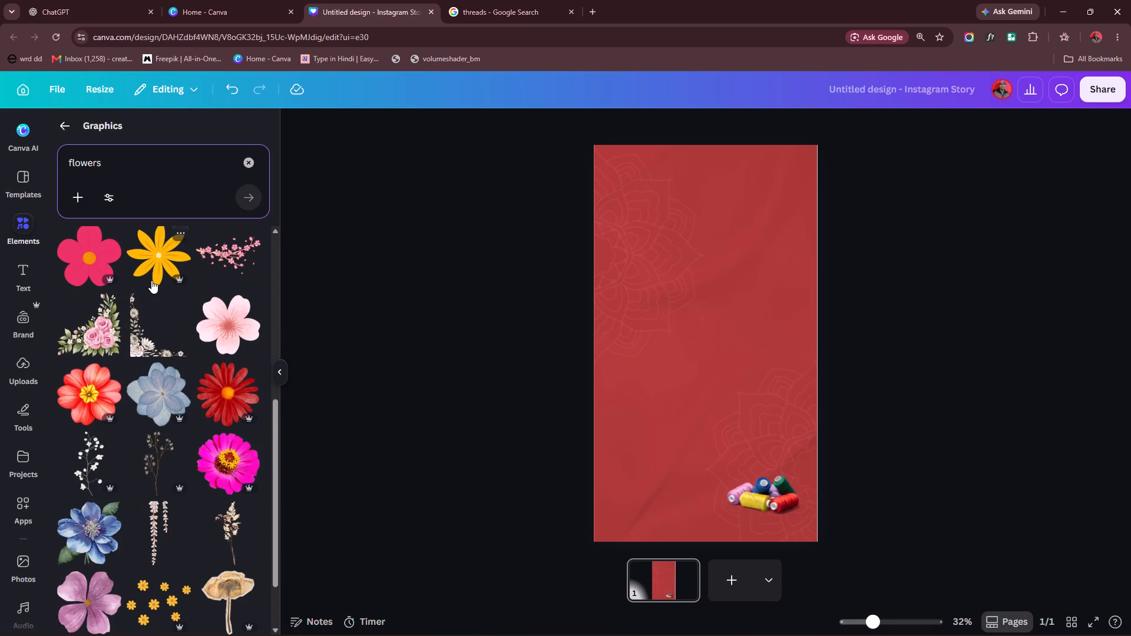
scroll(151, 280, "down", 8)
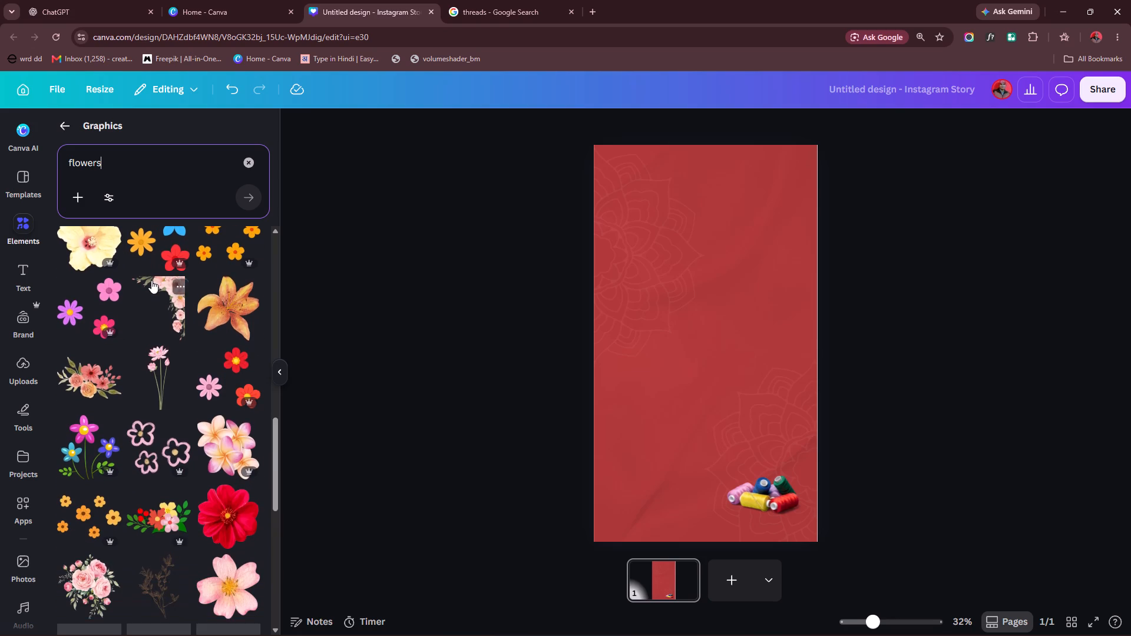
scroll(151, 280, "down", 4)
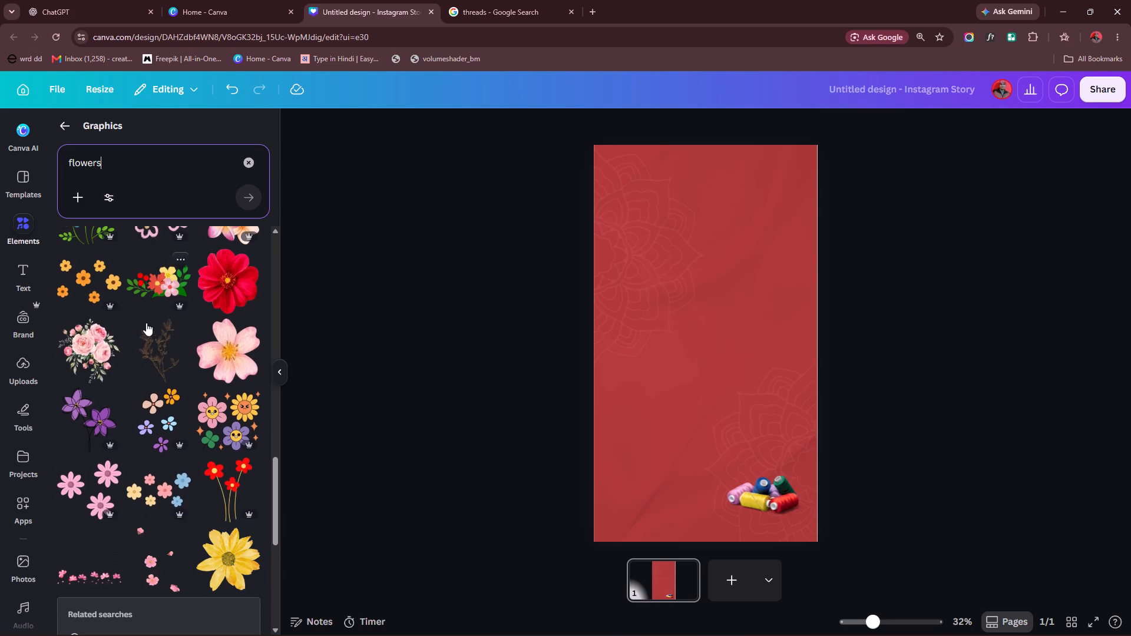
scroll(157, 337, "down", 5)
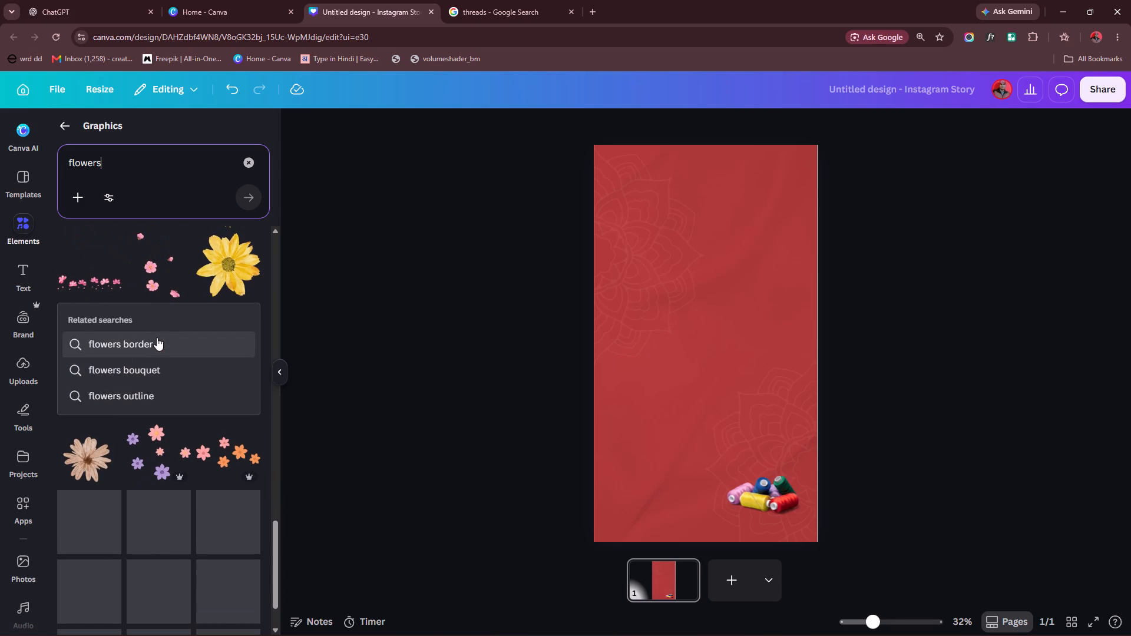
scroll(157, 337, "down", 4)
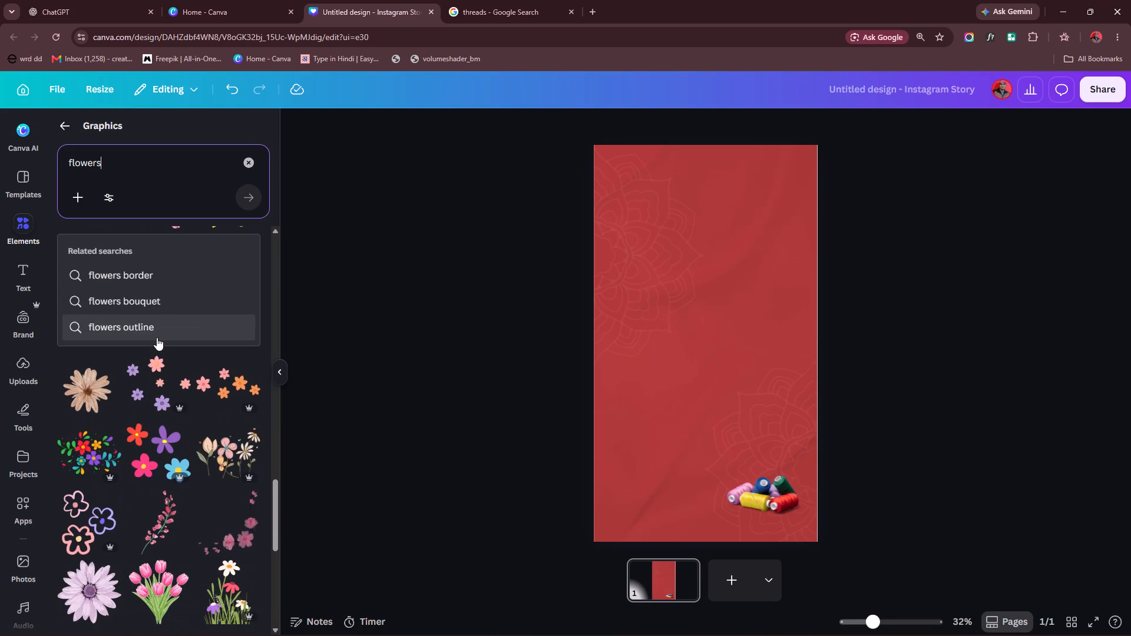
scroll(157, 337, "up", 10)
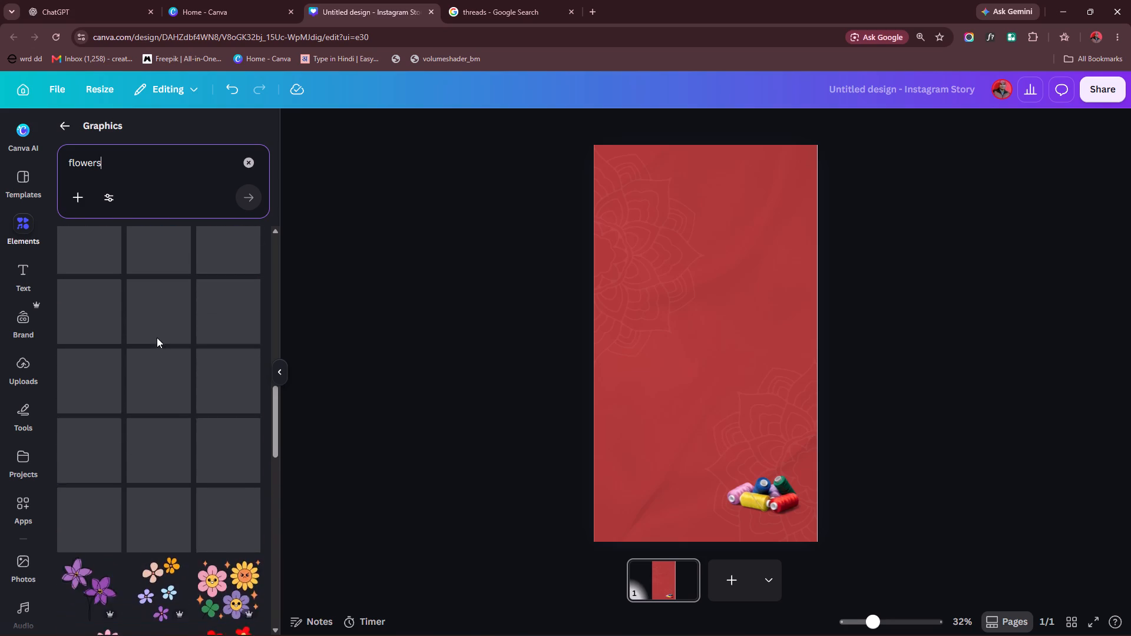
scroll(154, 333, "up", 2)
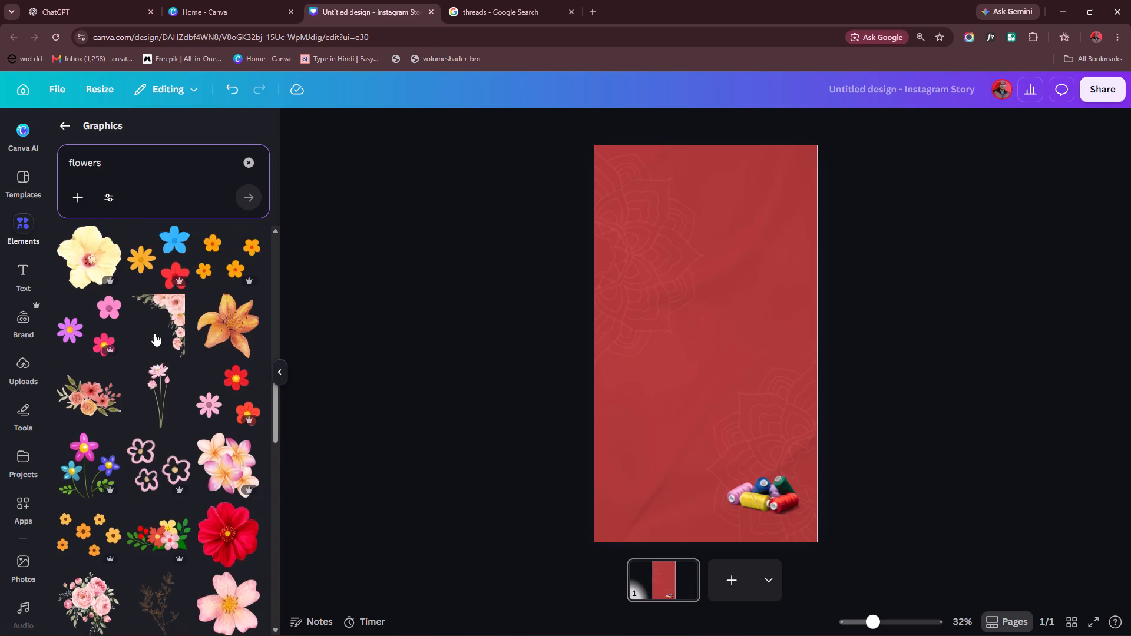
scroll(154, 333, "up", 5)
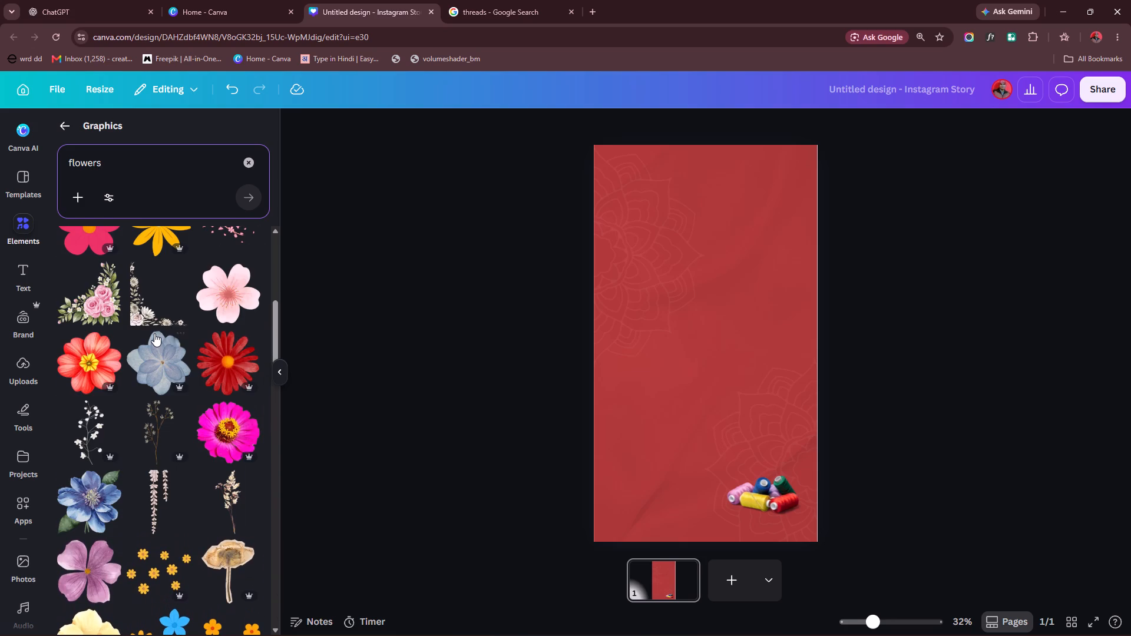
scroll(153, 323, "up", 6)
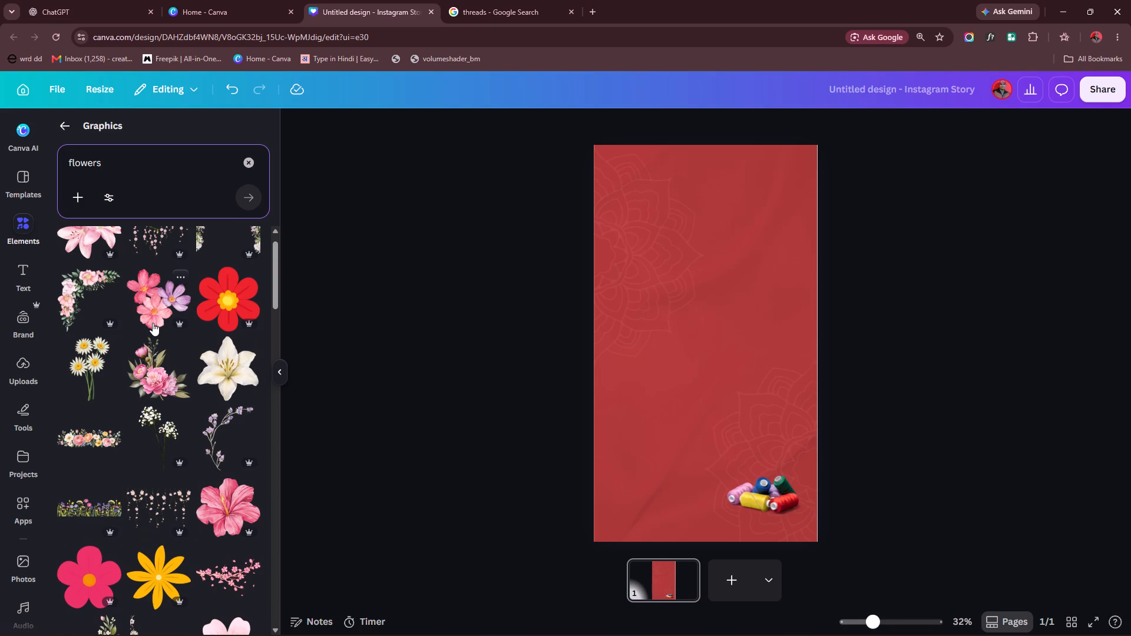
scroll(153, 323, "up", 3)
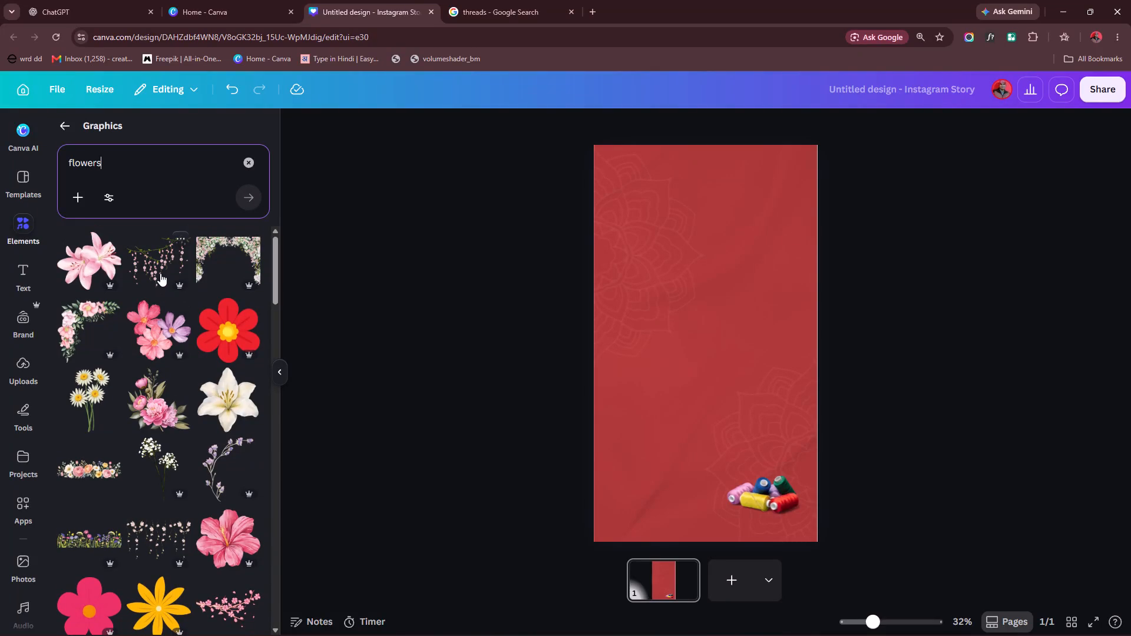
left_click(160, 273)
Enlarge the hanging blossom vine to about three quarters of the page width and place it overhanging the page's top-left corner.
left_click_drag(749, 301, 768, 294)
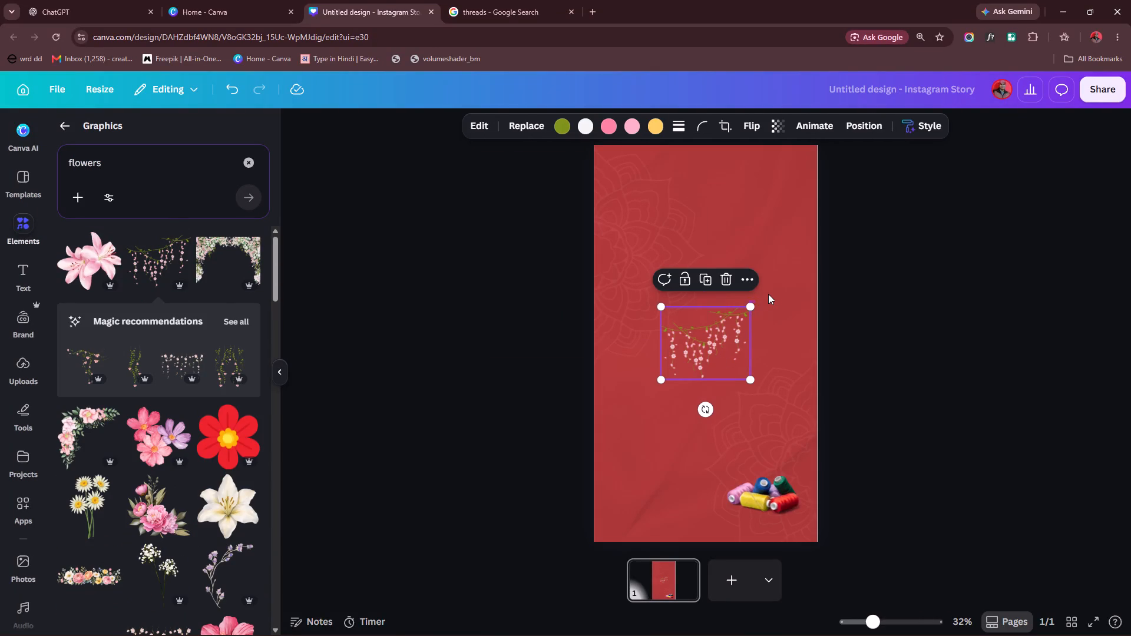
left_click_drag(768, 294, 773, 291)
left_click(743, 317)
left_click_drag(751, 307, 831, 242)
left_click_drag(782, 334, 682, 249)
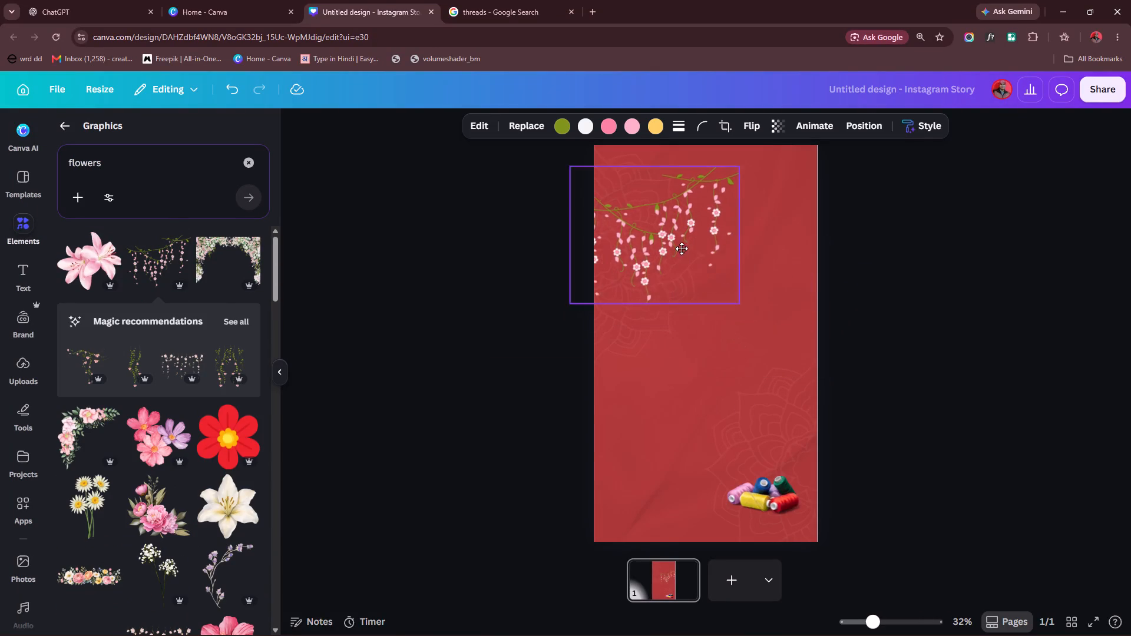
left_click_drag(682, 249, 667, 223)
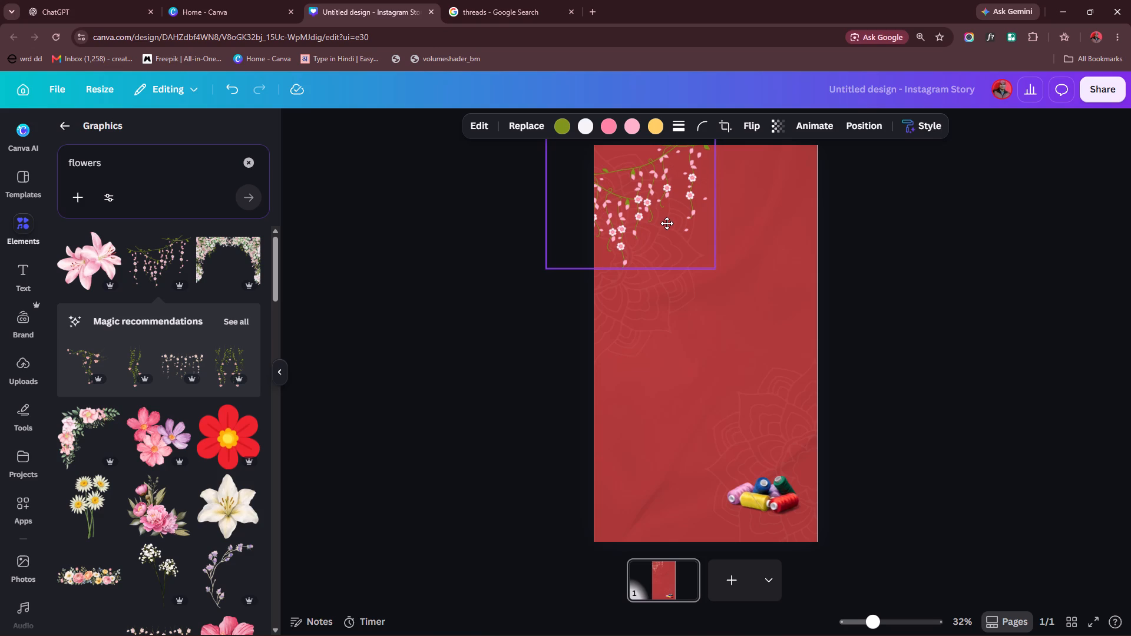
left_click_drag(667, 223, 662, 203)
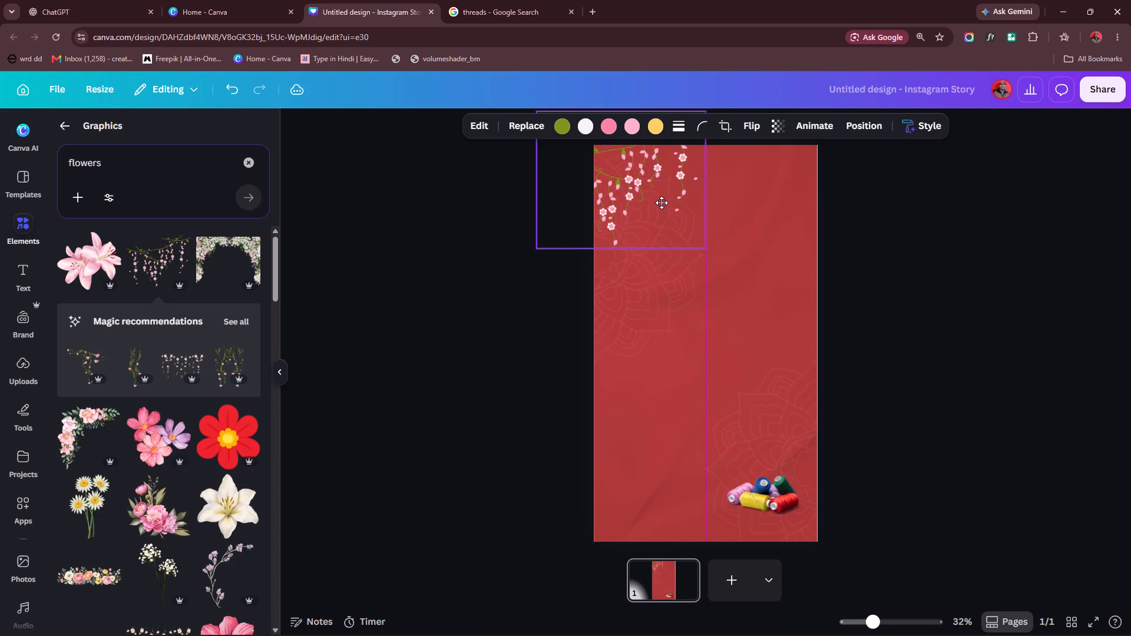
left_click_drag(662, 203, 679, 201)
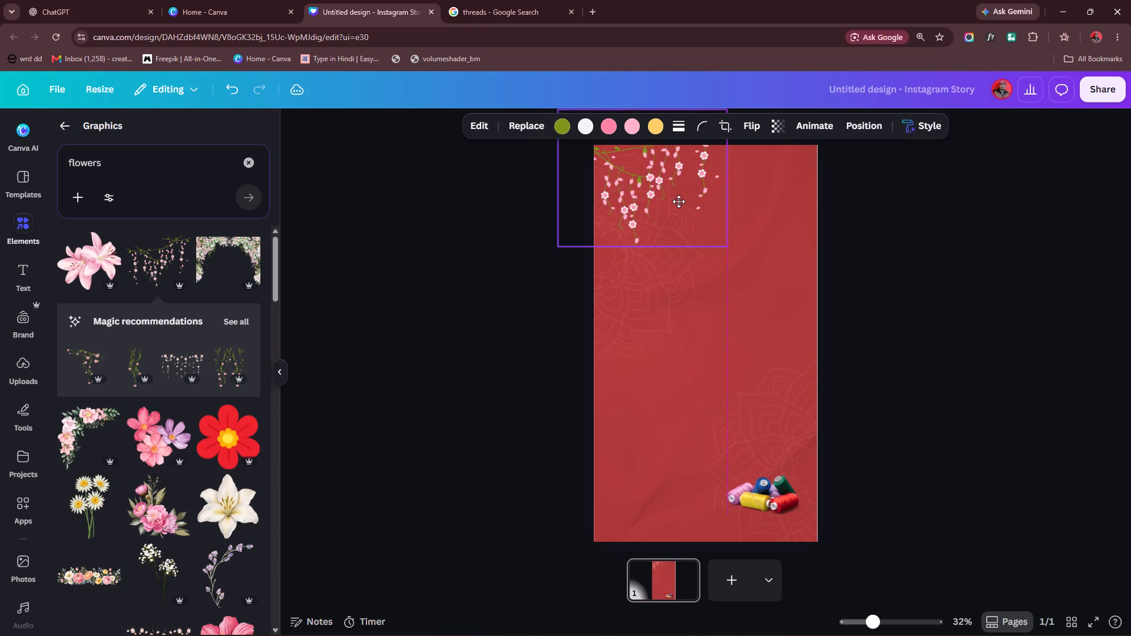
left_click_drag(679, 201, 673, 204)
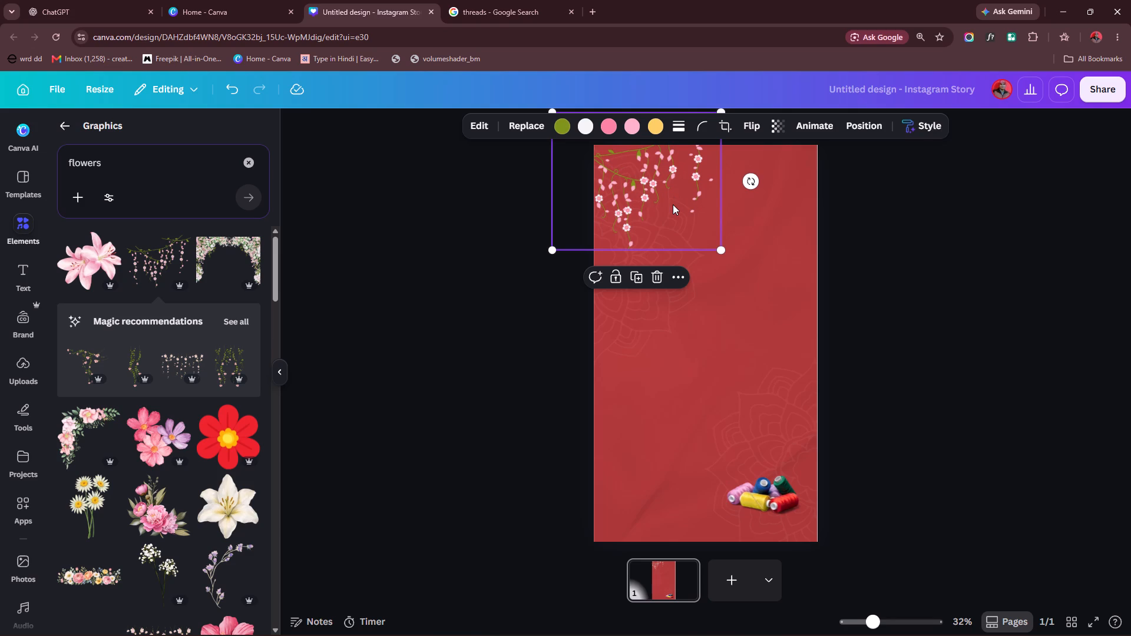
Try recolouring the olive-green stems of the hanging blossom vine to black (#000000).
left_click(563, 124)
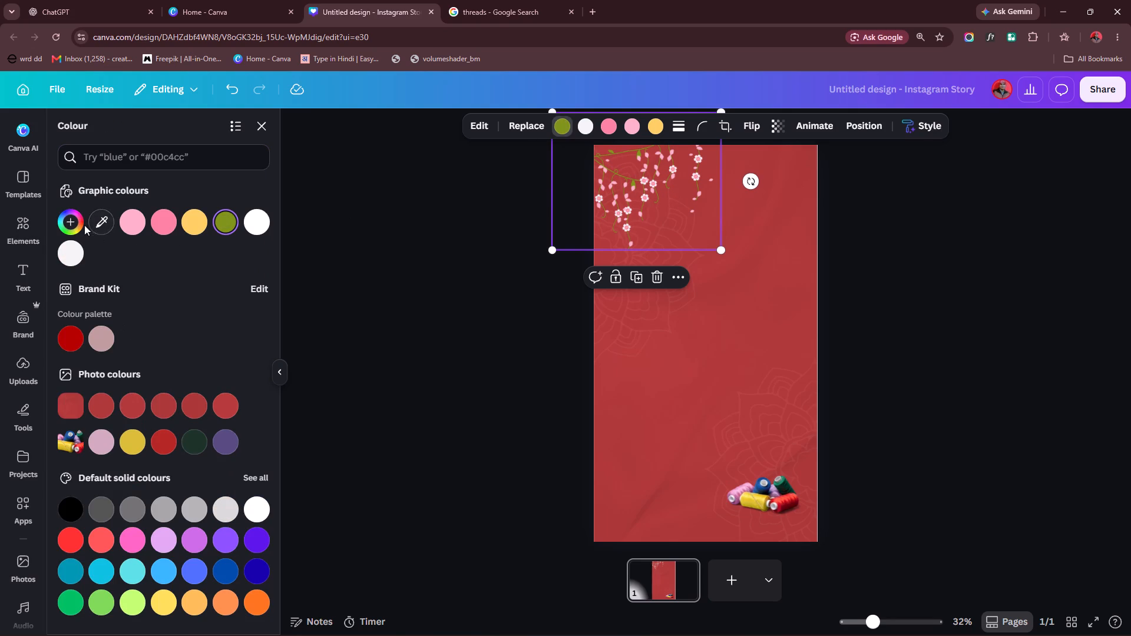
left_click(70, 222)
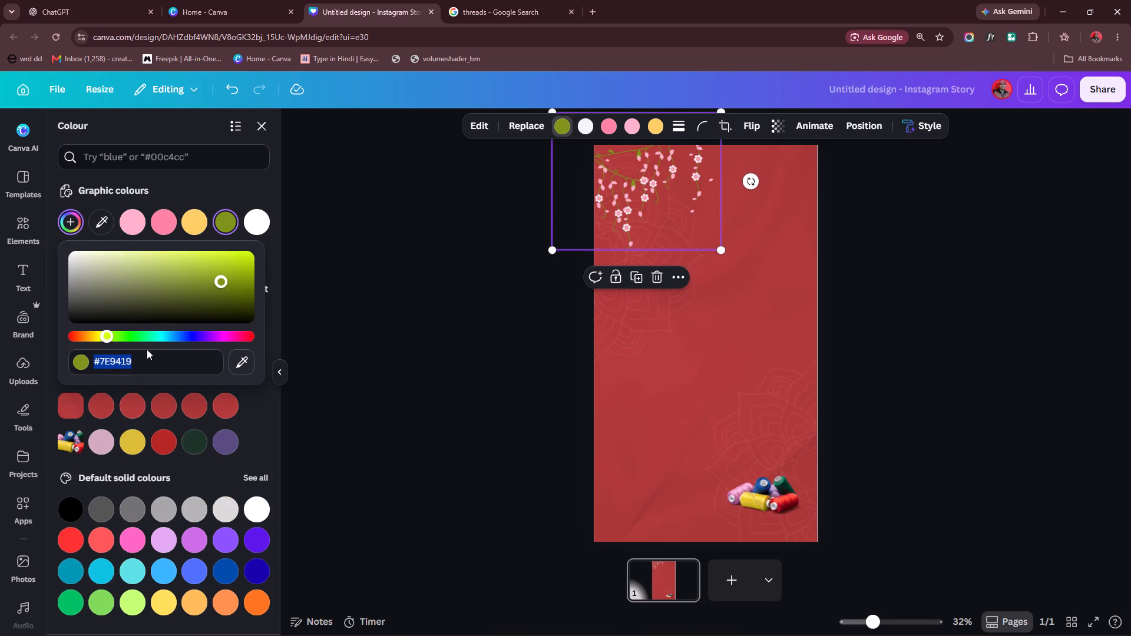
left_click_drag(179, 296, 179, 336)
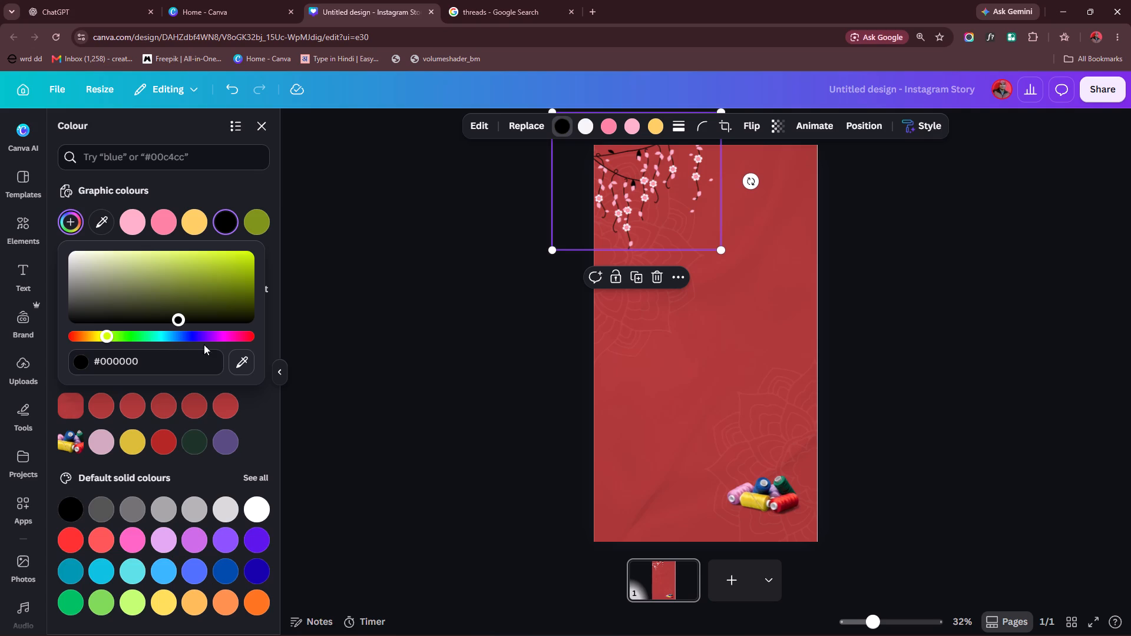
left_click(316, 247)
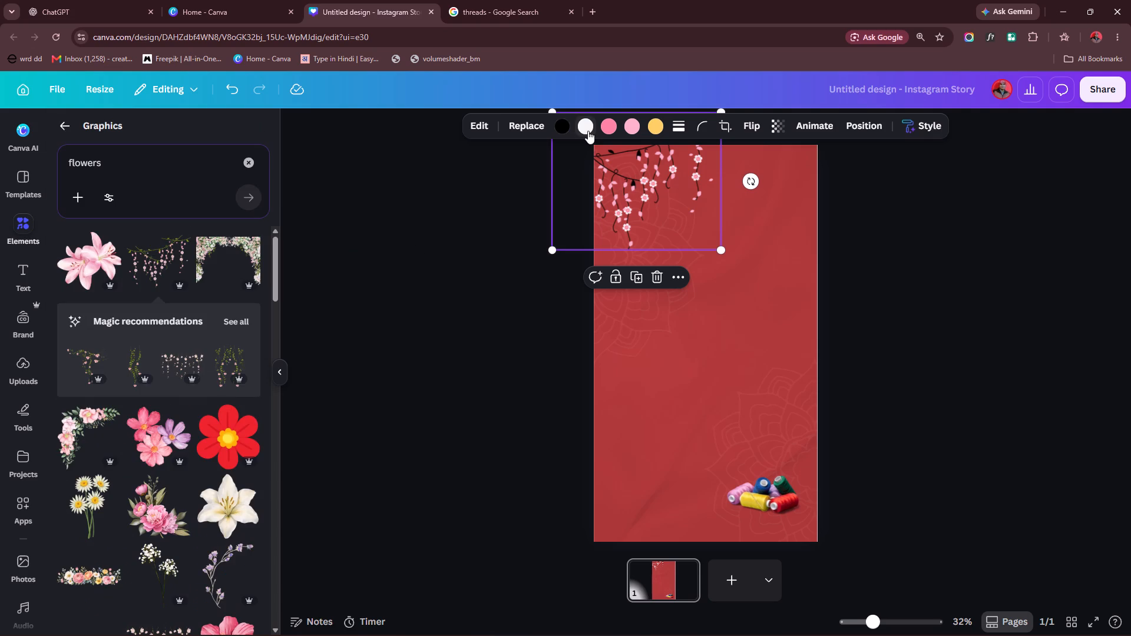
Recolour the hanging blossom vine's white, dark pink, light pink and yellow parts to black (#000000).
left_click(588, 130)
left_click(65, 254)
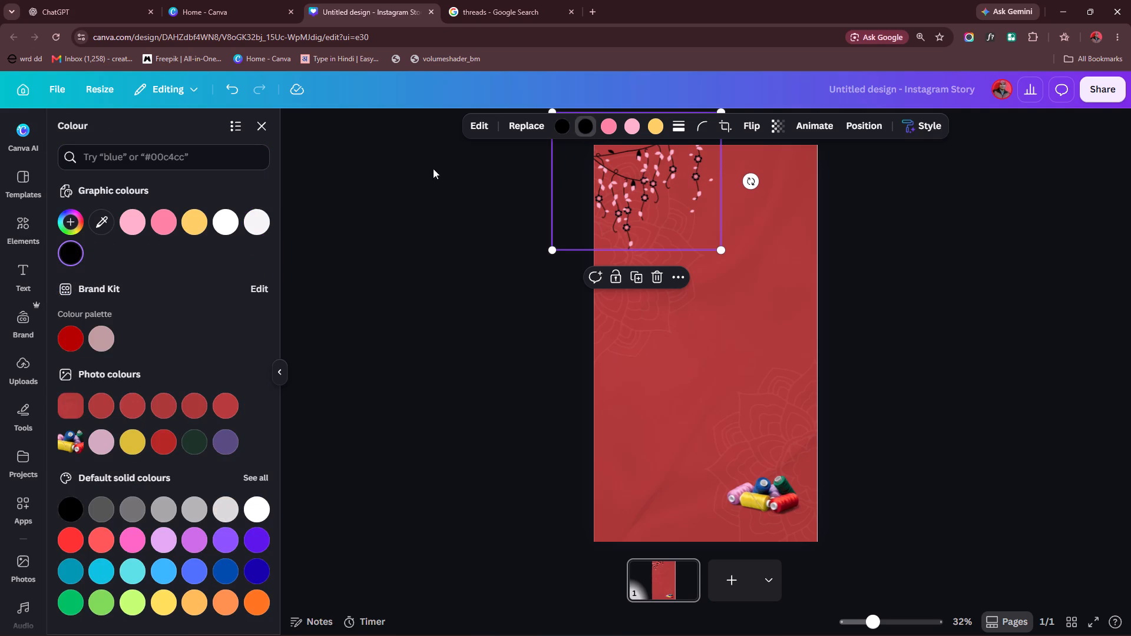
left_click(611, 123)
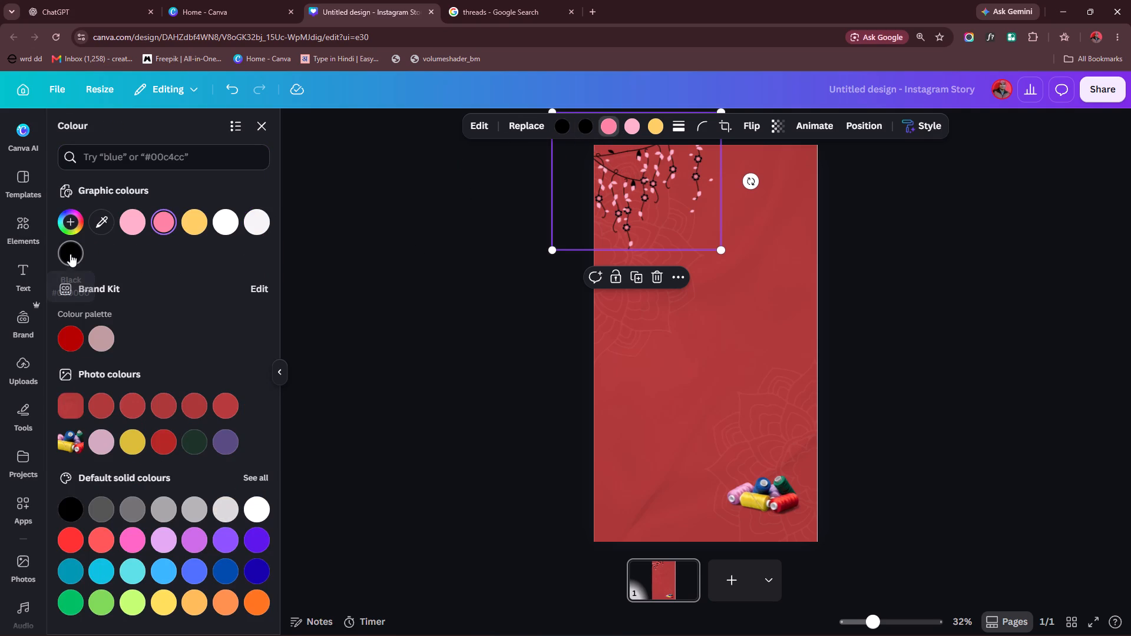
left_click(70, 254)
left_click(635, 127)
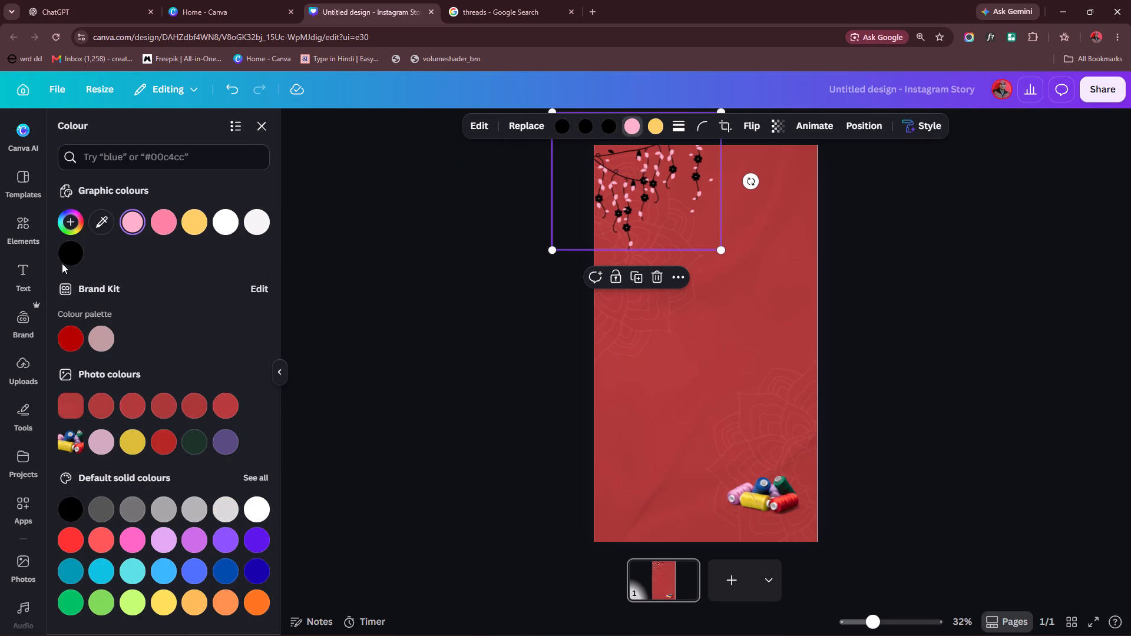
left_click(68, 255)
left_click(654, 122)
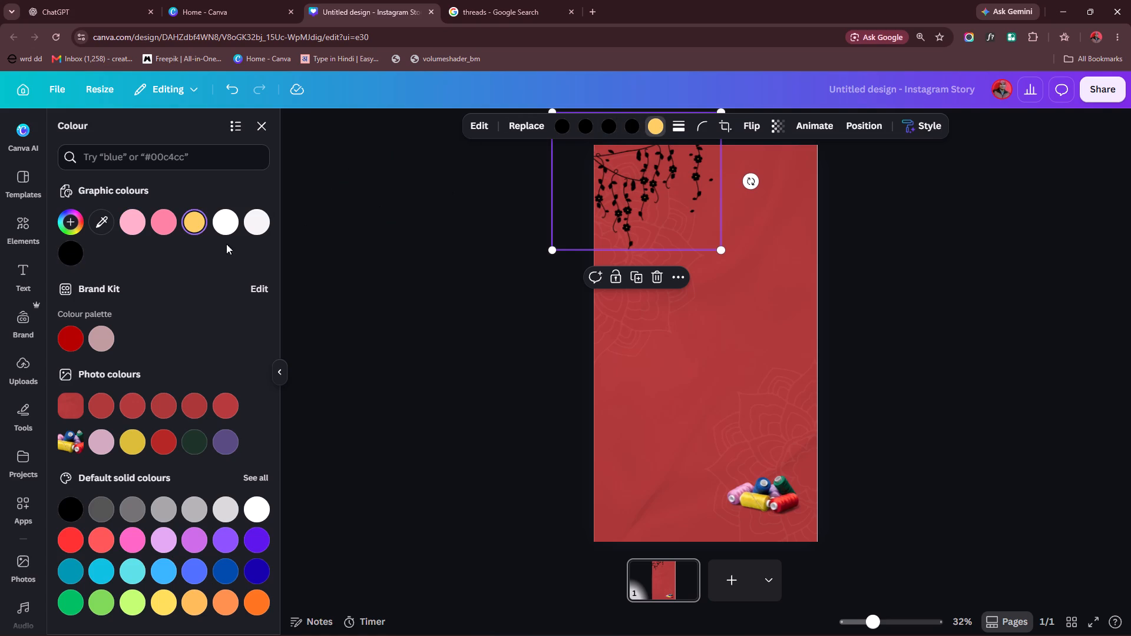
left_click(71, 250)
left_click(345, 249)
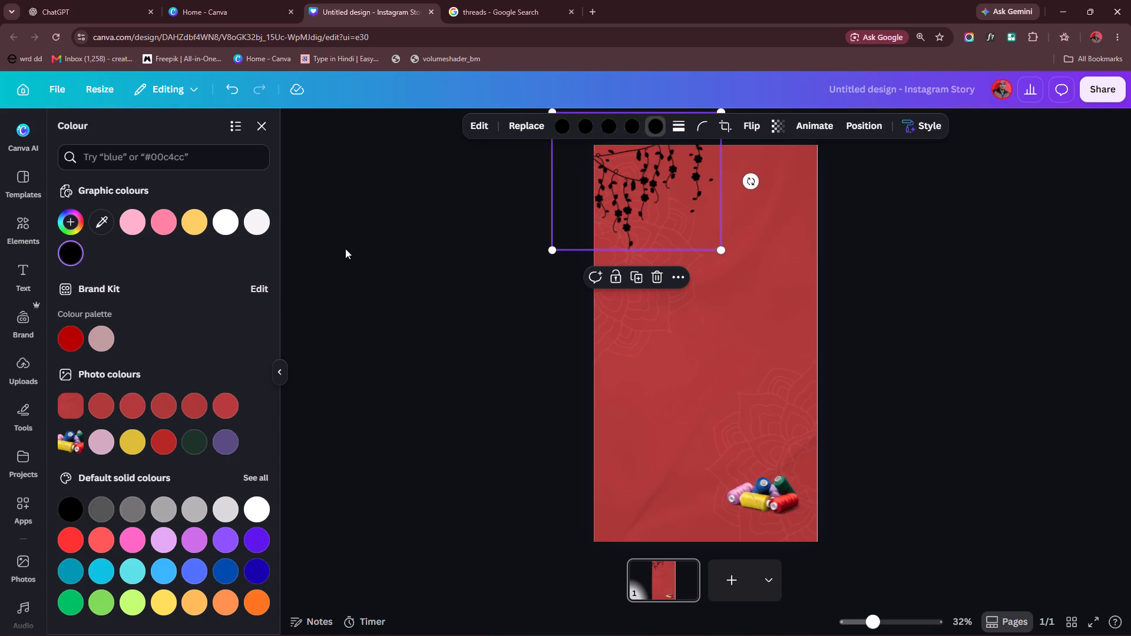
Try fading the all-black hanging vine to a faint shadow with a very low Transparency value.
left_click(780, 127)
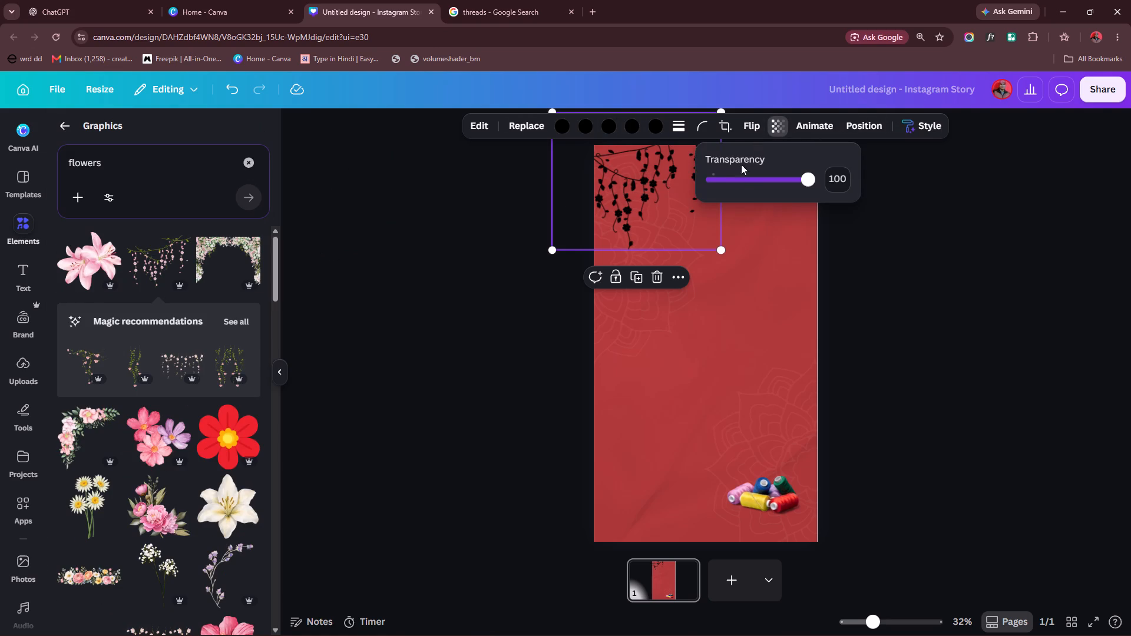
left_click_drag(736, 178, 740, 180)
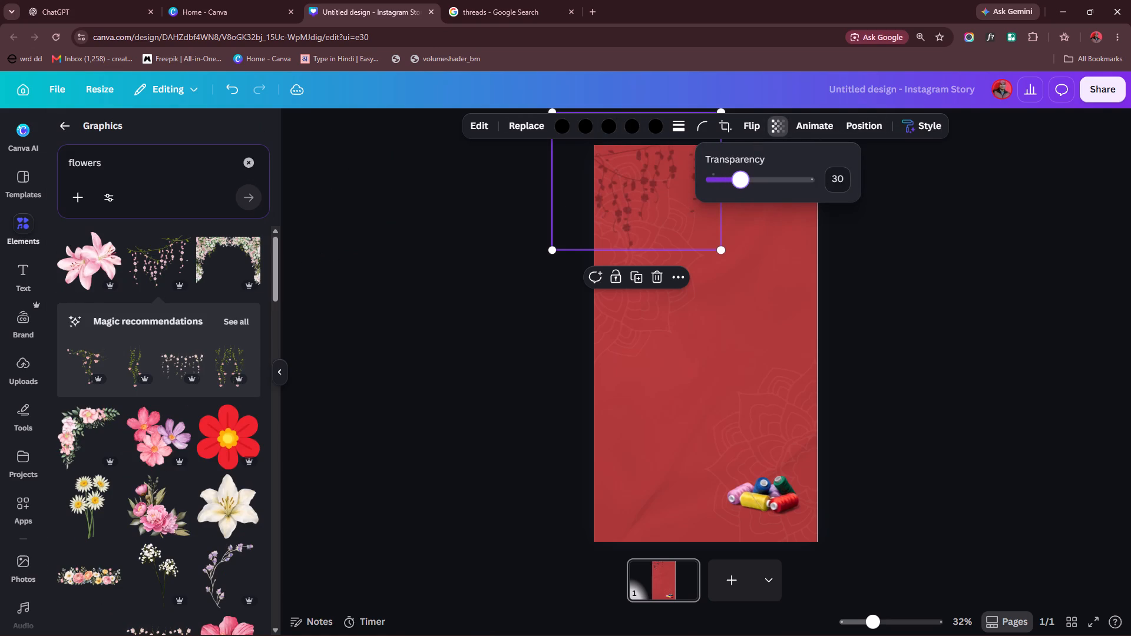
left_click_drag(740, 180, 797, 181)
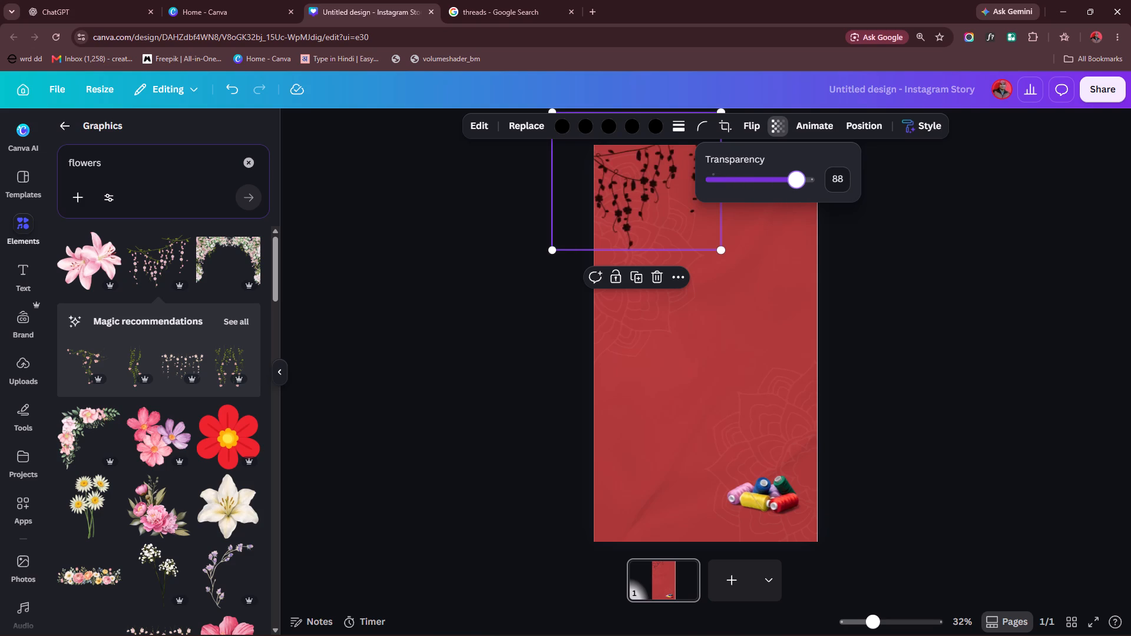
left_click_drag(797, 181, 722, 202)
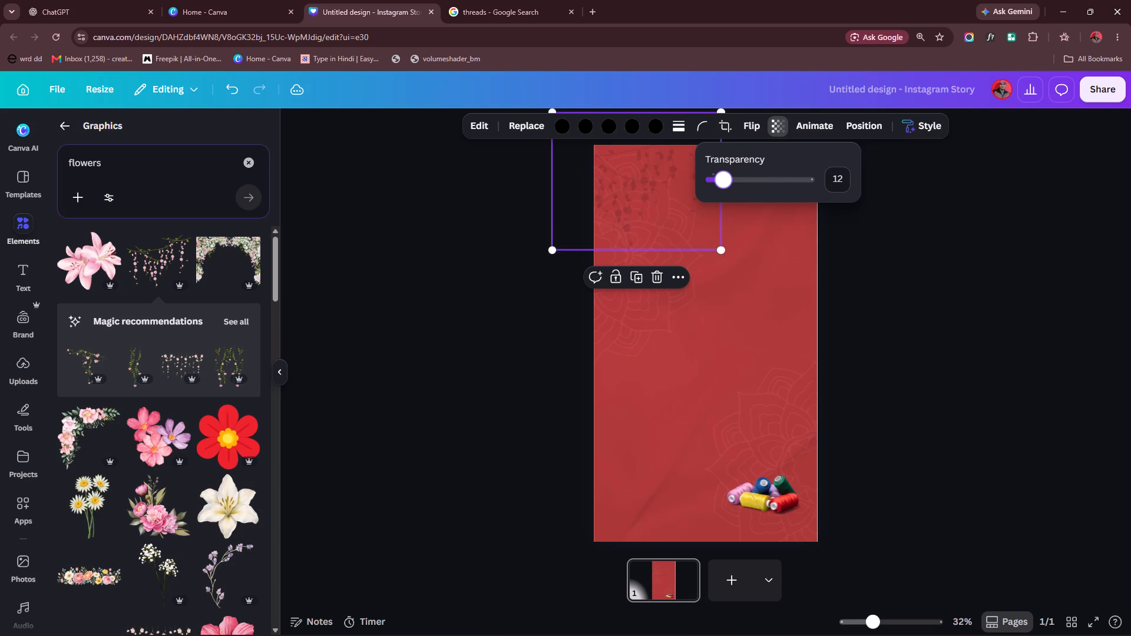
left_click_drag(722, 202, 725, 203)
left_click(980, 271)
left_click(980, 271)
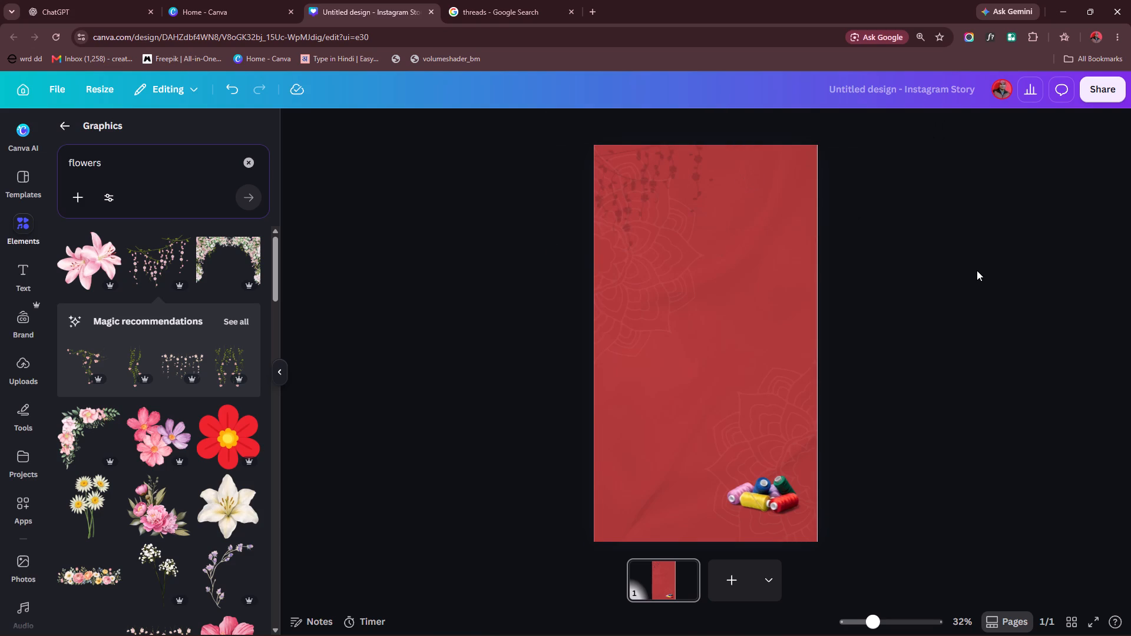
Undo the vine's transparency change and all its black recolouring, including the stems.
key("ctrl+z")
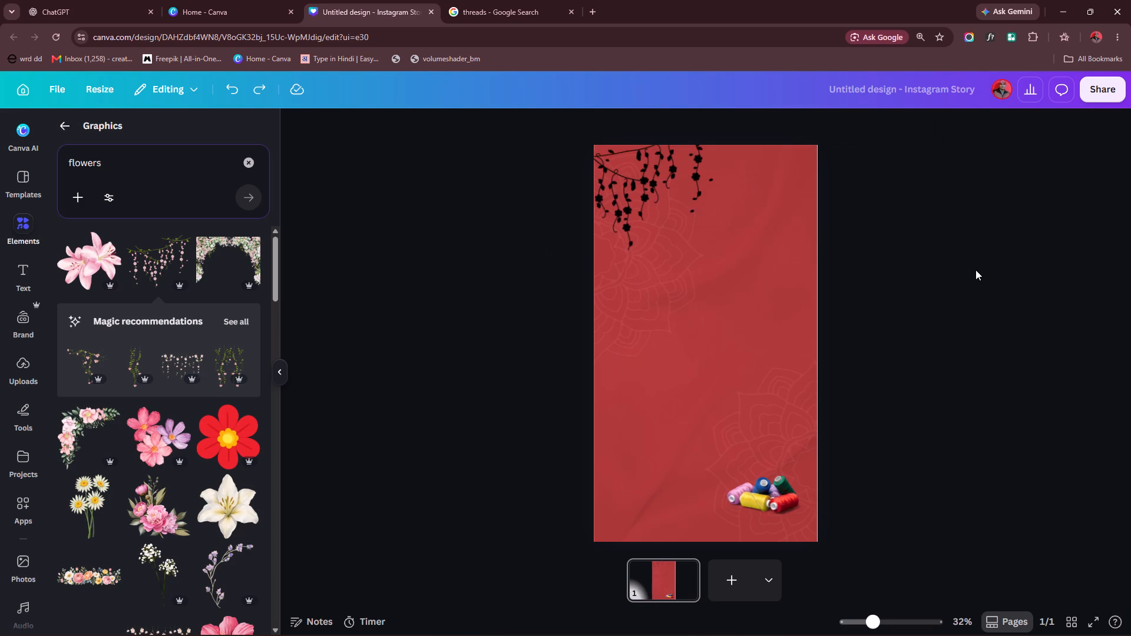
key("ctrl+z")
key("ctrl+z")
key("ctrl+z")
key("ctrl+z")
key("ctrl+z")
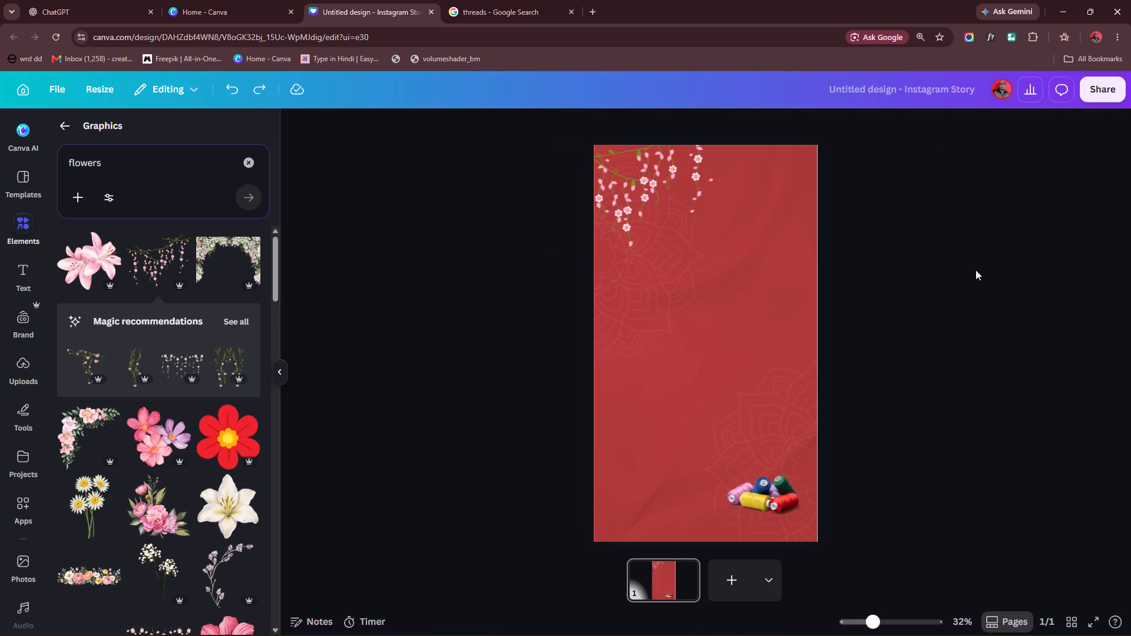
Set the Transparency value of the pink and green hanging blossom vine to about 68.
left_click(644, 196)
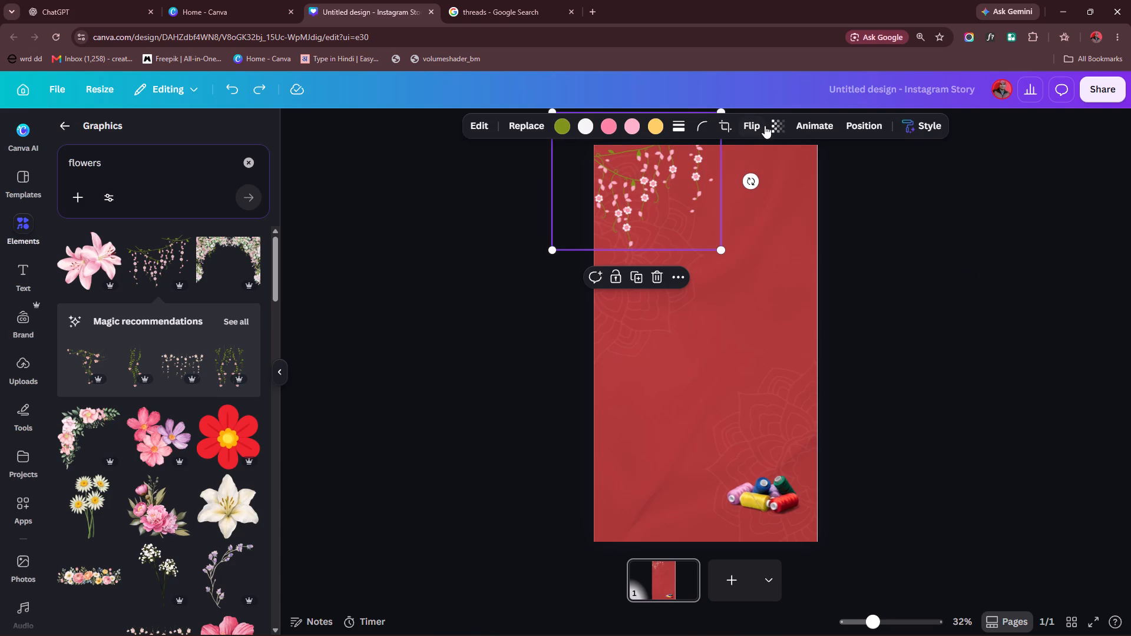
left_click(785, 128)
left_click_drag(755, 174, 749, 177)
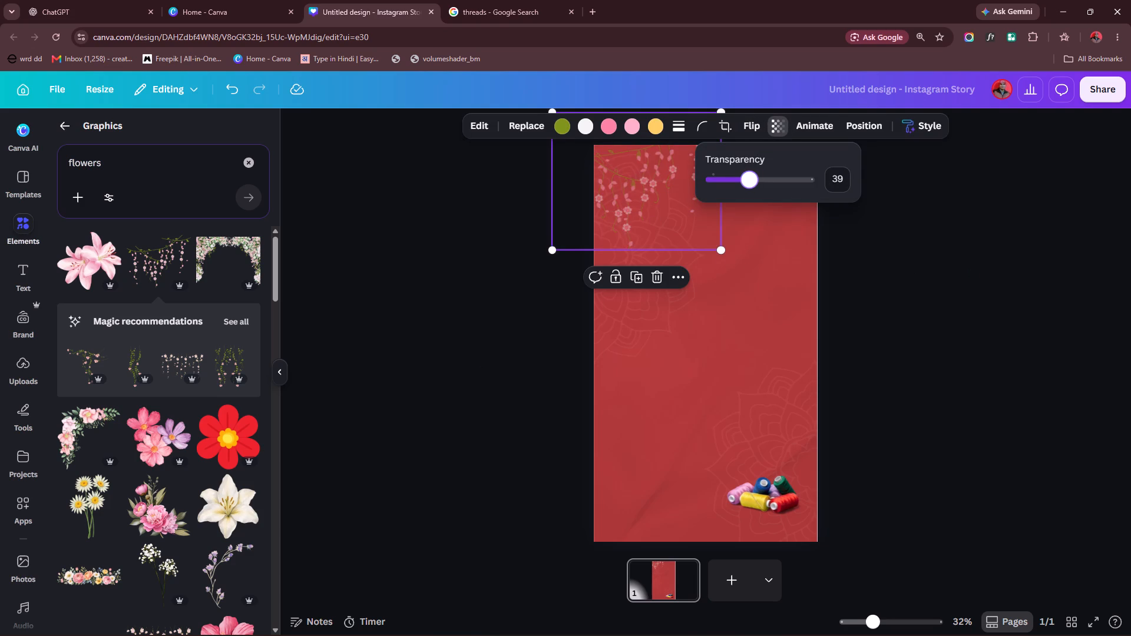
left_click_drag(749, 177, 778, 173)
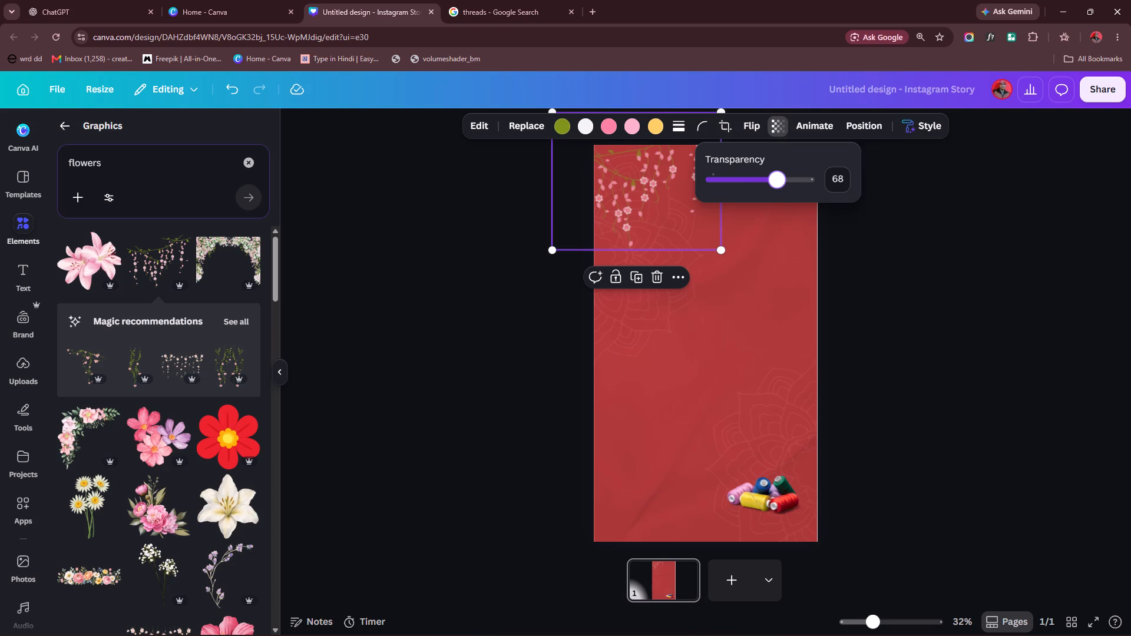
Set the transparency of the hanging blossom vine to 70.
left_click_drag(778, 173, 781, 176)
left_click_drag(781, 176, 780, 176)
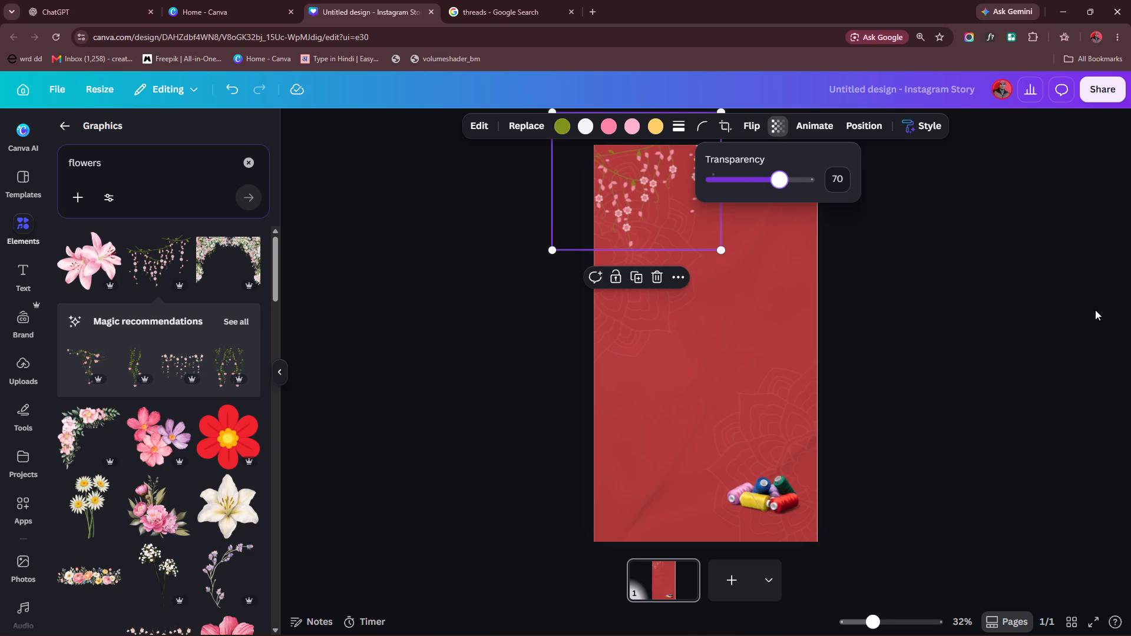
left_click(1095, 310)
Flip the hanging blossom vine horizontally and place it overhanging the page's top-right corner.
left_click_drag(651, 178, 759, 190)
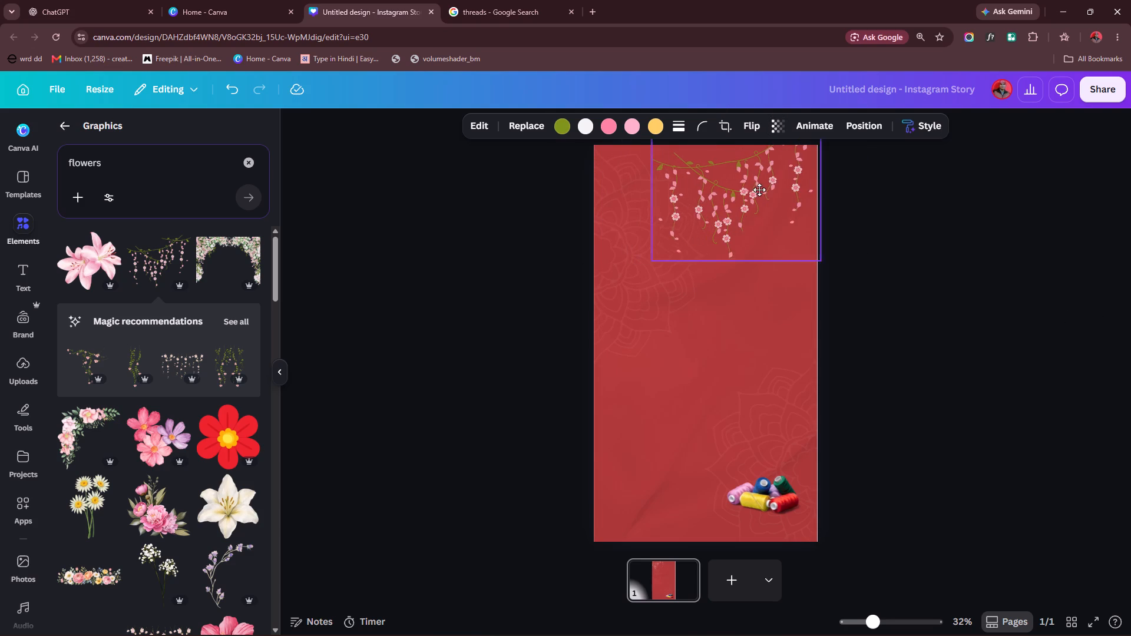
left_click_drag(759, 190, 762, 190)
right_click(762, 191)
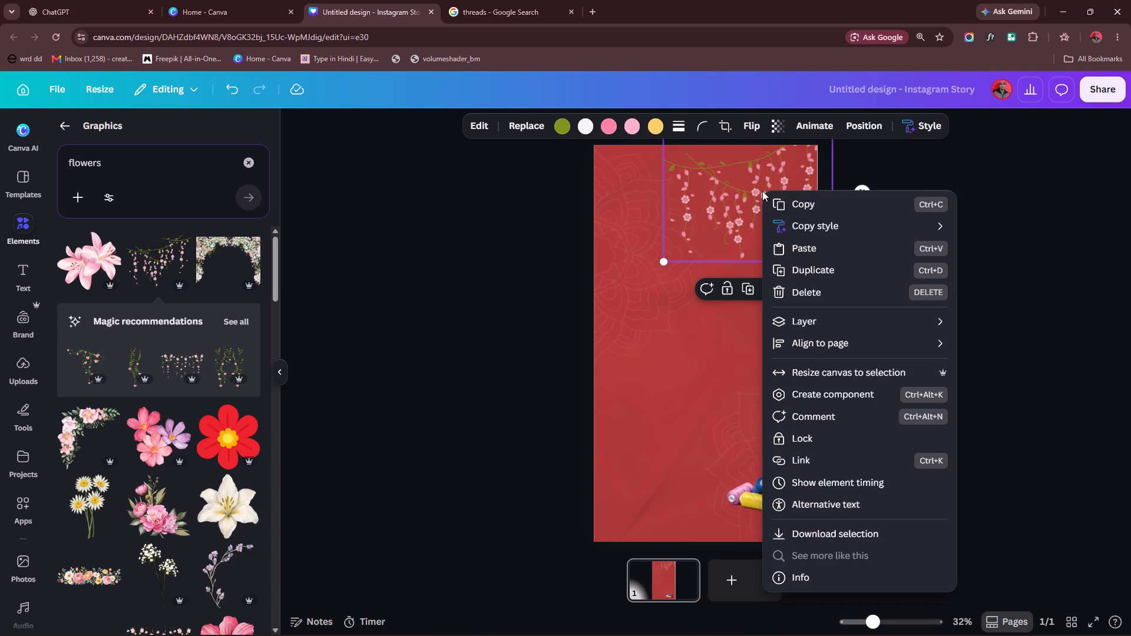
left_click(770, 177)
left_click(750, 132)
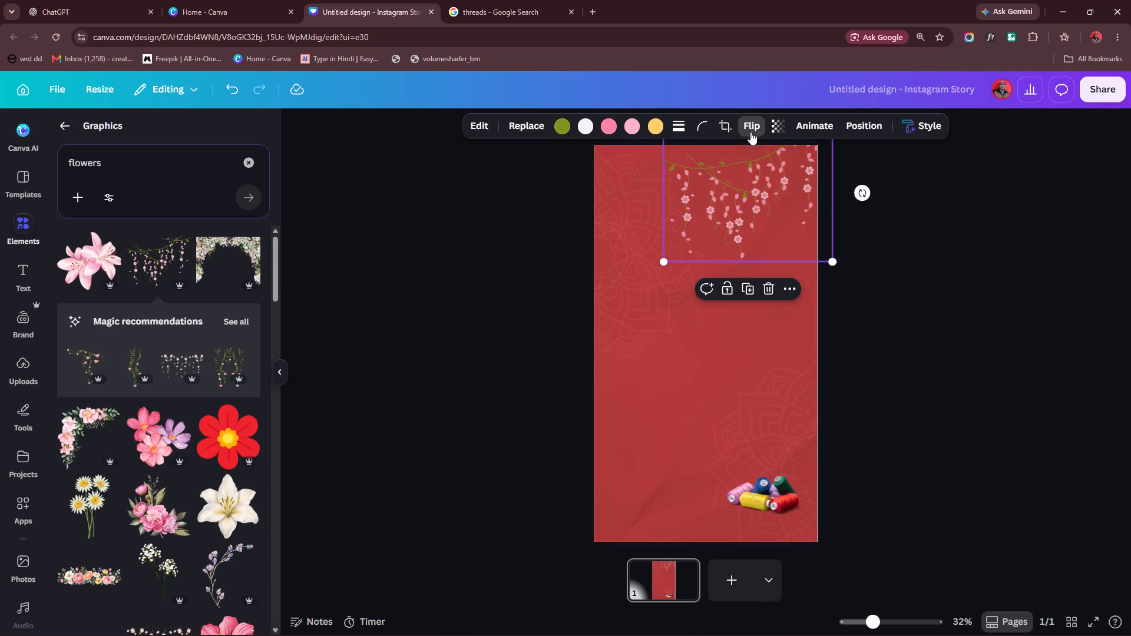
left_click(742, 163)
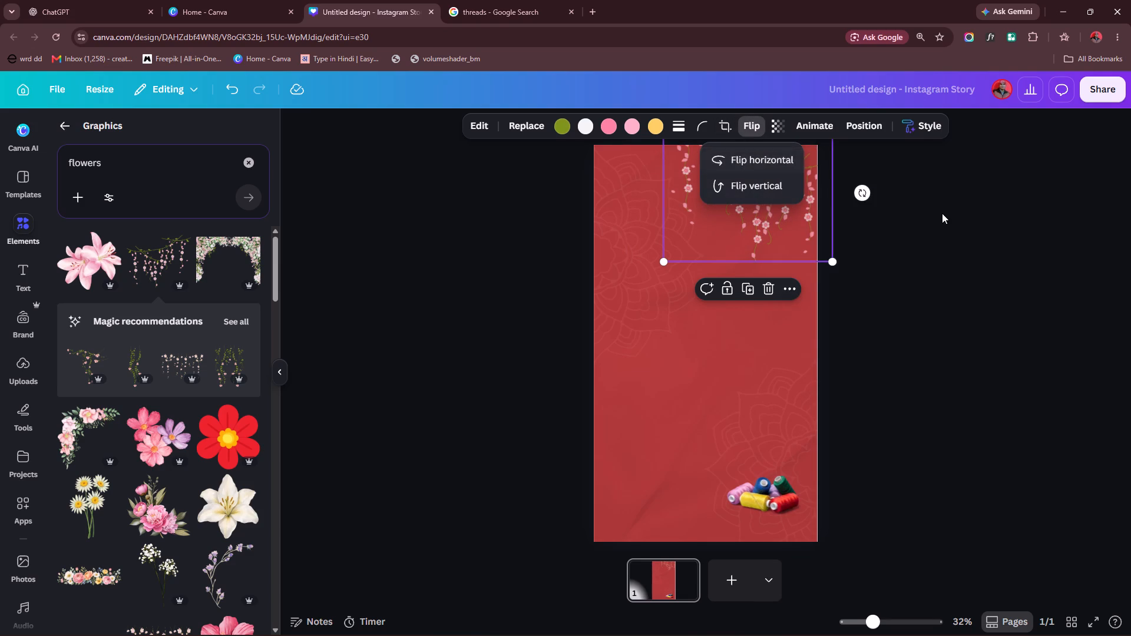
left_click(942, 213)
left_click_drag(784, 196, 838, 191)
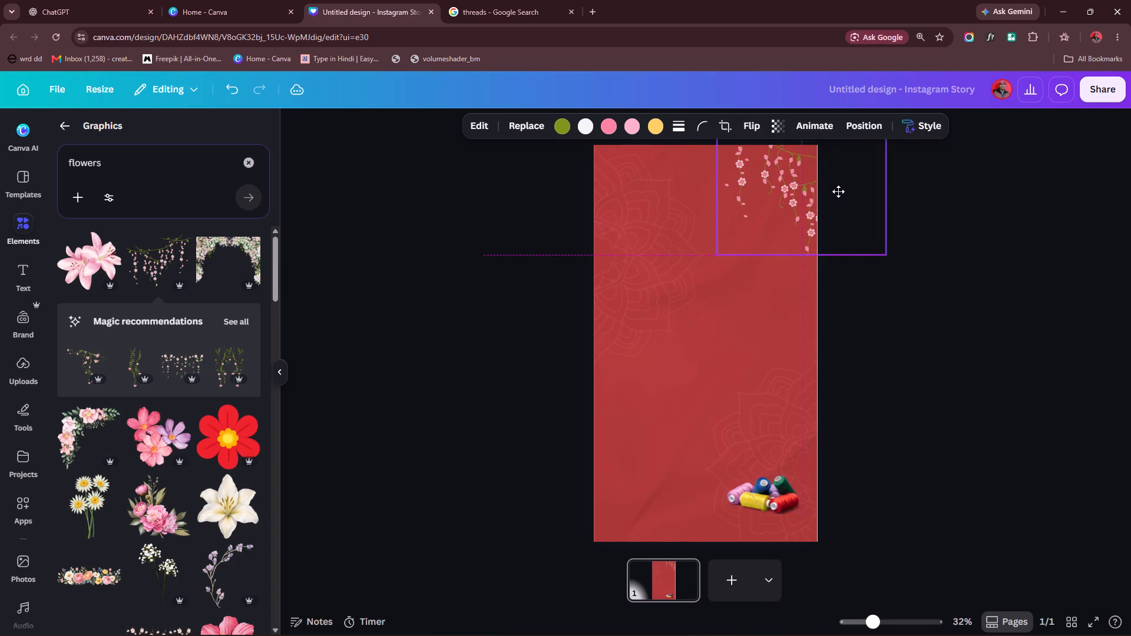
left_click_drag(838, 191, 840, 185)
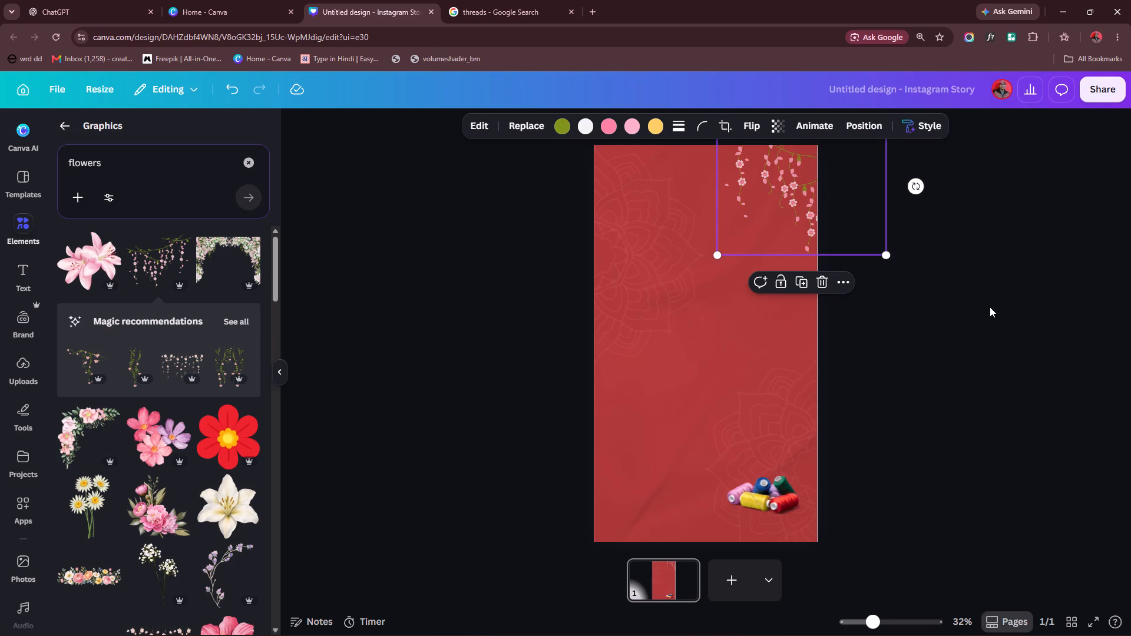
left_click(1005, 339)
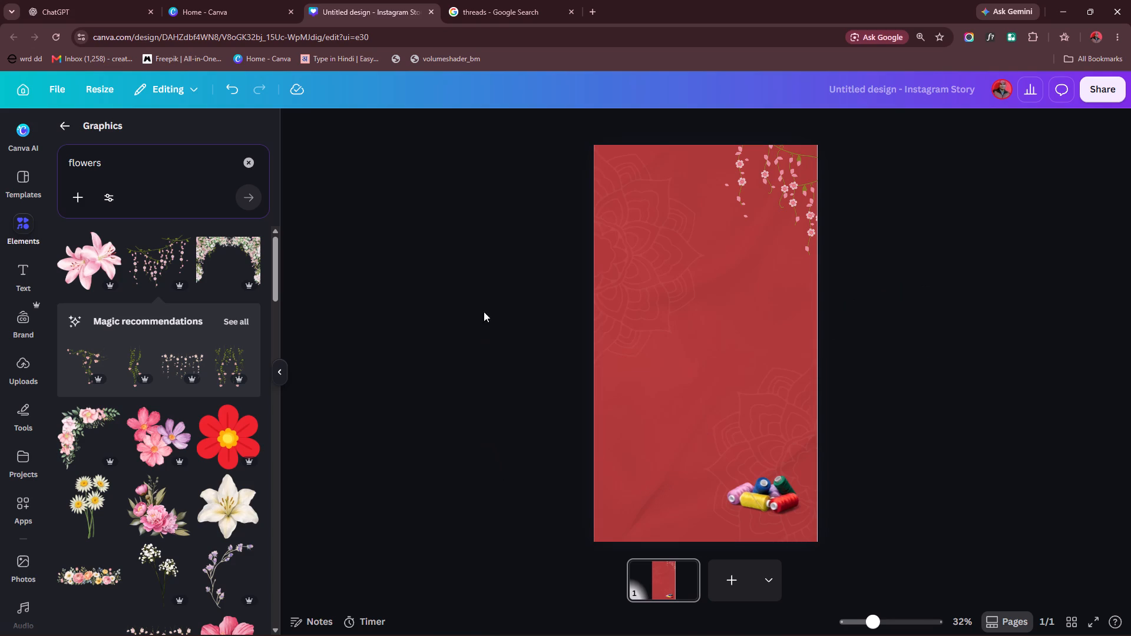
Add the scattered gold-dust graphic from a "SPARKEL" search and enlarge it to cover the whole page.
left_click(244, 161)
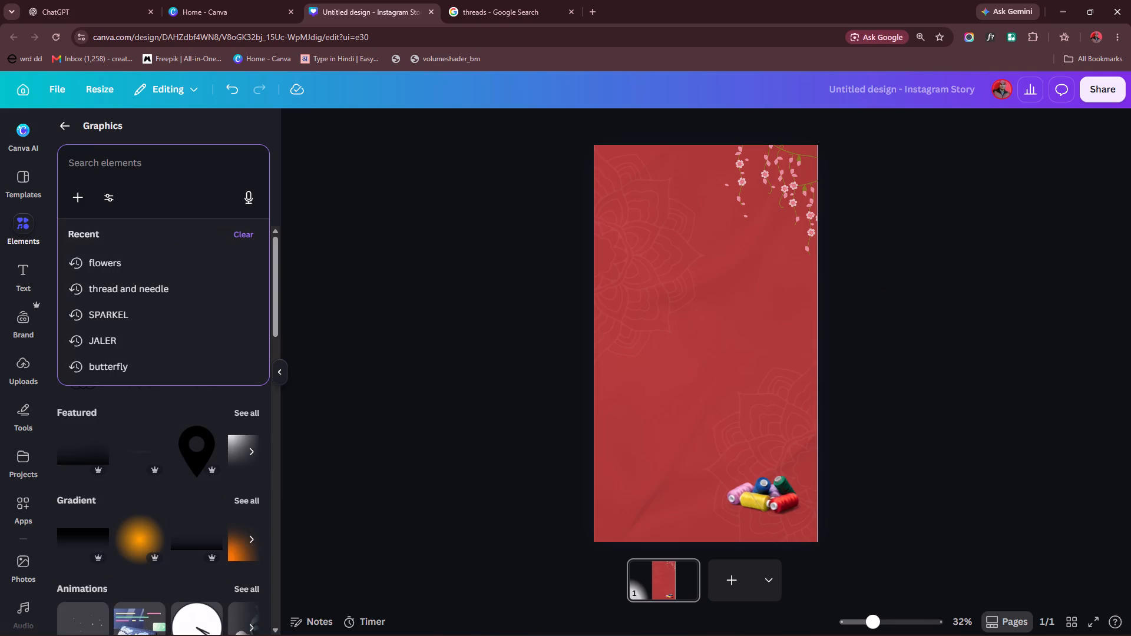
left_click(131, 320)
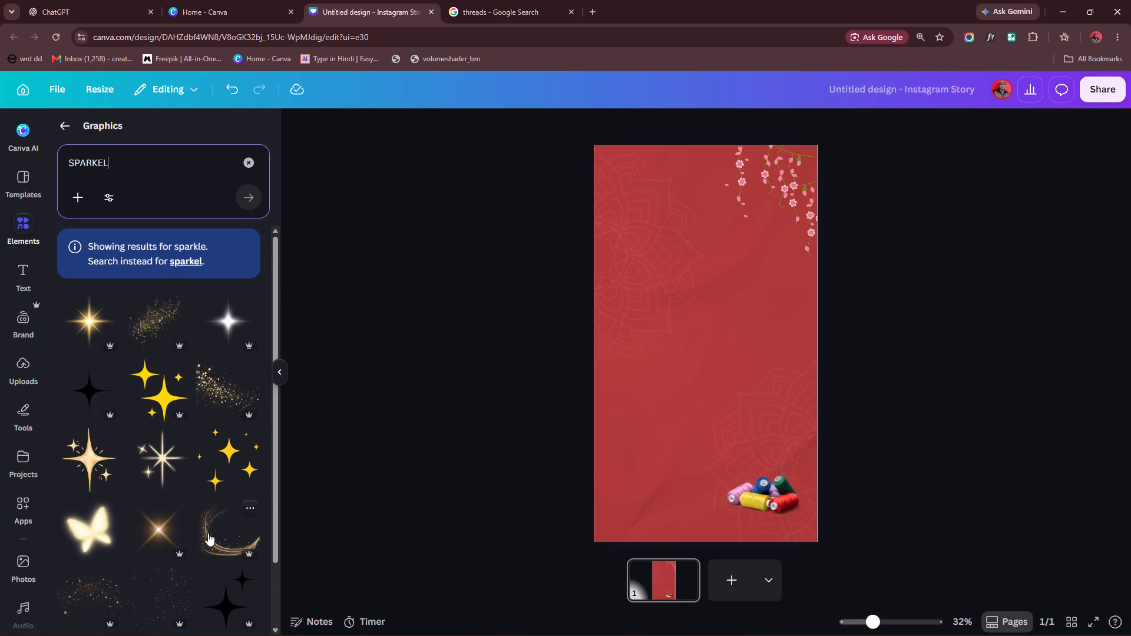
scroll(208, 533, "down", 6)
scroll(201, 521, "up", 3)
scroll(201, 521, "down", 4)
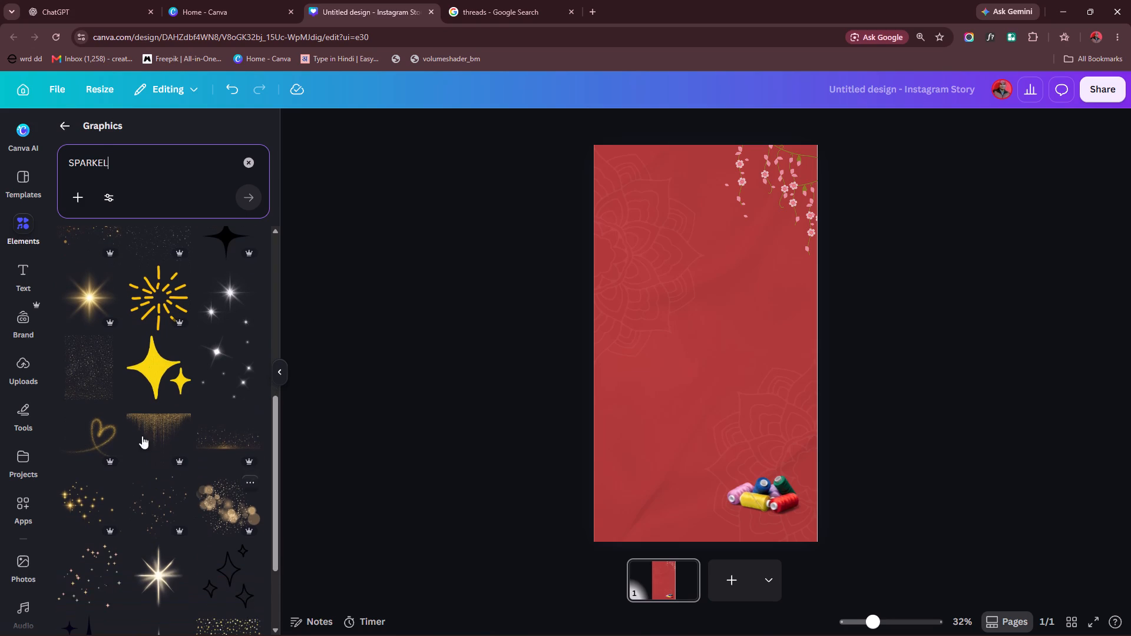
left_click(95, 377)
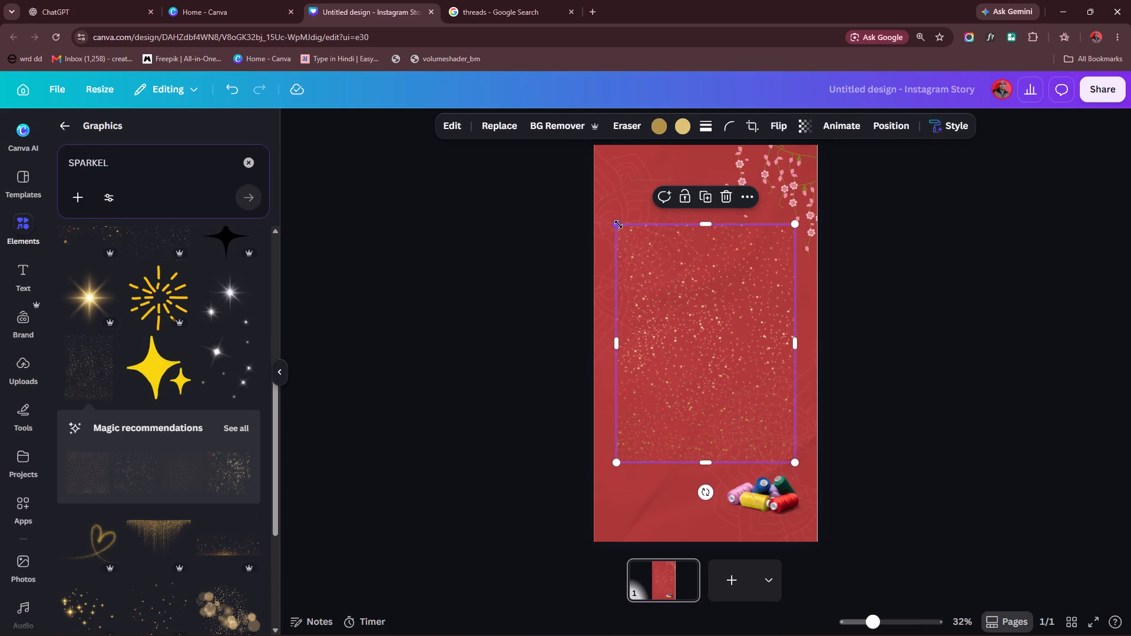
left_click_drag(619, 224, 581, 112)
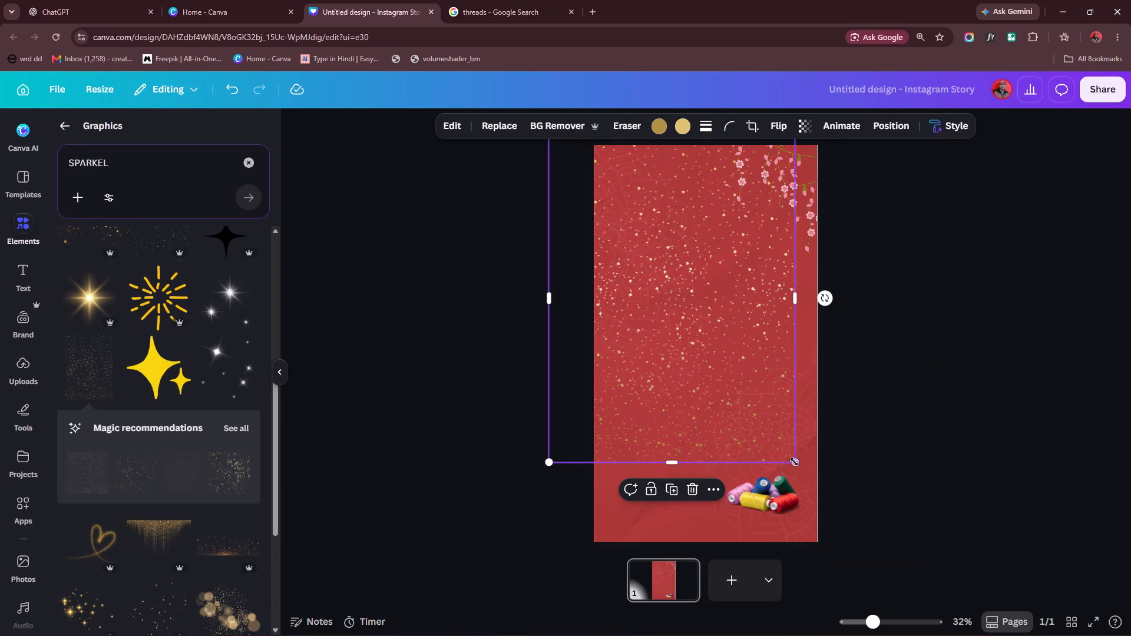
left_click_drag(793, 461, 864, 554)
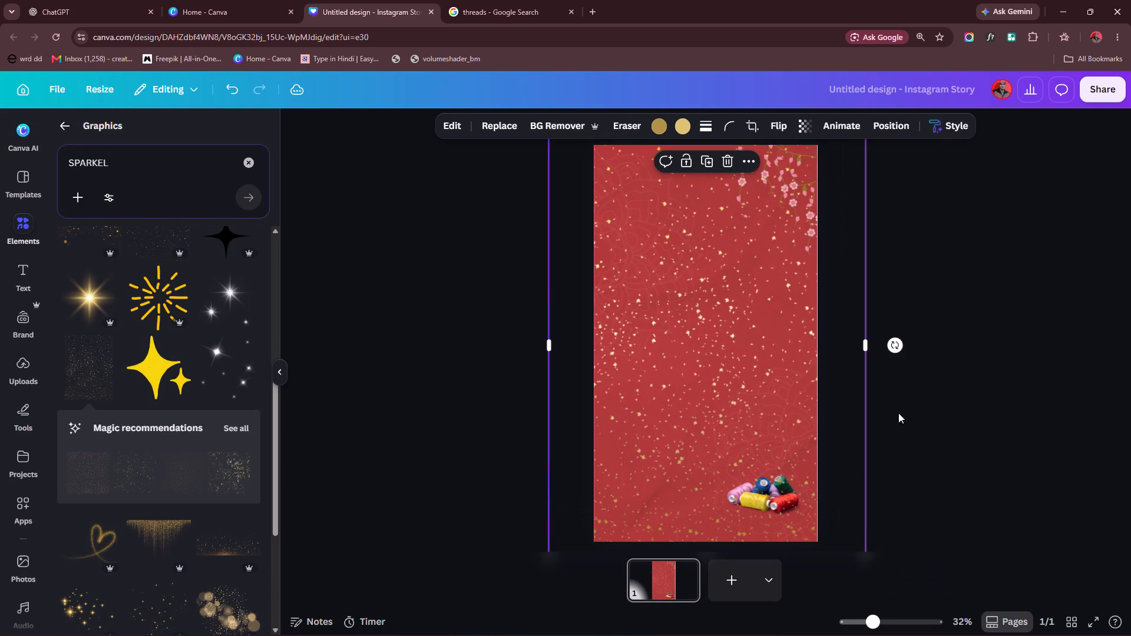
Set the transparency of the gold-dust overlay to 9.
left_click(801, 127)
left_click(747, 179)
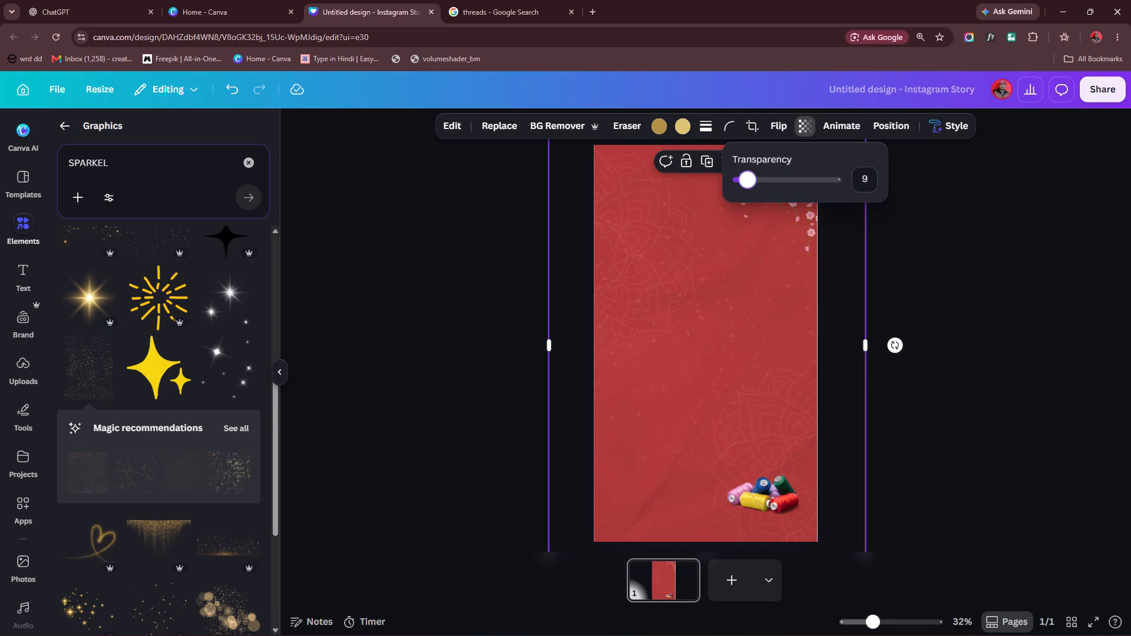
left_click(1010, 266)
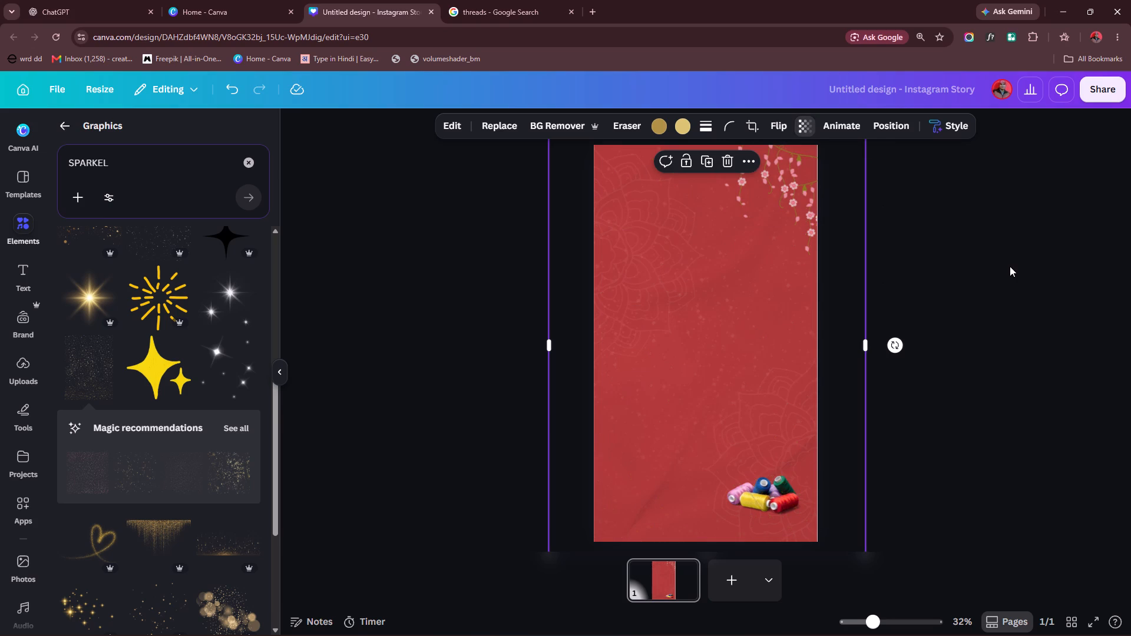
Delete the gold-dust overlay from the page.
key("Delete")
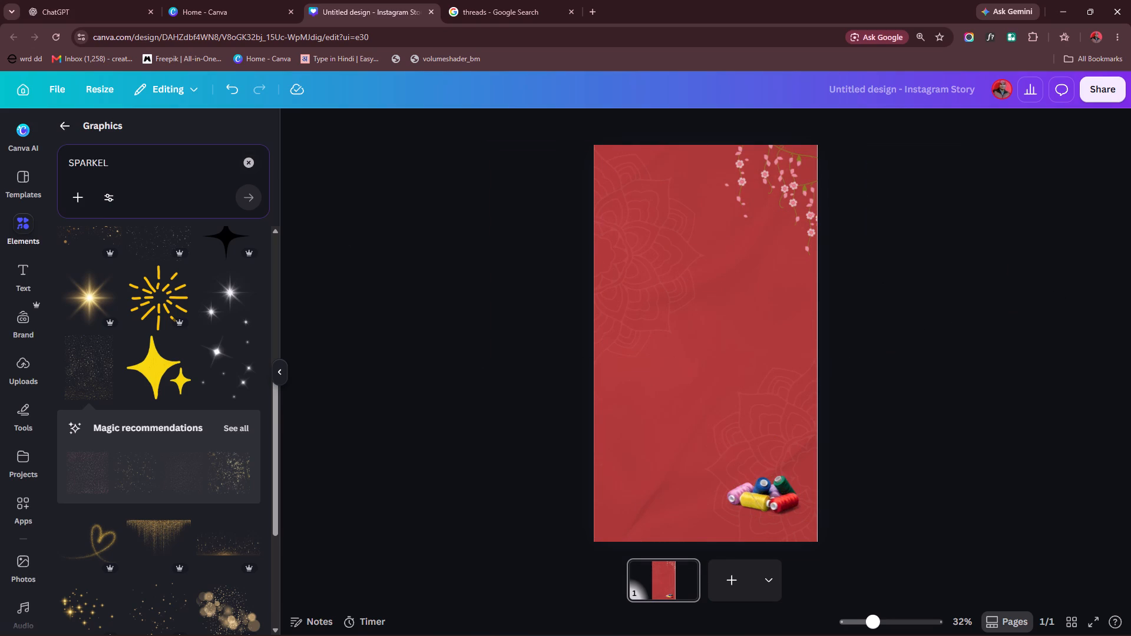
Browse the Graphics category's collections for another decorative element that suits the red story background.
left_click(71, 128)
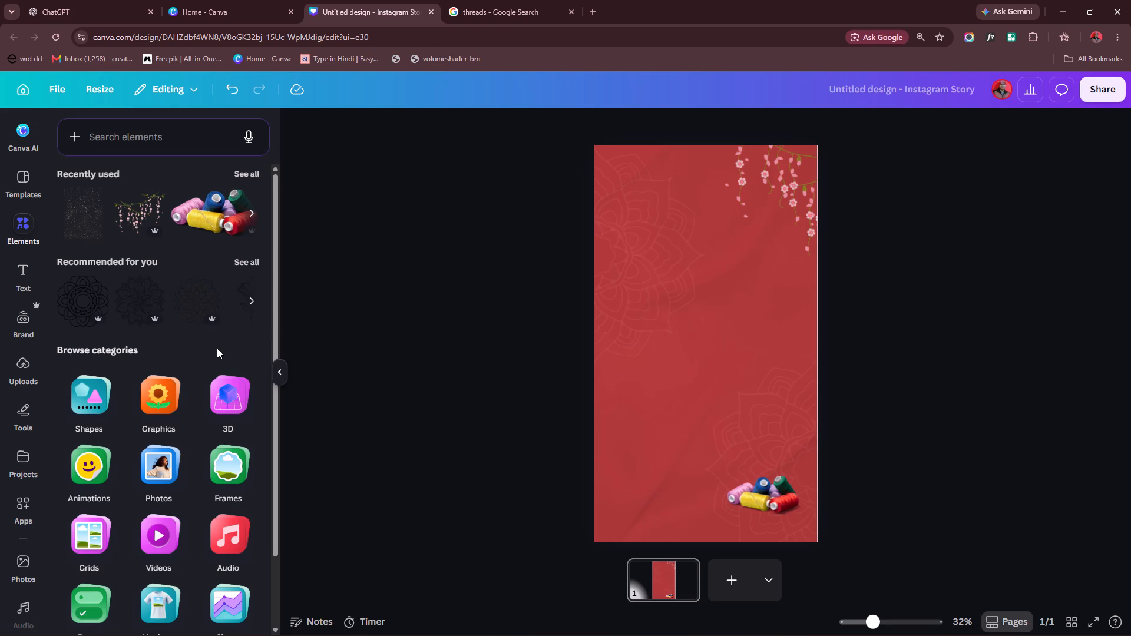
scroll(217, 348, "down", 3)
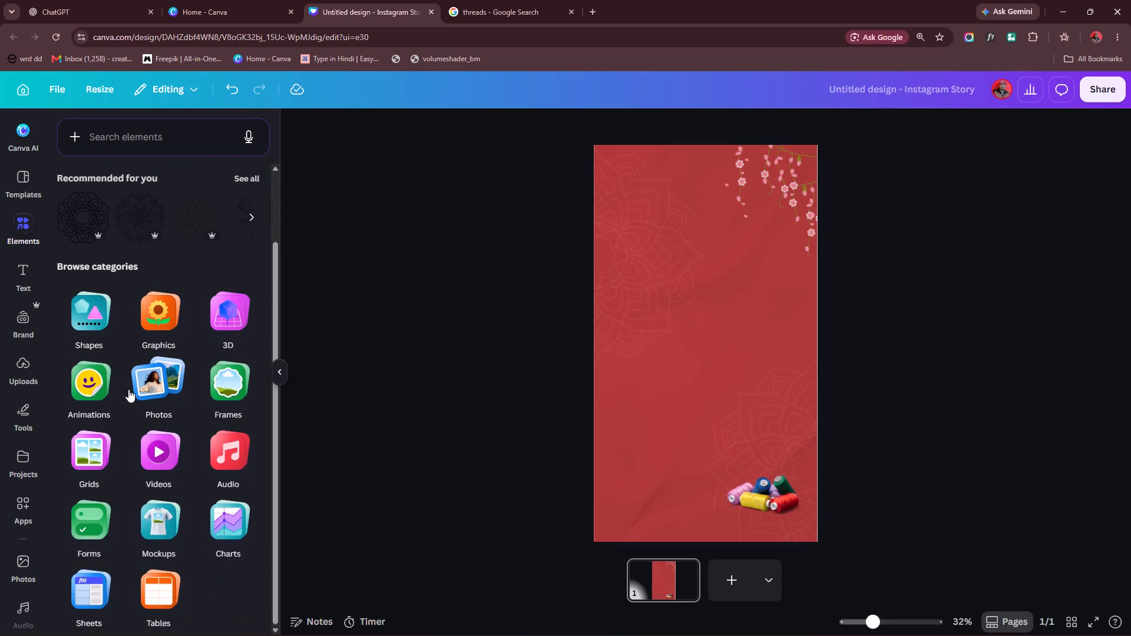
left_click(152, 323)
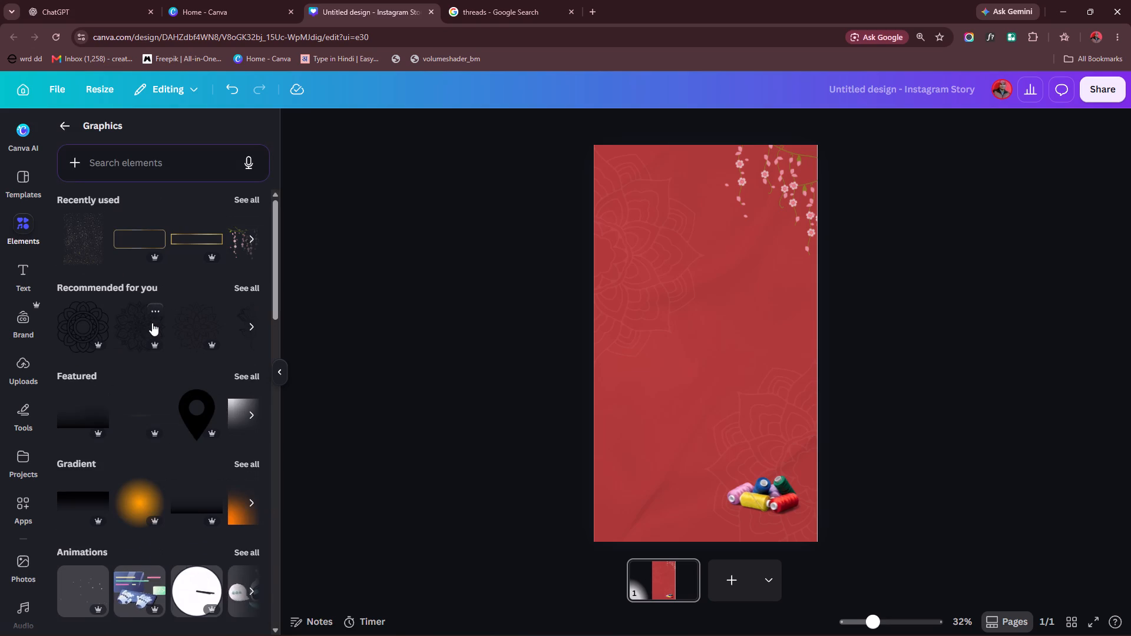
scroll(152, 323, "down", 4)
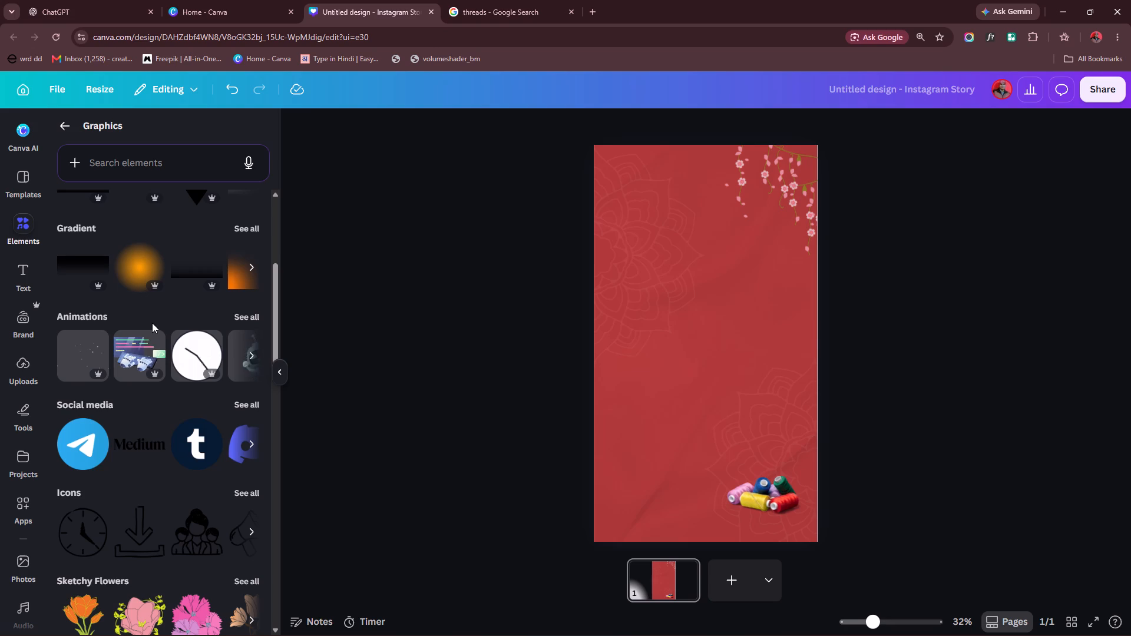
scroll(152, 323, "down", 10)
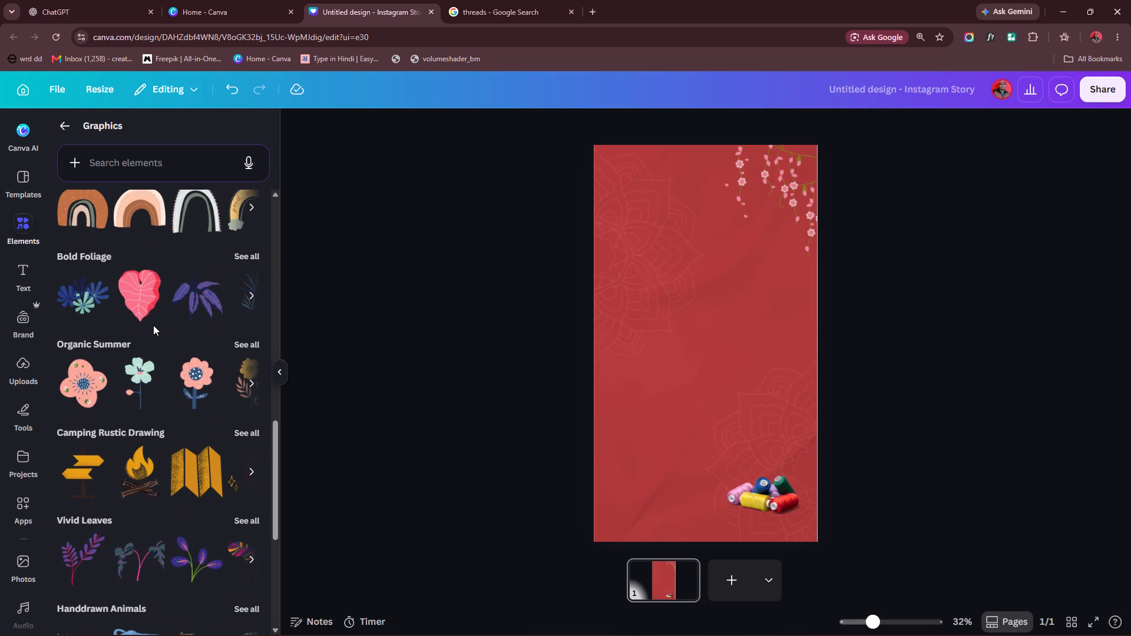
scroll(153, 325, "down", 5)
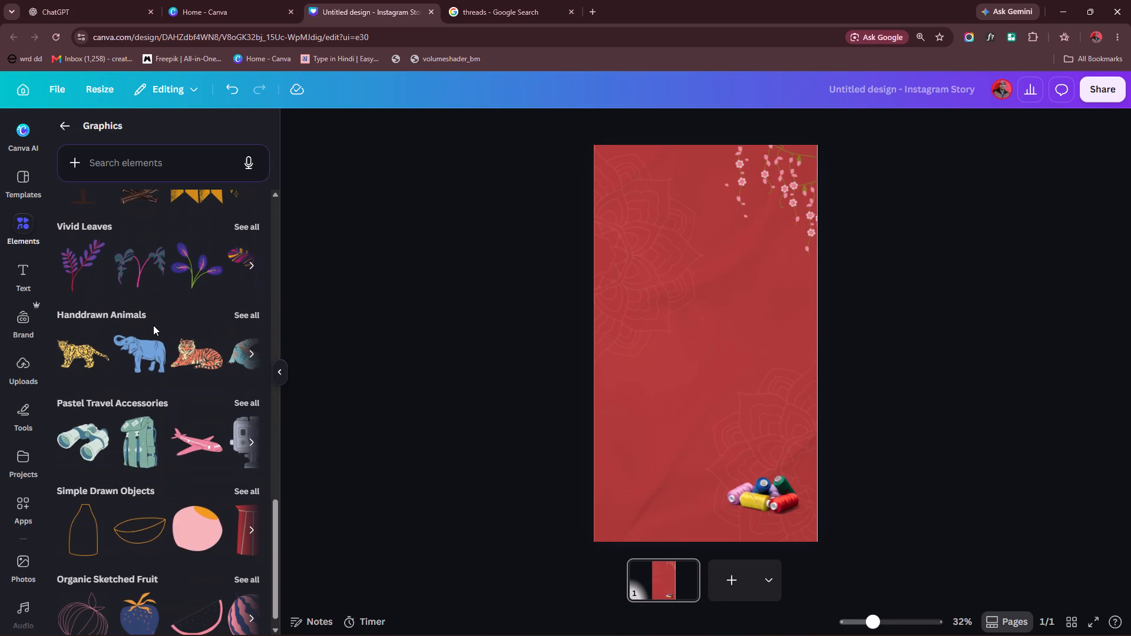
scroll(153, 325, "down", 5)
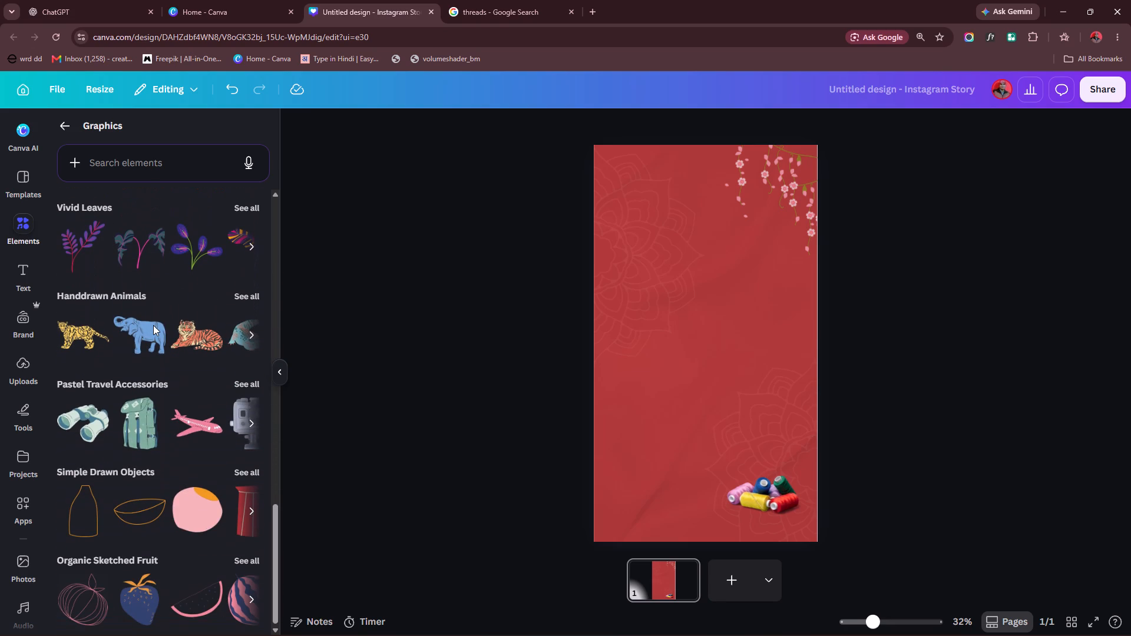
scroll(153, 325, "up", 2)
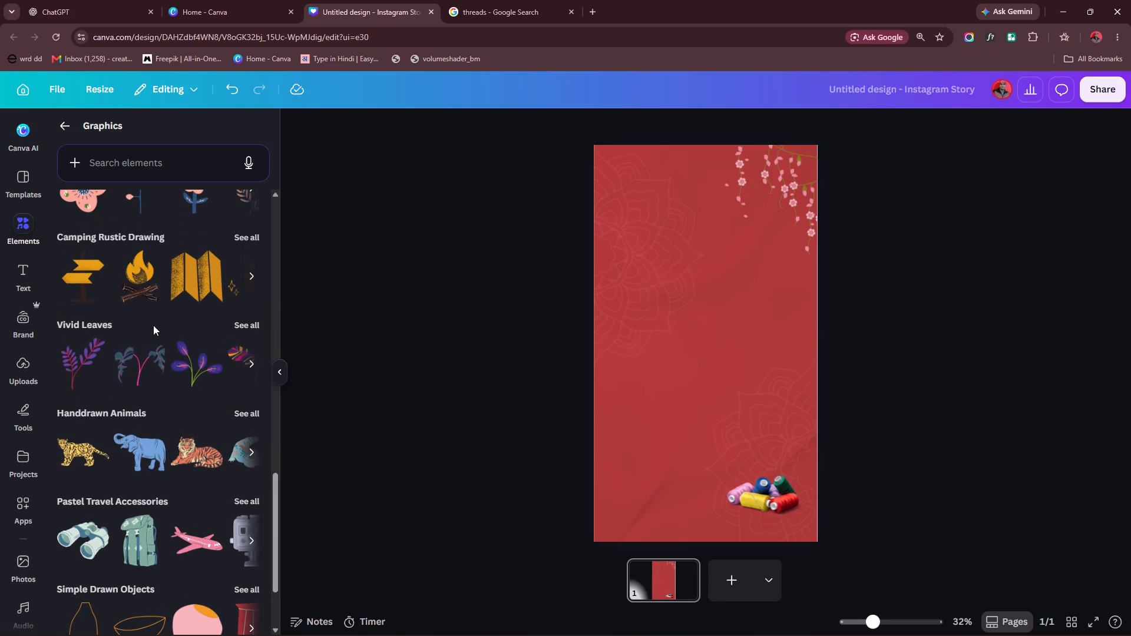
scroll(176, 316, "up", 2)
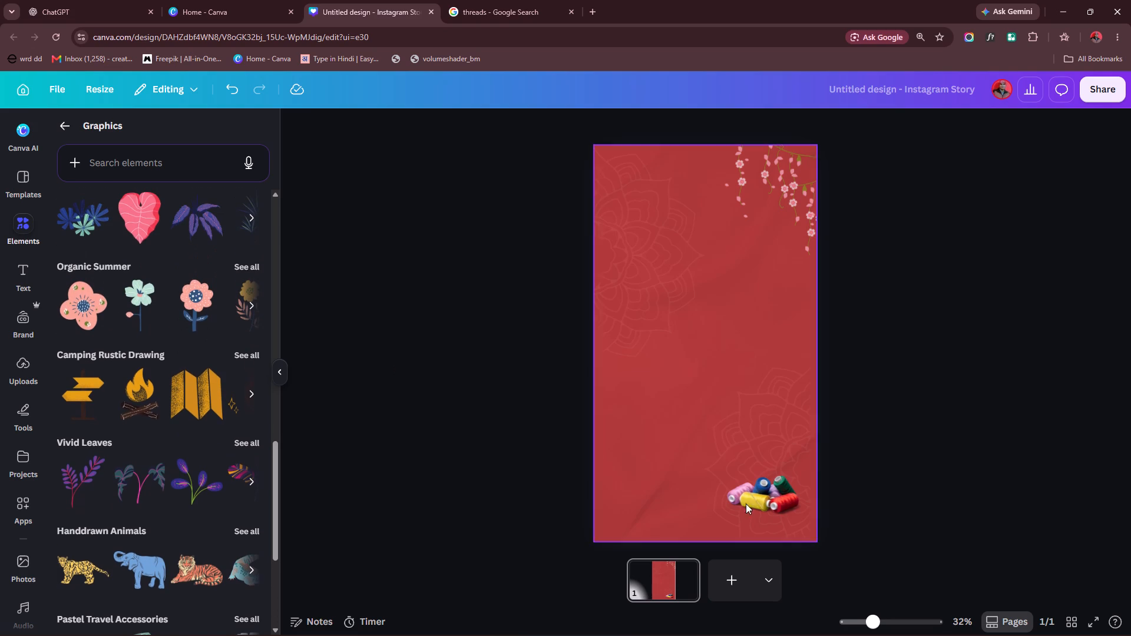
Move the colourful thread spools from the page's bottom-right area to its bottom-left corner.
left_click(783, 495)
left_click_drag(779, 494, 673, 497)
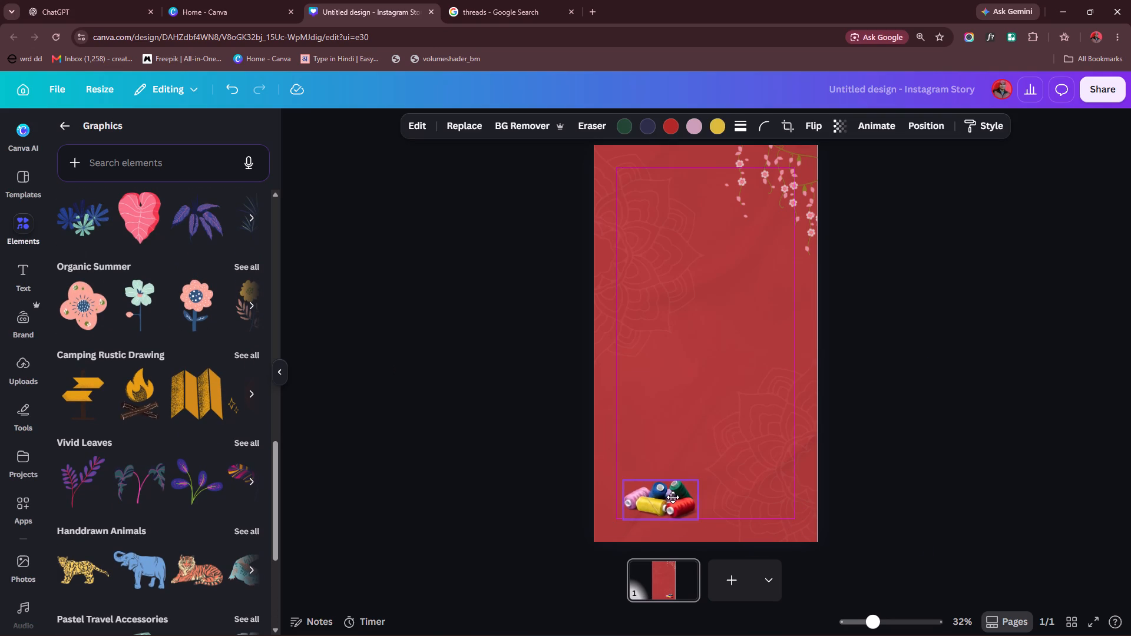
left_click_drag(673, 497, 655, 498)
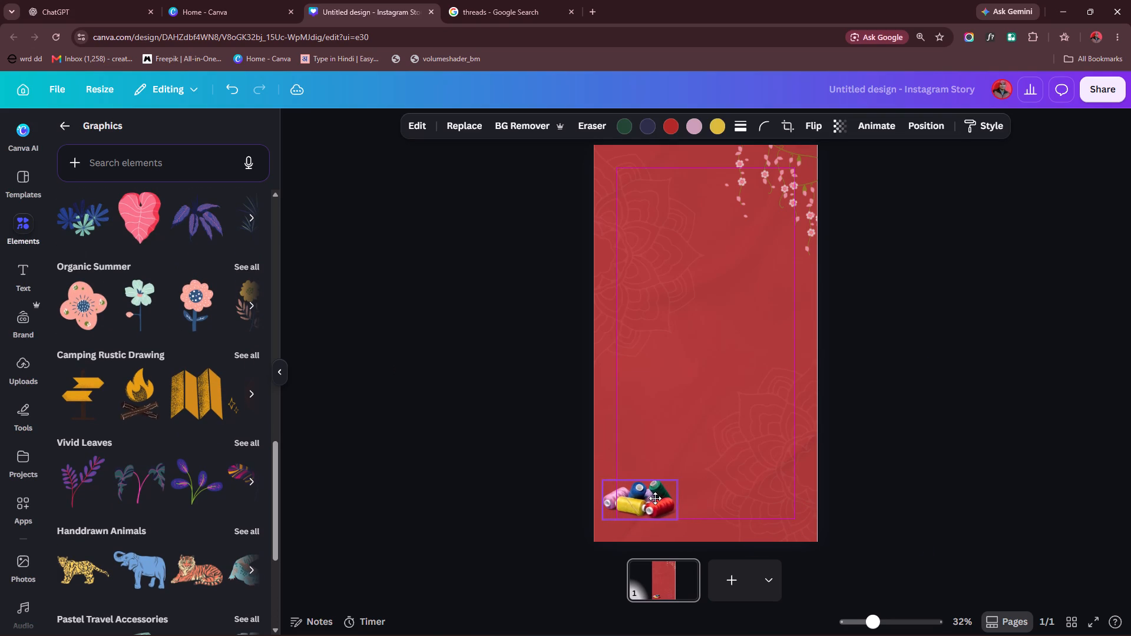
left_click_drag(655, 498, 659, 497)
left_click(913, 483)
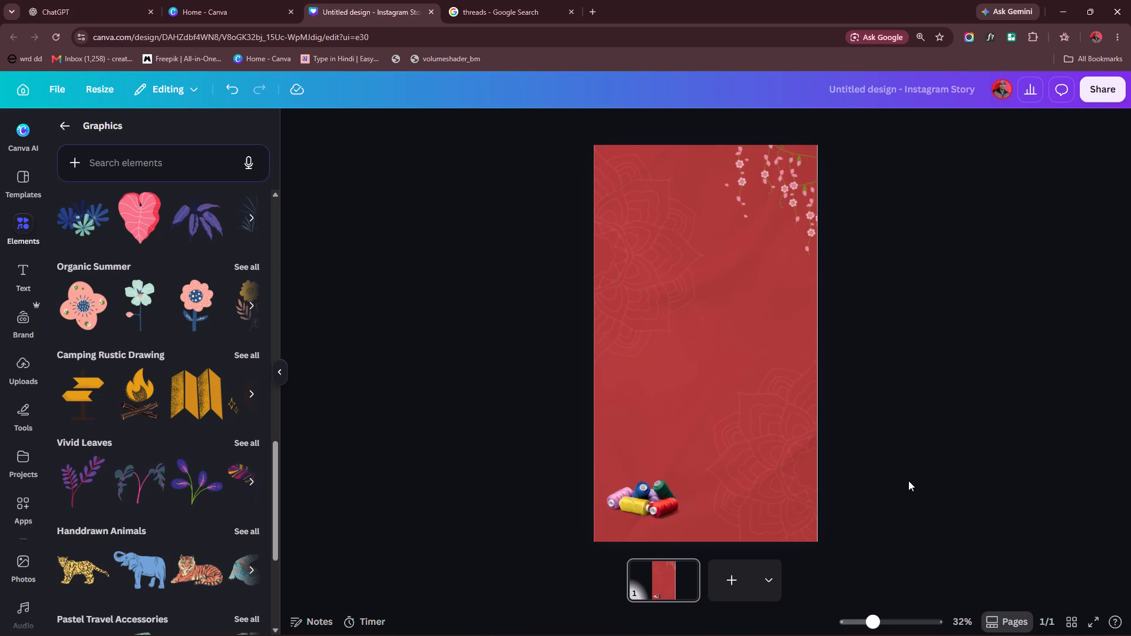
Download the design as a JPG at 1,080 × 1,920 px with medium quality.
left_click(1112, 95)
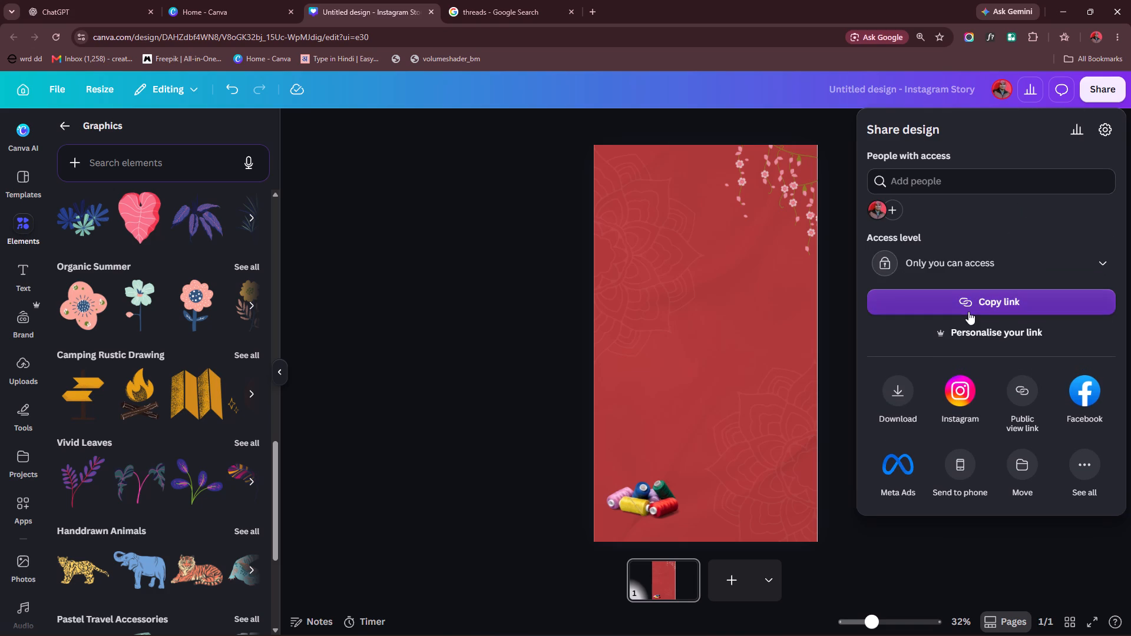
left_click(901, 389)
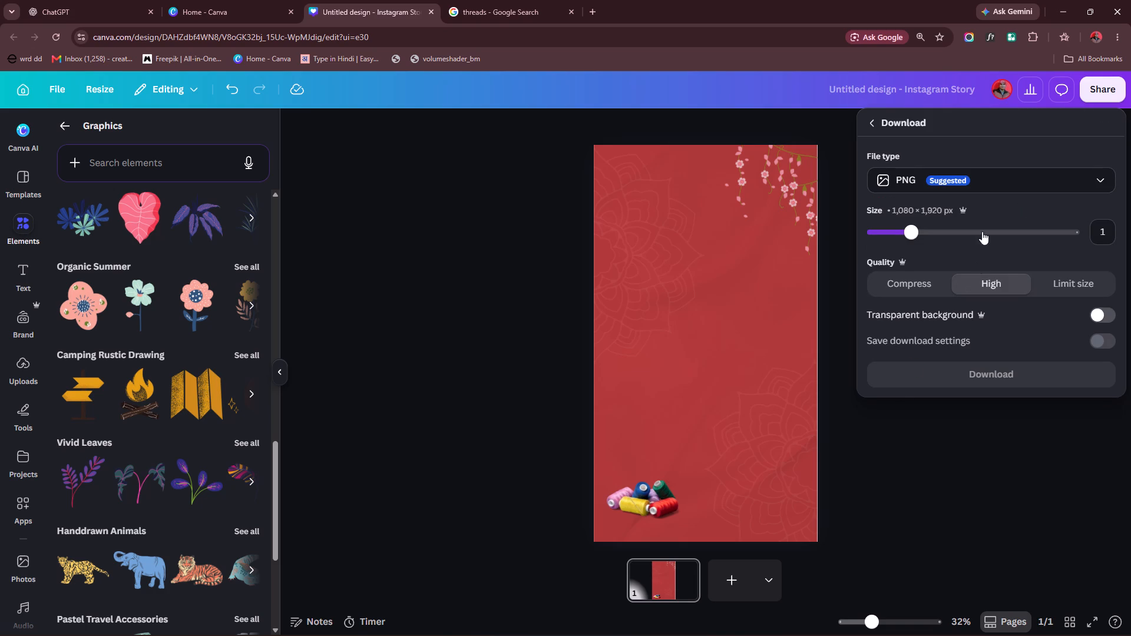
left_click(986, 190)
left_click(984, 208)
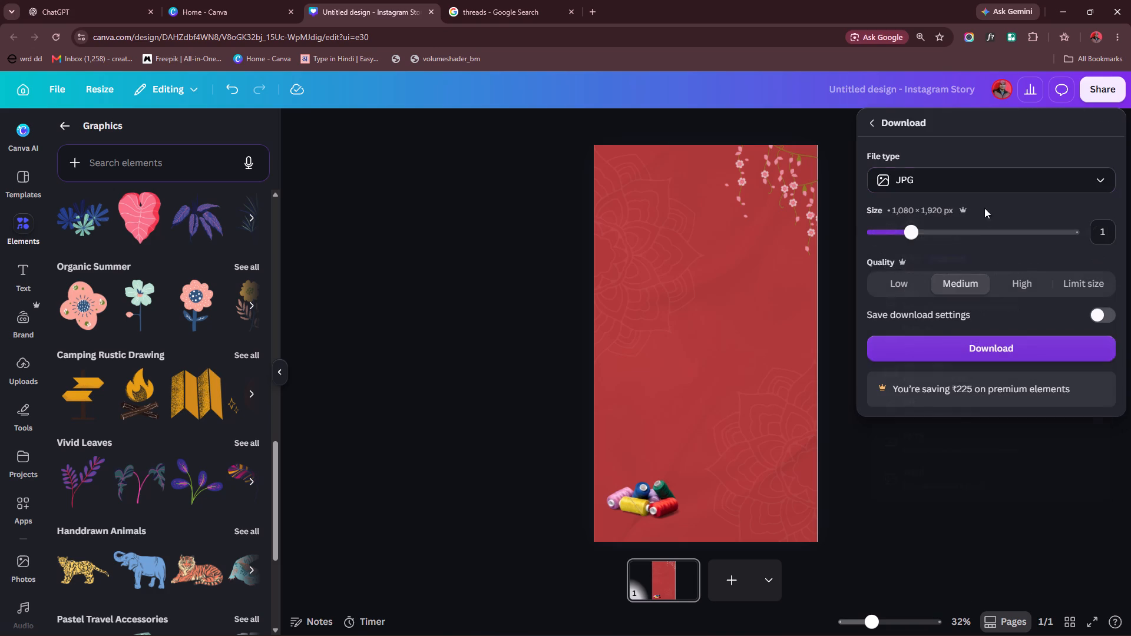
left_click(998, 348)
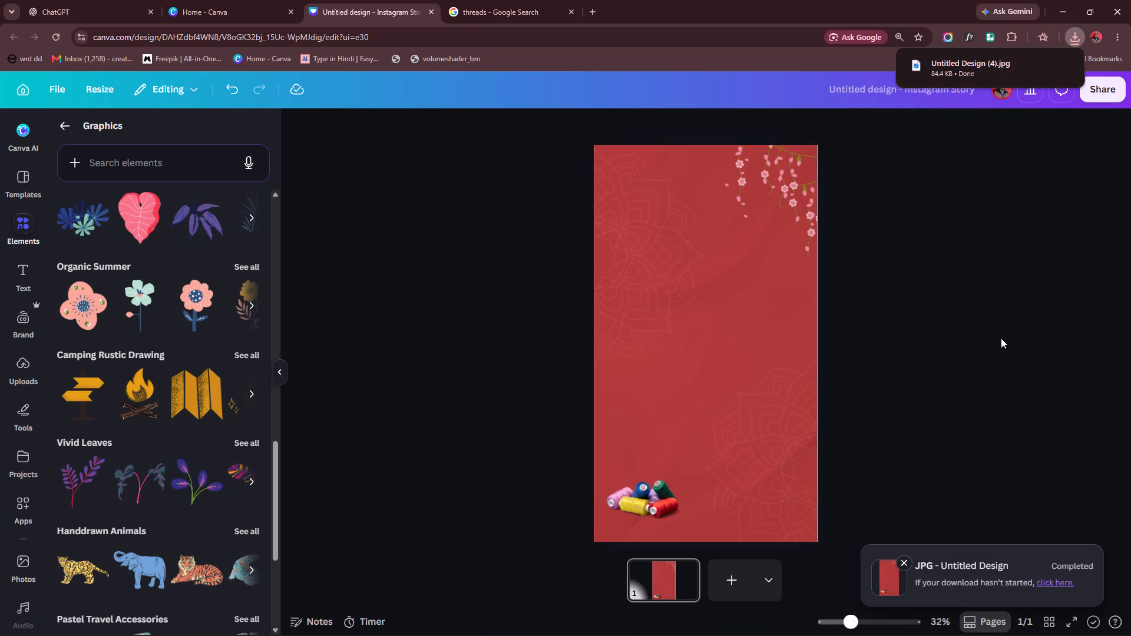
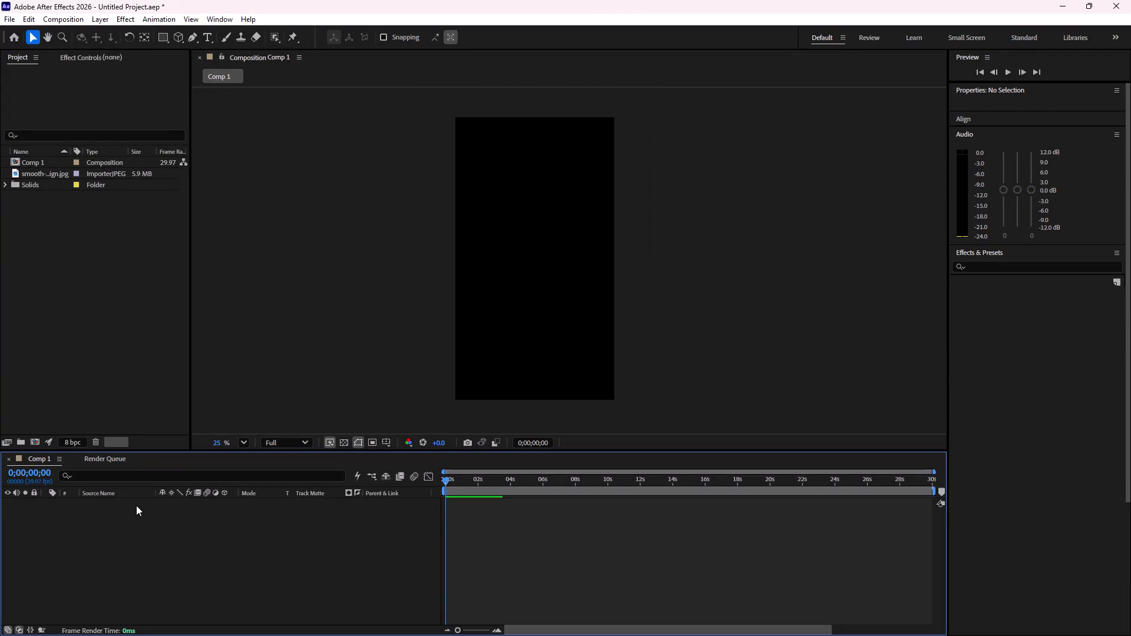
Import the decorated red background image Untitled Design (4) from the Downloads folder into the After Effects project.
left_click(511, 621)
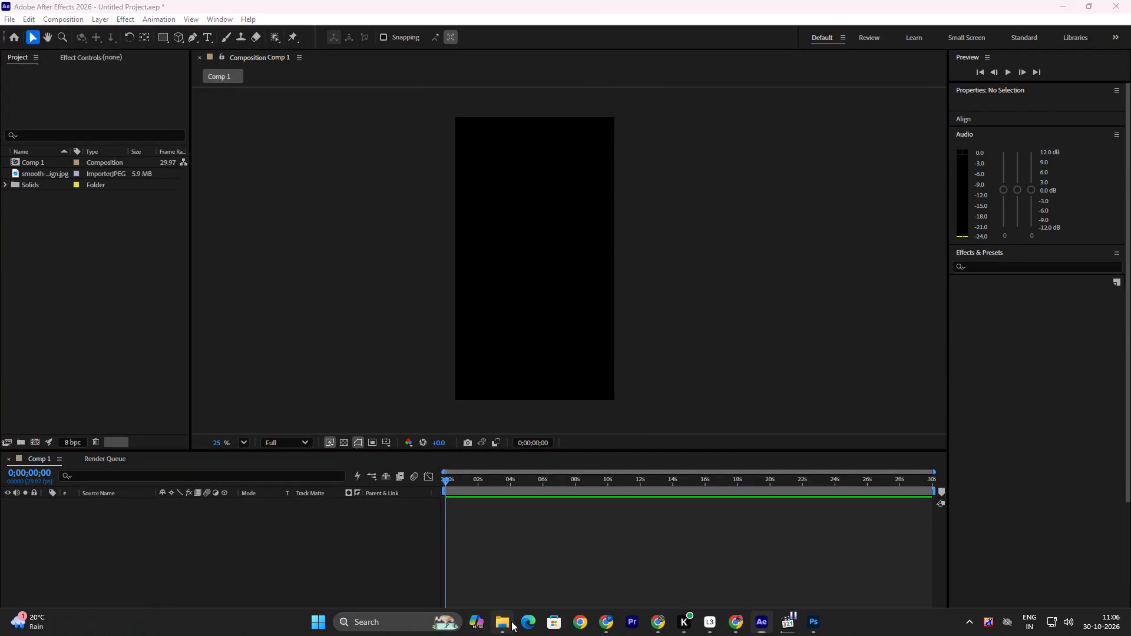
right_click(355, 177)
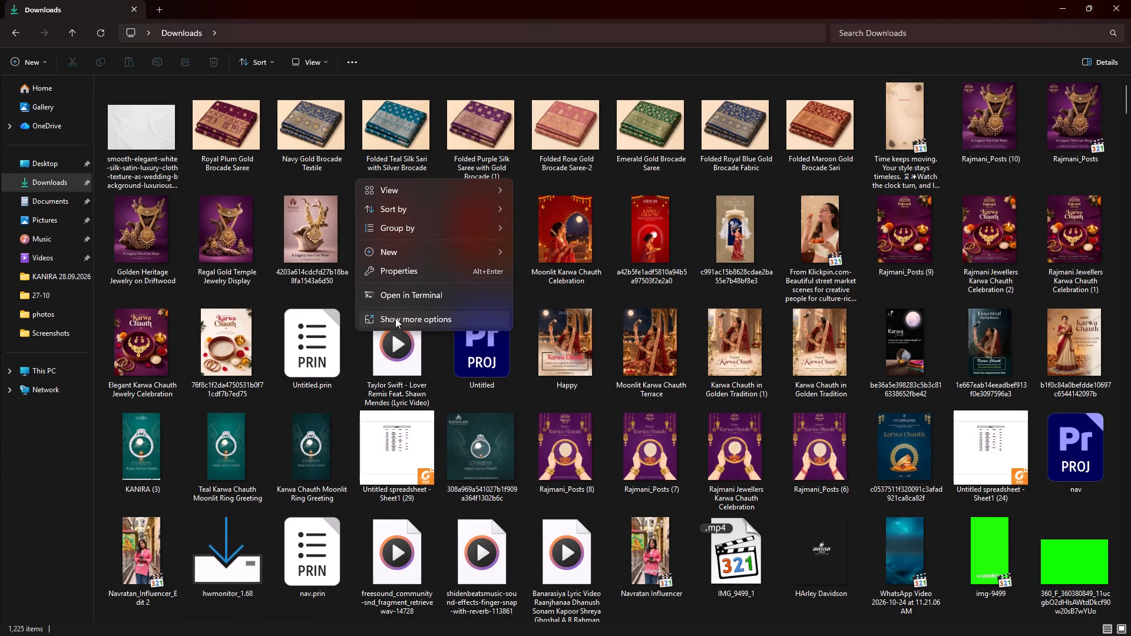
left_click(395, 318)
left_click(403, 229)
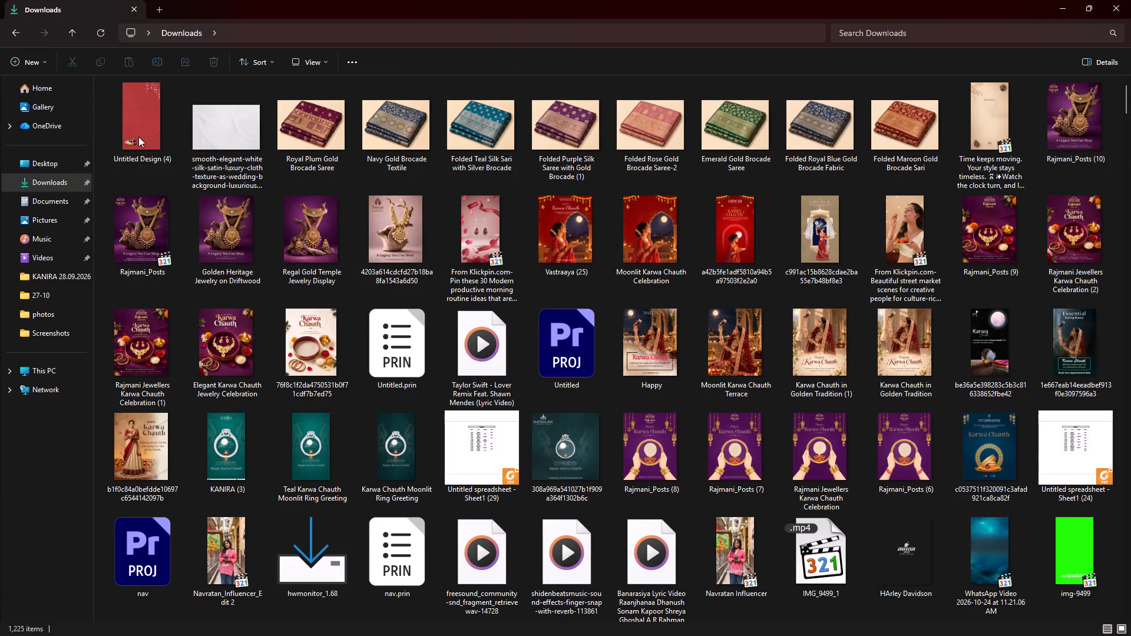
left_click_drag(138, 137, 805, 598)
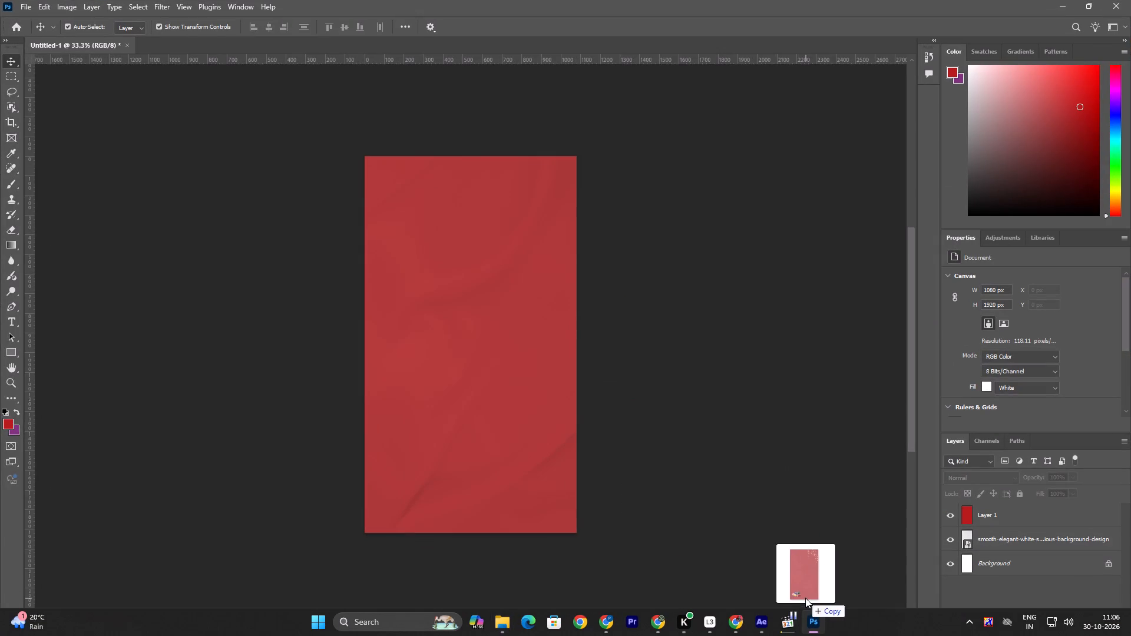
left_click_drag(805, 598, 764, 622)
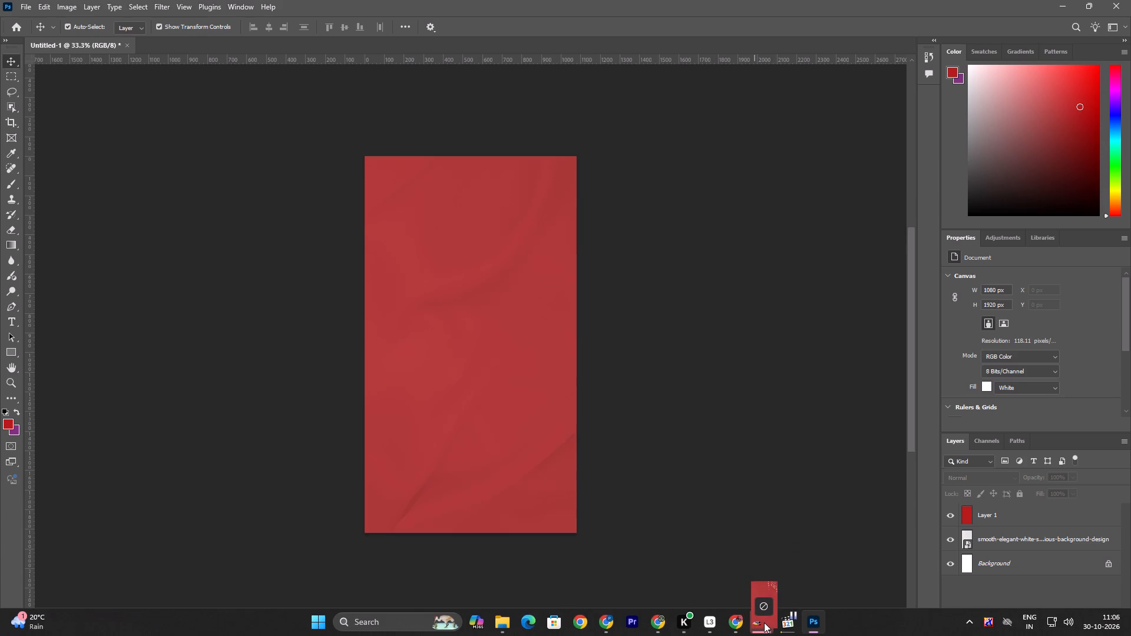
left_click_drag(764, 622, 865, 635)
left_click(765, 620)
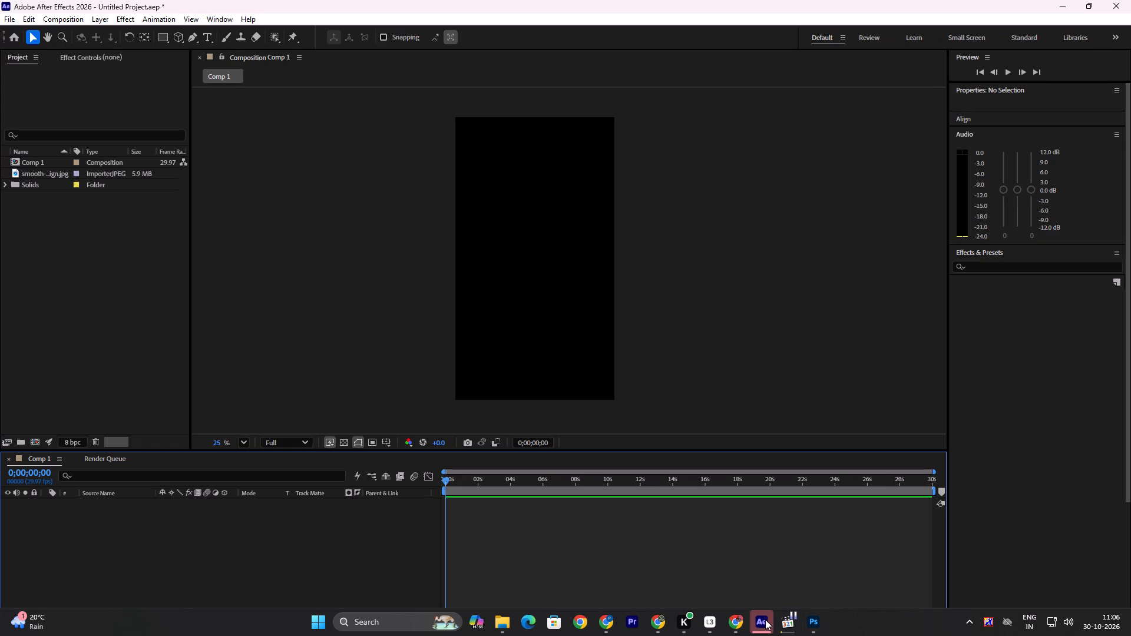
left_click(765, 620)
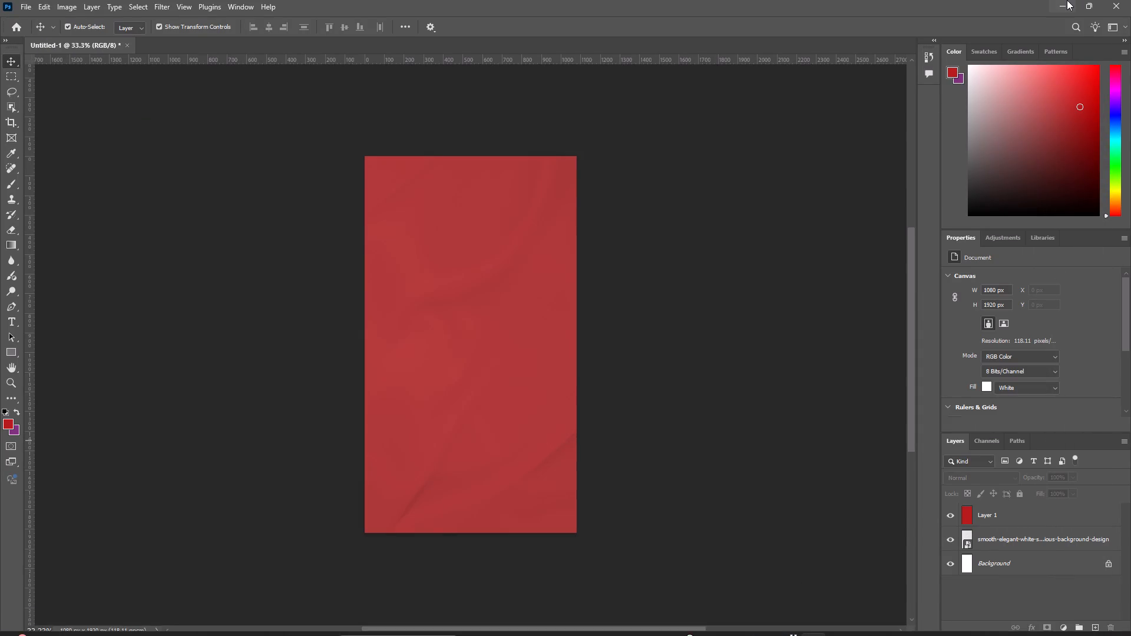
left_click(1067, 0)
left_click_drag(137, 103, 522, 528)
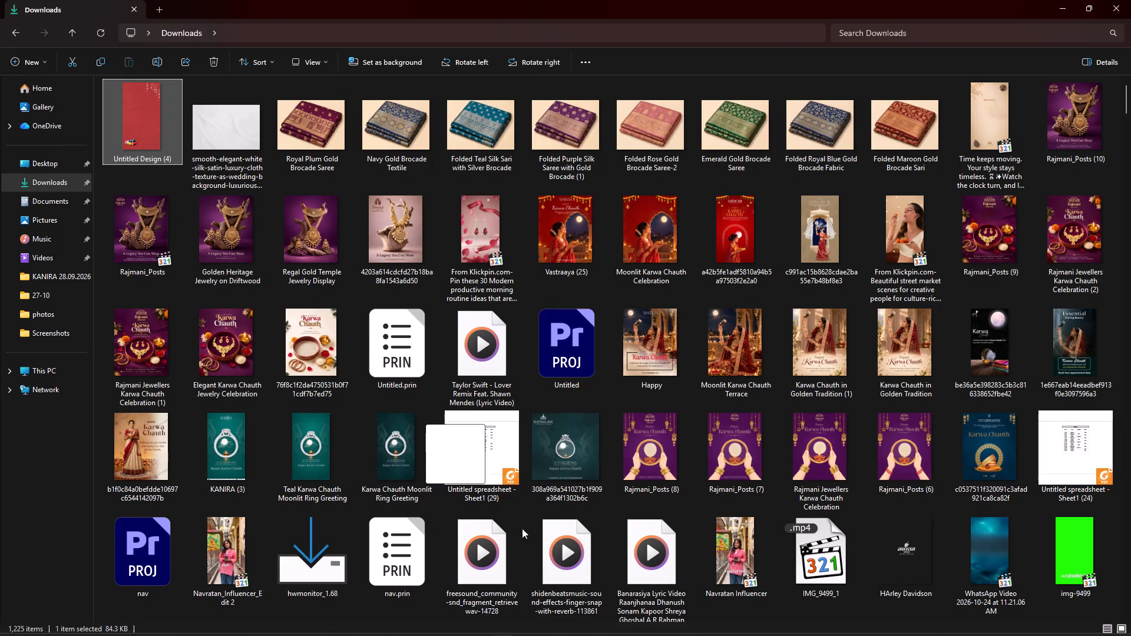
left_click_drag(522, 528, 763, 631)
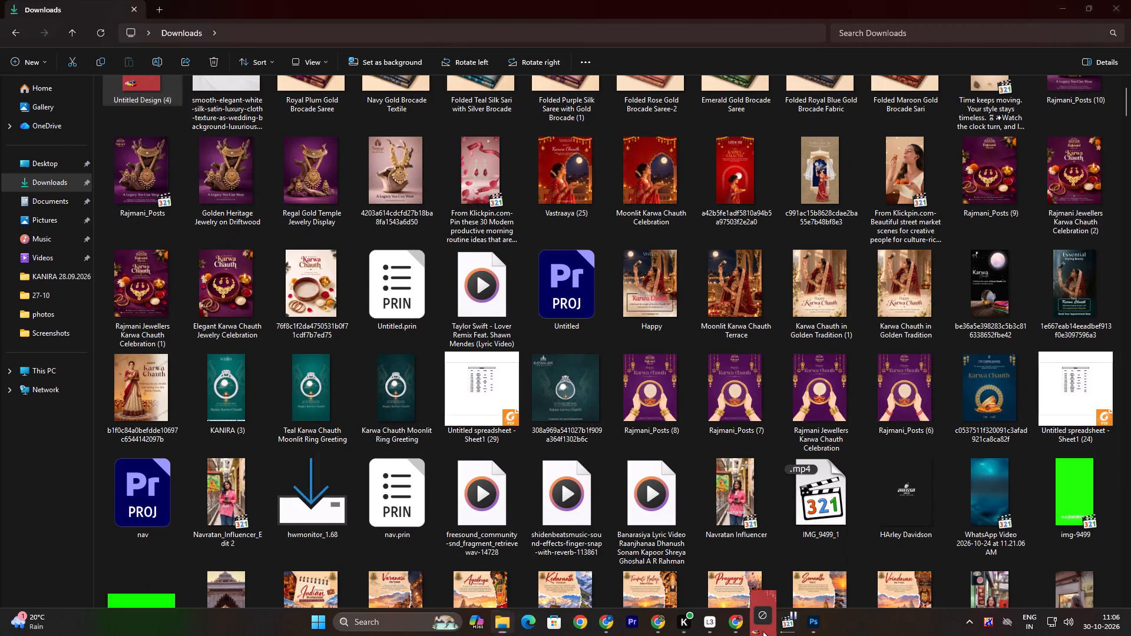
left_click_drag(763, 631, 88, 326)
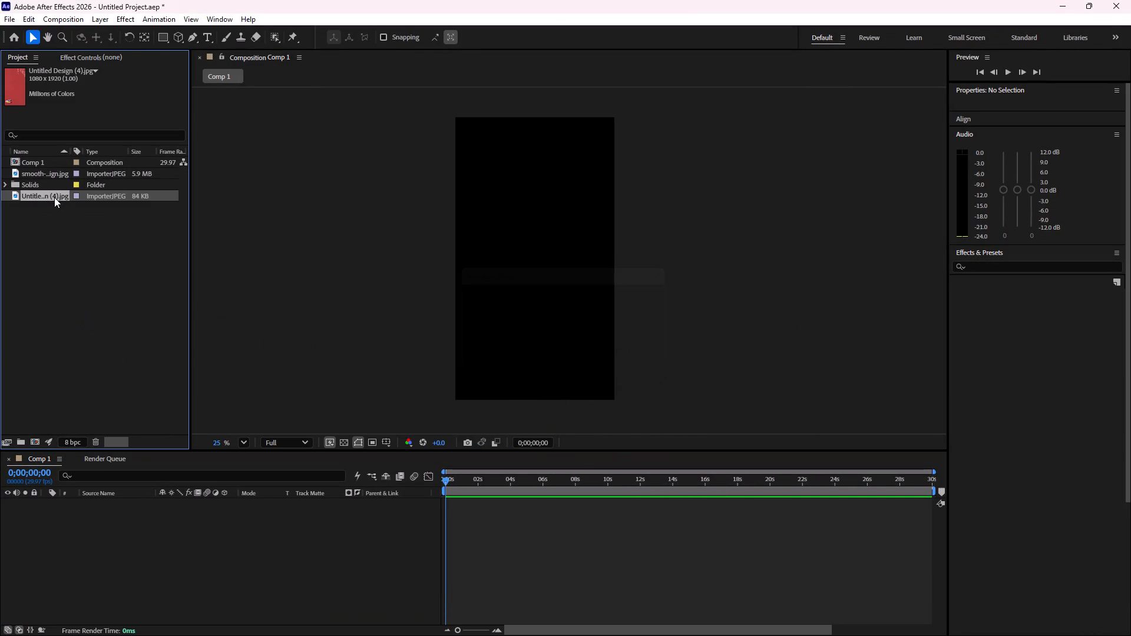
Add Untitled Design (4).jpg to the Comp 1 timeline as the background layer.
left_click_drag(55, 197, 96, 514)
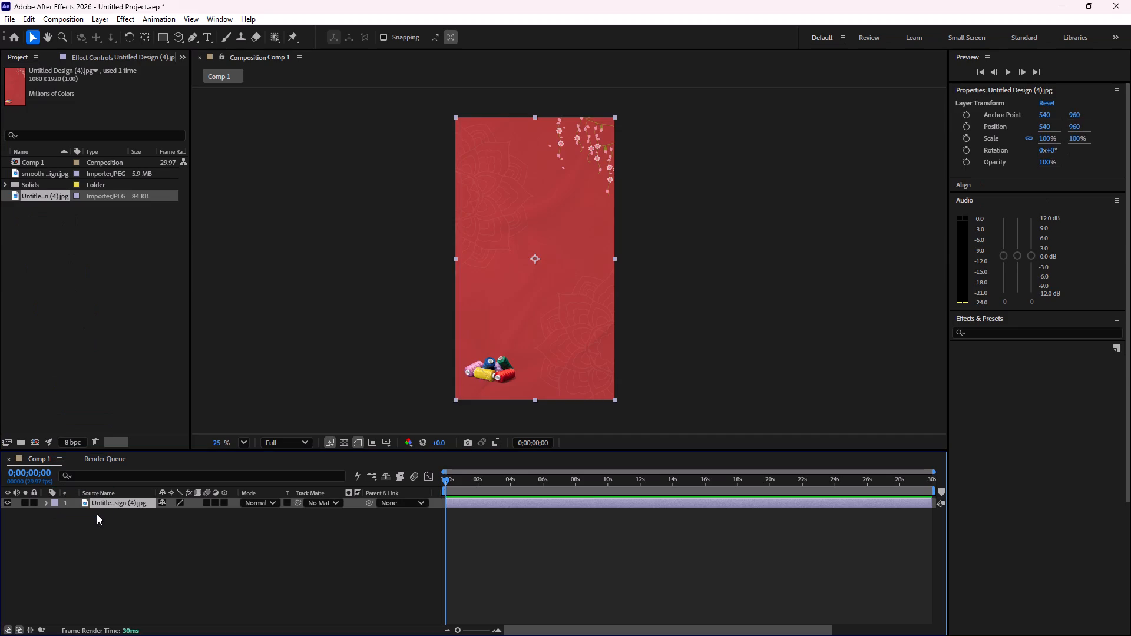
left_click(314, 314)
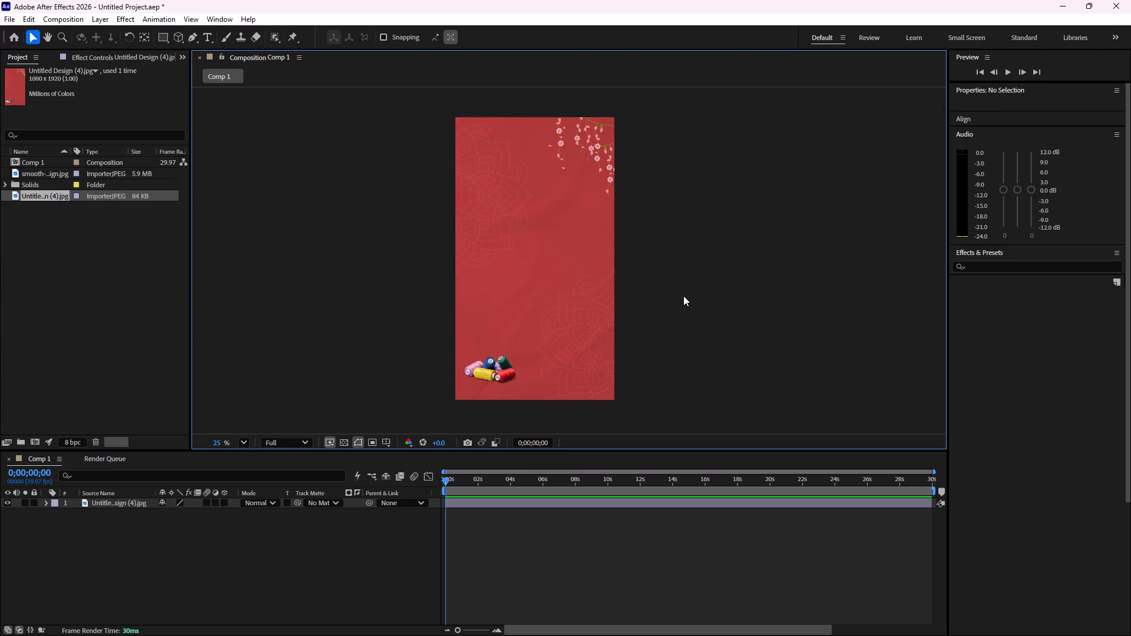
scroll(508, 261, "up", 2)
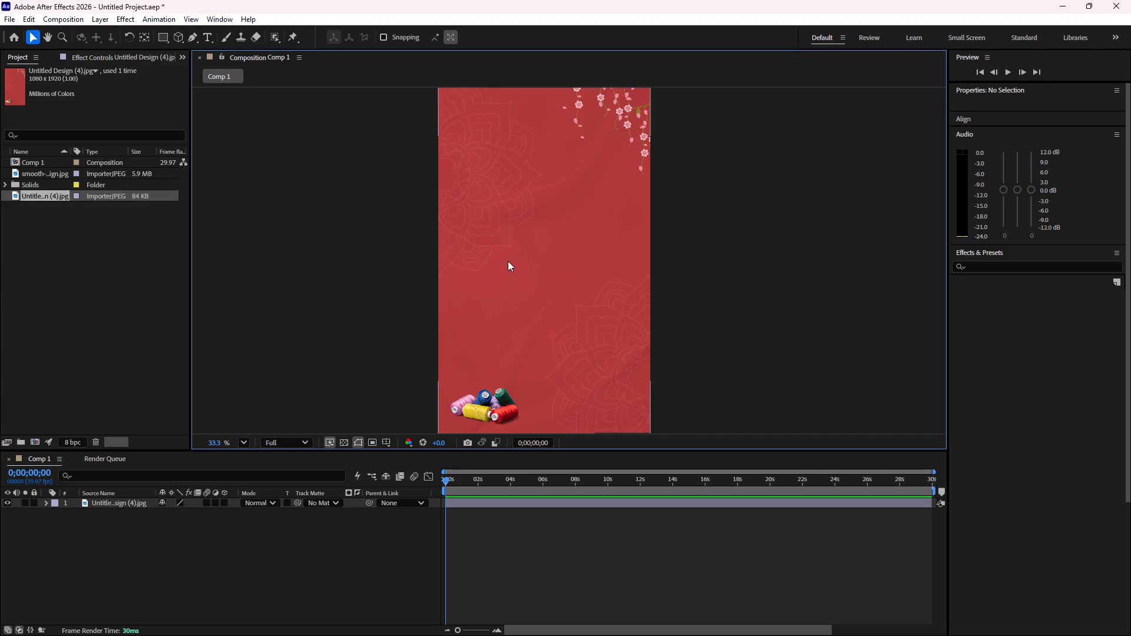
scroll(531, 261, "down", 2)
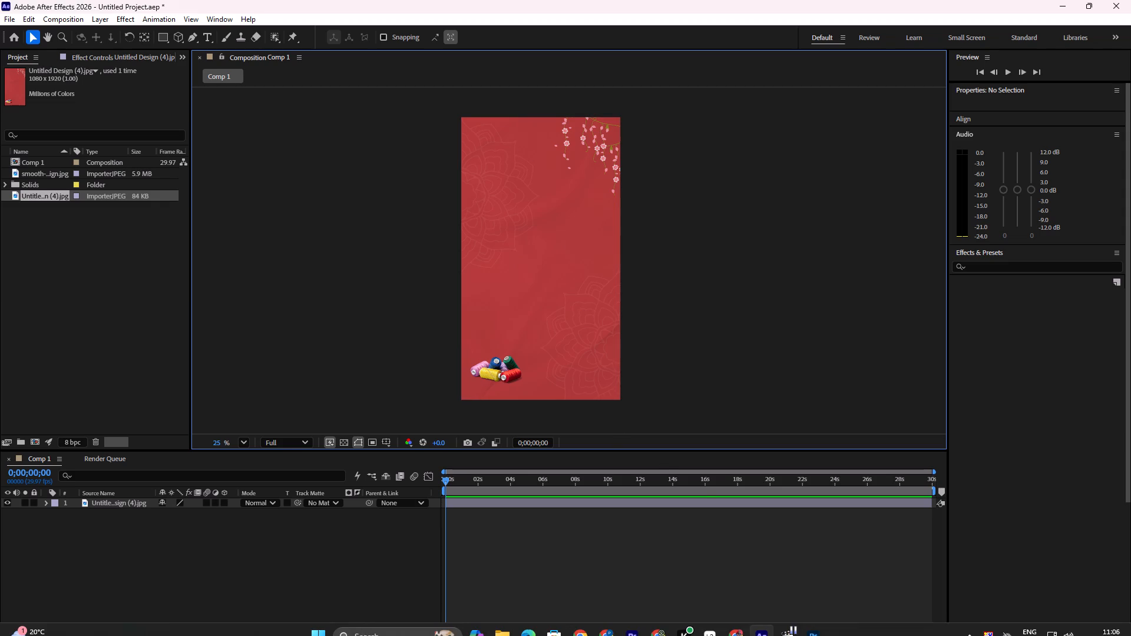
Check the paused Luxmi Silks clock reel in the video player against the composition's background.
left_click(505, 625)
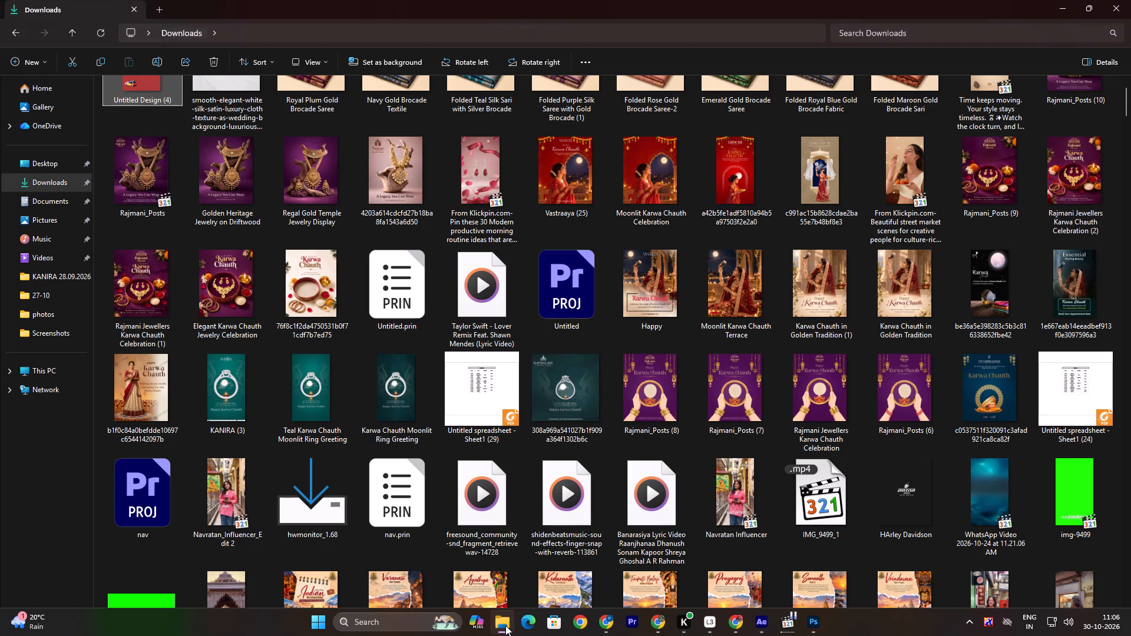
left_click(505, 625)
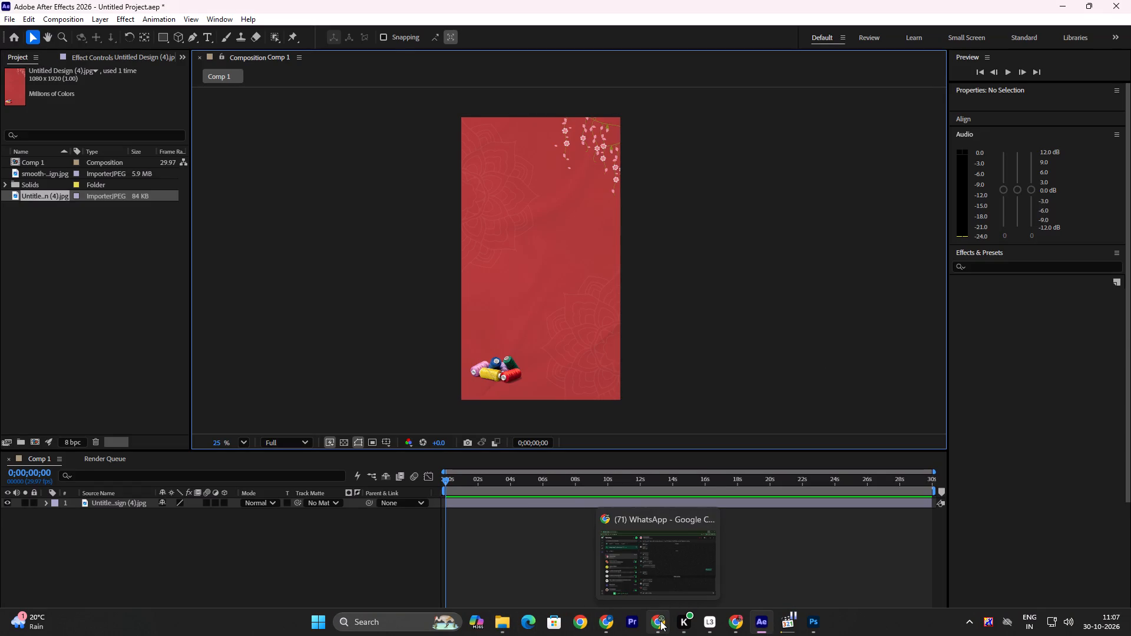
left_click(788, 625)
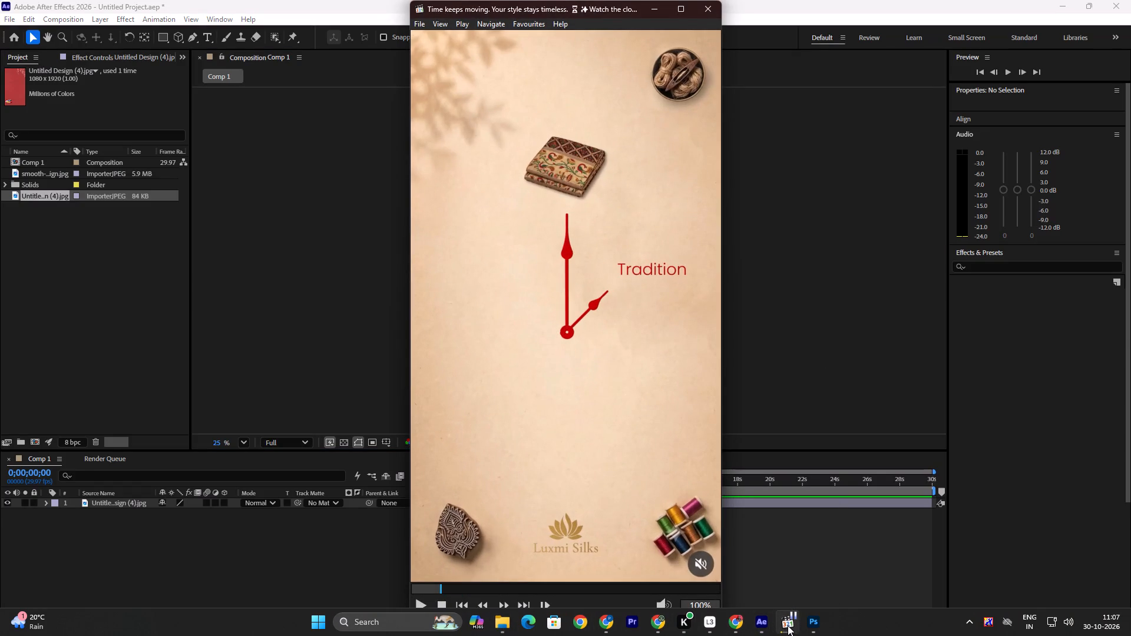
left_click(788, 625)
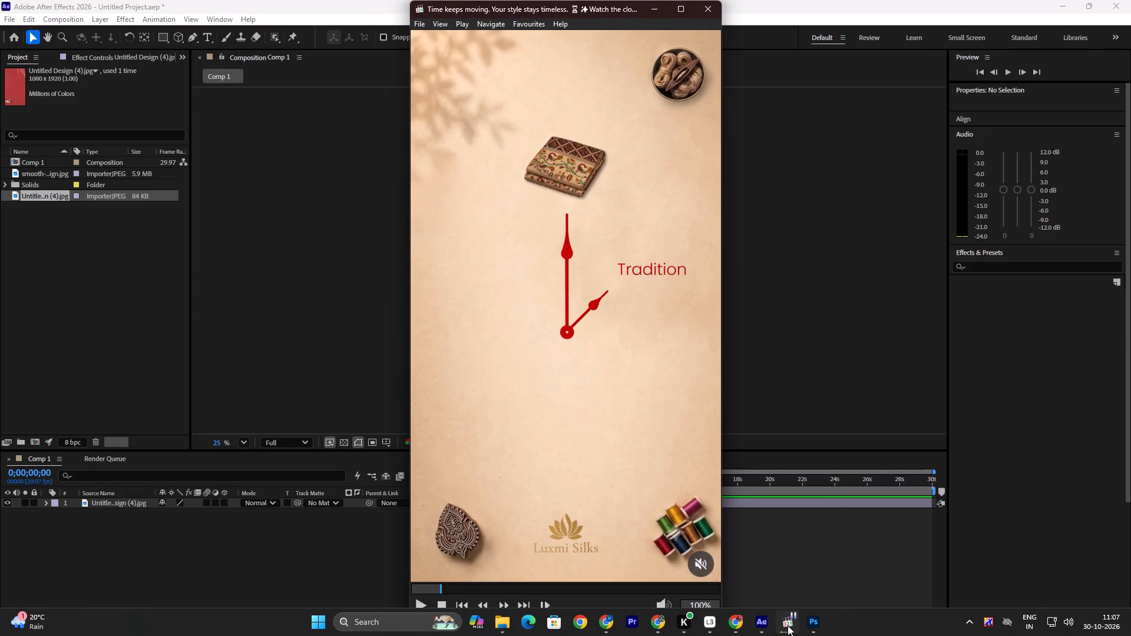
left_click(788, 625)
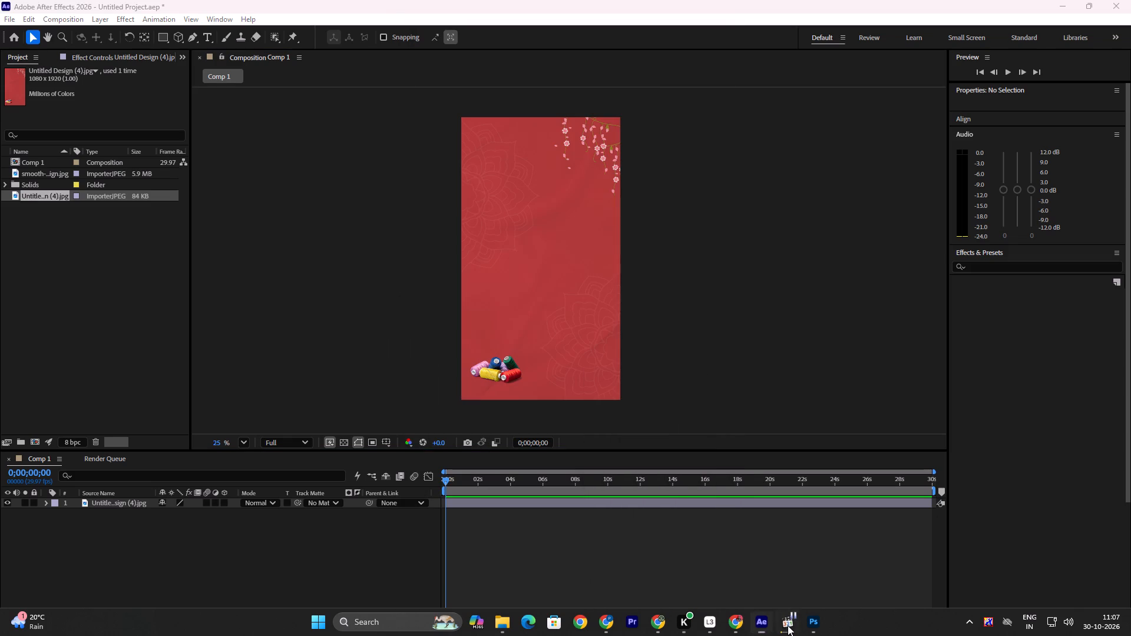
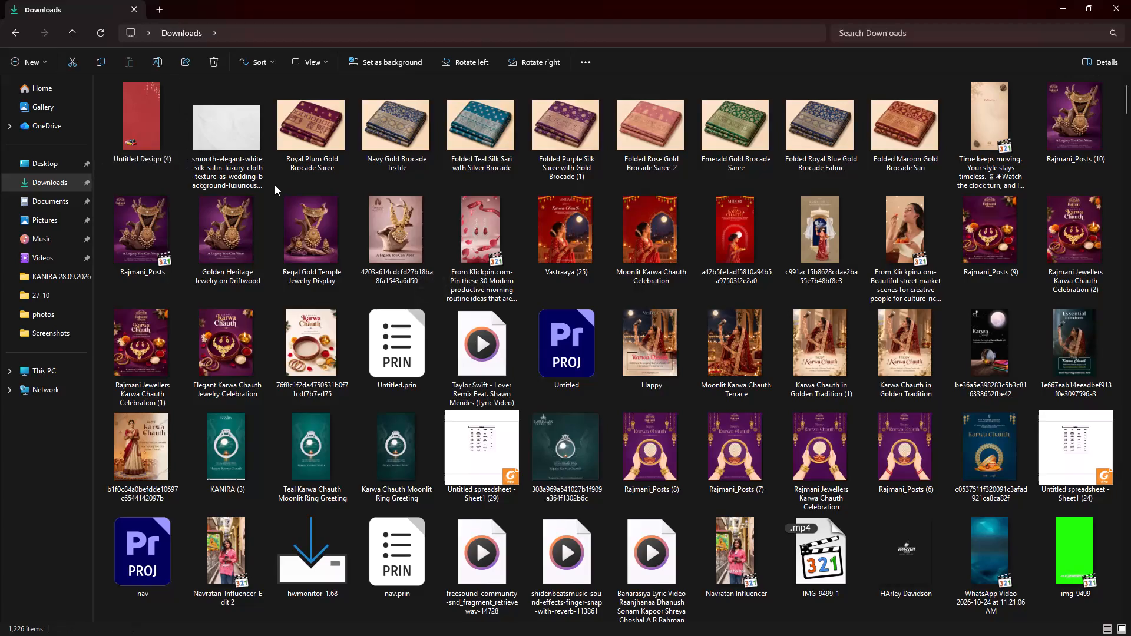
Refresh the Downloads folder and inspect the contents of the wall-clock-icon zip in WinRAR.
left_click(345, 324)
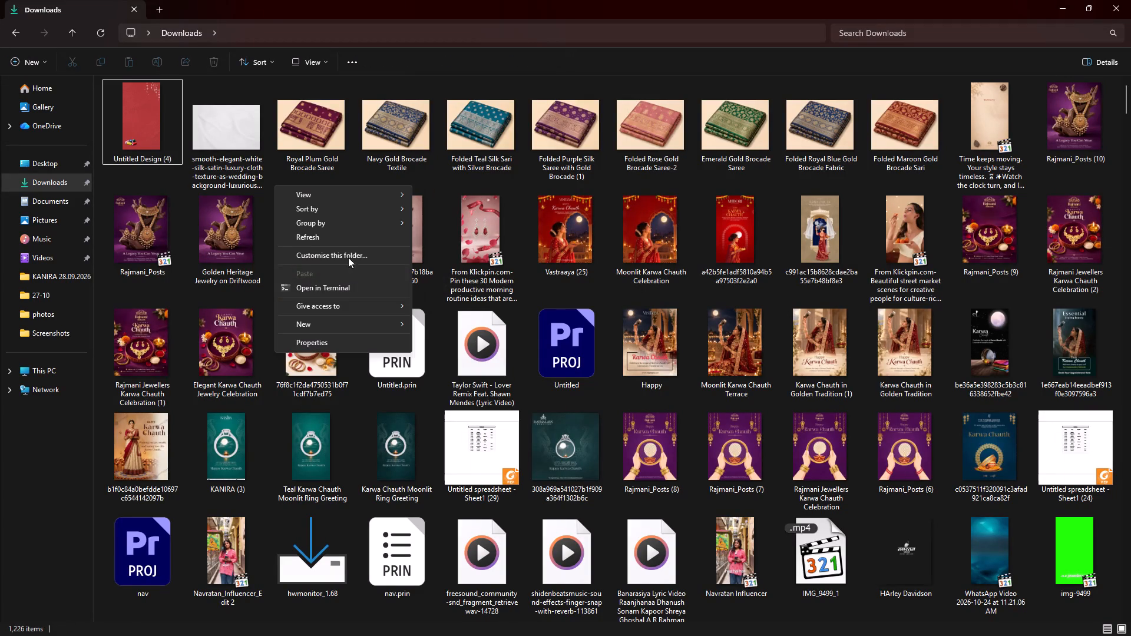
left_click(349, 237)
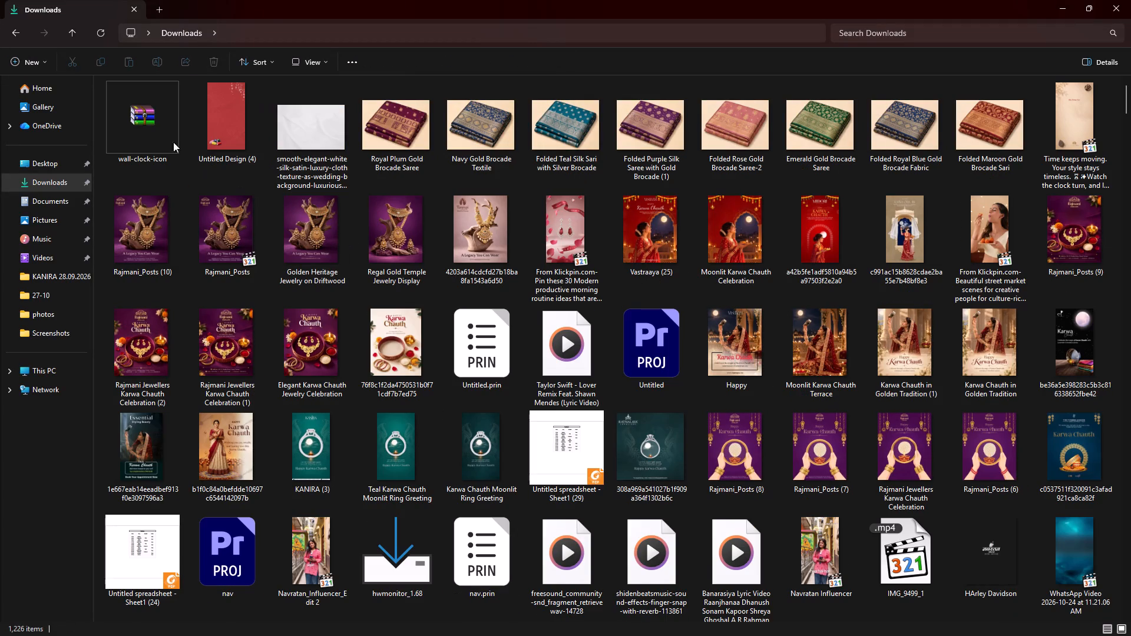
right_click(145, 121)
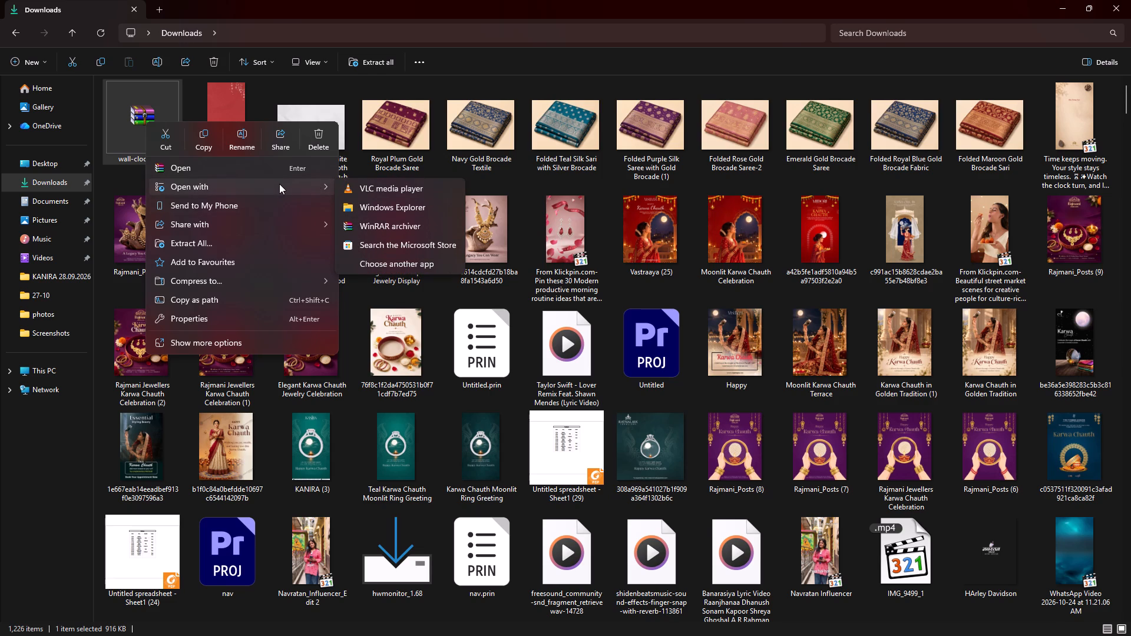
left_click(419, 226)
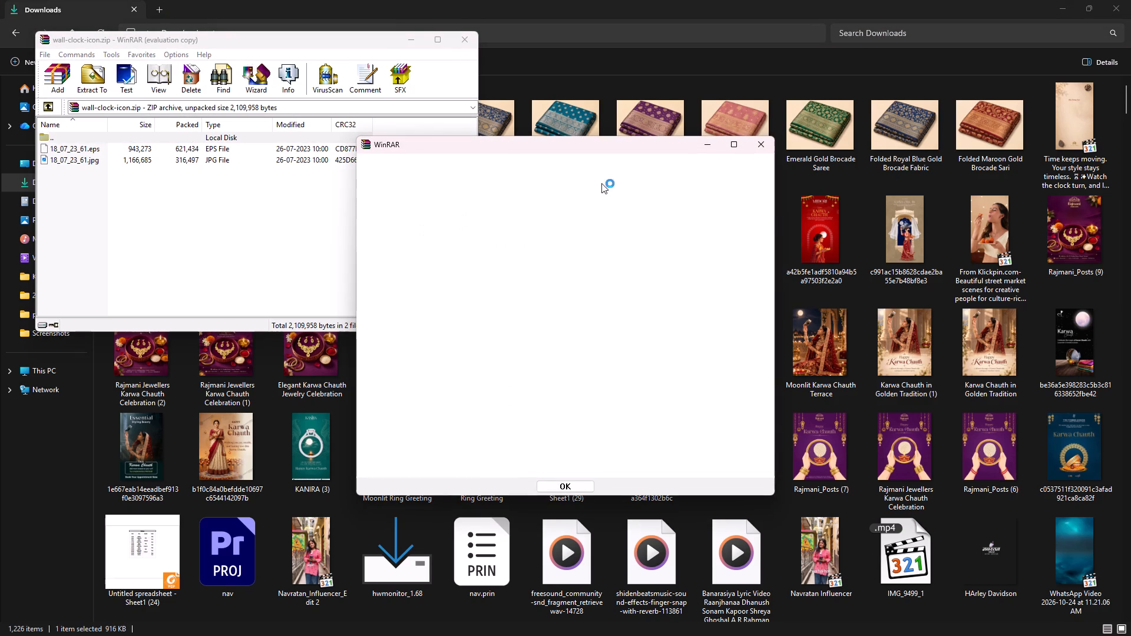
left_click(766, 142)
left_click(467, 33)
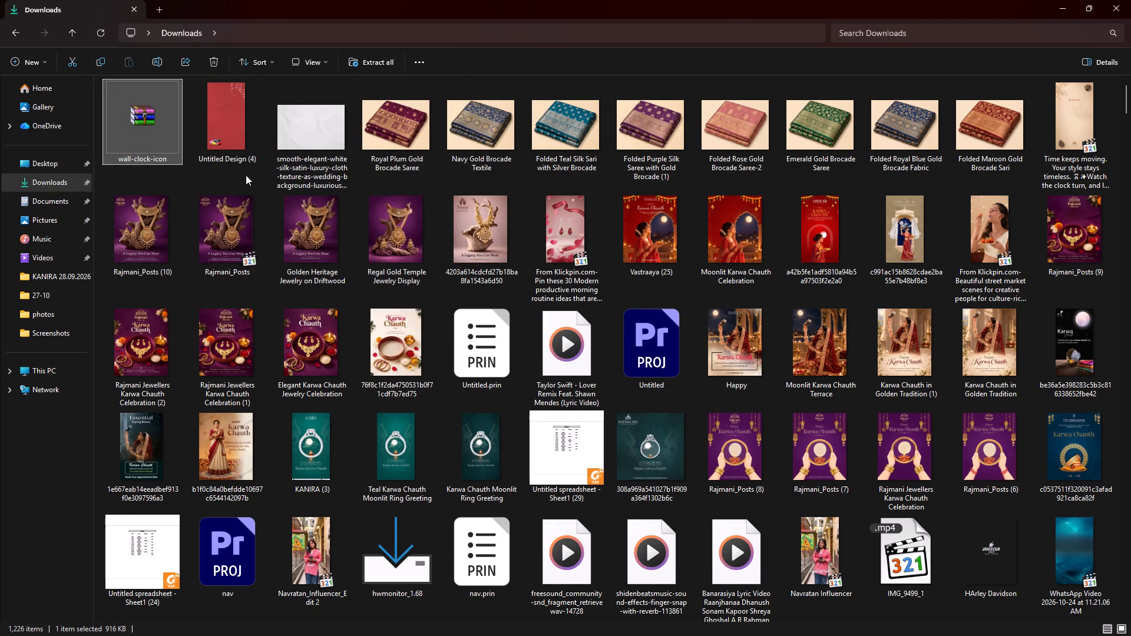
Extract the wall-clock-icon zip with WinRAR into a wall-clock-icon folder inside Downloads.
right_click(155, 141)
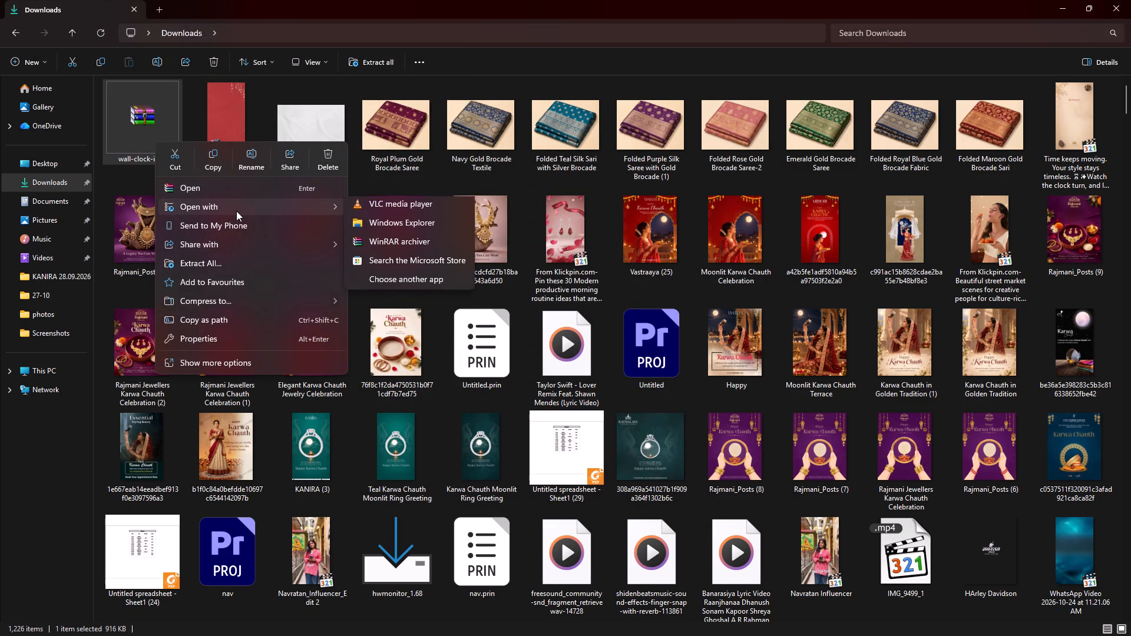
left_click(246, 365)
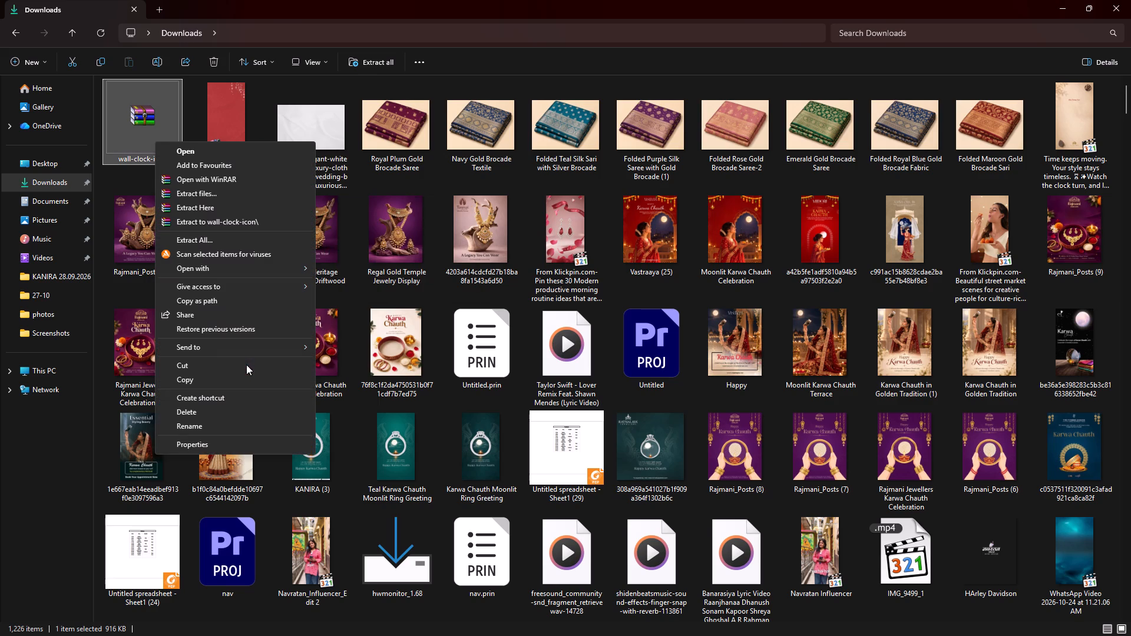
left_click(259, 192)
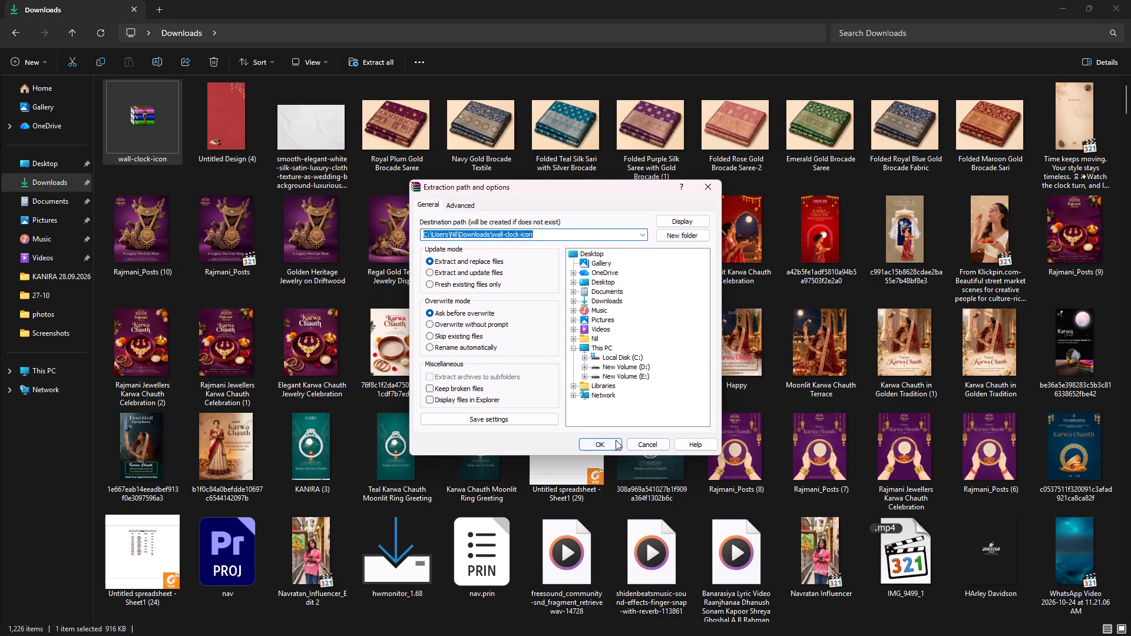
left_click(616, 440)
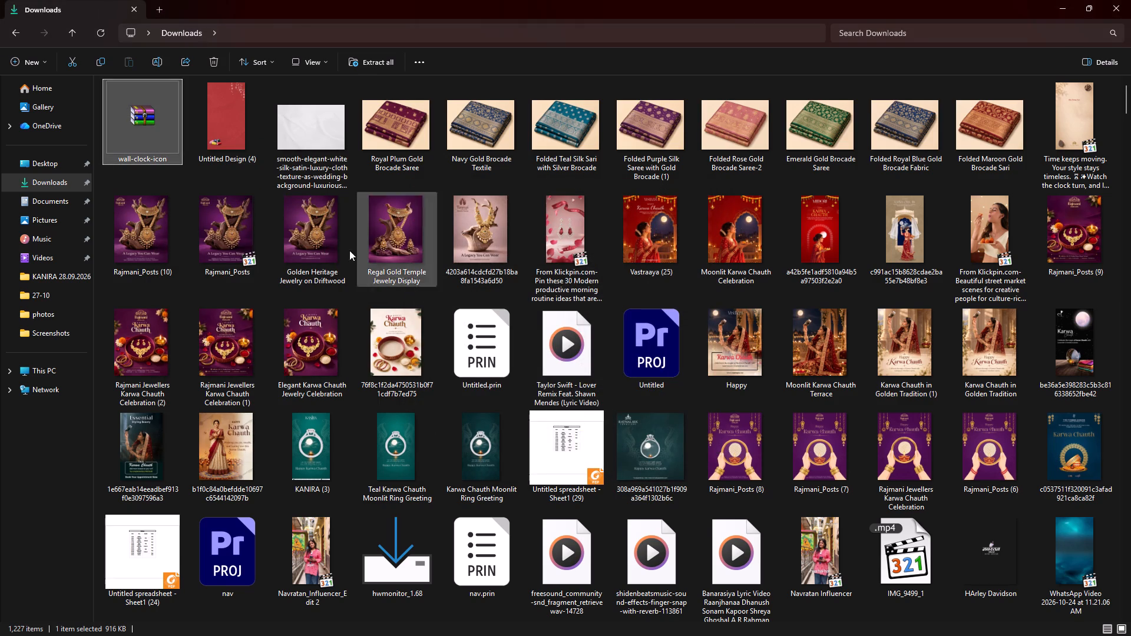
Refresh the Downloads folder and look through it for the extracted wall-clock-icon folder.
right_click(184, 178)
left_click(230, 319)
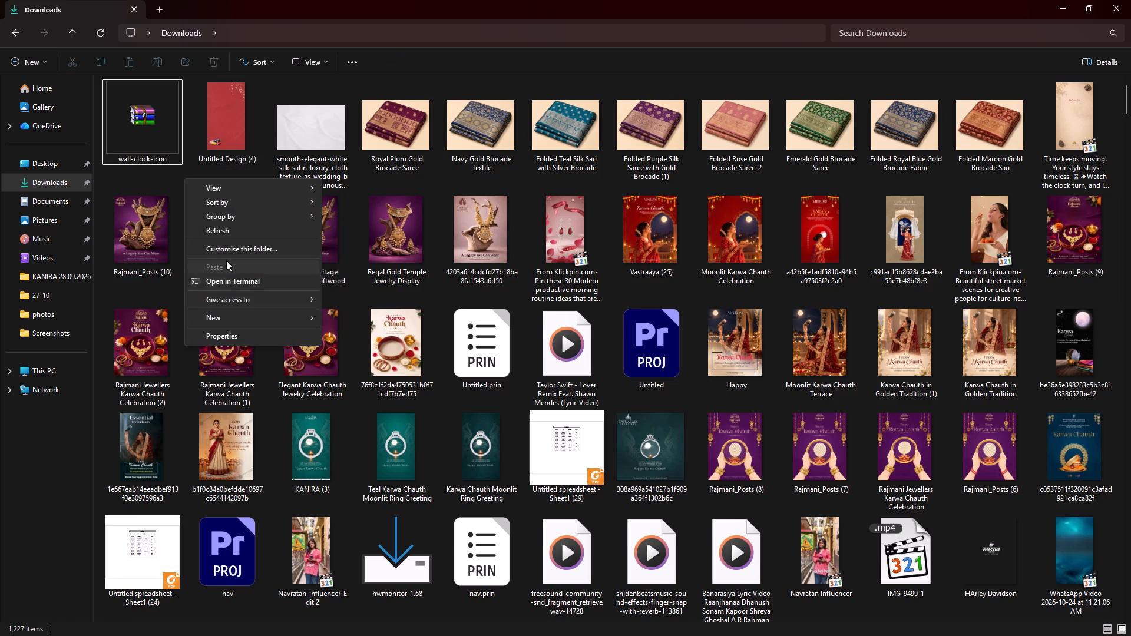
left_click(221, 234)
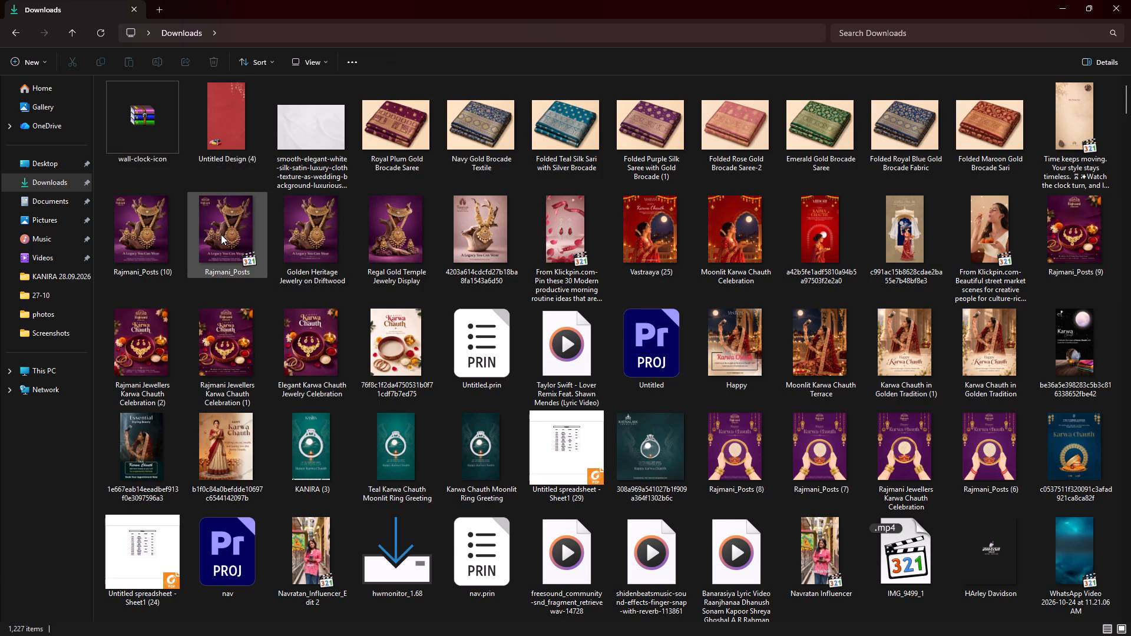
scroll(331, 323, "down", 1)
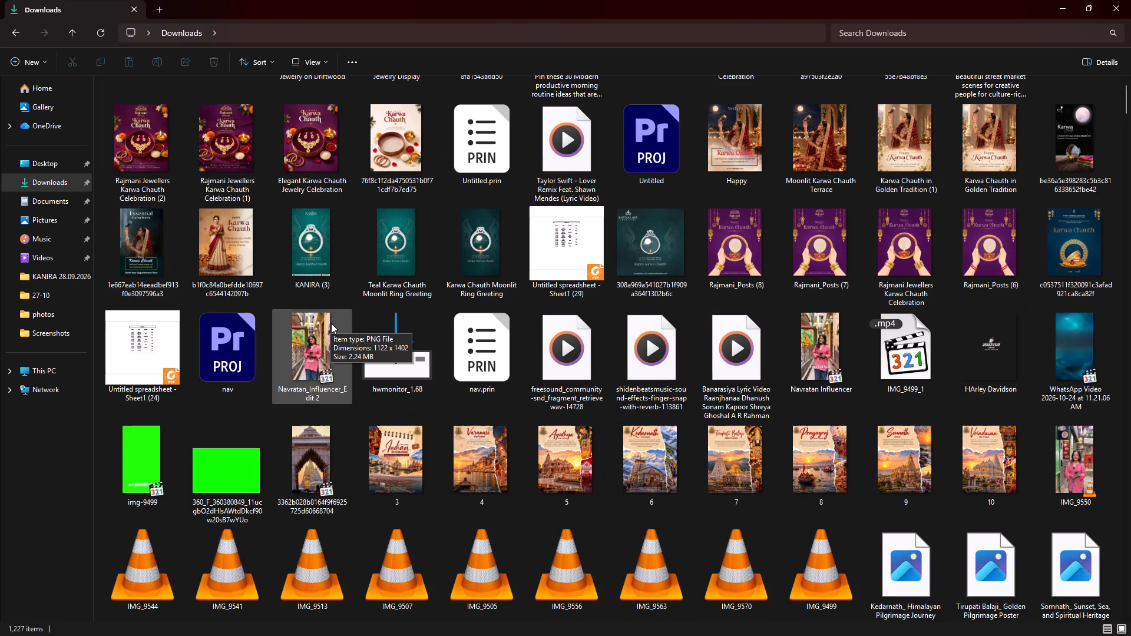
scroll(331, 323, "down", 1)
scroll(331, 323, "up", 2)
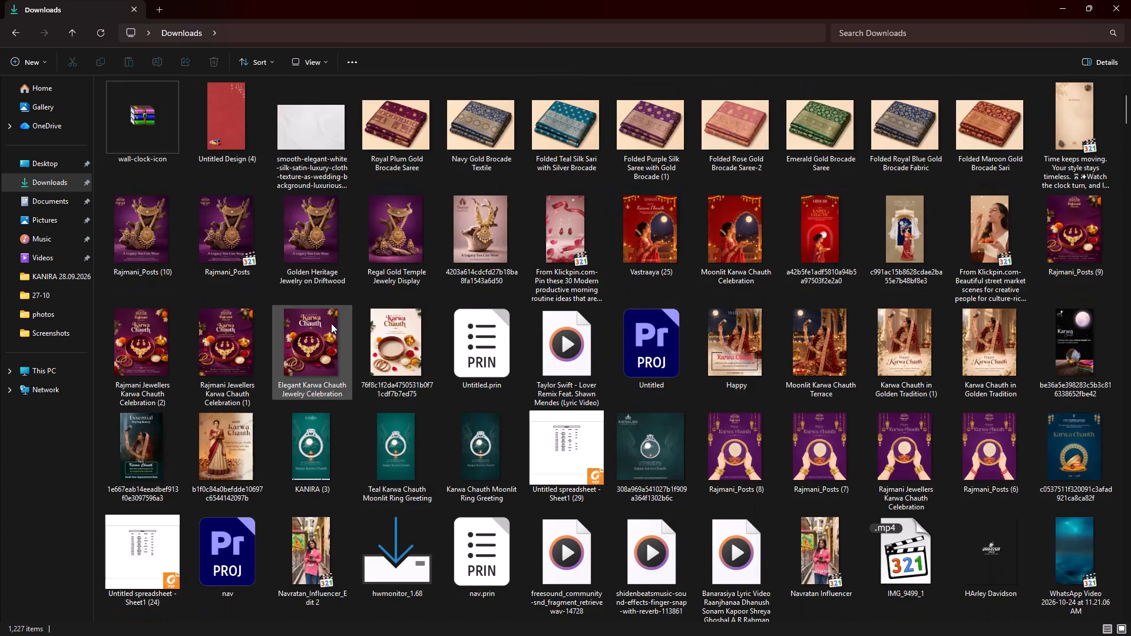
scroll(331, 323, "up", 1)
Extract the wall-clock-icon zip's files directly into the Downloads folder.
right_click(141, 121)
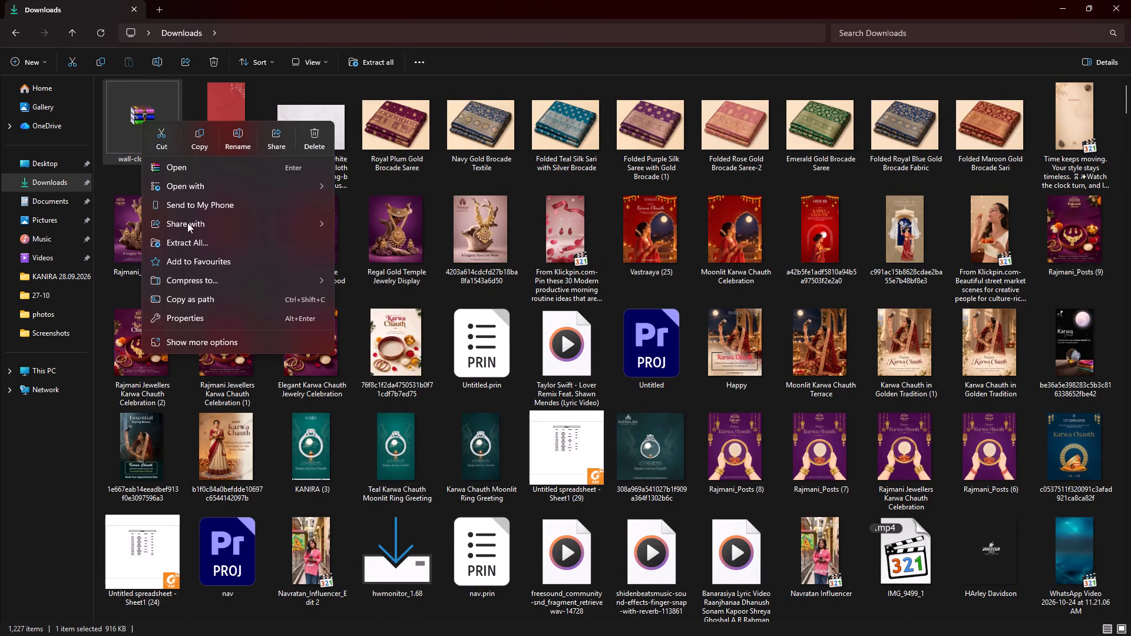
left_click(253, 339)
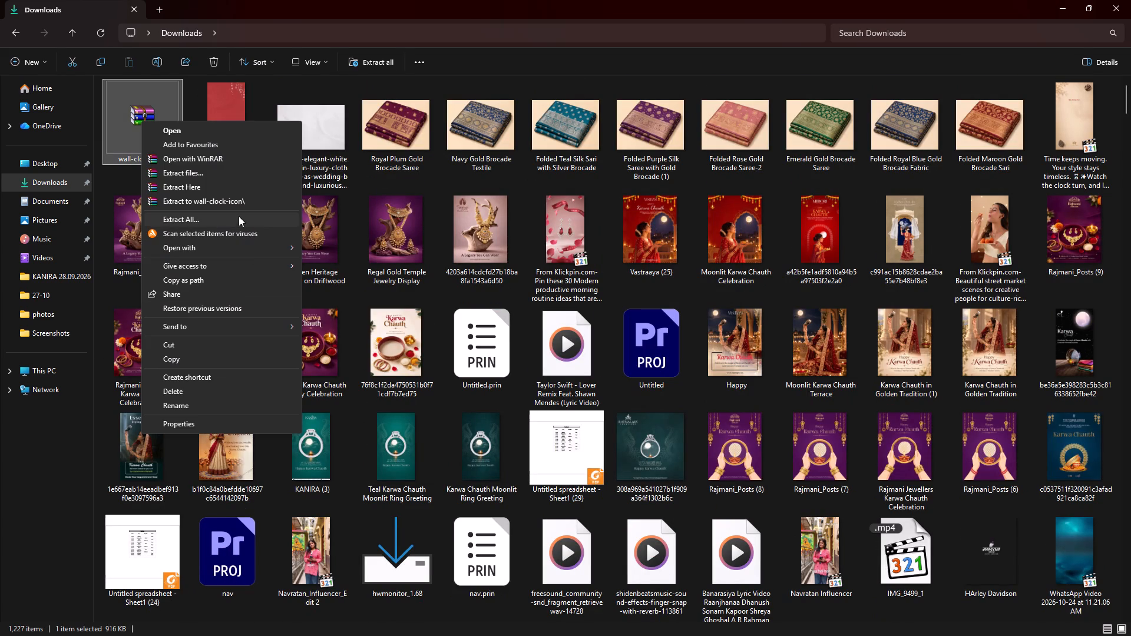
left_click(251, 188)
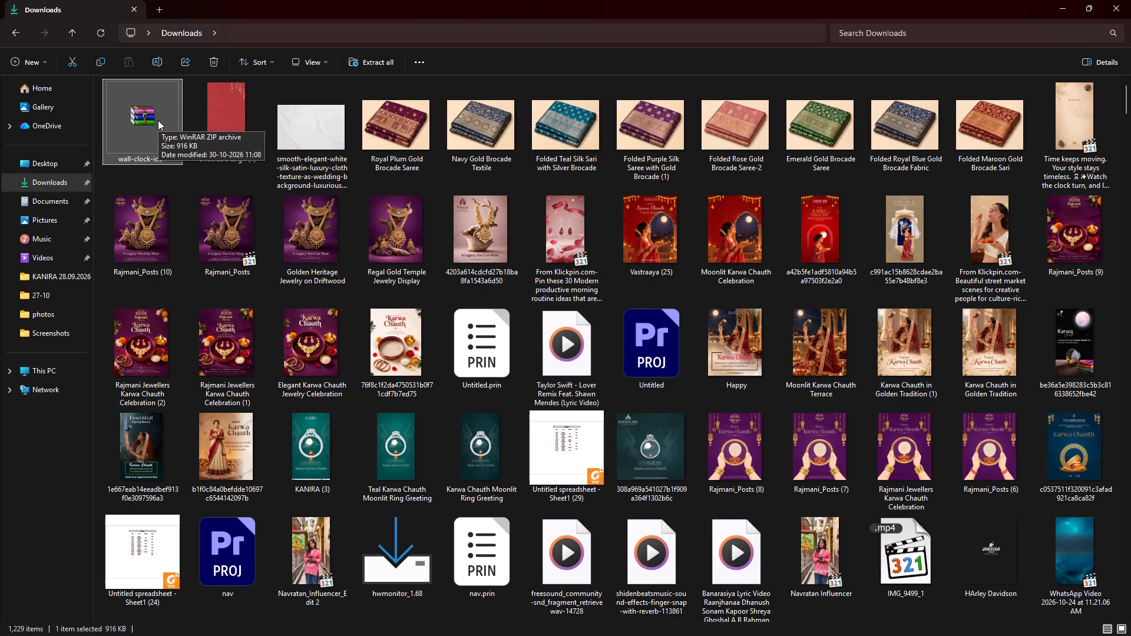
Copy the wall-clock-icon zip from the Downloads folder.
key("ctrl+c")
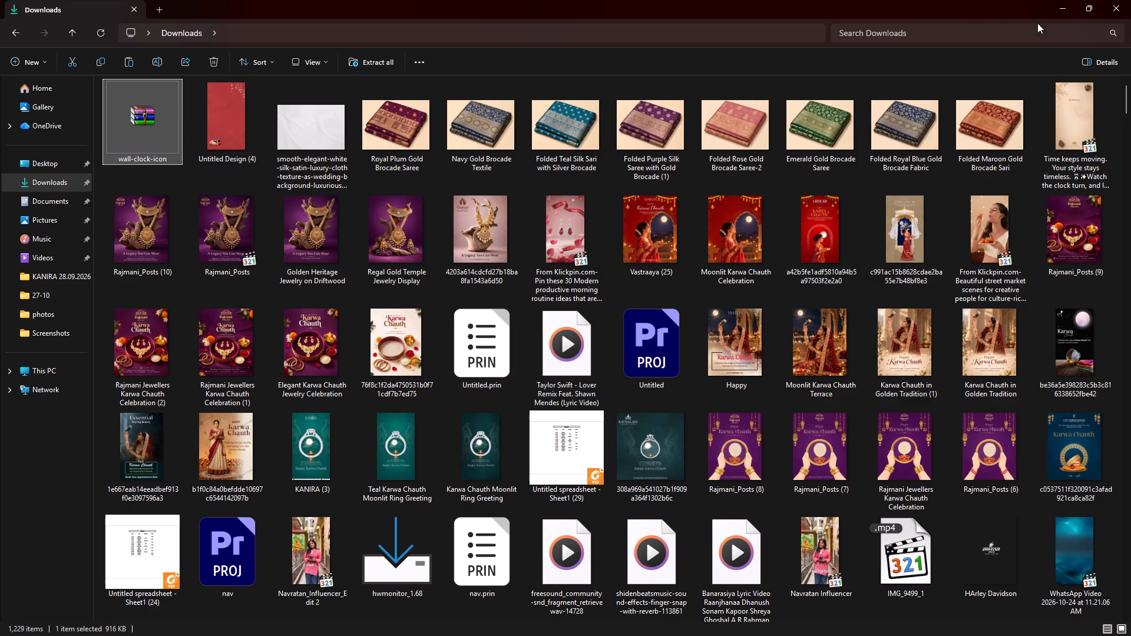
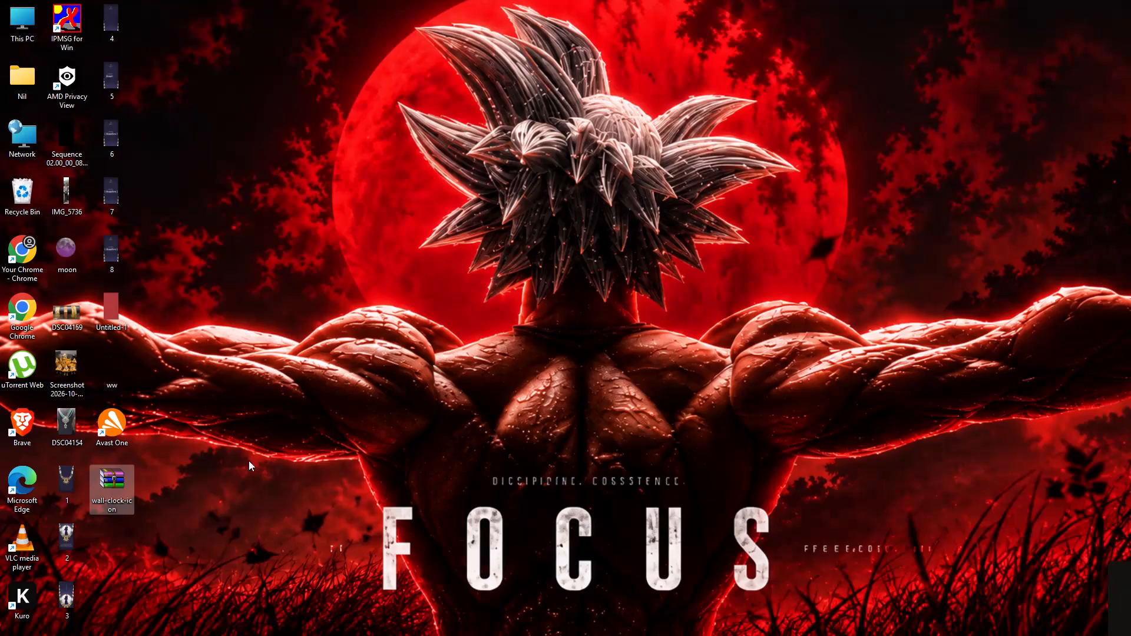
Extract the desktop copy of the wall-clock-icon zip with WinRAR into a wall-clock-icon folder on the Desktop.
right_click(96, 495)
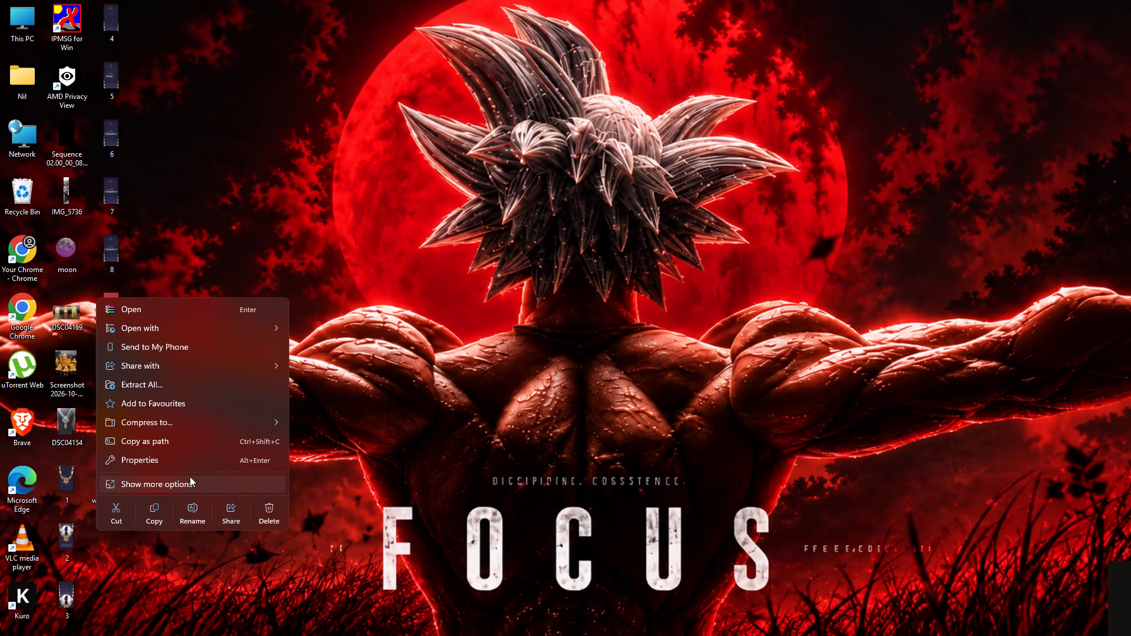
left_click(191, 484)
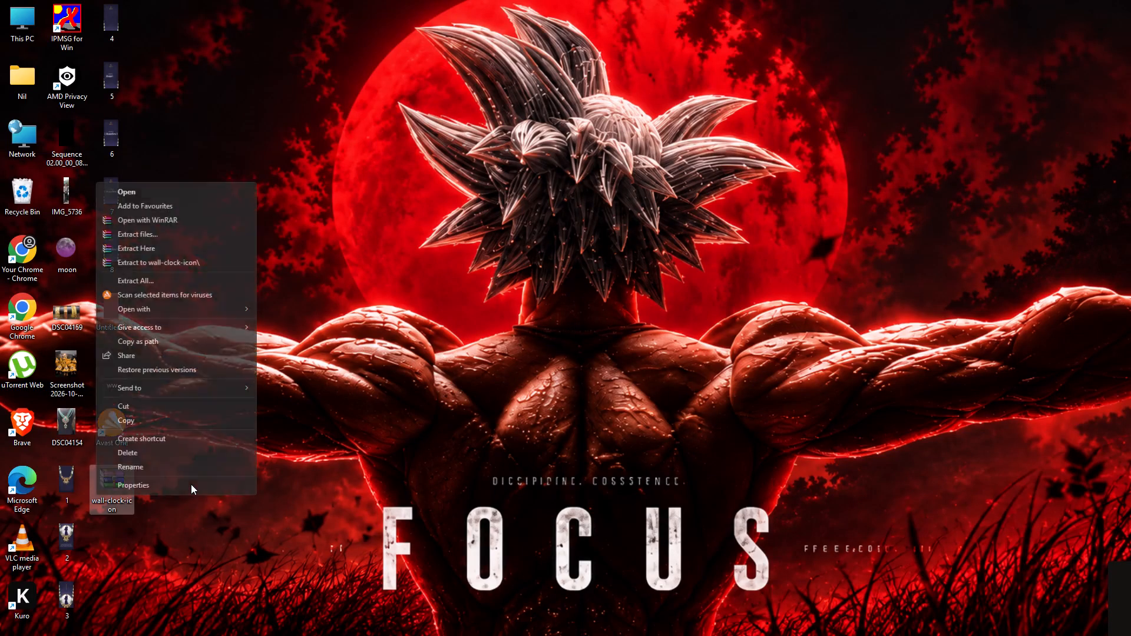
left_click(161, 236)
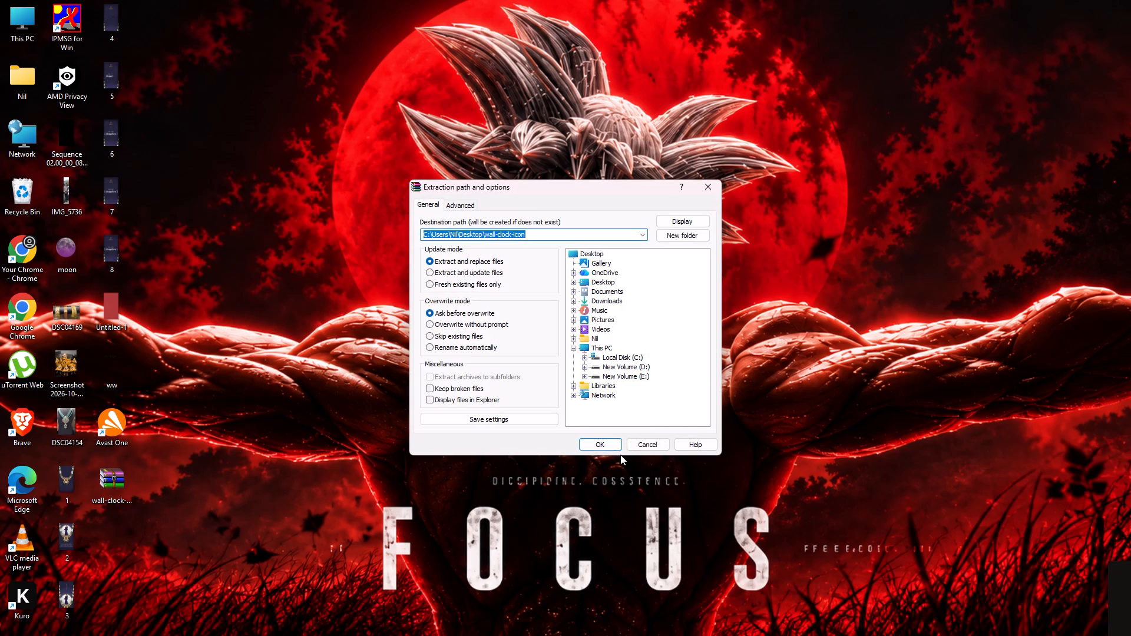
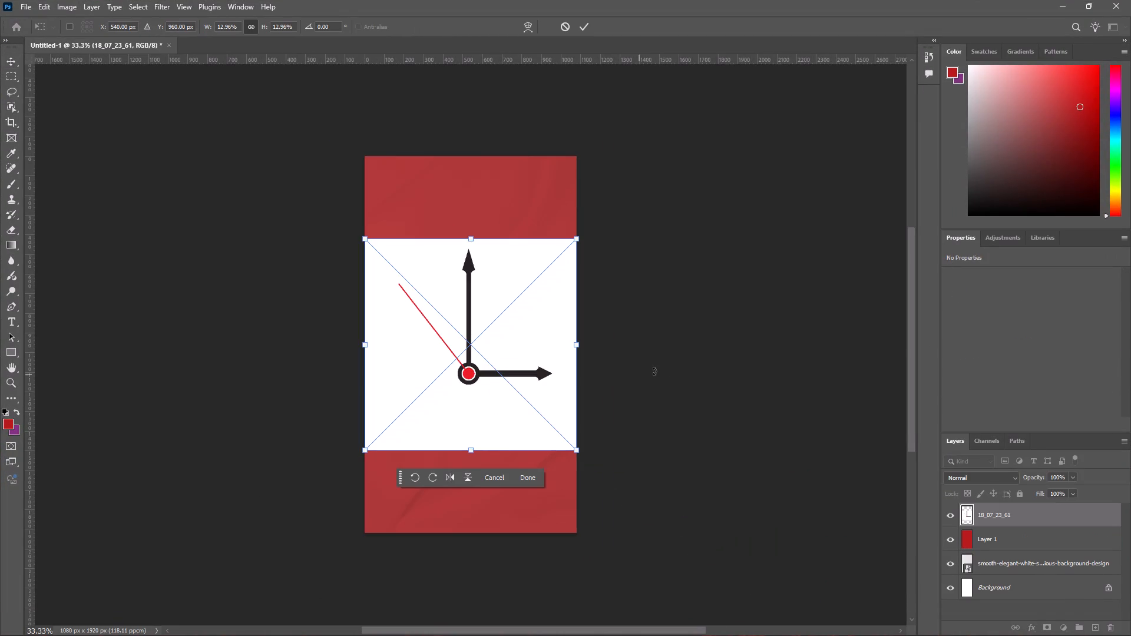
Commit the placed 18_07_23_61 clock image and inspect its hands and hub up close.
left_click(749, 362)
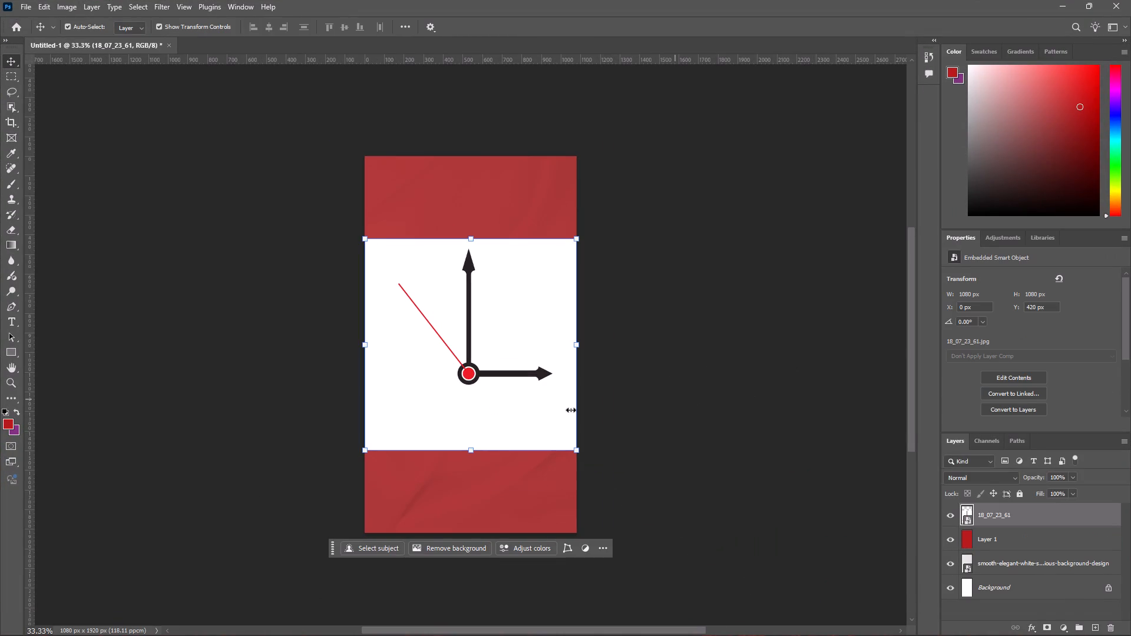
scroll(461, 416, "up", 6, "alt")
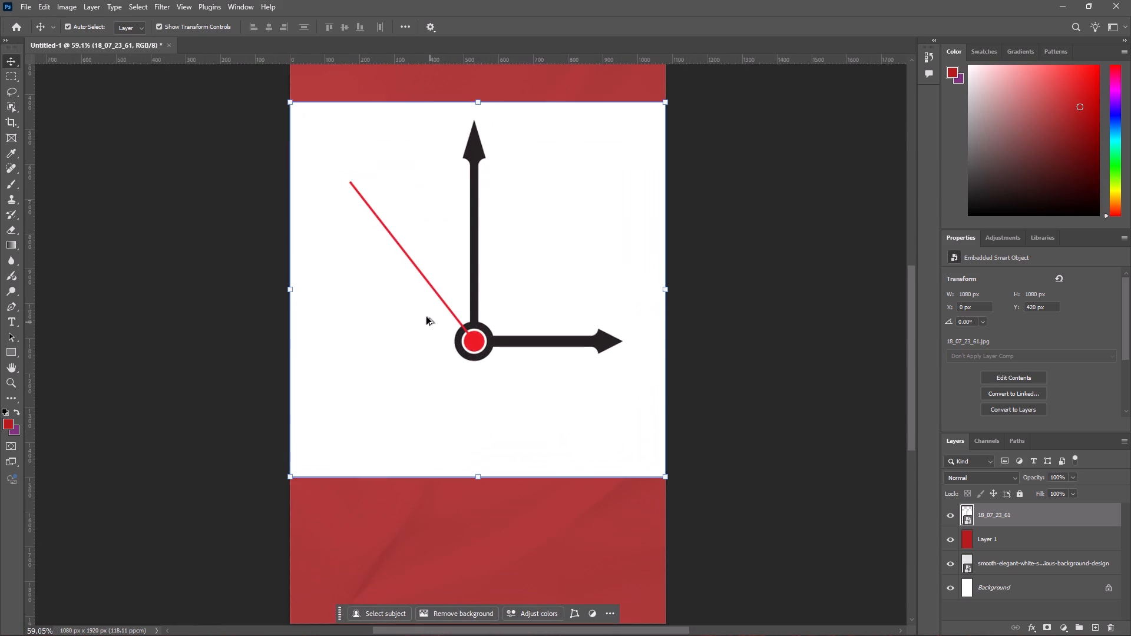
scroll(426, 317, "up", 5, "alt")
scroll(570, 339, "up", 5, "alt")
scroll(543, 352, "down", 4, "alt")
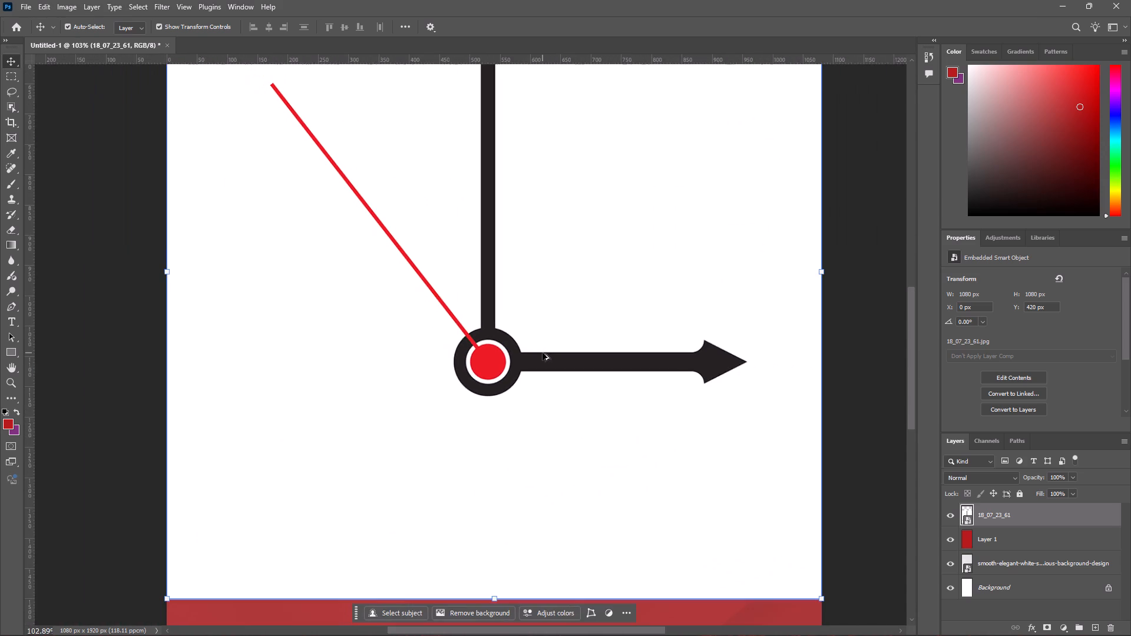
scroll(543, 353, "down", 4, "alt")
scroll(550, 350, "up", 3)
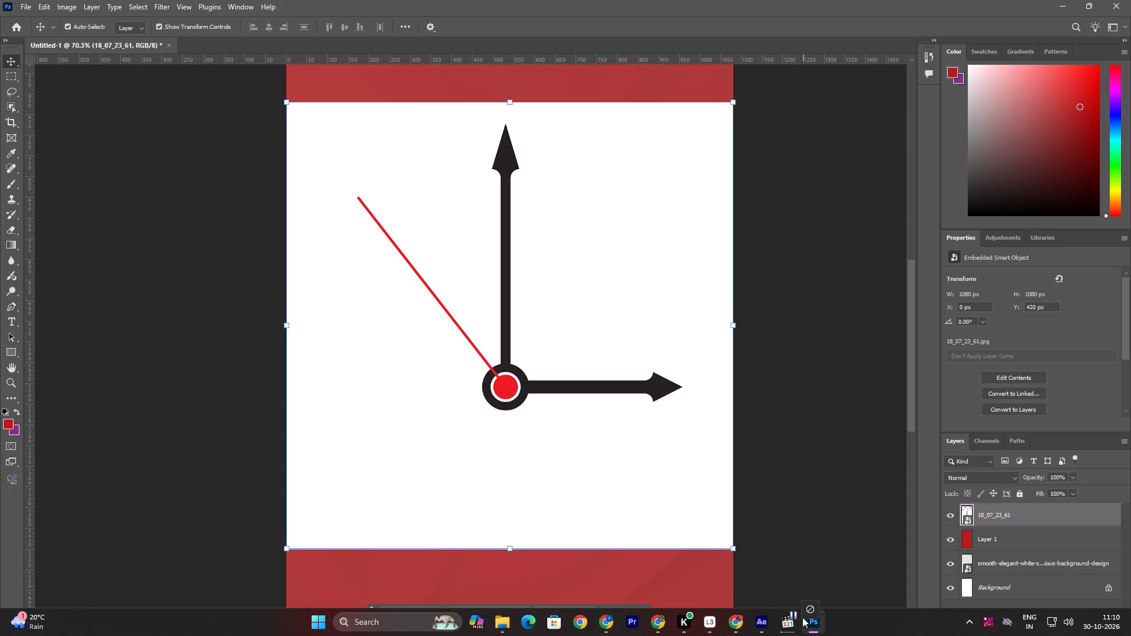
left_click_drag(802, 617, 498, 399)
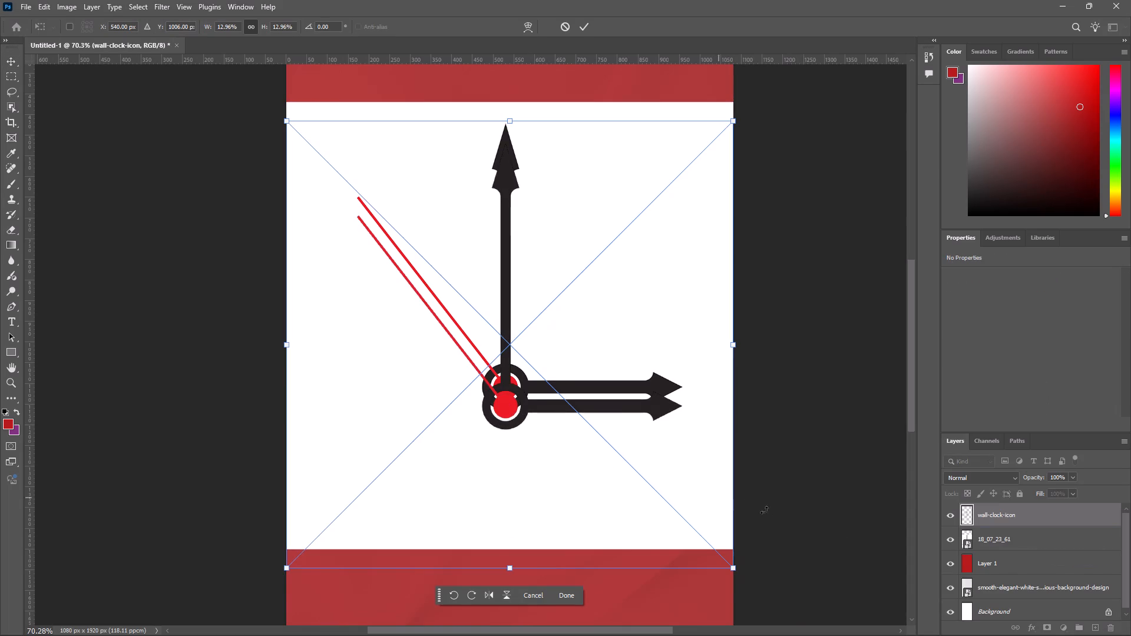
Delete the 18_07_23_61 image, the red Layer 1 and the smooth-elegant background-design layer, keeping wall-clock-icon and Background.
left_click(988, 539)
key("Delete")
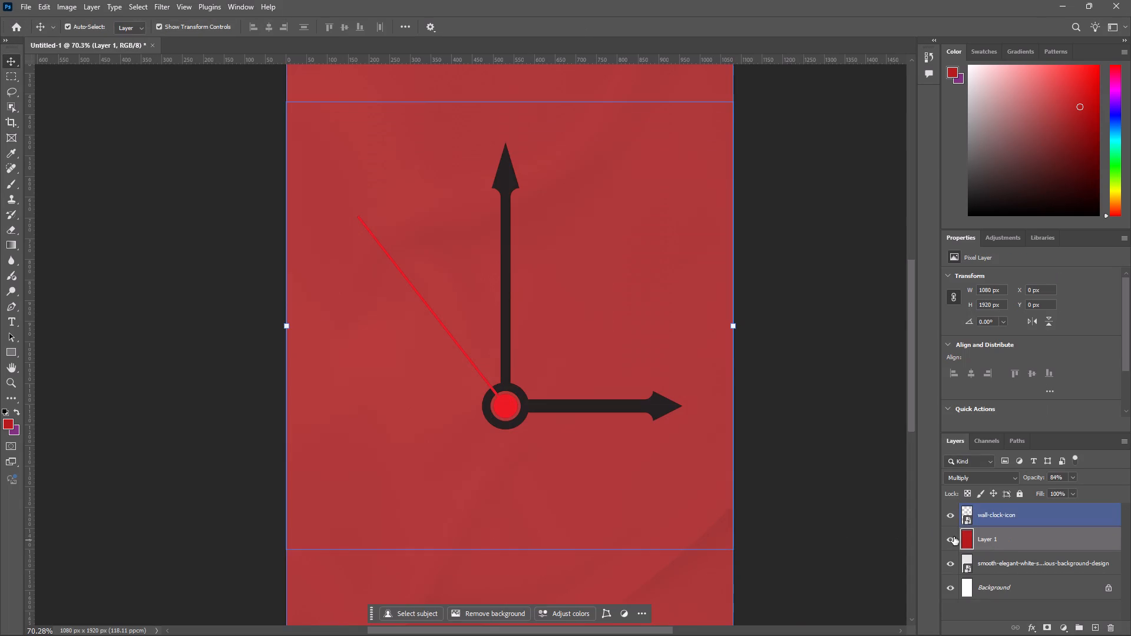
left_click_drag(549, 454, 552, 438)
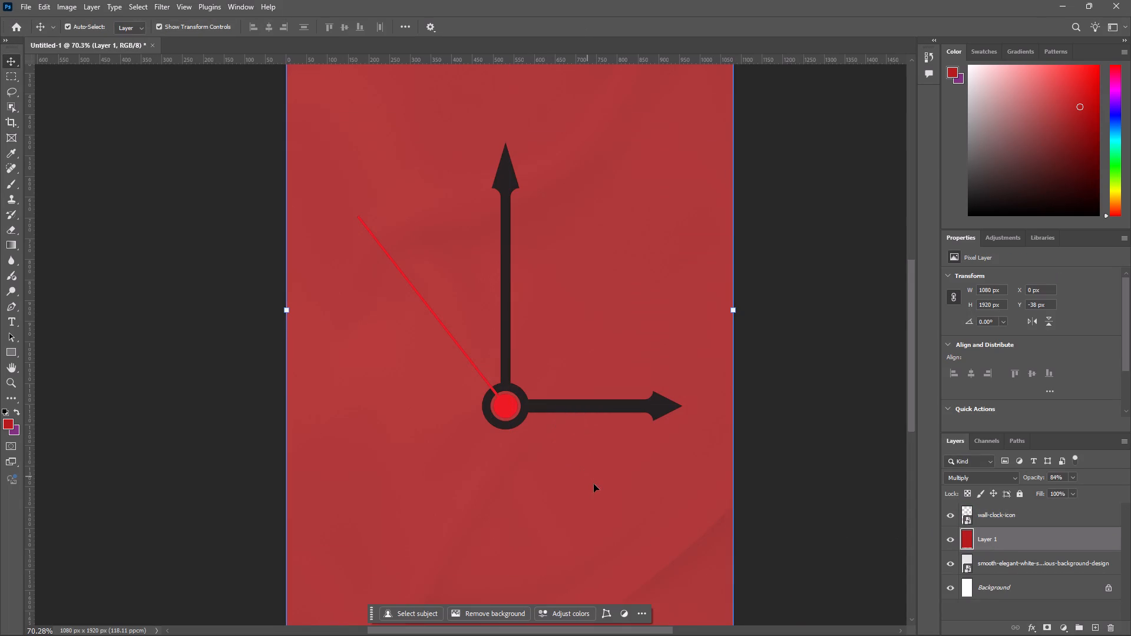
key("Delete")
left_click(1015, 539)
key("Delete")
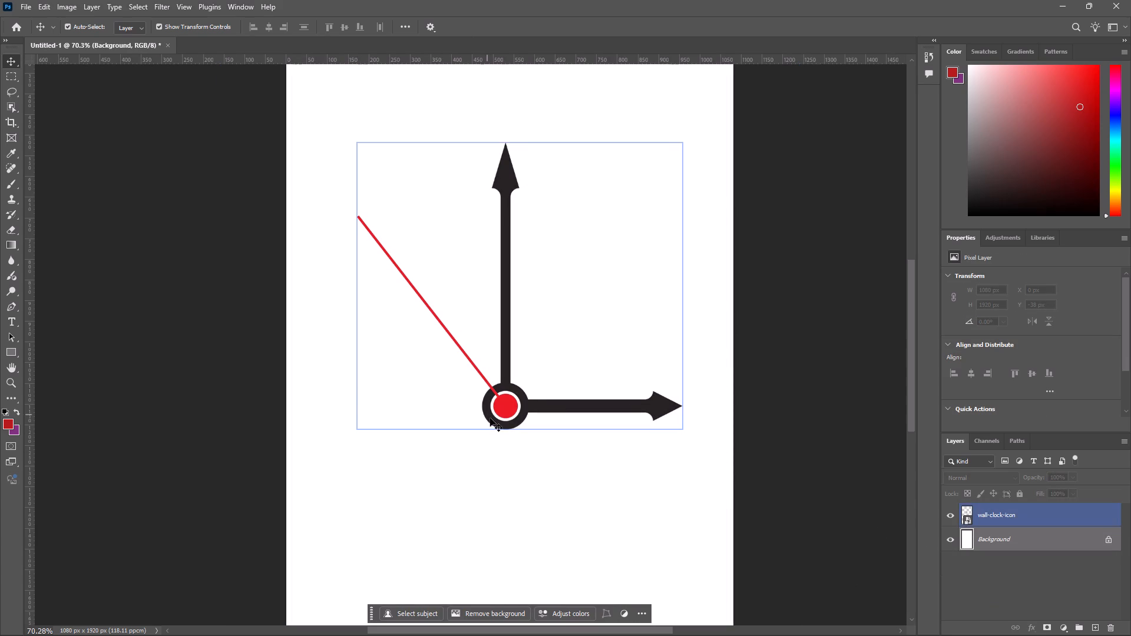
Move the wall-clock-icon layer straight up about 50 px on the canvas.
left_click(492, 419)
left_click_drag(505, 410, 507, 393)
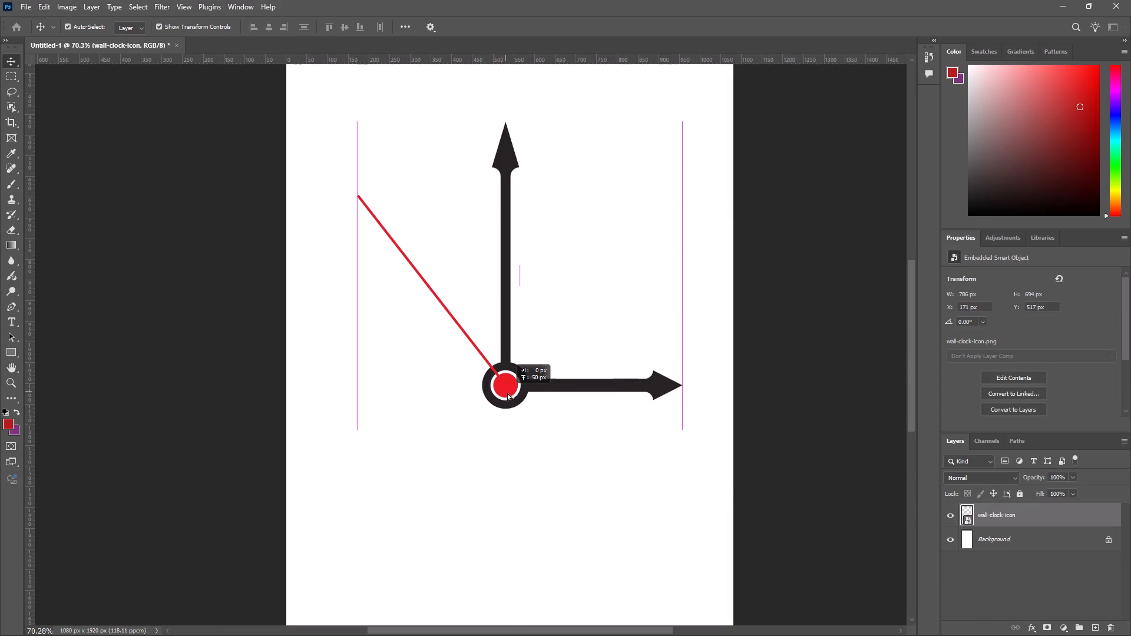
left_click_drag(507, 393, 508, 393)
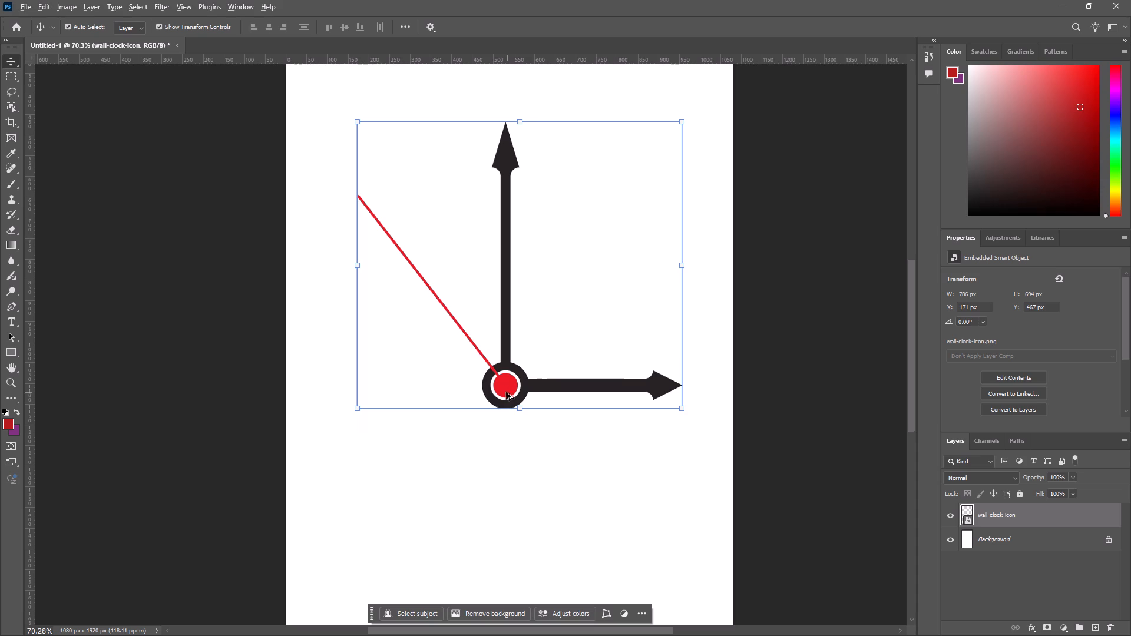
Start a Pen tool shape beside the vertical hand's base and curve it along the hub's outer edge to its leftmost point.
scroll(502, 391, "up", 13, "alt")
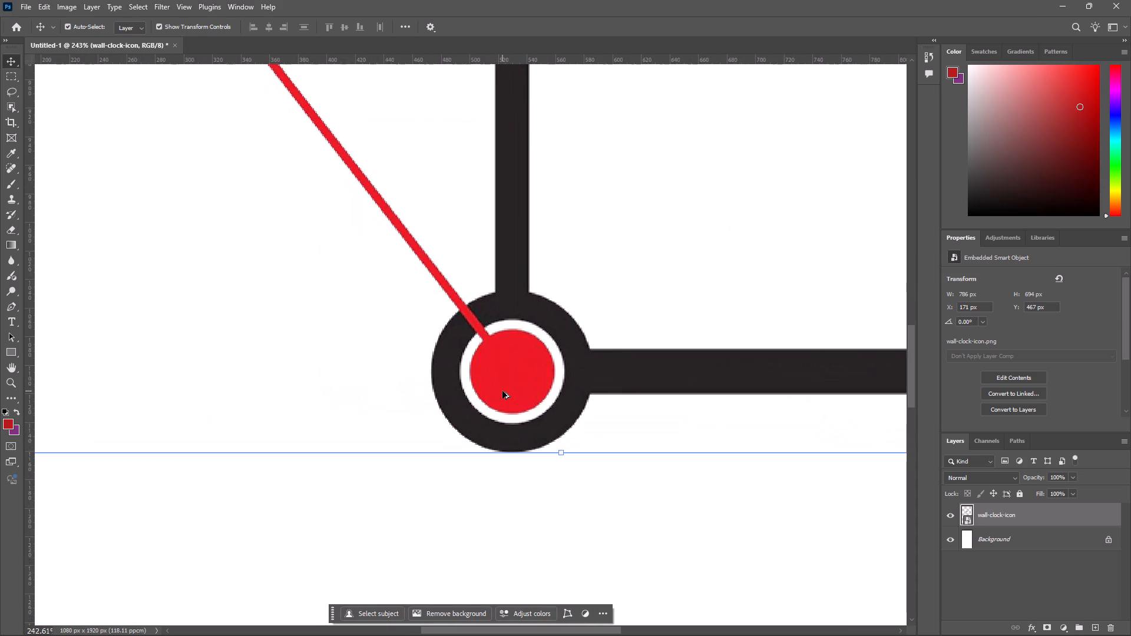
scroll(502, 390, "up", 5)
scroll(479, 357, "up", 5, "alt")
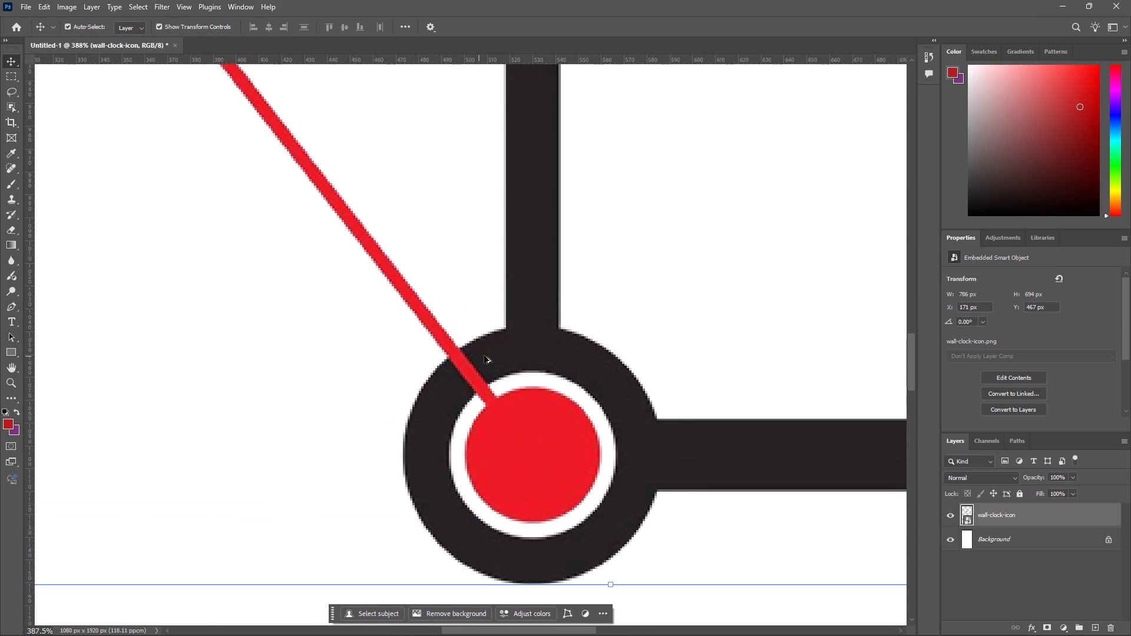
key("space")
key("space")
key("space")
key("space")
key("space")
key("space")
key("space")
key("space")
key("space")
key("space")
key("space")
key("space")
key("space")
key("space")
key("space")
key("space")
key("space")
left_click_drag(600, 393, 538, 371)
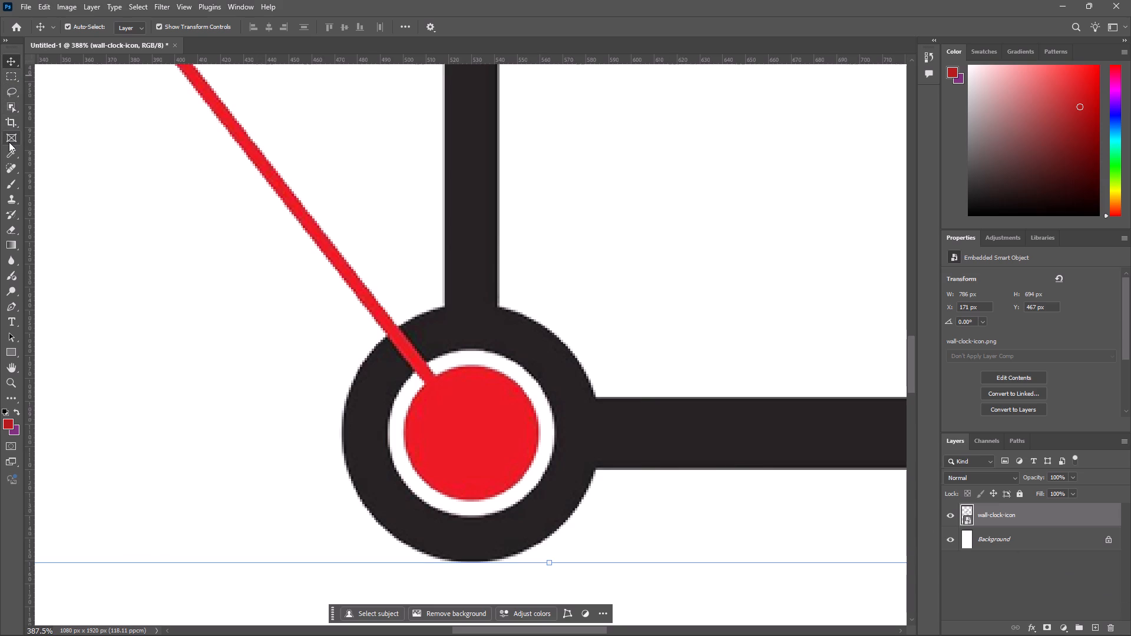
key("p")
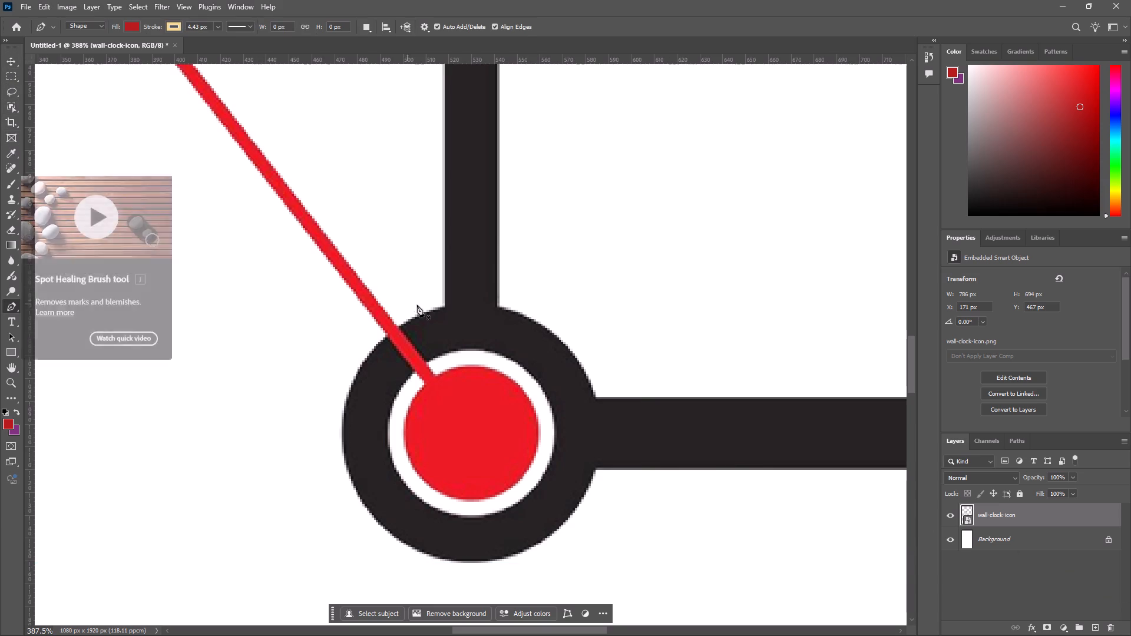
left_click(435, 311)
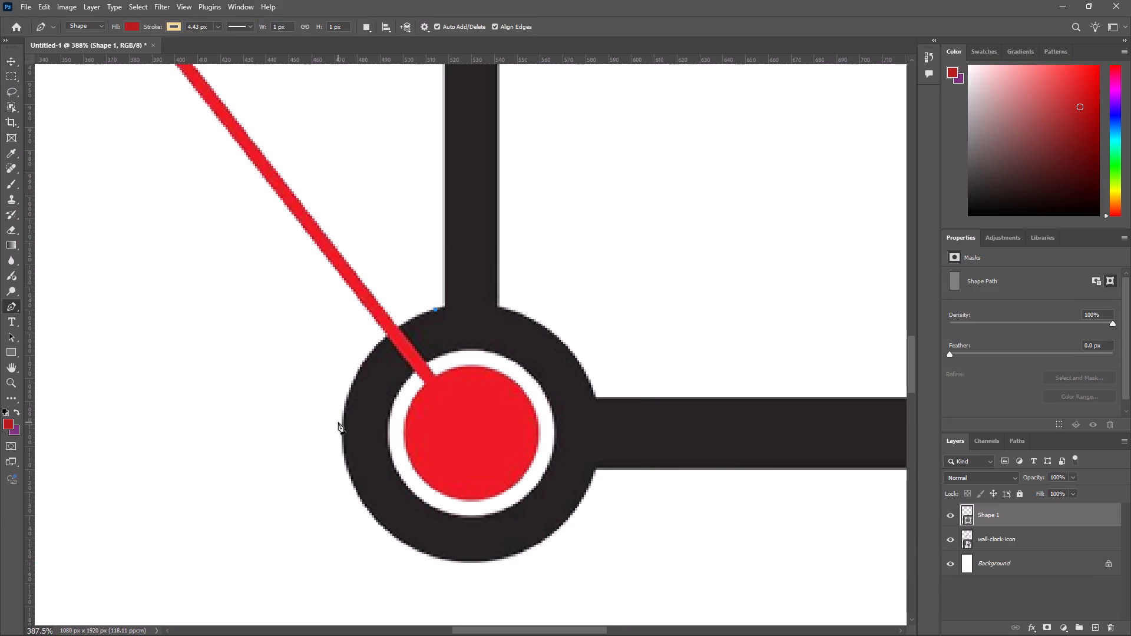
left_click_drag(344, 438, 339, 549)
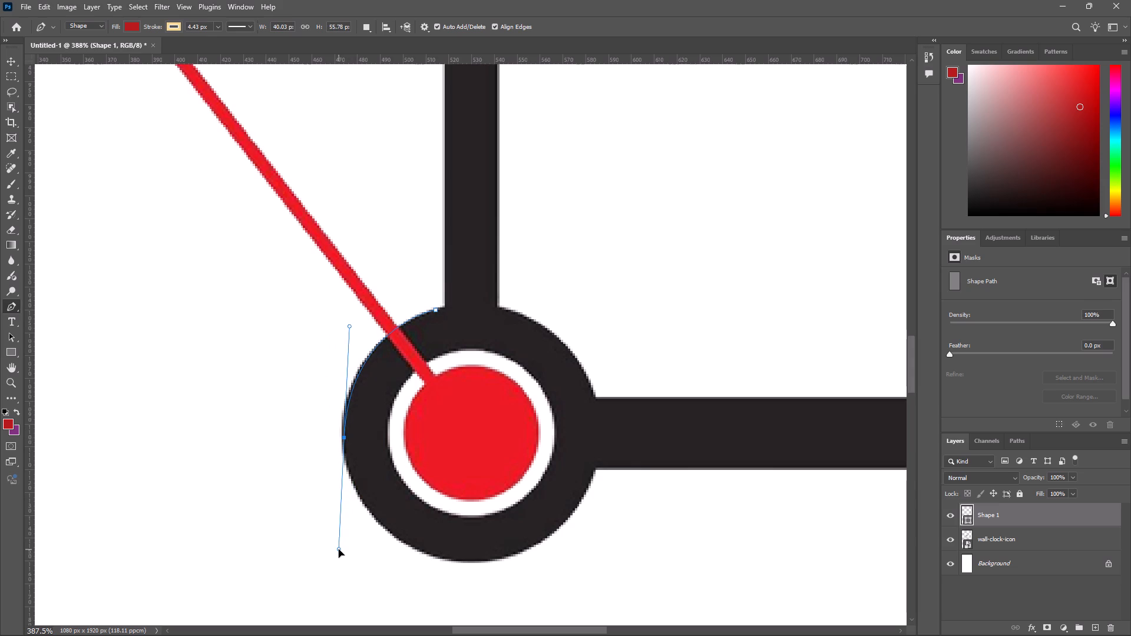
left_click_drag(339, 549, 346, 548)
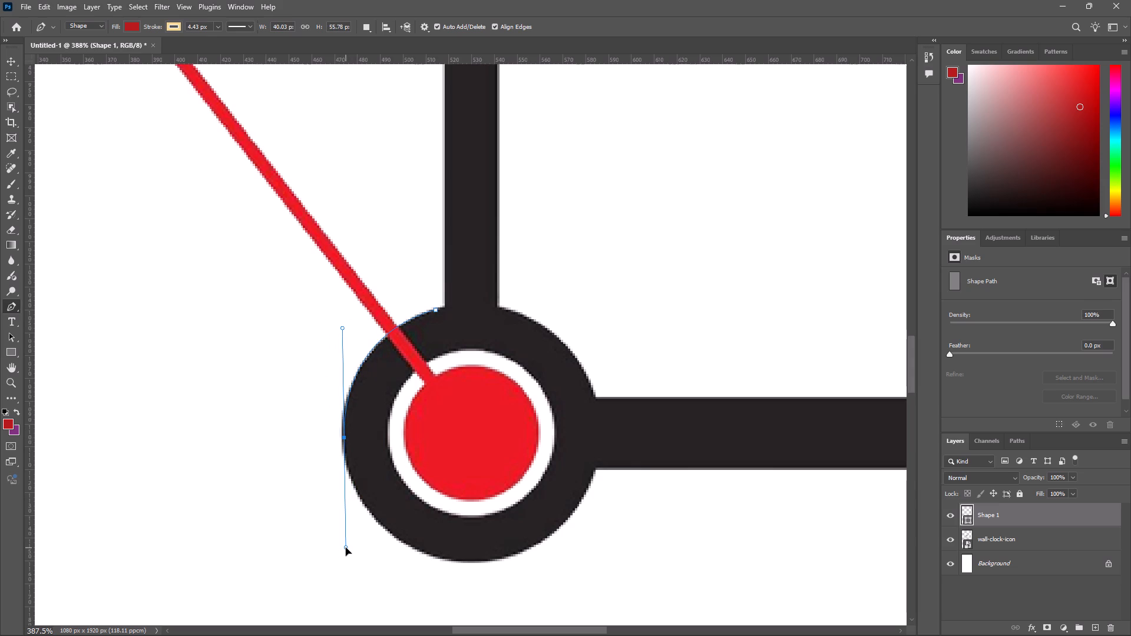
left_click_drag(346, 548, 346, 547)
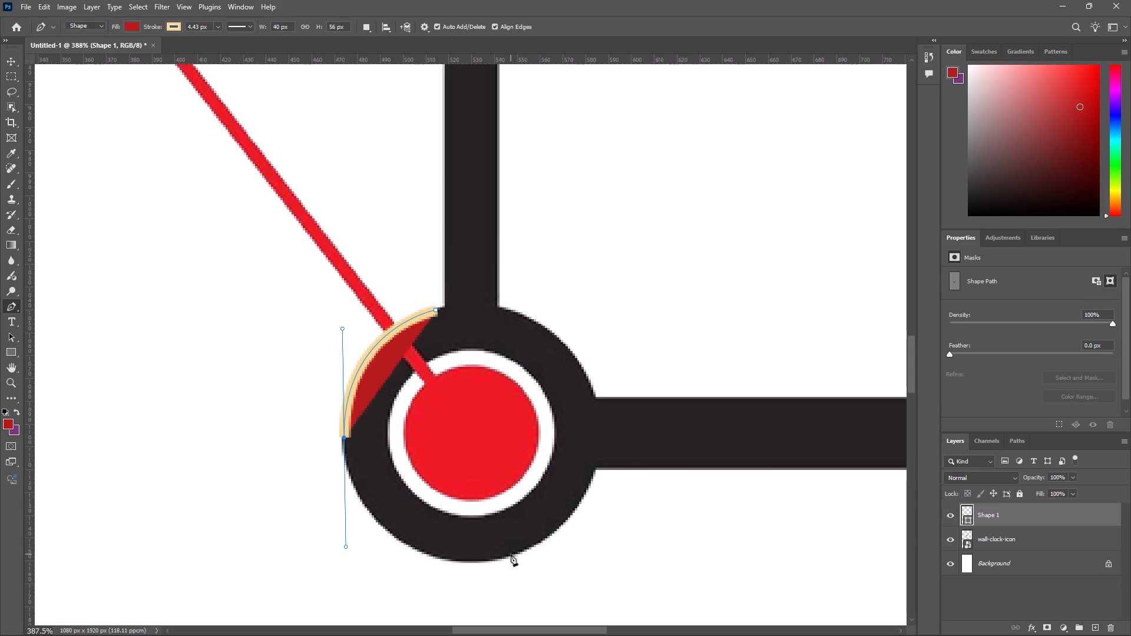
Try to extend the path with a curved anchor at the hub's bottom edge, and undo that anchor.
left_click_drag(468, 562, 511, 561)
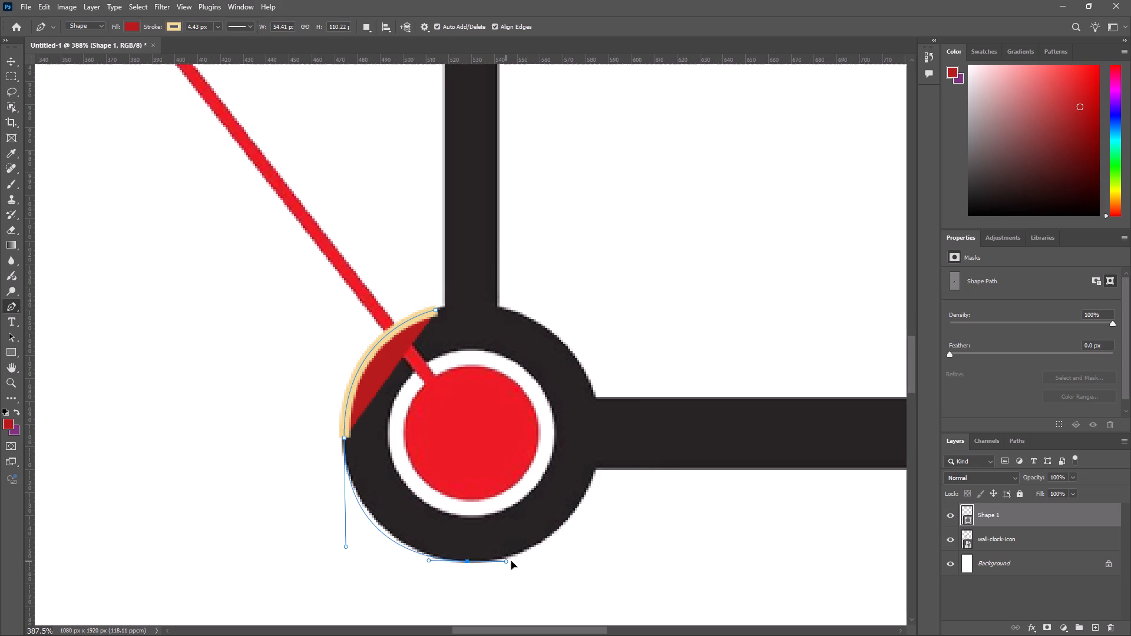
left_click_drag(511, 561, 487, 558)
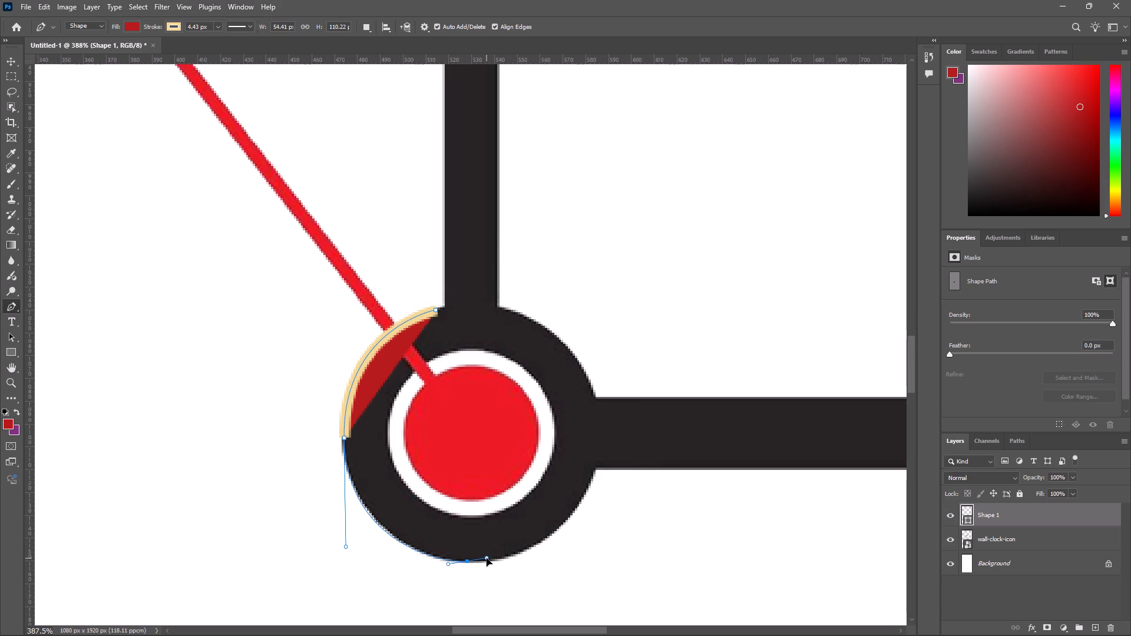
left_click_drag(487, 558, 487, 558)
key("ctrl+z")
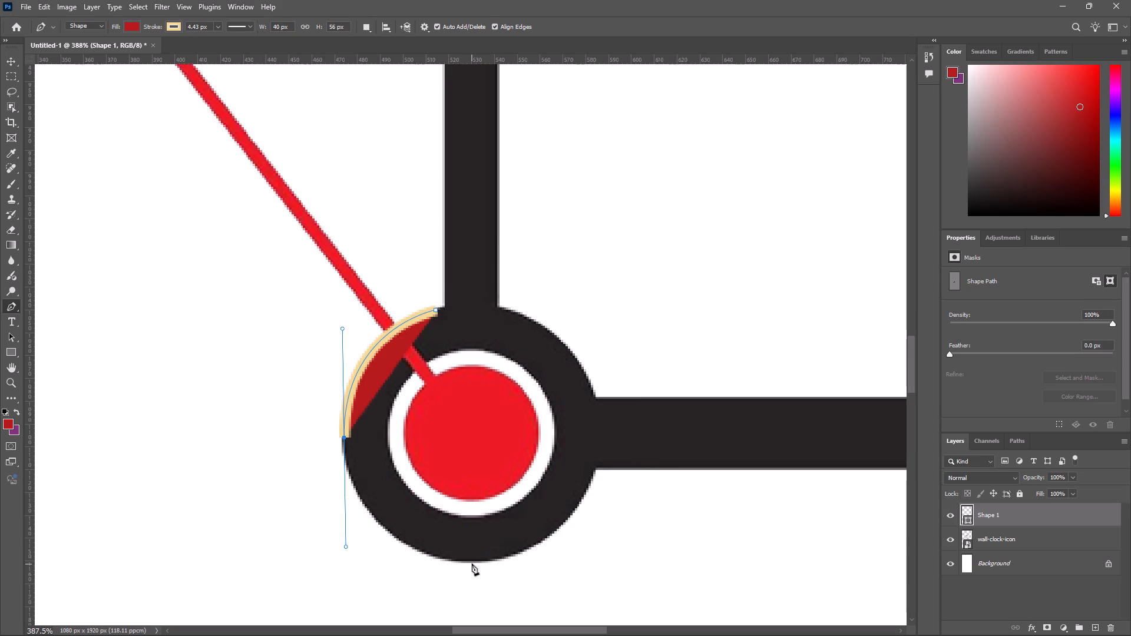
Extend the hub path with an anchor at the hub's bottommost point and lengthen its outgoing handle horizontally.
left_click_drag(472, 562, 472, 562)
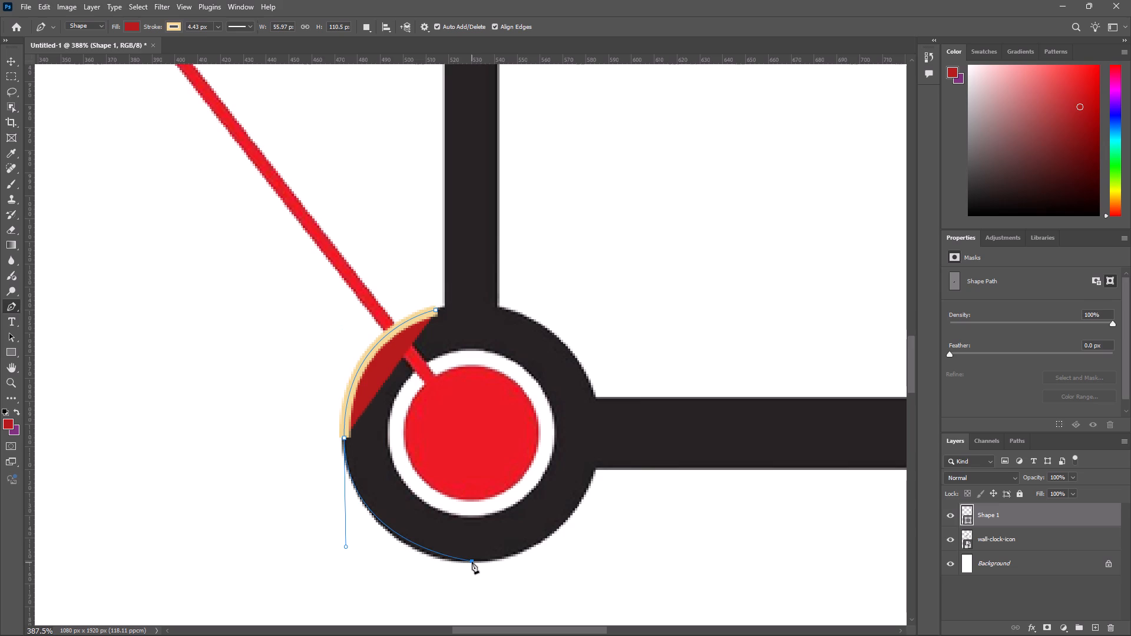
left_click_drag(472, 562, 486, 556)
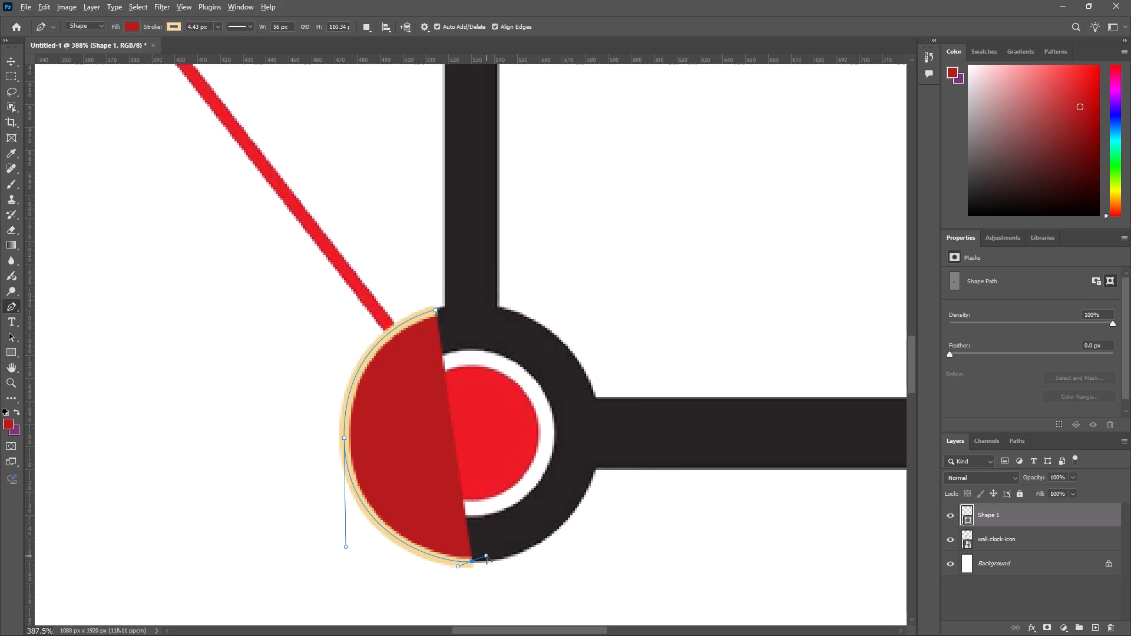
left_click_drag(487, 556, 491, 565, "alt")
left_click_drag(491, 565, 557, 562, "alt")
left_click_drag(557, 562, 560, 561, "alt")
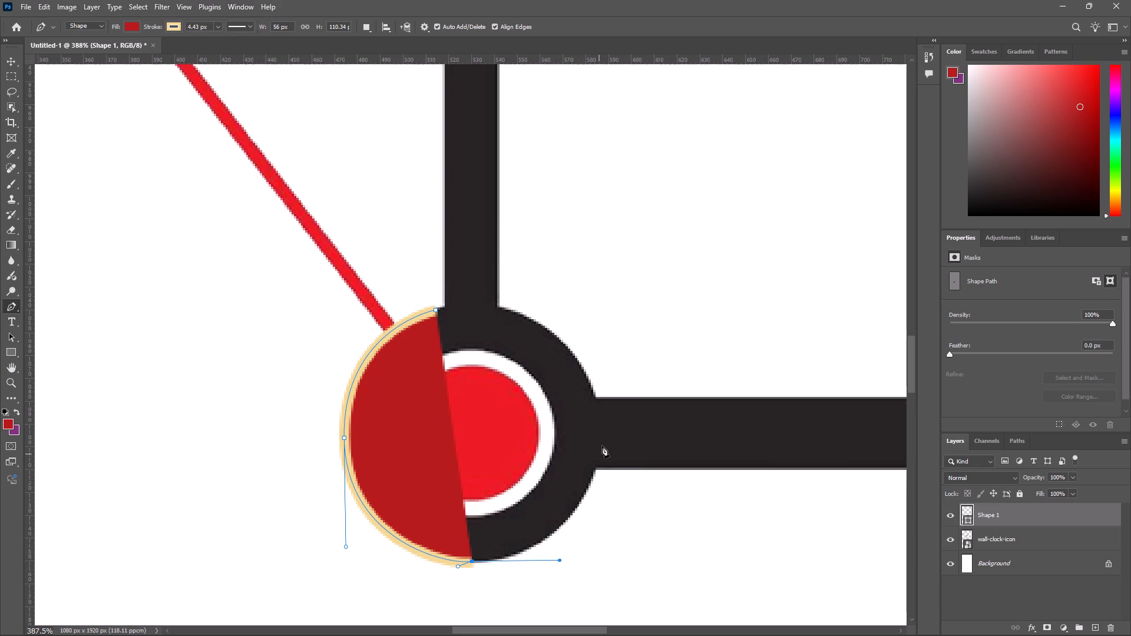
Add a curved anchor at the hub's rightmost point and aim its outgoing handle up along the outer edge.
left_click_drag(599, 434, 597, 388)
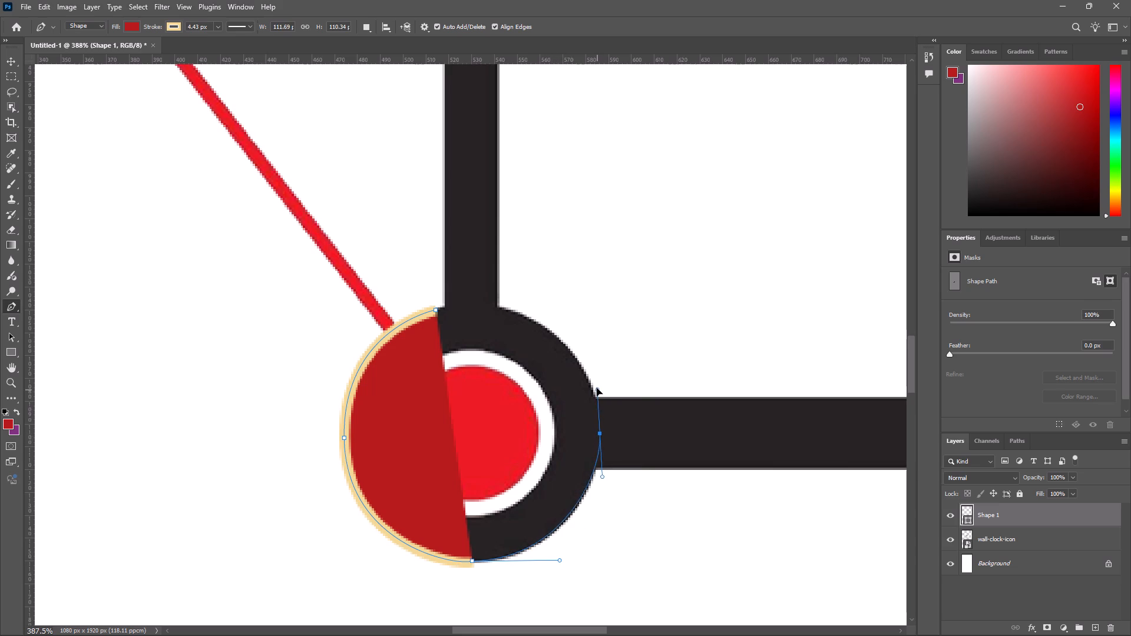
left_click_drag(597, 388, 600, 383)
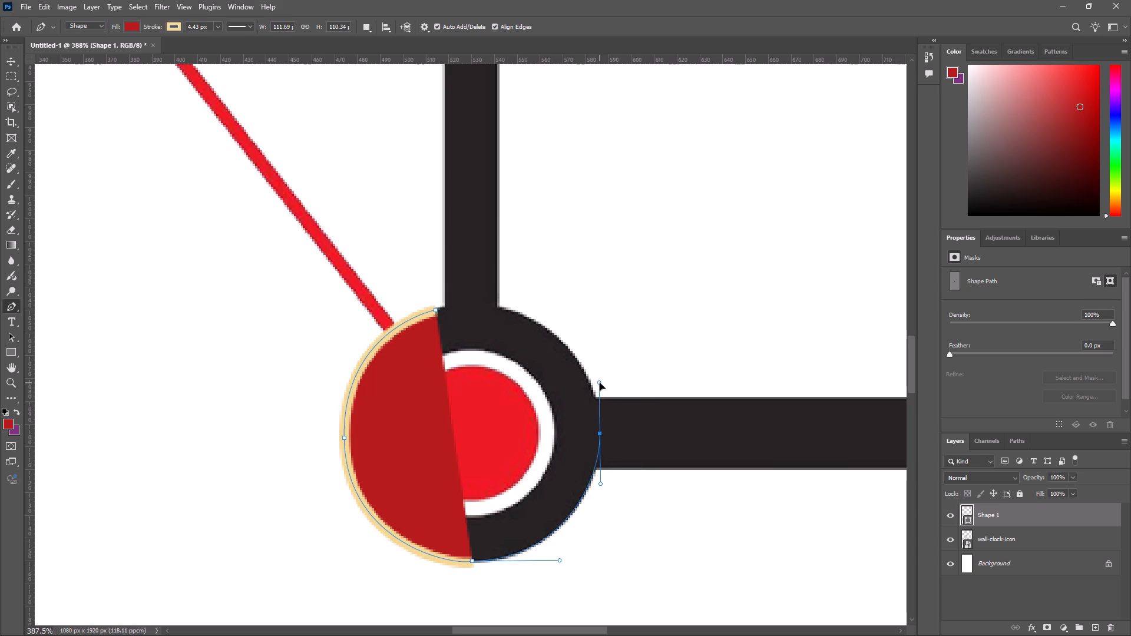
left_click_drag(600, 383, 595, 383)
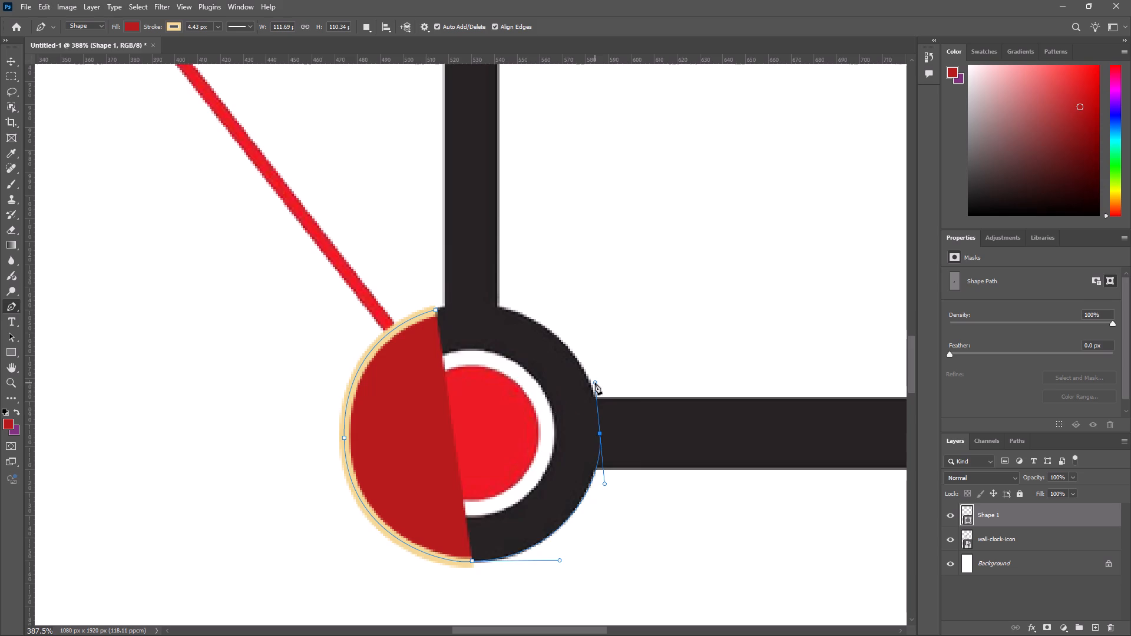
left_click_drag(596, 380, 606, 379, "alt")
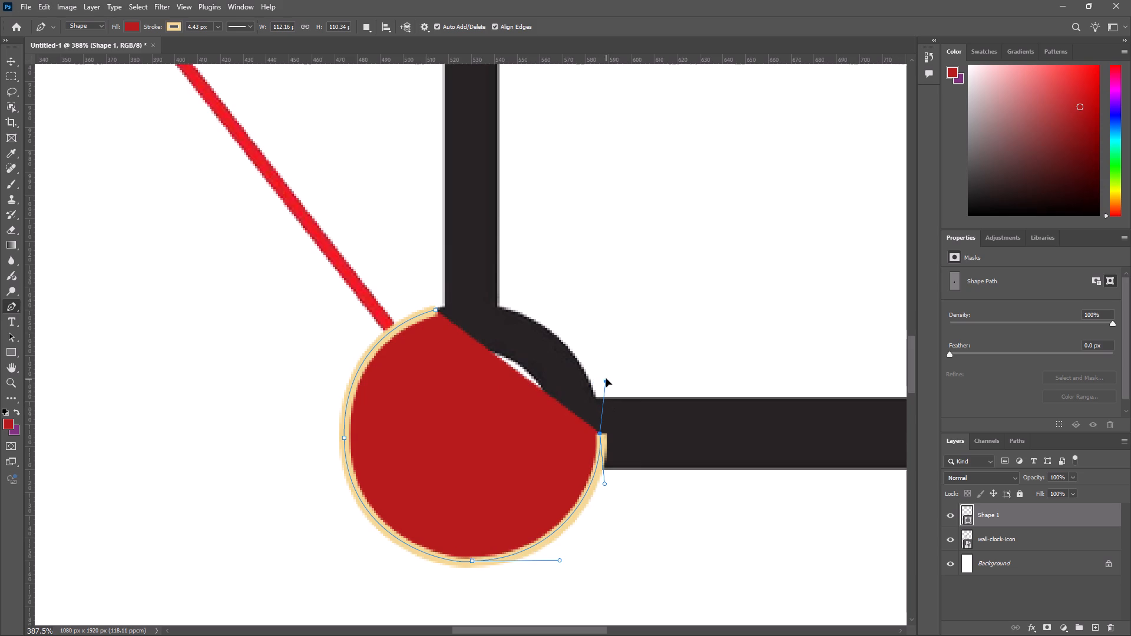
left_click_drag(606, 379, 601, 376, "alt")
Curve the path to the far side of the vertical hand's base, shorten that anchor's handle, and close the outline at its starting anchor.
left_click_drag(499, 307, 440, 299)
left_click(434, 311)
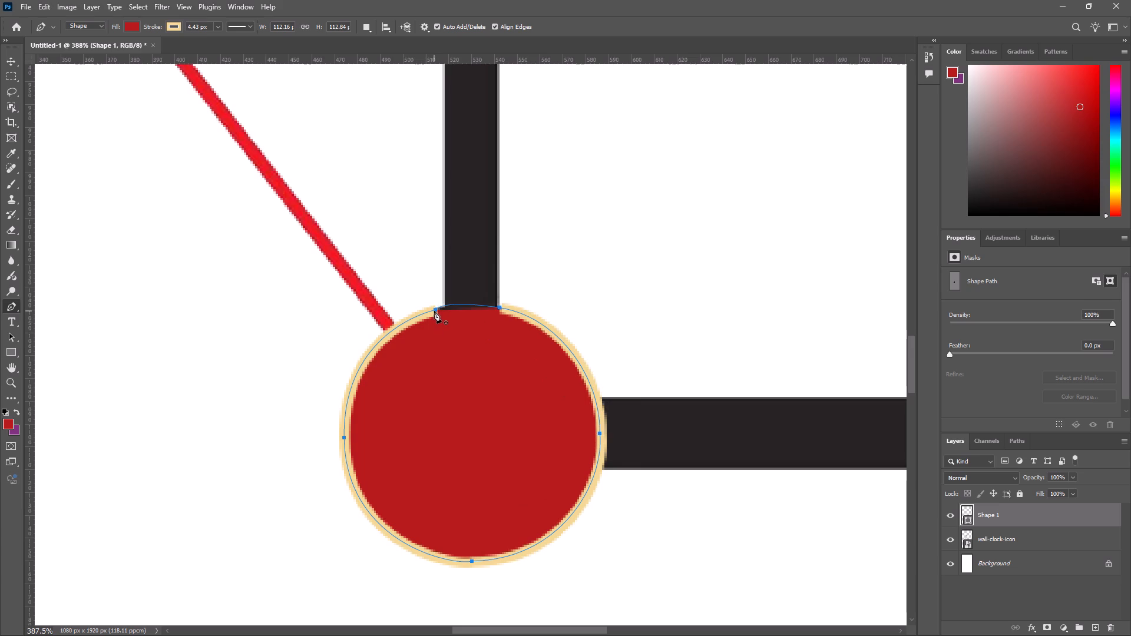
key("ctrl+z")
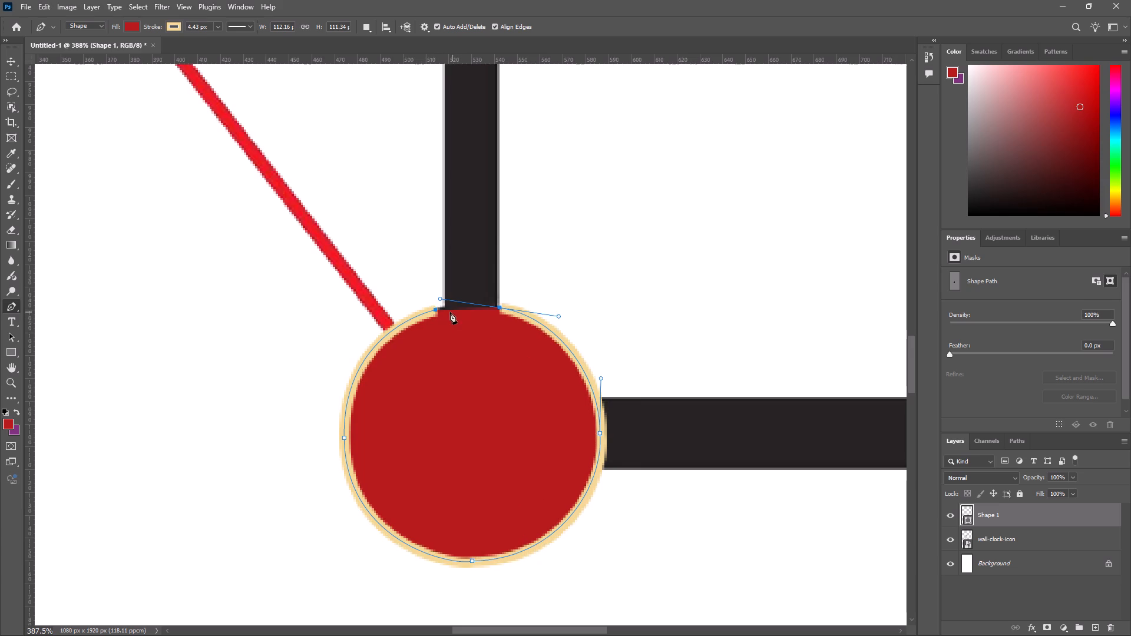
left_click_drag(439, 298, 461, 303, "alt")
left_click_drag(461, 303, 462, 303, "alt")
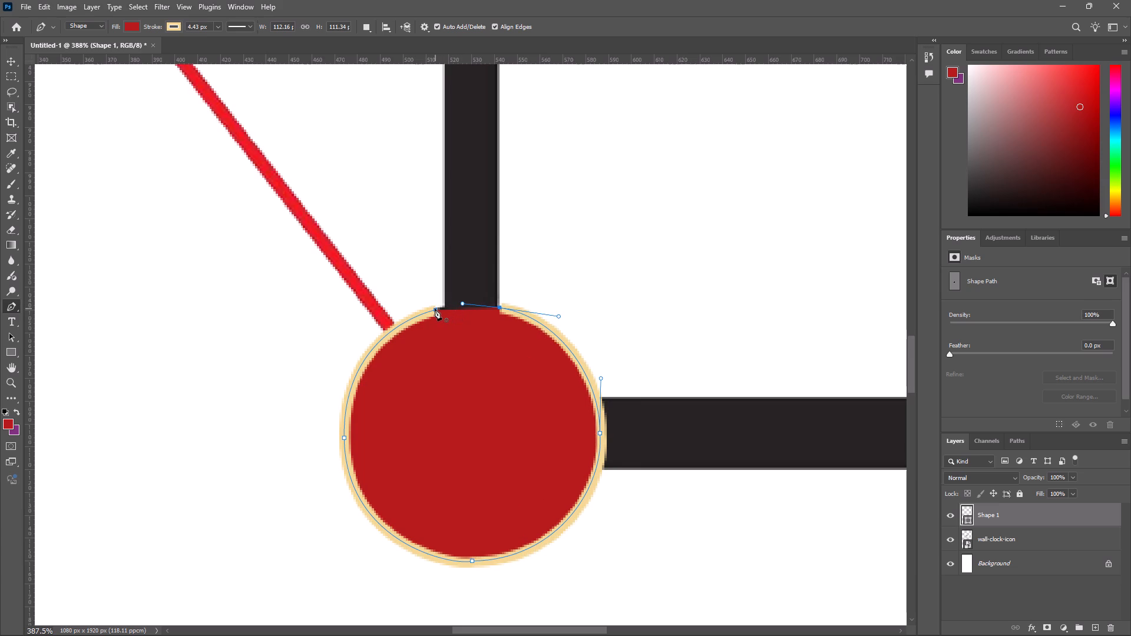
left_click(435, 309)
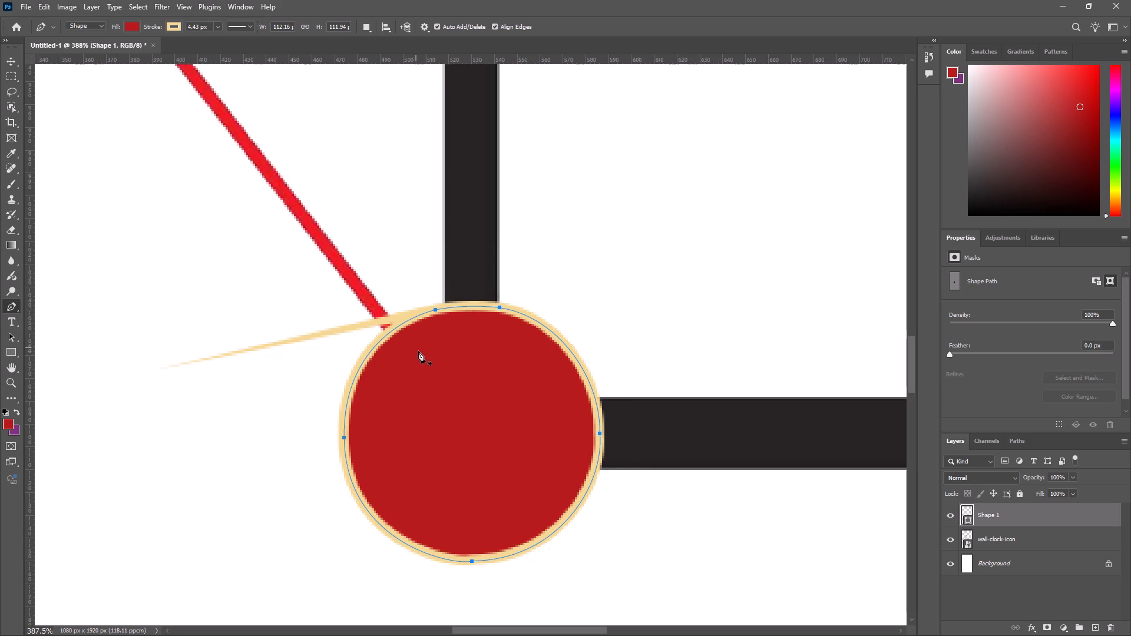
scroll(421, 355, "down", 5, "ctrl")
scroll(421, 355, "up", 5, "ctrl")
Convert the hub outline to a selection, hide Shape 1, fill the selection with the red foreground colour on a new layer, and deselect.
key("ctrl+Return")
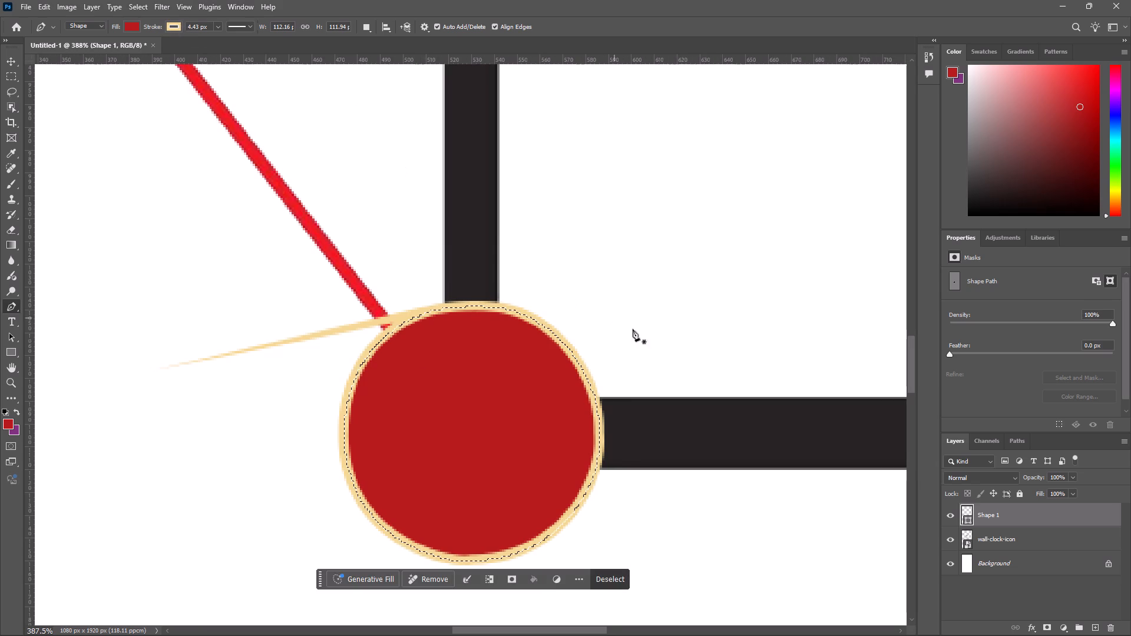
left_click(954, 518)
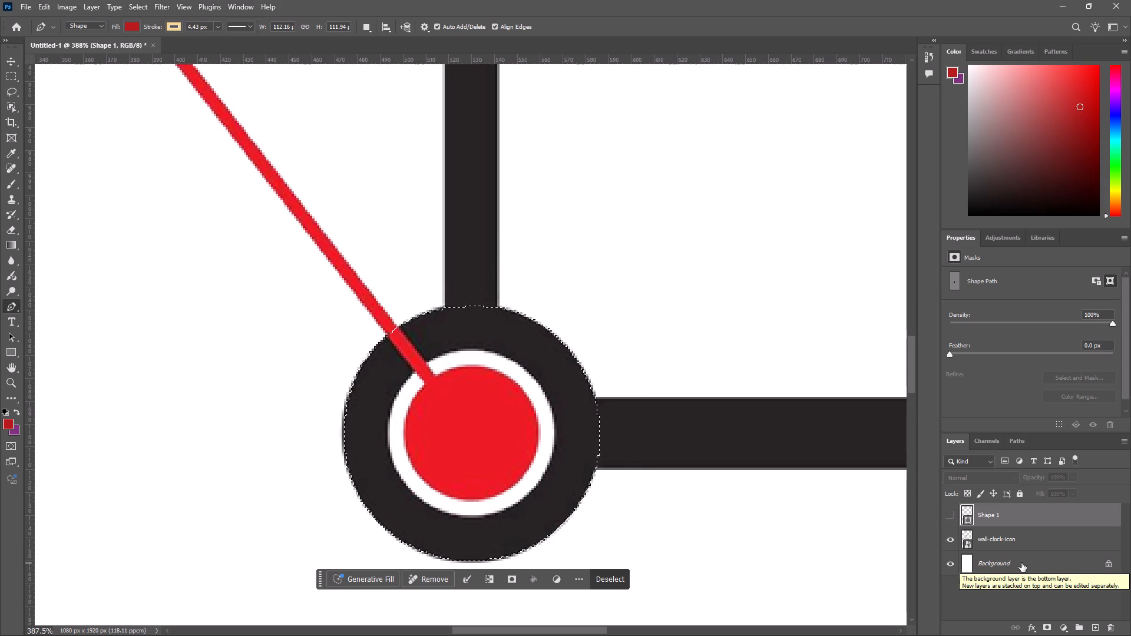
left_click(1093, 628)
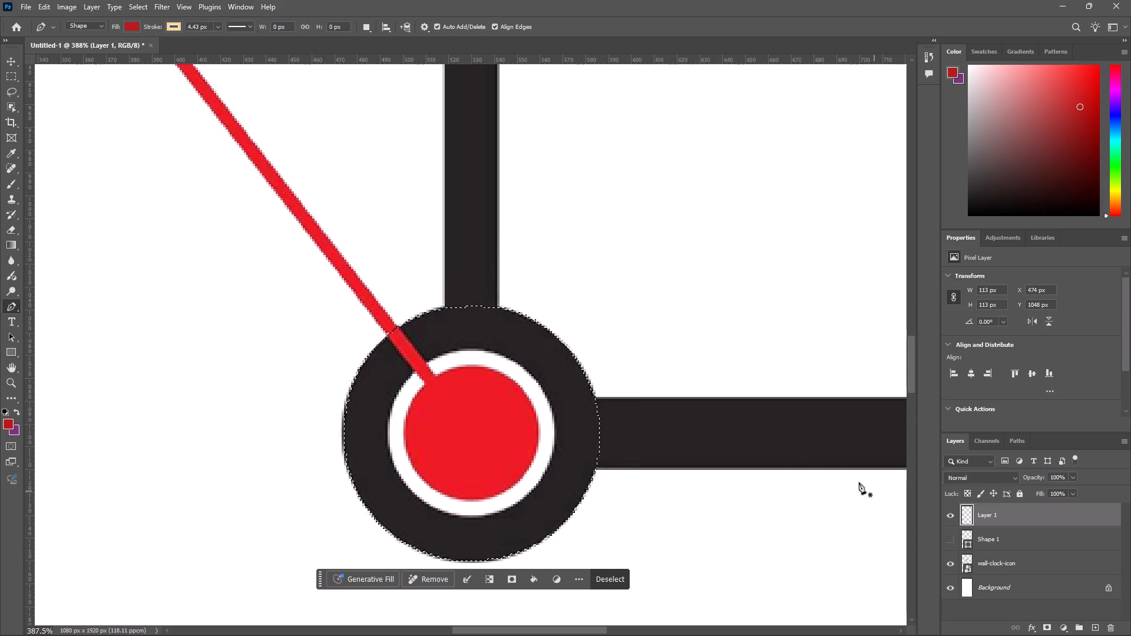
key("alt+BackSpace")
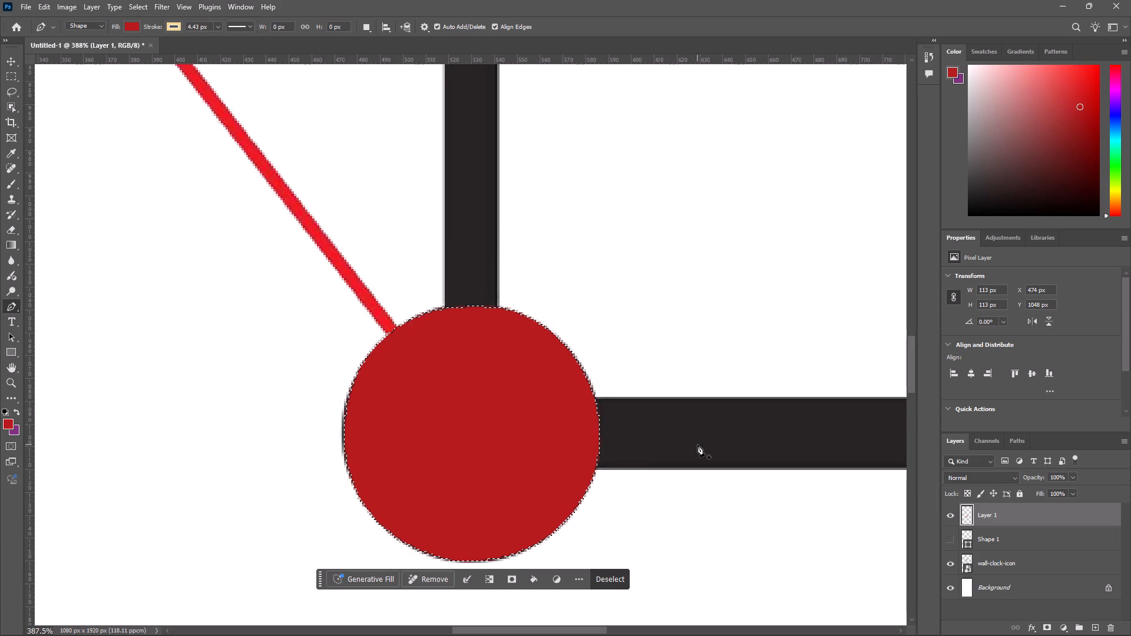
key("ctrl+d")
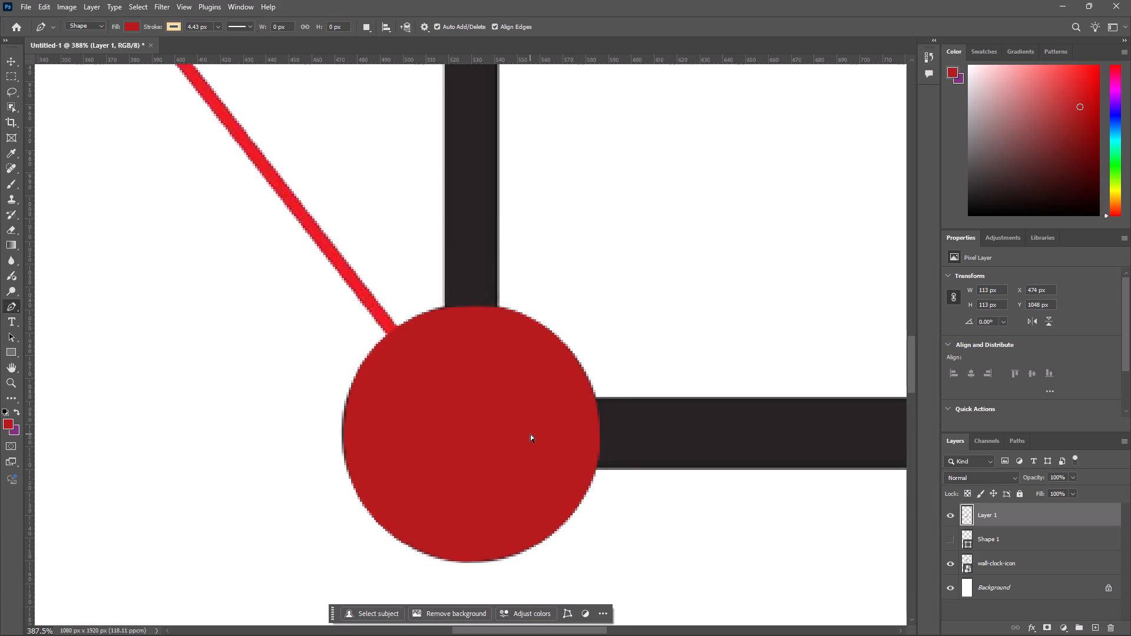
Duplicate the red hub circle layer and scale the copy down to about 82% (93 px).
key("ctrl+j")
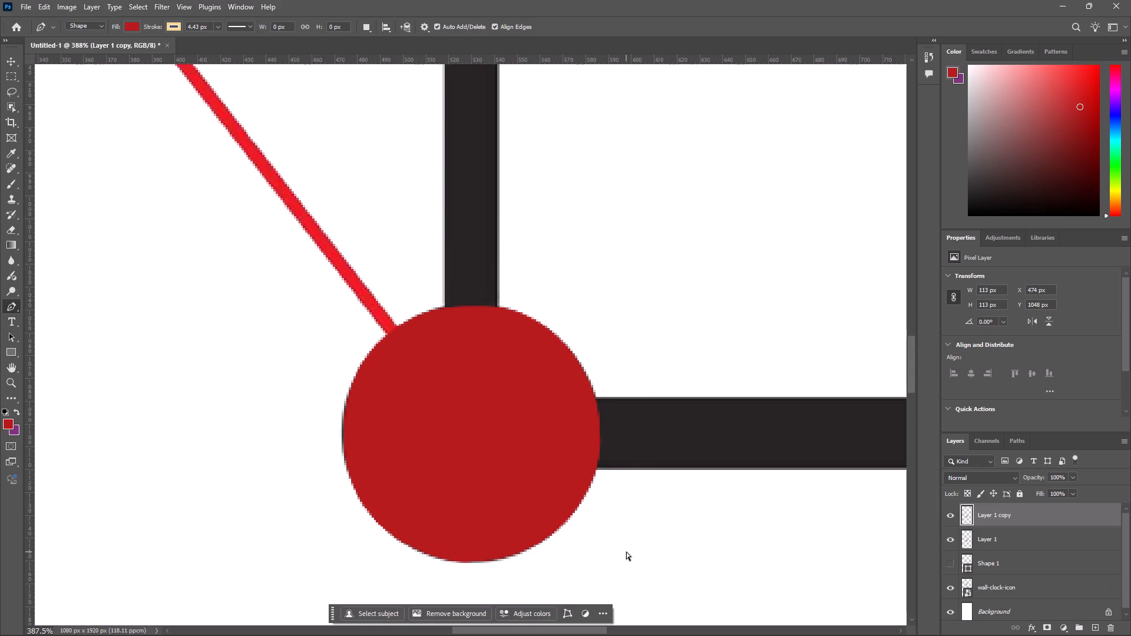
key("ctrl+t")
left_click_drag(604, 301, 594, 306)
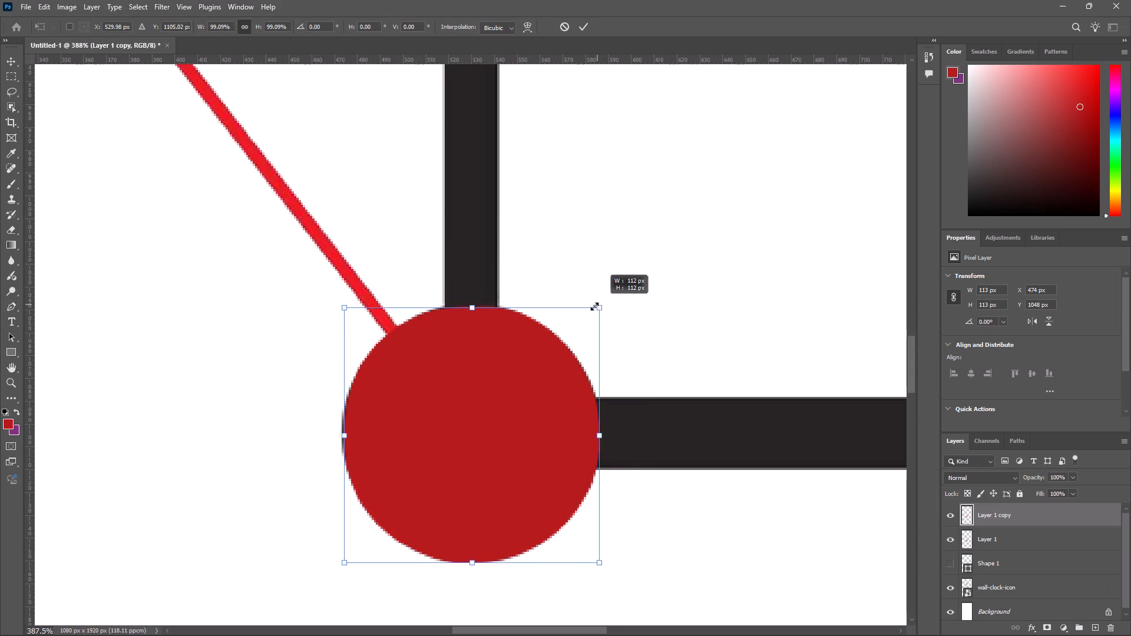
left_click_drag(594, 306, 545, 333)
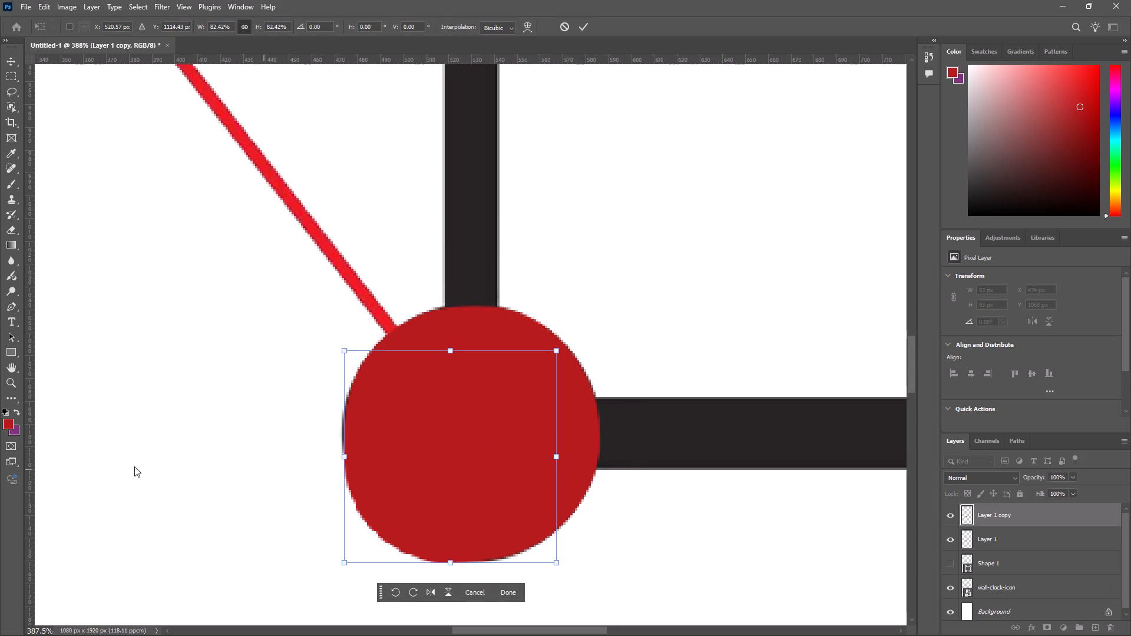
Select the smaller circle's pixels, recolour them with the purple background colour, and deselect.
left_click(964, 516, "ctrl")
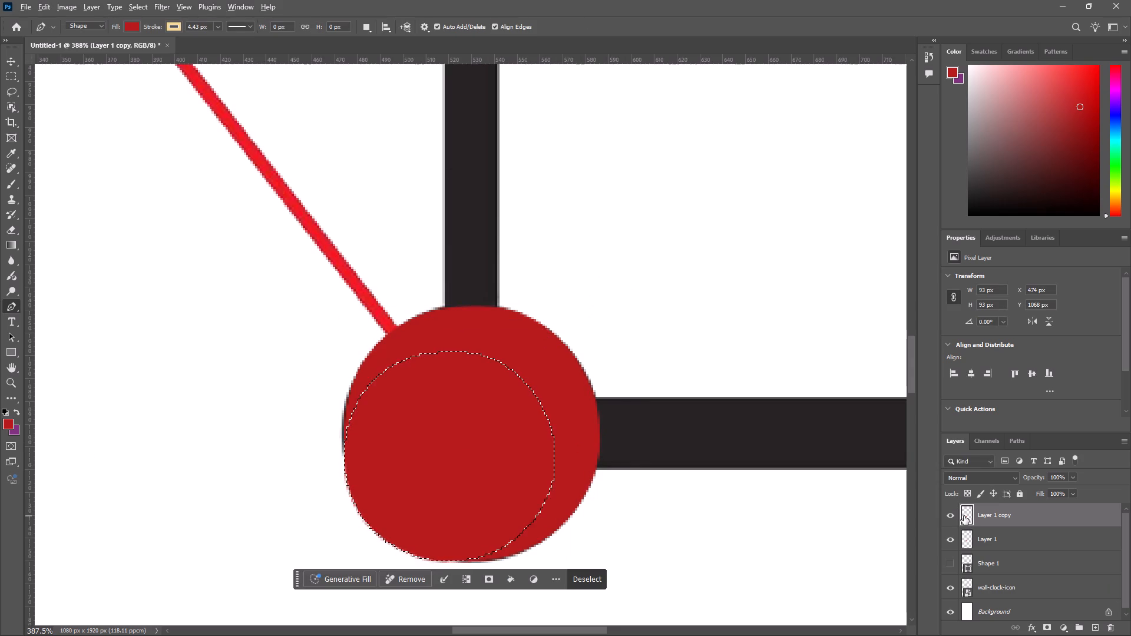
key("alt+BackSpace")
key("alt+BackSpace")
key("ctrl+BackSpace")
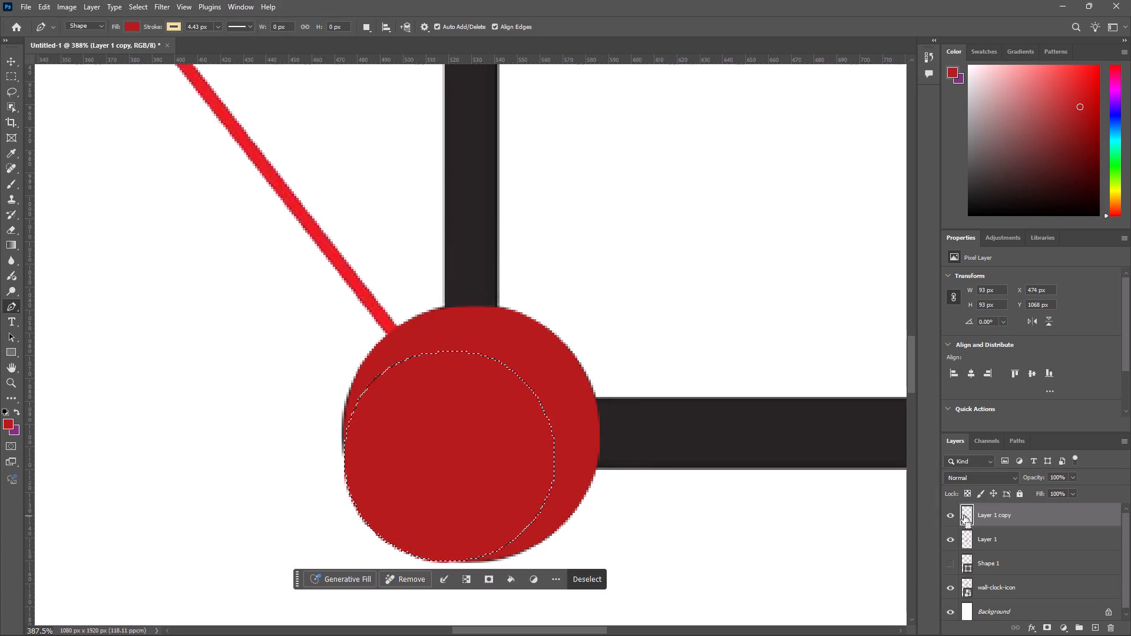
key("ctrl+d")
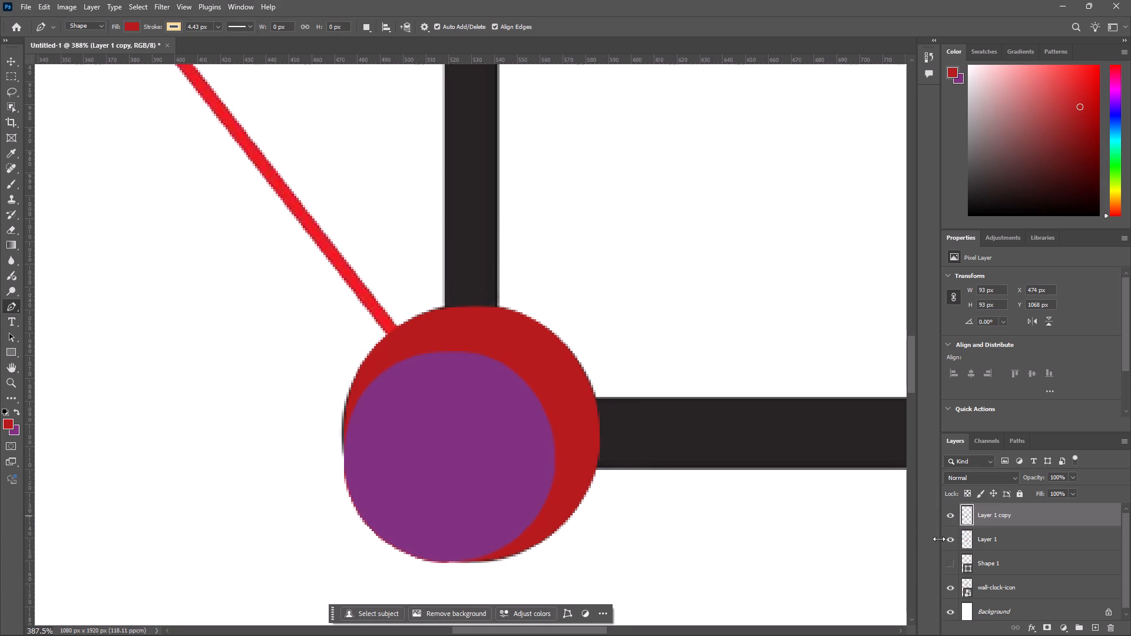
Hide the larger red circle layer and move the purple circle to X 484 px, Y 1059 px, centred in the black hub.
left_click(950, 538)
left_click_drag(465, 486, 481, 480)
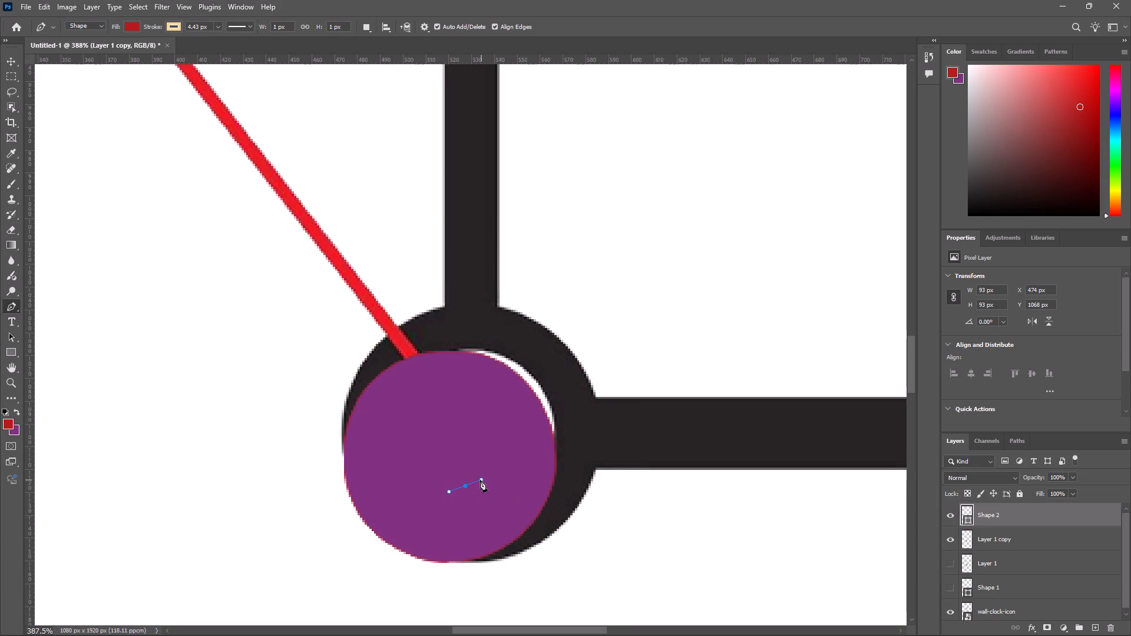
key("ctrl+z")
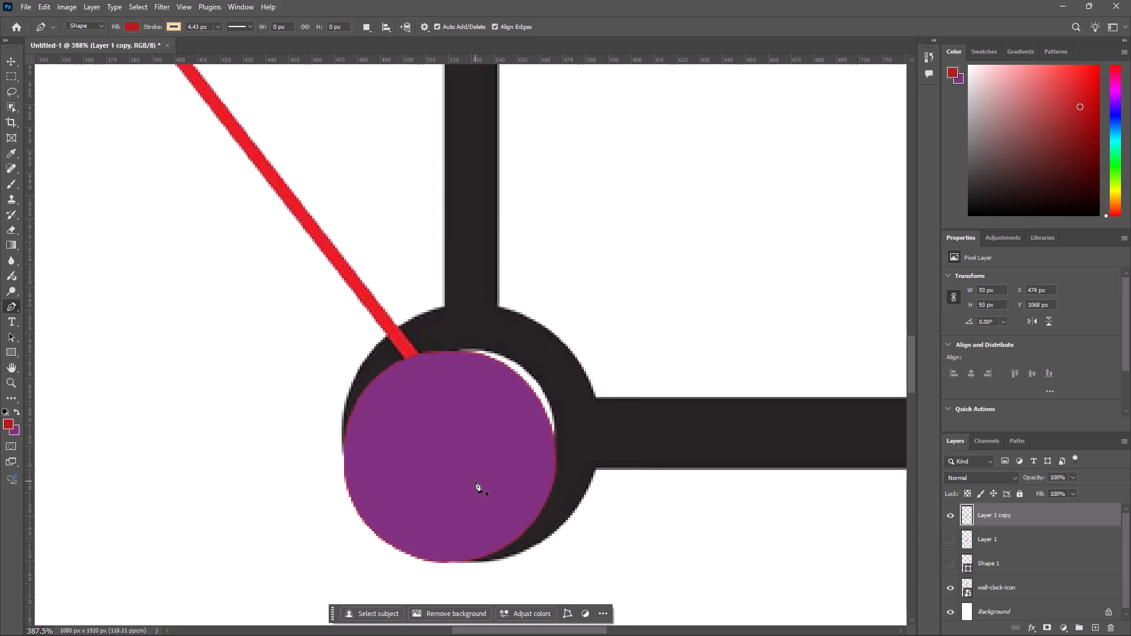
key("w")
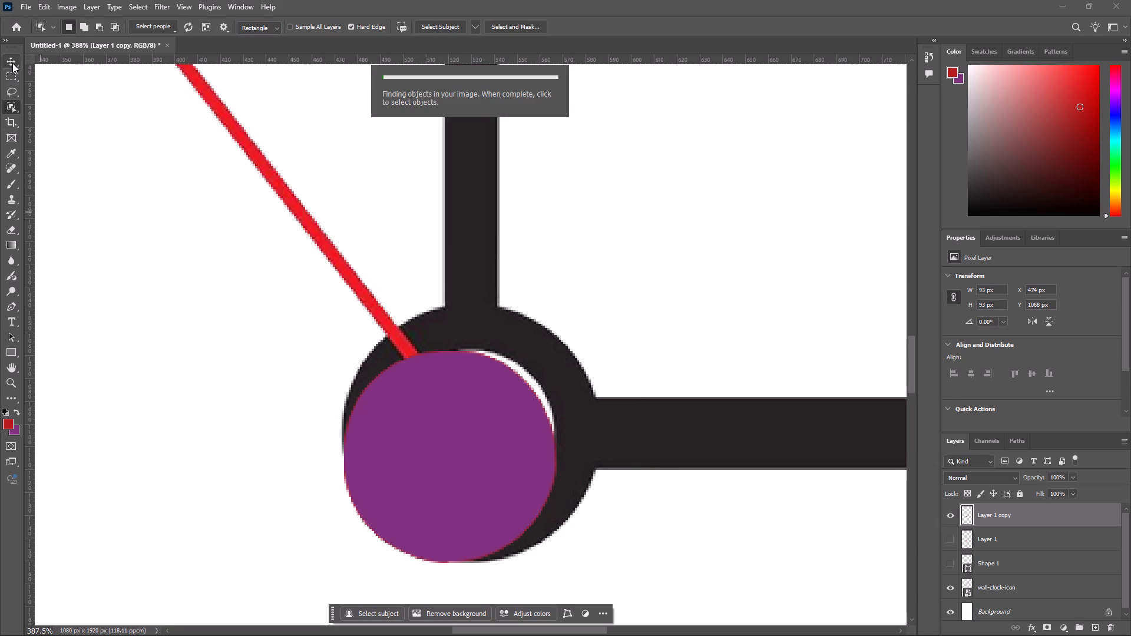
key("m")
type("nm")
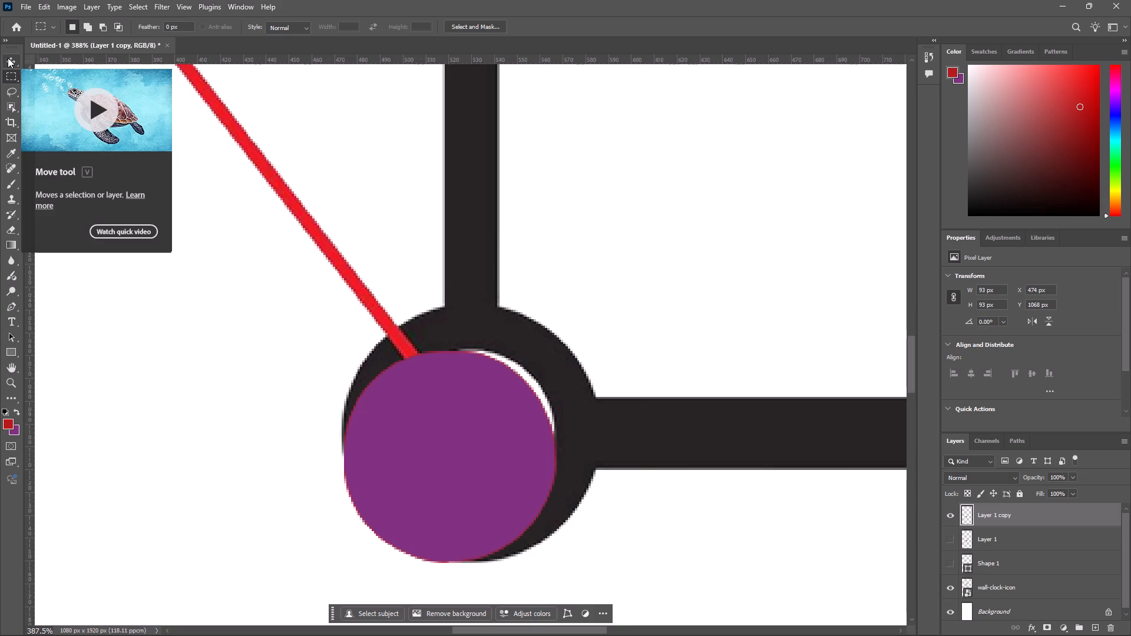
key("v")
left_click_drag(424, 462, 457, 458)
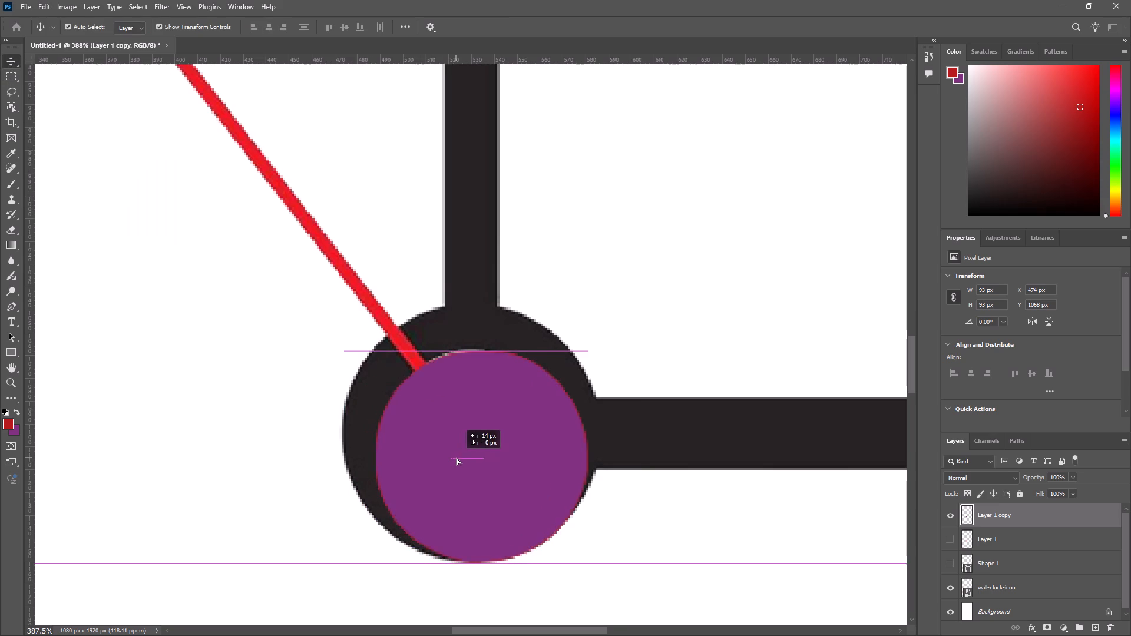
left_click_drag(457, 458, 447, 442)
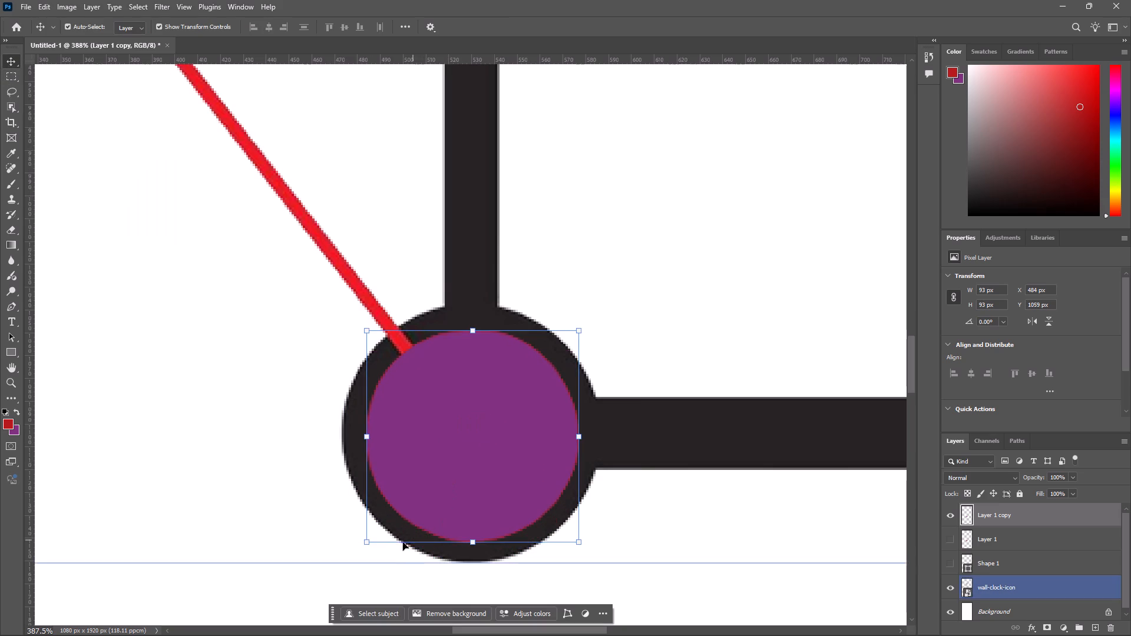
Scale the purple circle down to about 73 px and position it over the hub's white inner circle, at X 493 px, Y 1067 px.
left_click_drag(366, 544, 426, 508)
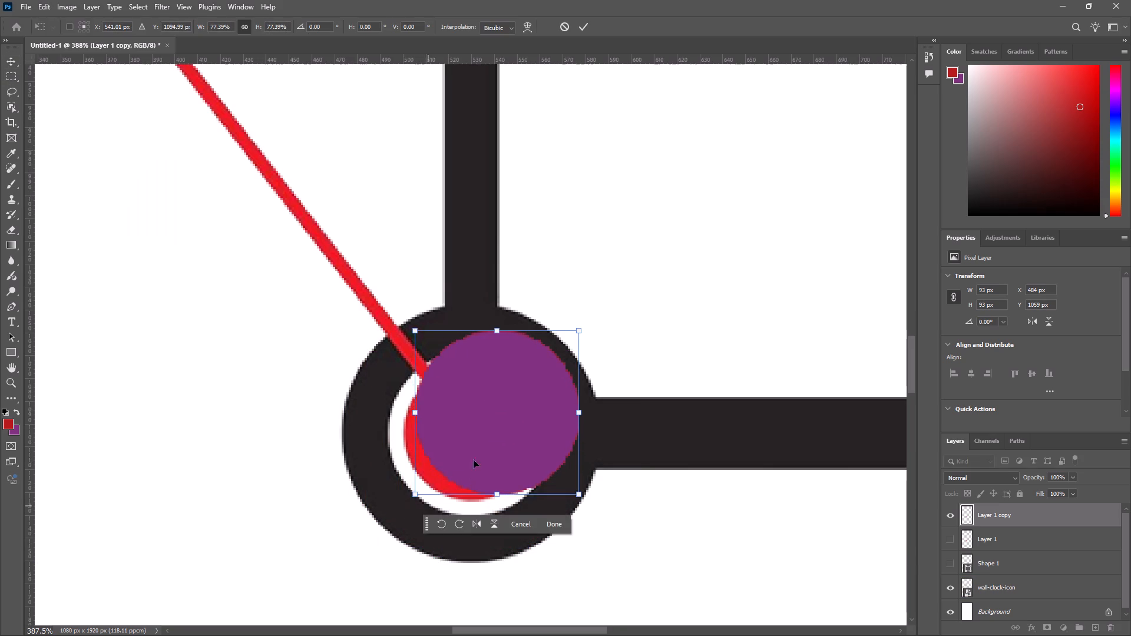
left_click_drag(488, 432, 463, 454)
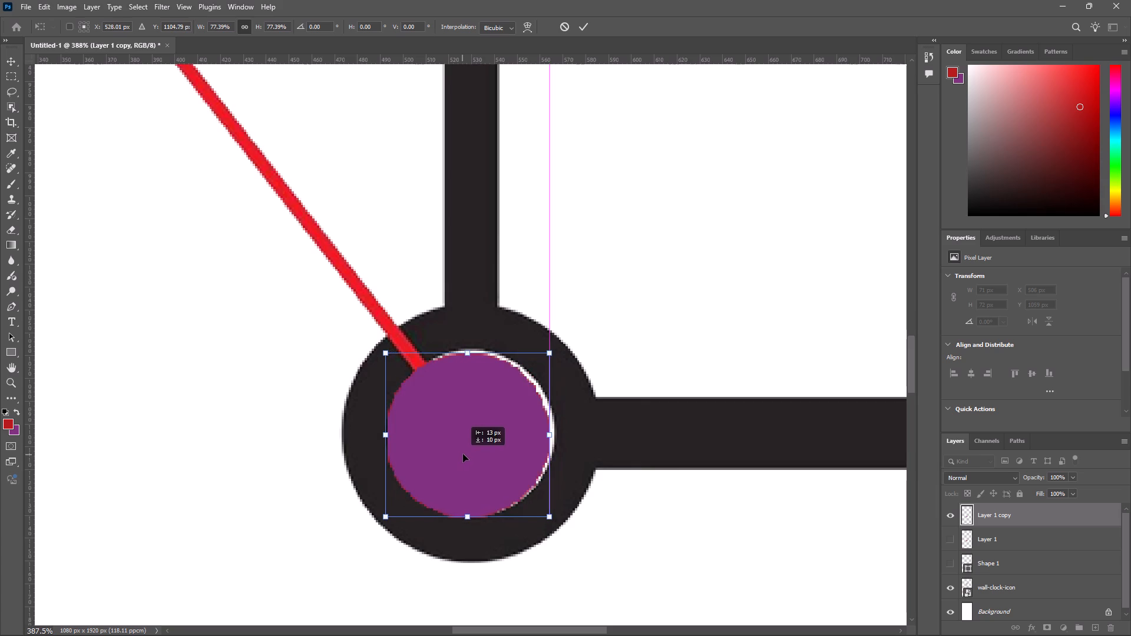
left_click_drag(463, 454, 464, 453)
key("Left")
key("Left")
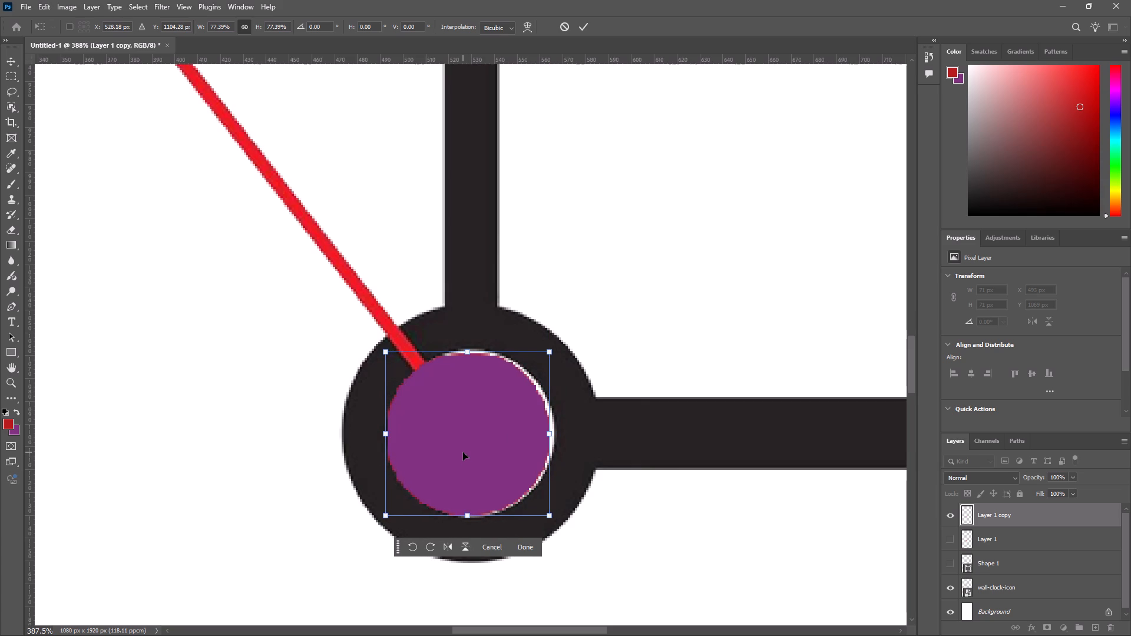
key("Right")
key("Right")
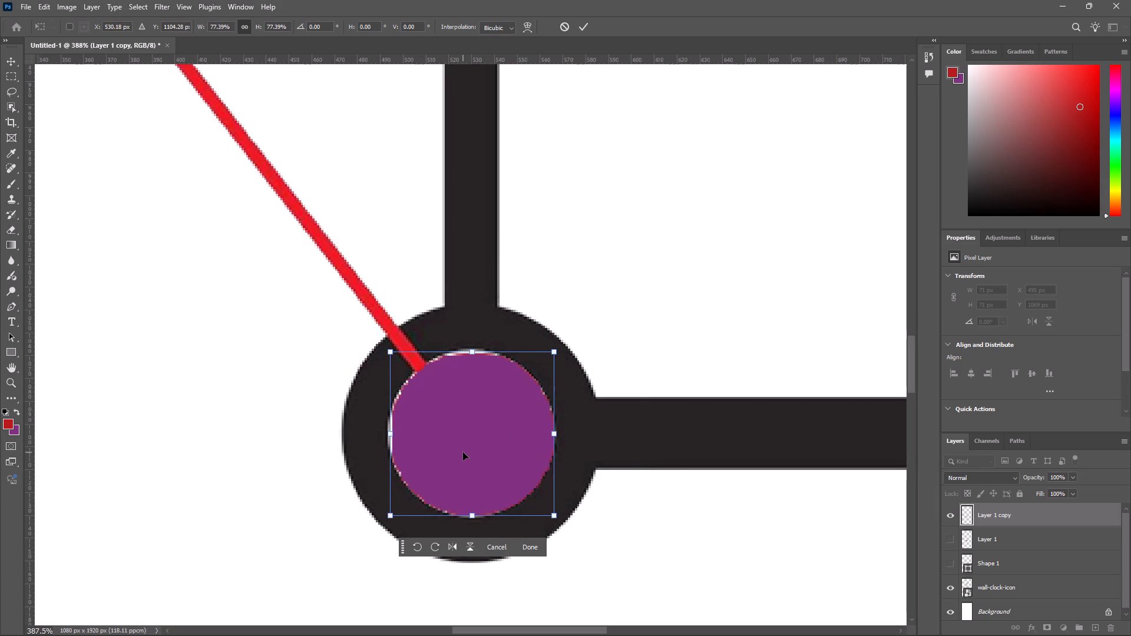
key("Left")
key("Up")
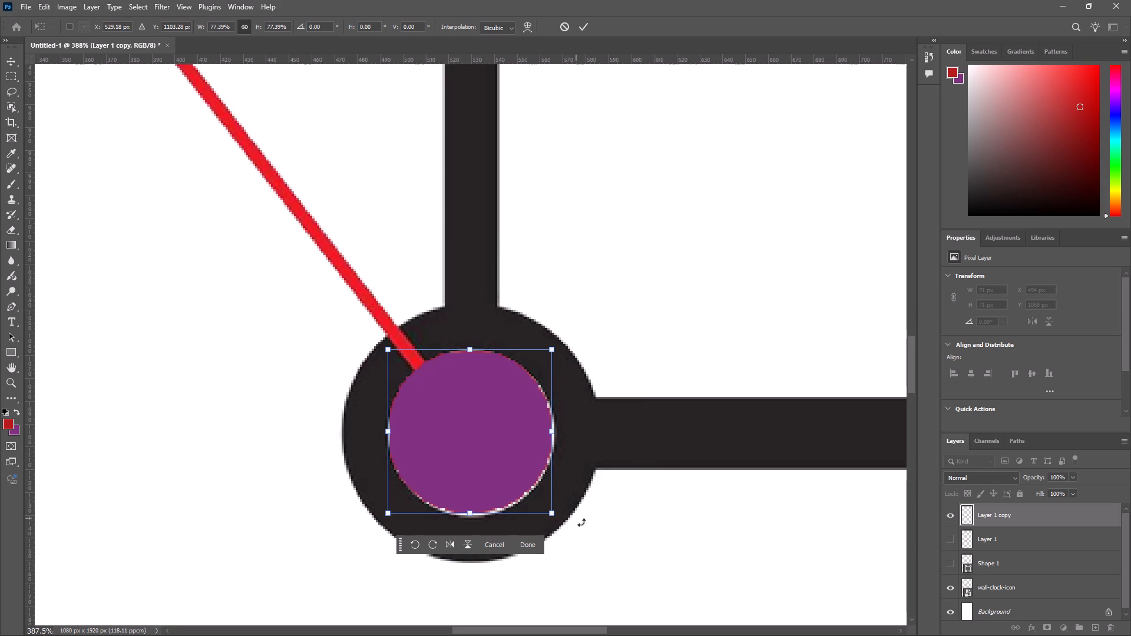
left_click(553, 515)
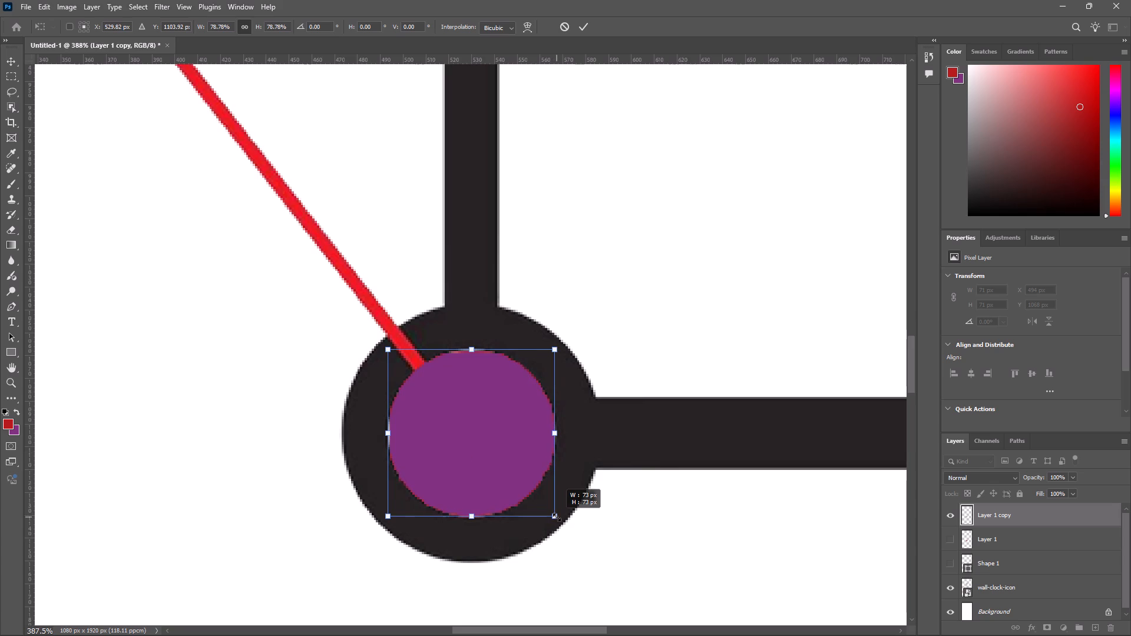
Show Layer 1, cut the purple circle's shape out of its red circle to form a ring, hide Layer 1 copy, and deselect.
left_click(953, 541)
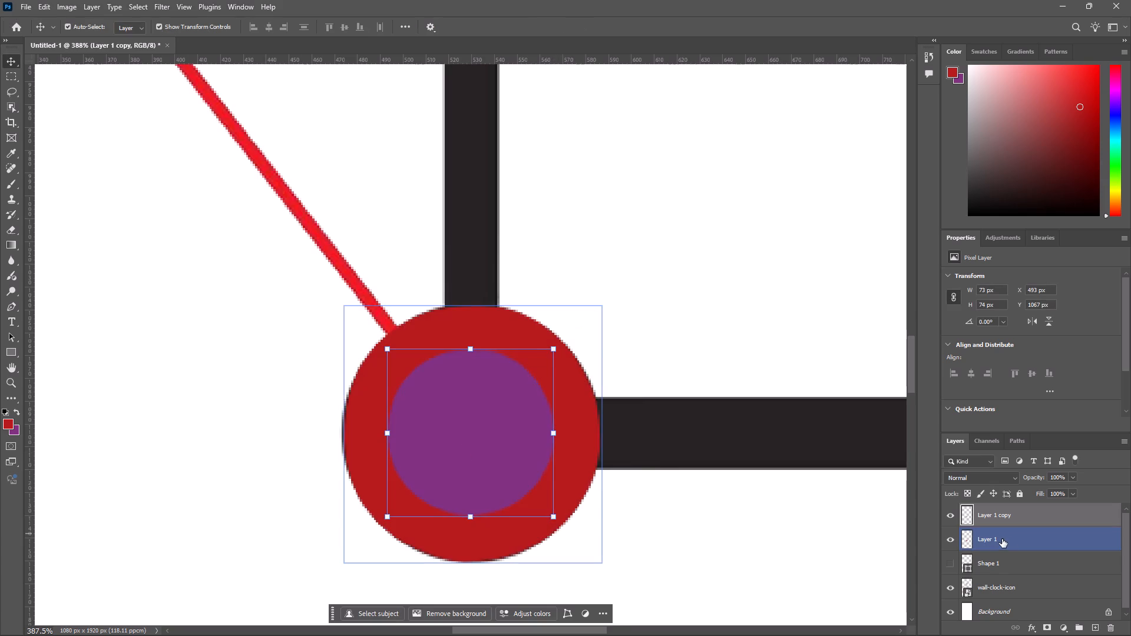
left_click(965, 514, "ctrl")
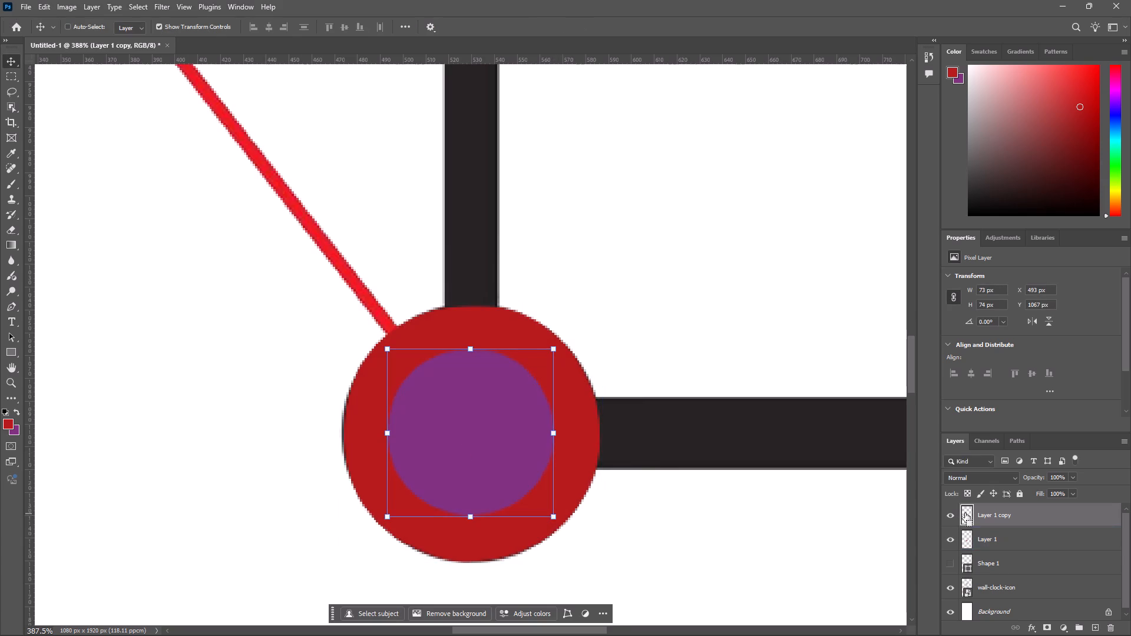
left_click(953, 515)
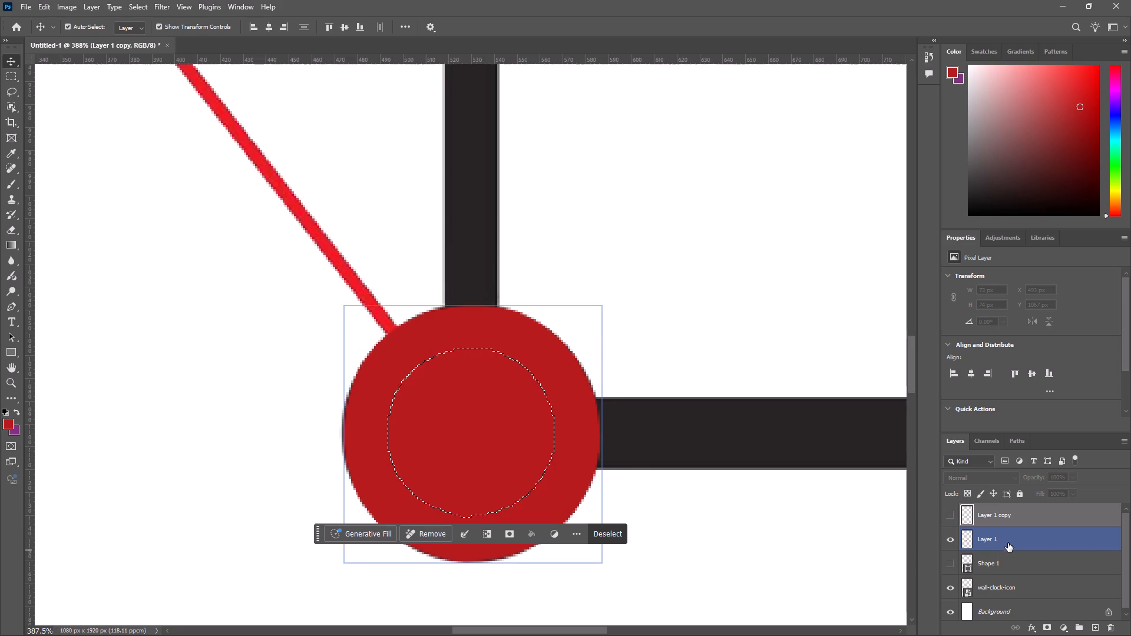
left_click(1008, 537)
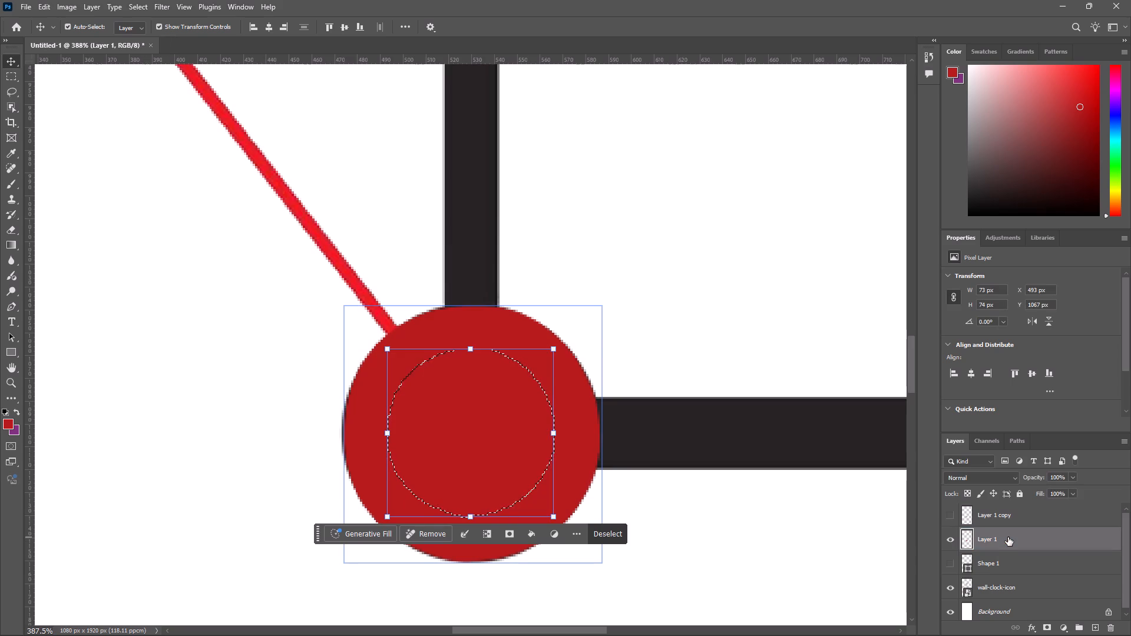
key("Delete")
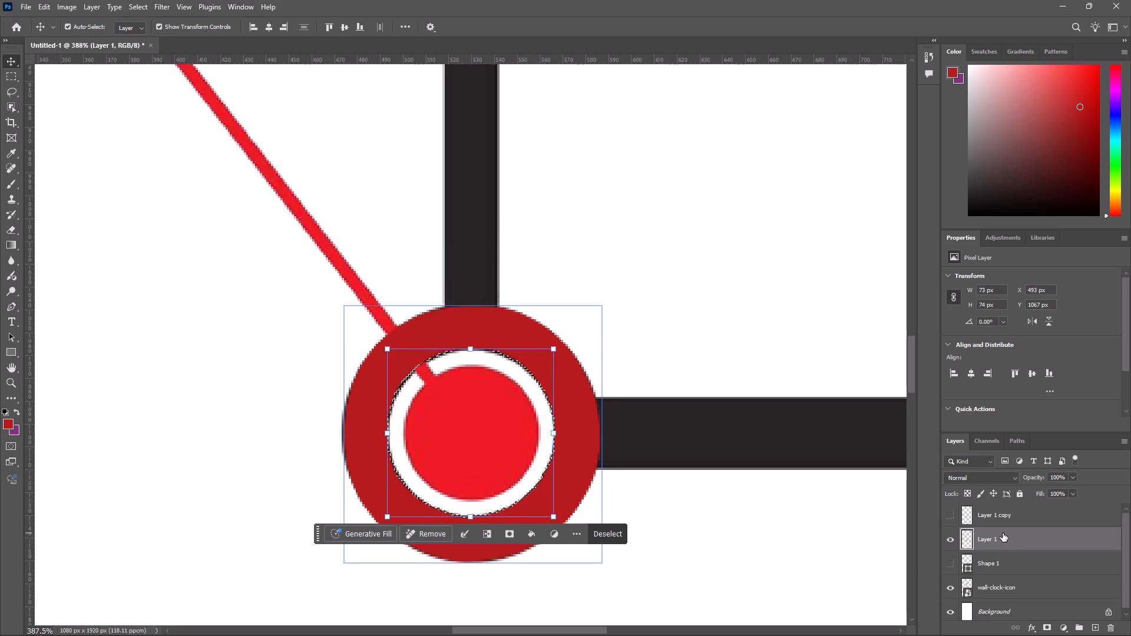
key("ctrl+d")
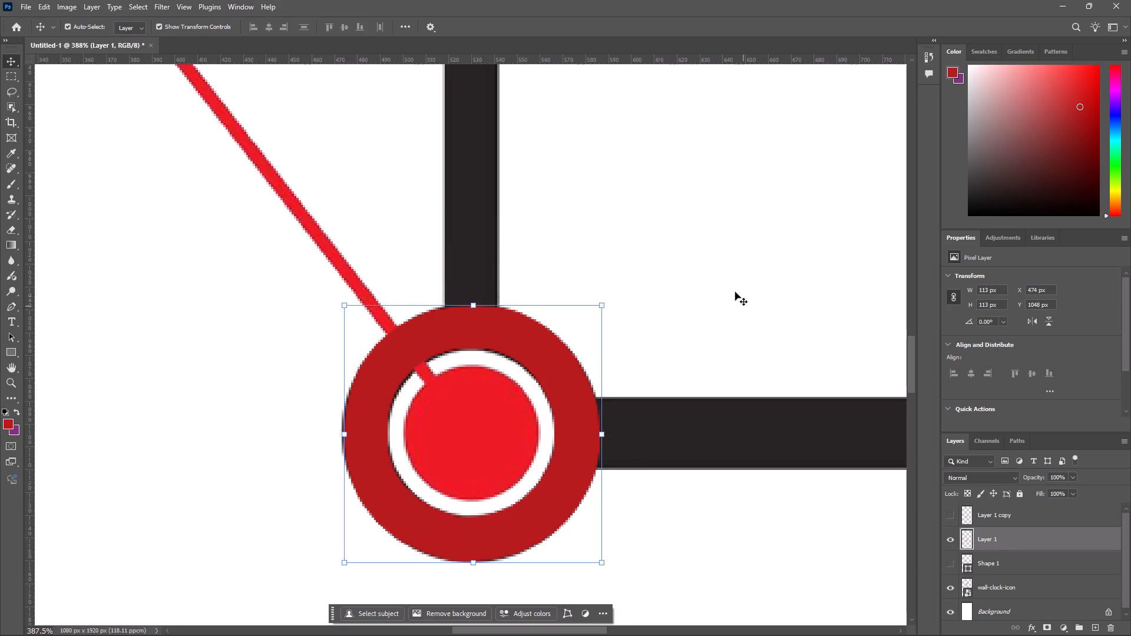
left_click(730, 287)
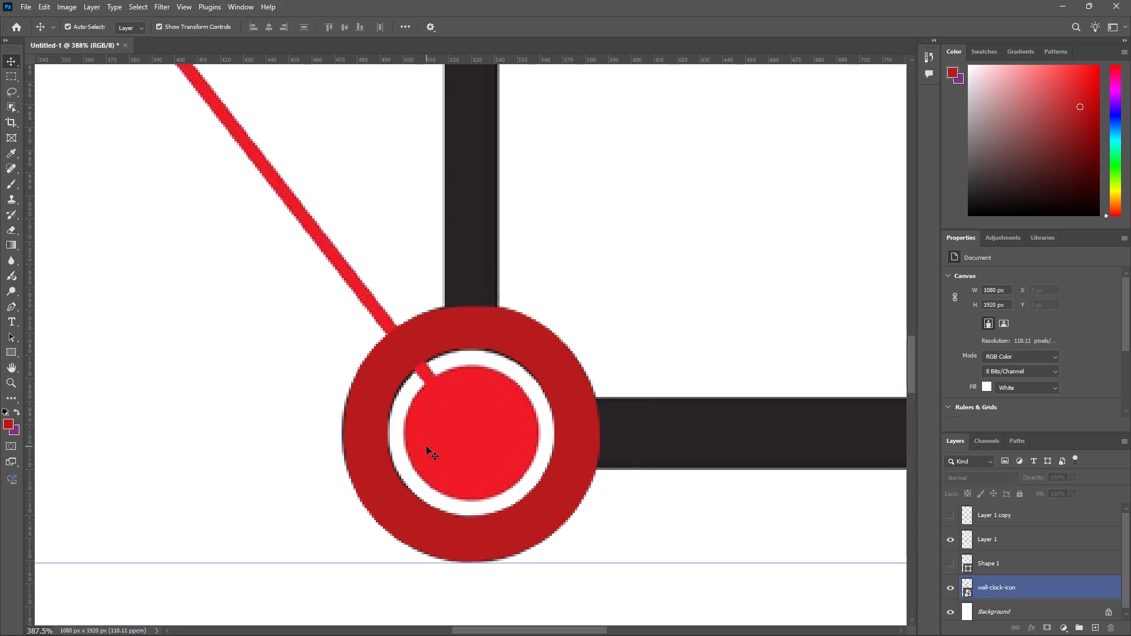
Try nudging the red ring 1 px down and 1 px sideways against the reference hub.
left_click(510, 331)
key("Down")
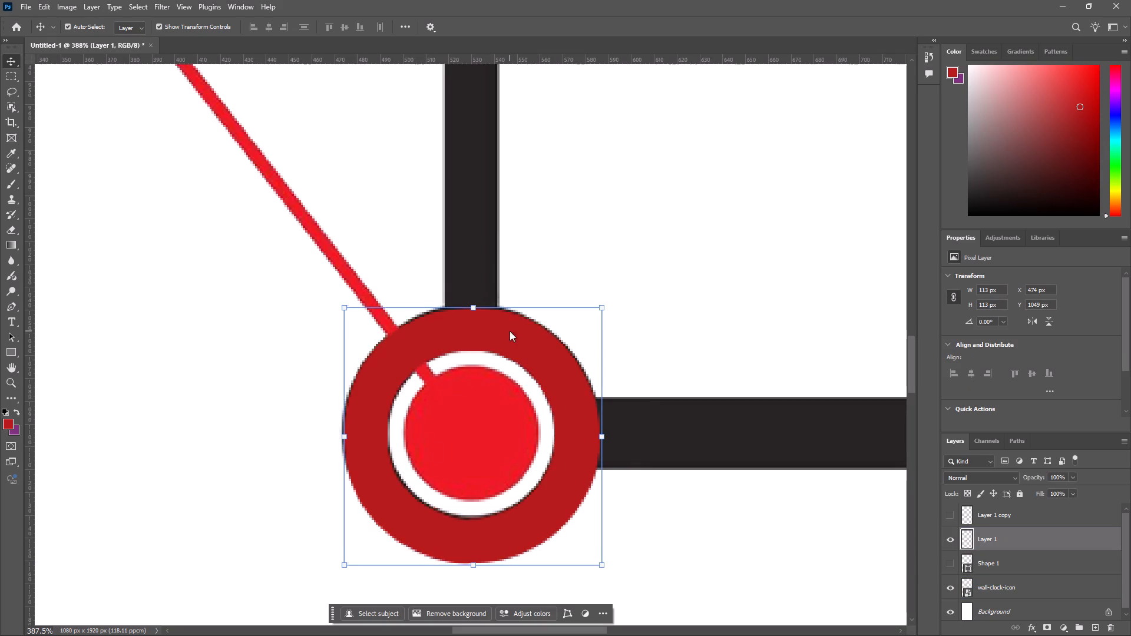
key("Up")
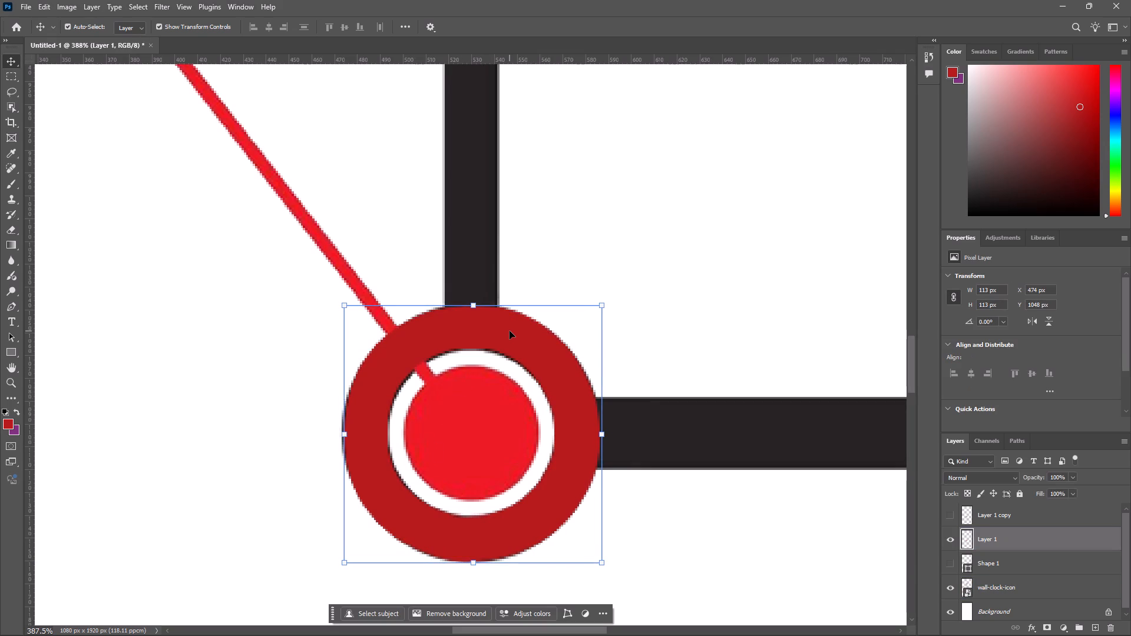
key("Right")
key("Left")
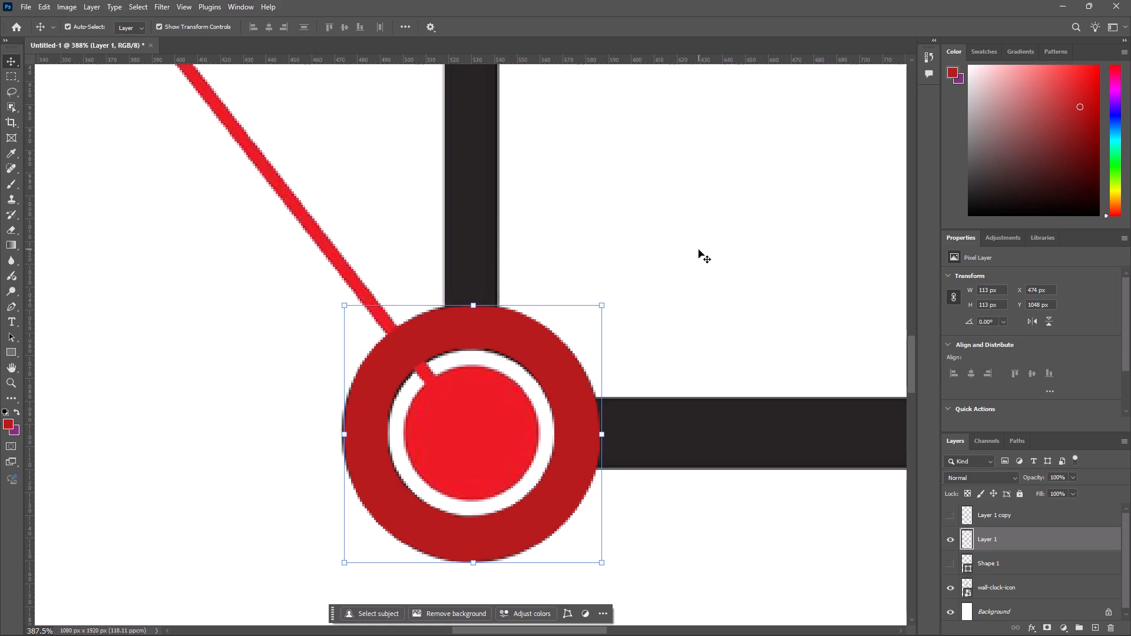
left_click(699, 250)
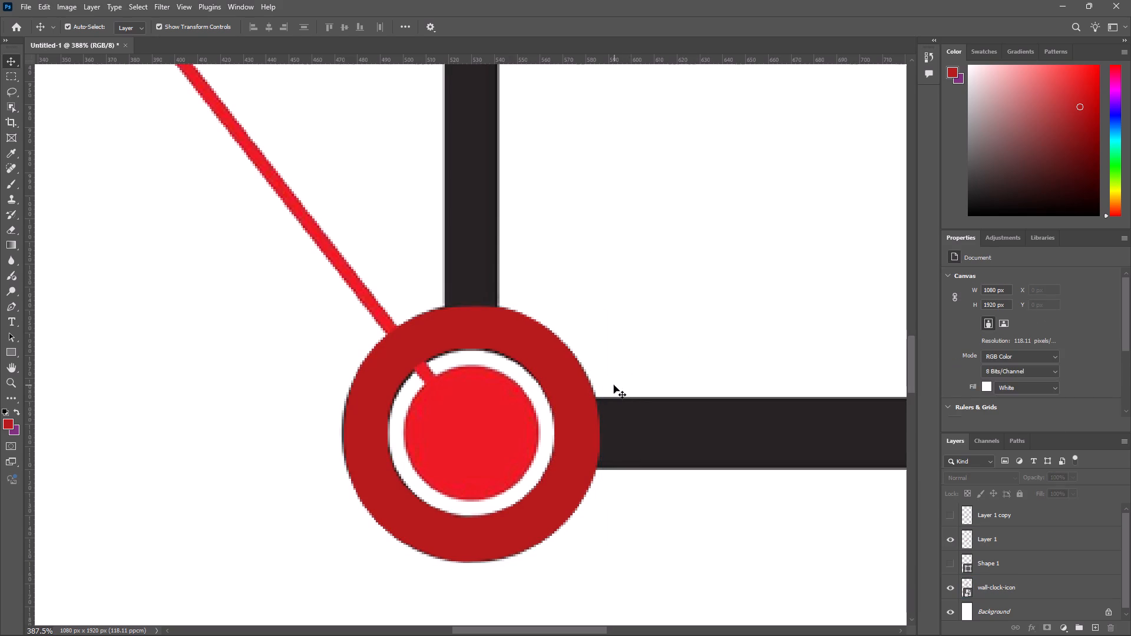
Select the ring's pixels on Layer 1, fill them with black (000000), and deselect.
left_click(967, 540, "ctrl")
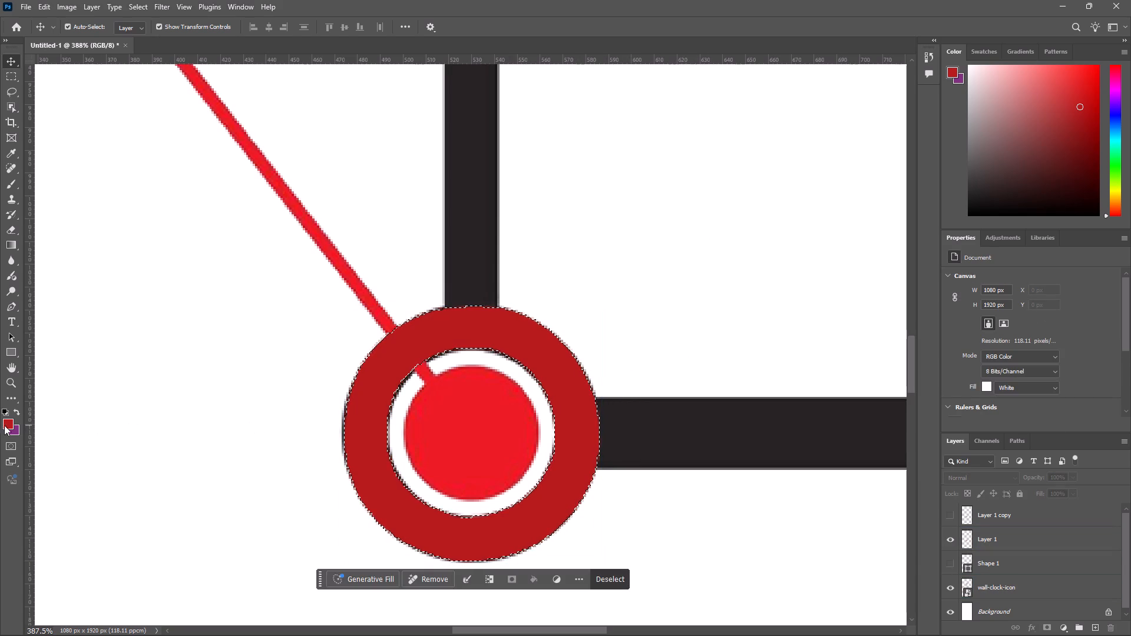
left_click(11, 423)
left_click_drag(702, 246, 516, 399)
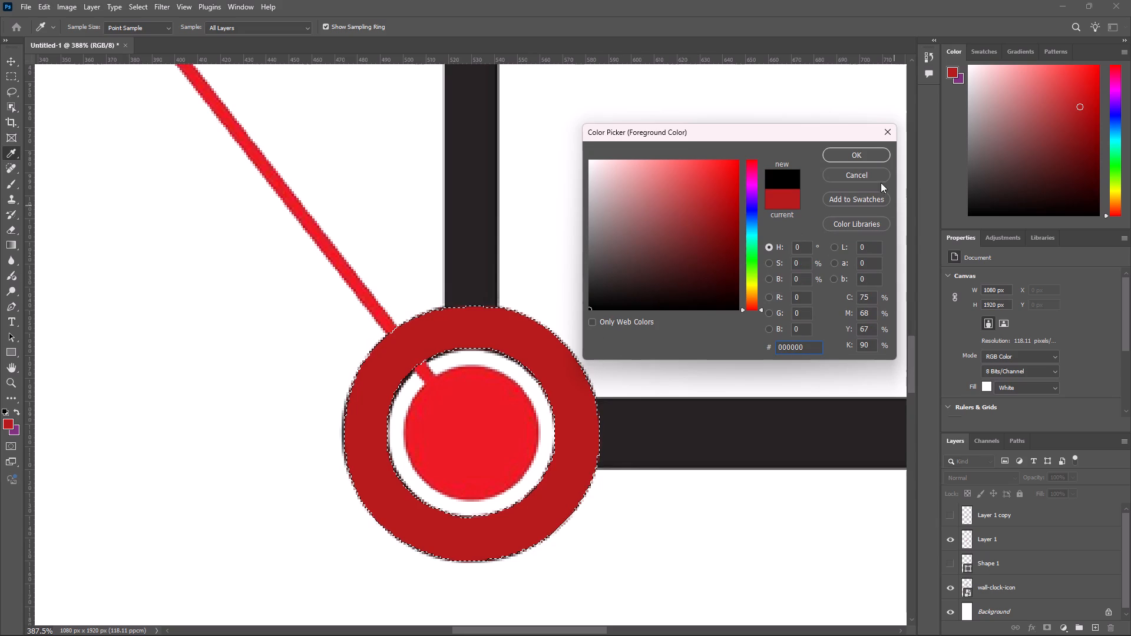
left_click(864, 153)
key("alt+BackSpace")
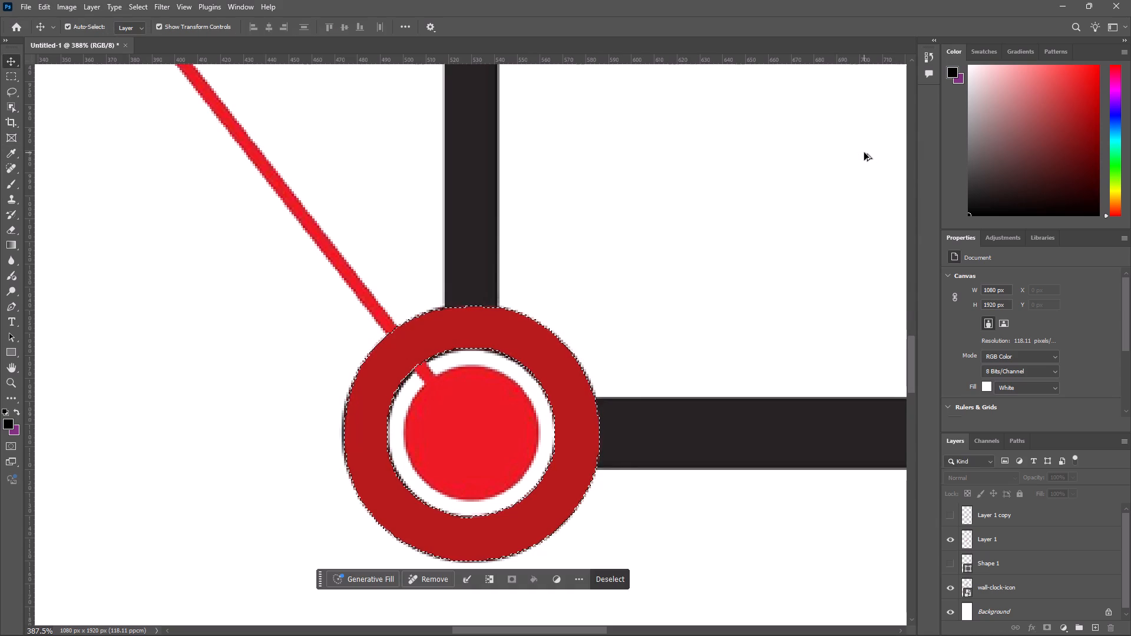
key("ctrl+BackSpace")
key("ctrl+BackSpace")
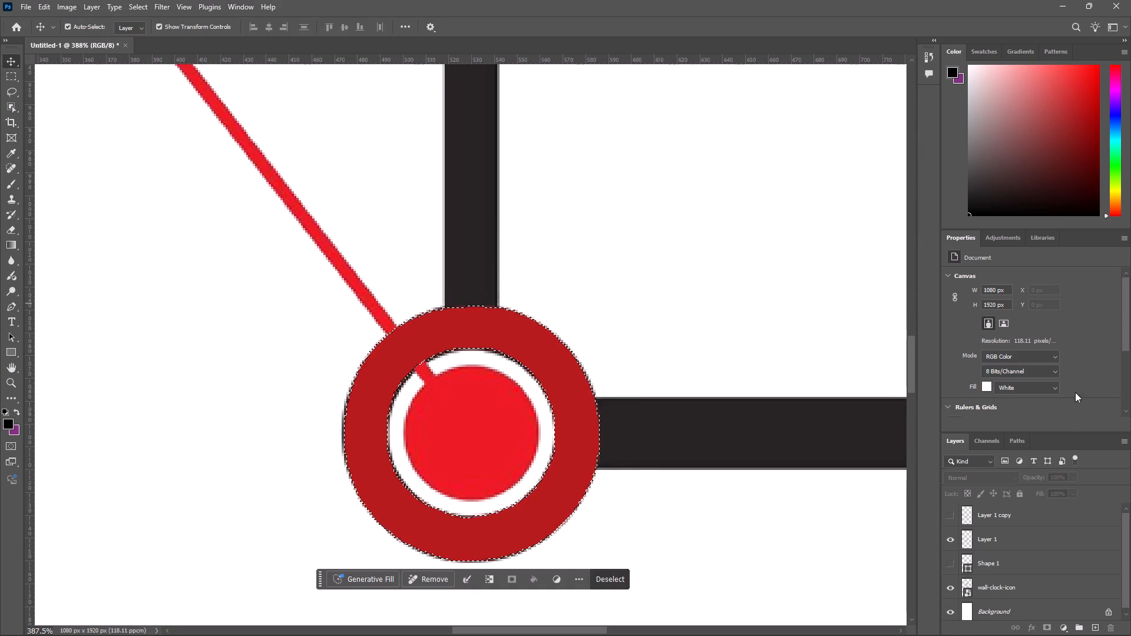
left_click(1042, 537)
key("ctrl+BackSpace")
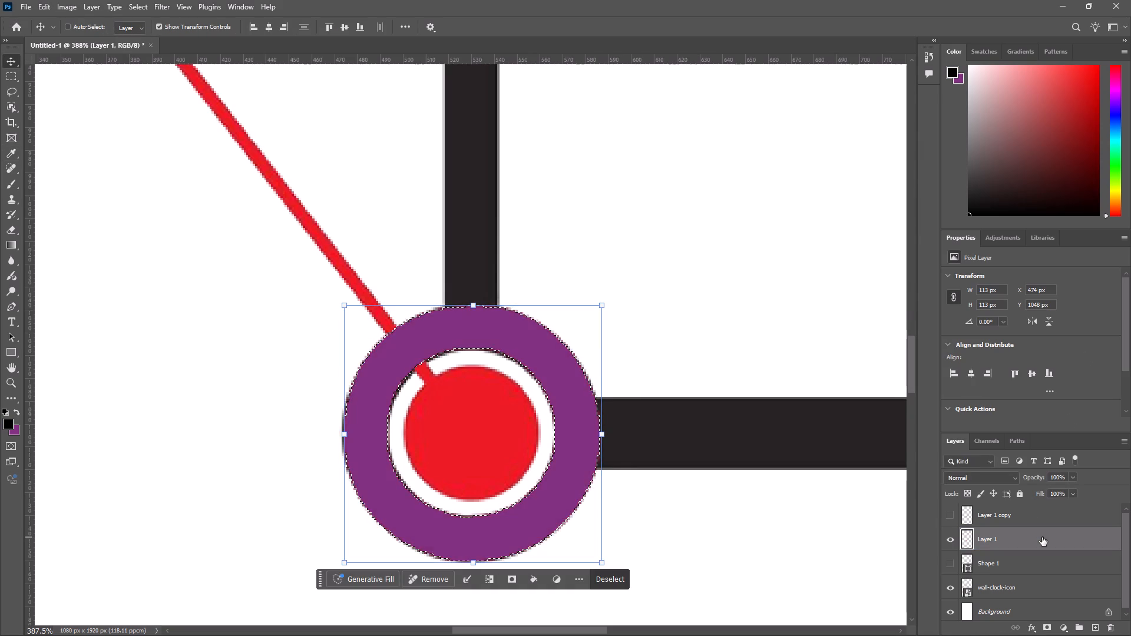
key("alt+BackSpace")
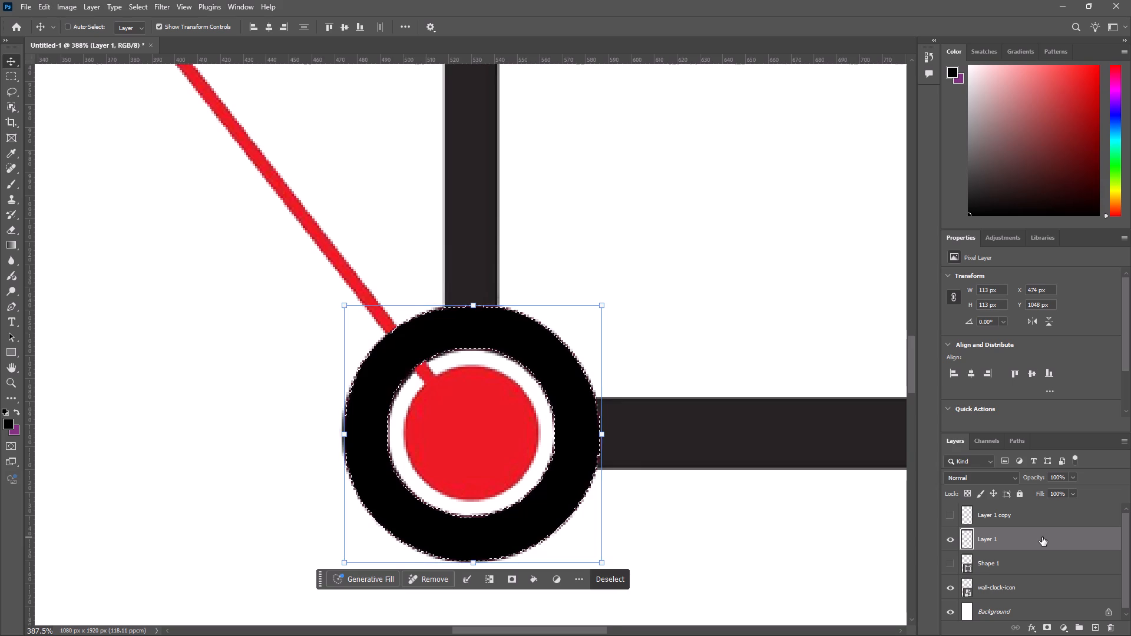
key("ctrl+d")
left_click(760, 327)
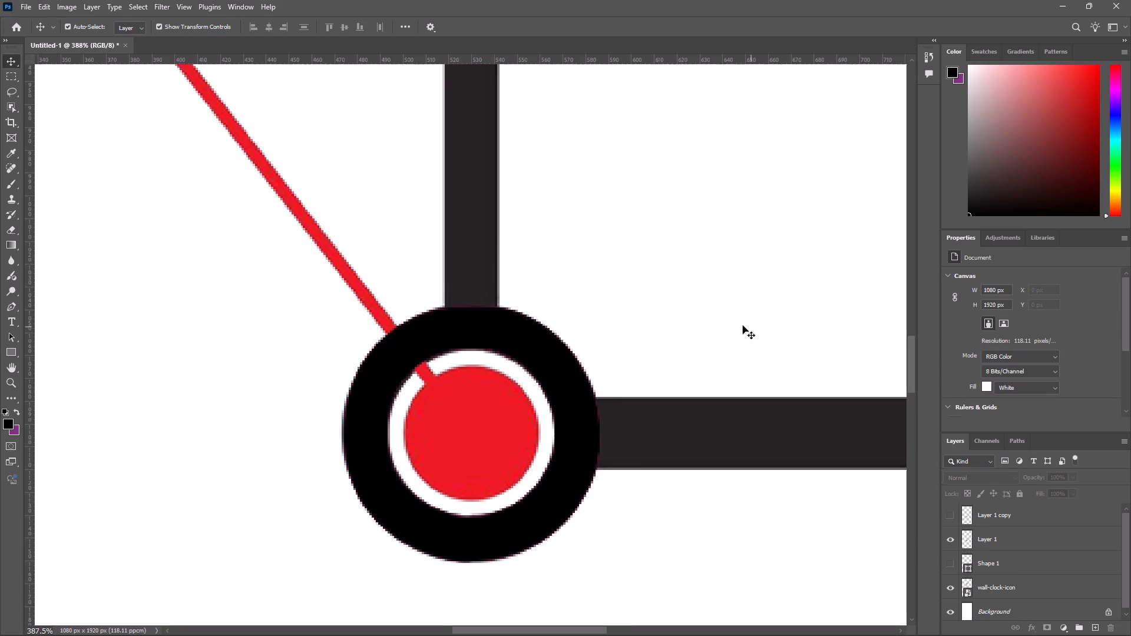
Sample the clock hand's dark colour (272324) as the foreground colour, fill only the ring's pixels on Layer 1 with it, and deselect.
scroll(663, 326, "down", 15, "alt")
key("space")
key("space")
key("space")
key("space")
key("space")
key("space")
key("space")
key("space")
key("space")
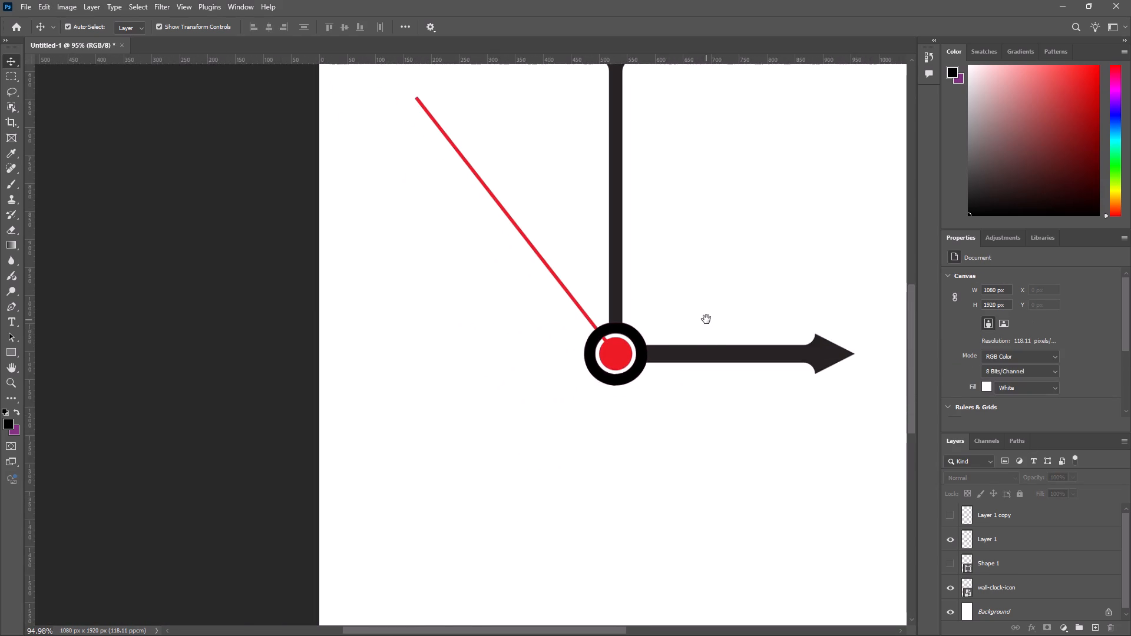
left_click_drag(706, 319, 605, 395)
scroll(598, 394, "down", 5, "alt")
scroll(597, 394, "up", 5, "alt")
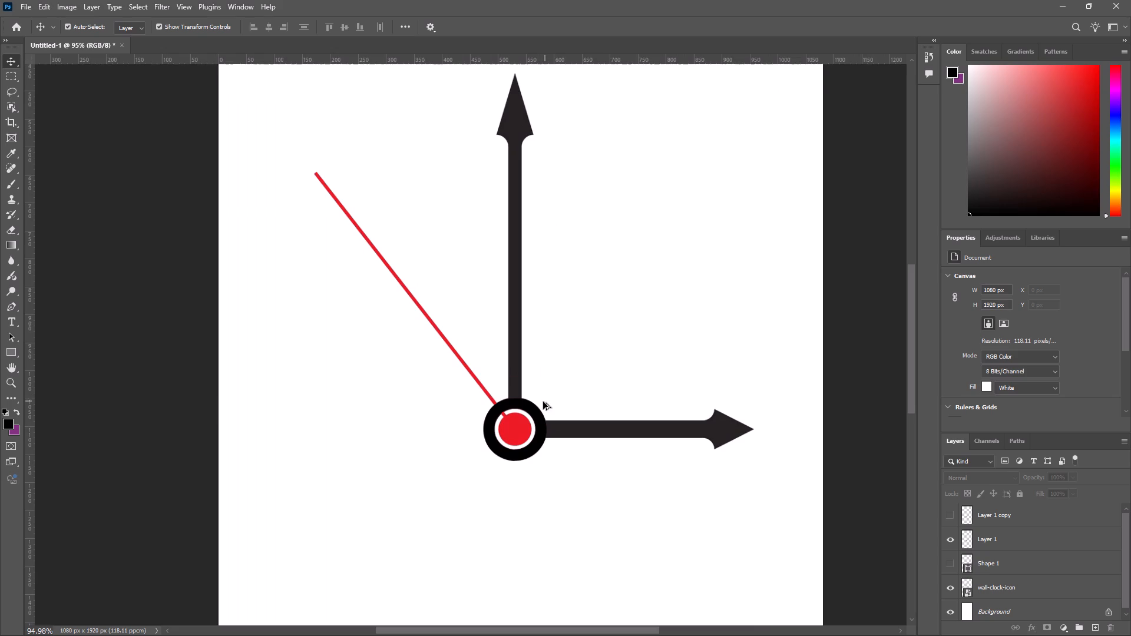
scroll(525, 400, "up", 8, "alt")
left_click(8, 428)
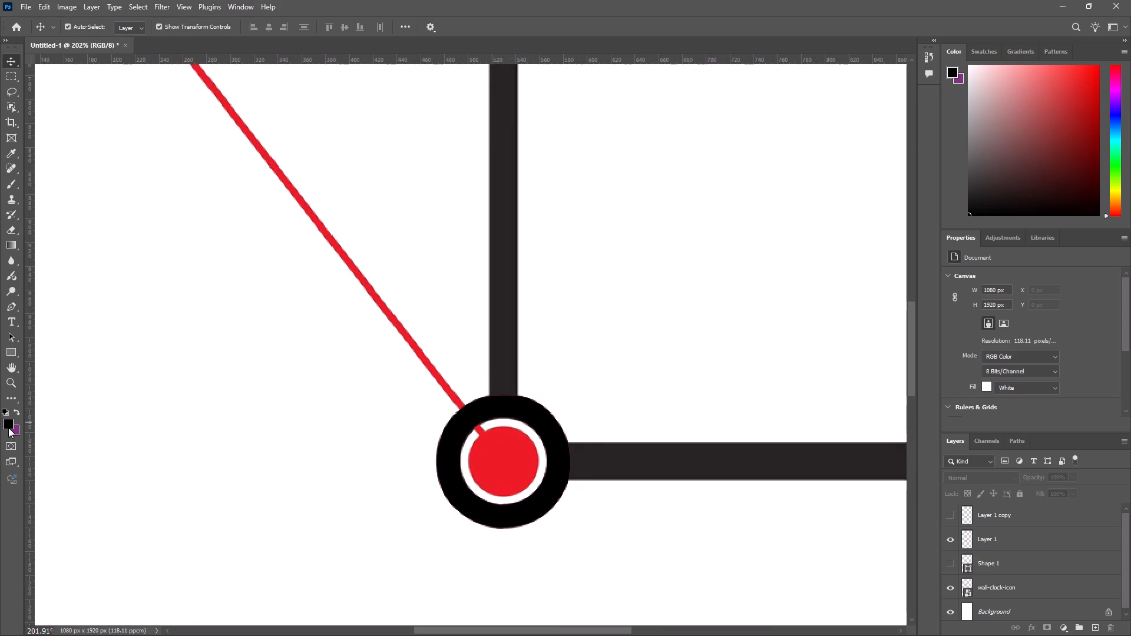
left_click(498, 250)
left_click(851, 148)
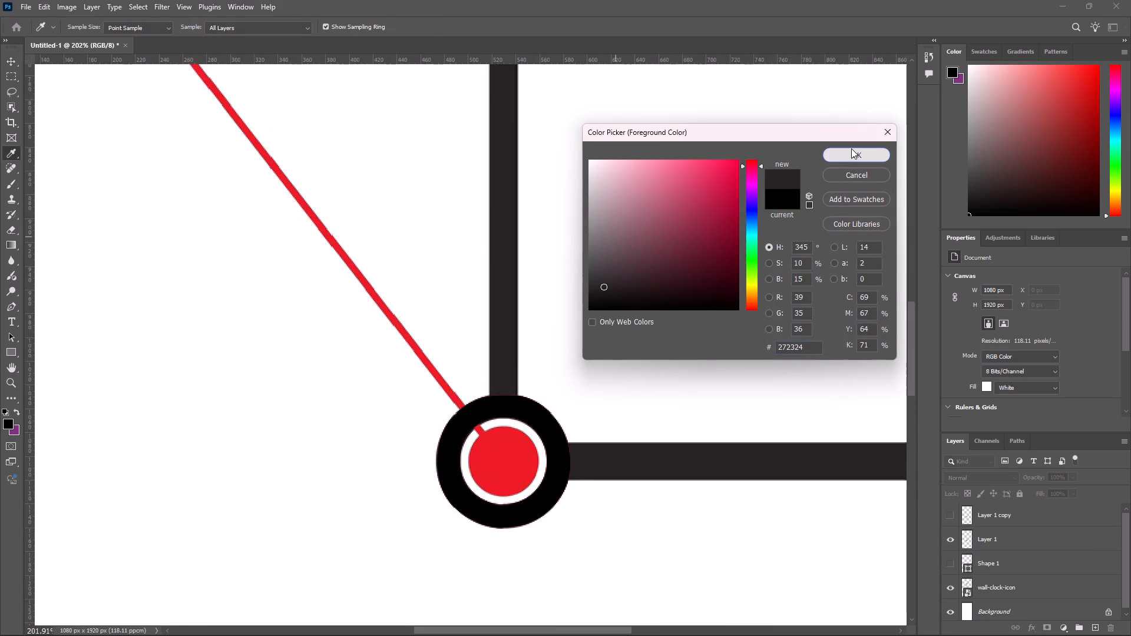
key("alt+BackSpace")
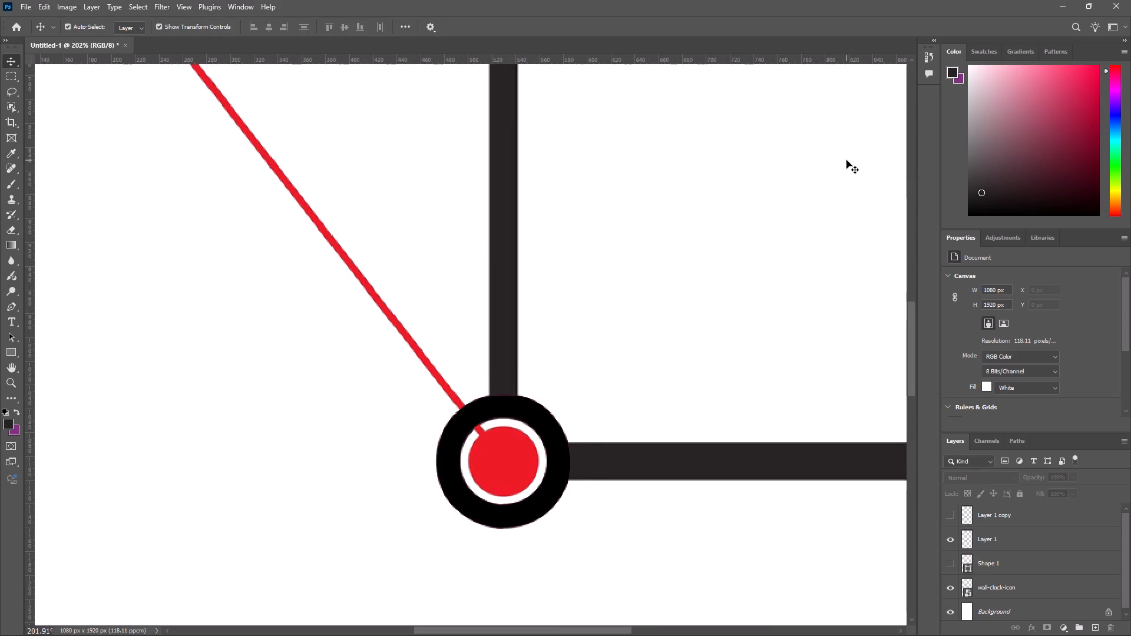
left_click(1039, 539)
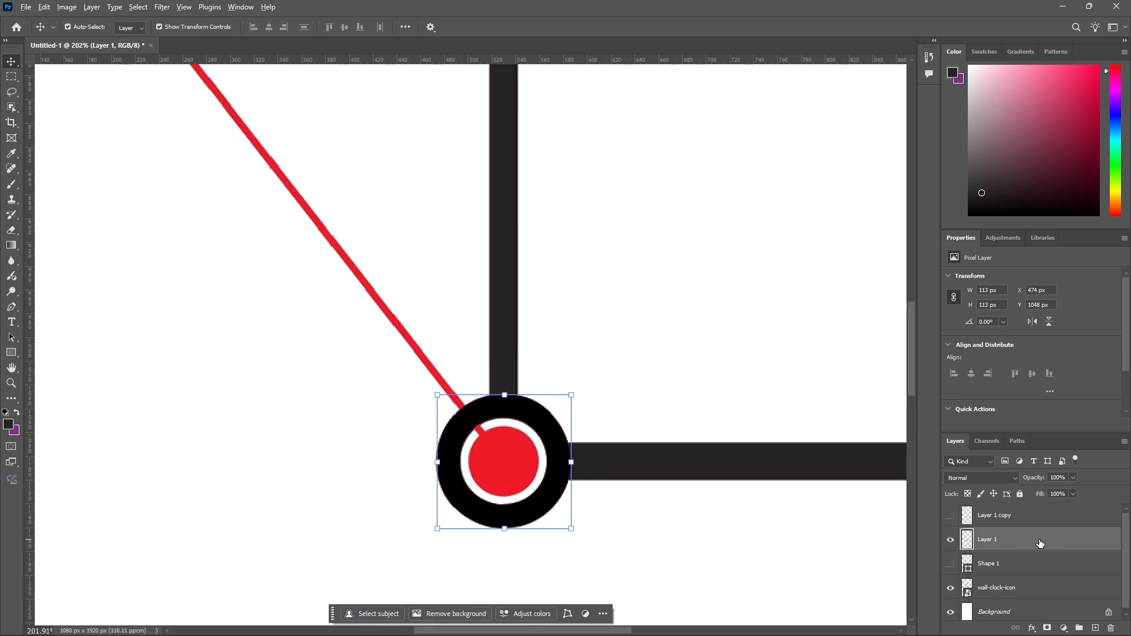
key("alt+BackSpace")
key("ctrl+z")
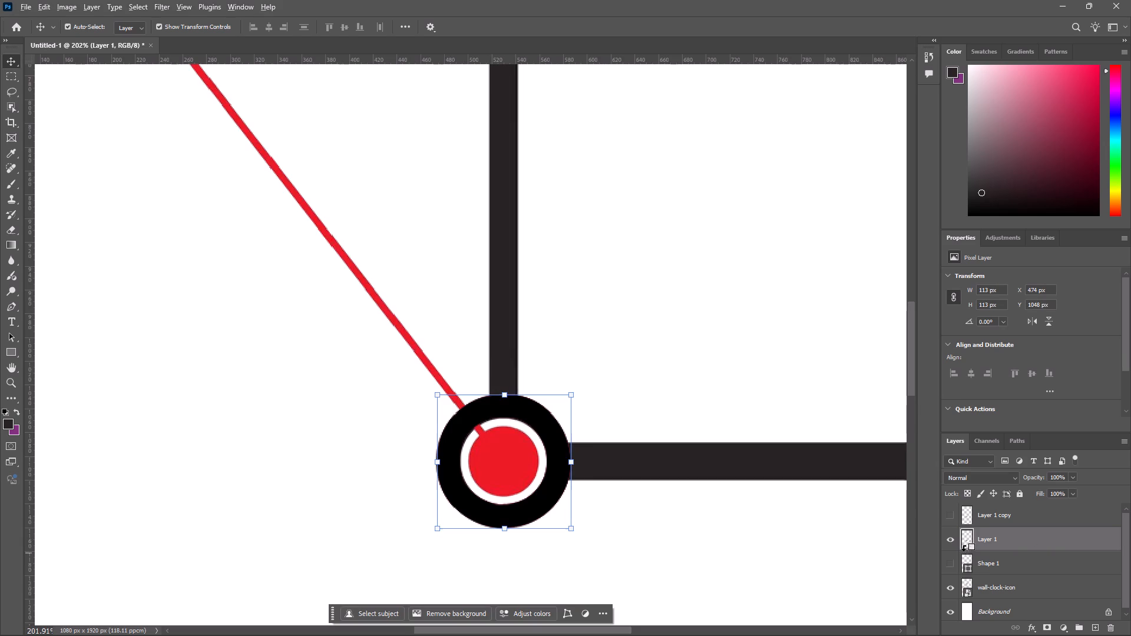
left_click(965, 541, "ctrl")
key("alt+BackSpace")
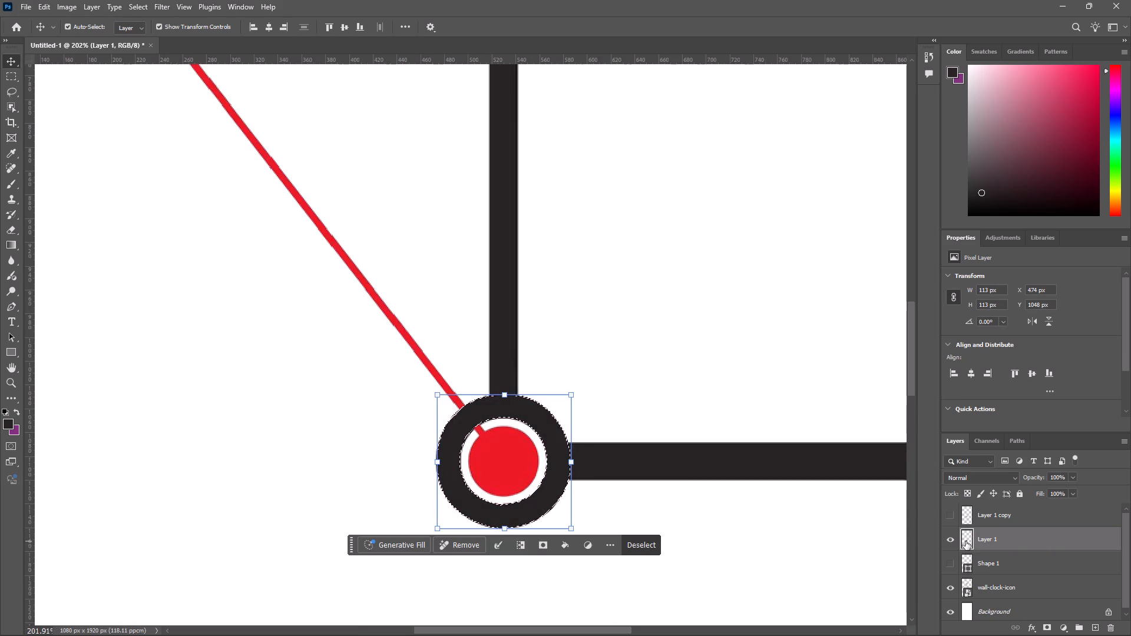
key("ctrl+d")
left_click(687, 317)
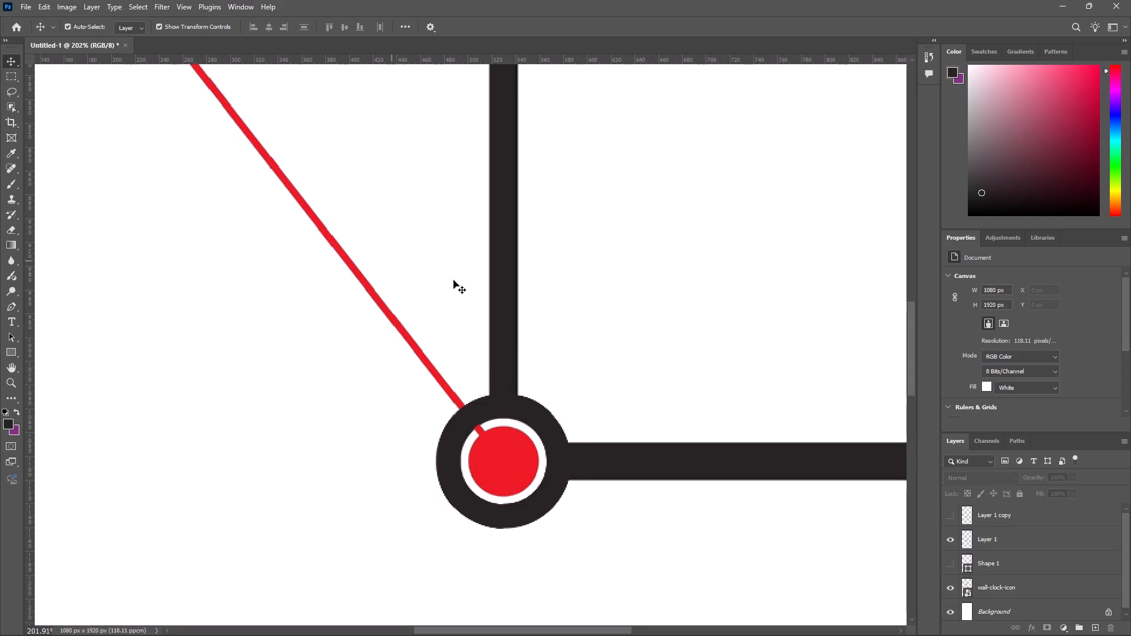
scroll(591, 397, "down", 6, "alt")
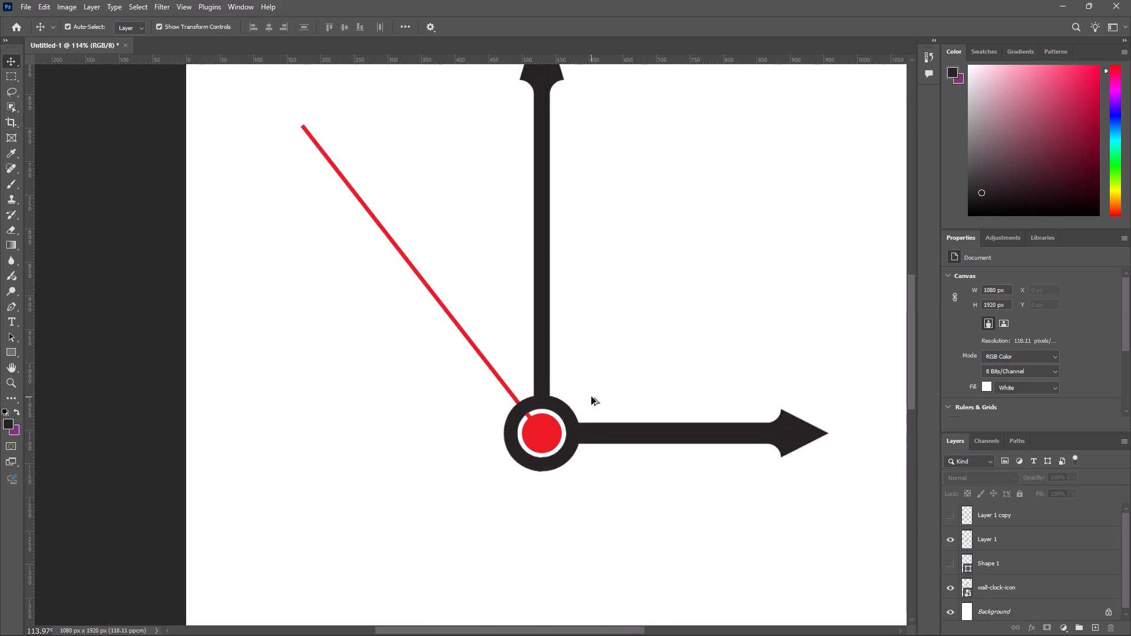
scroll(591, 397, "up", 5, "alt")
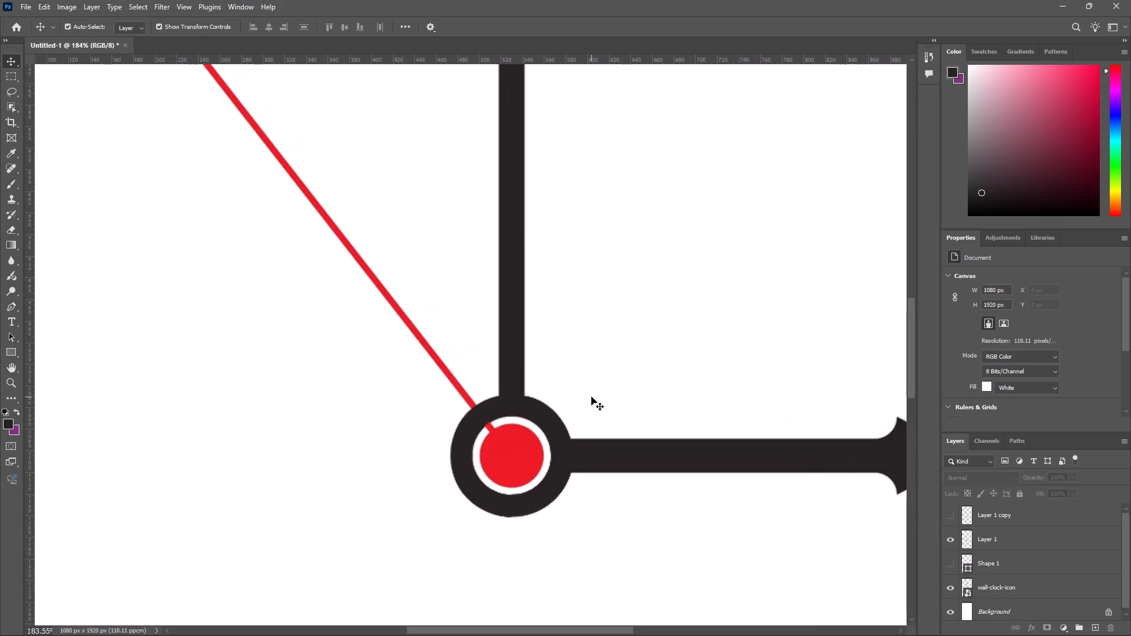
Choose the Eraser for the wall-clock-icon layer and rasterize its smart object.
scroll(495, 443, "up", 6, "alt")
scroll(495, 443, "down", 2, "alt")
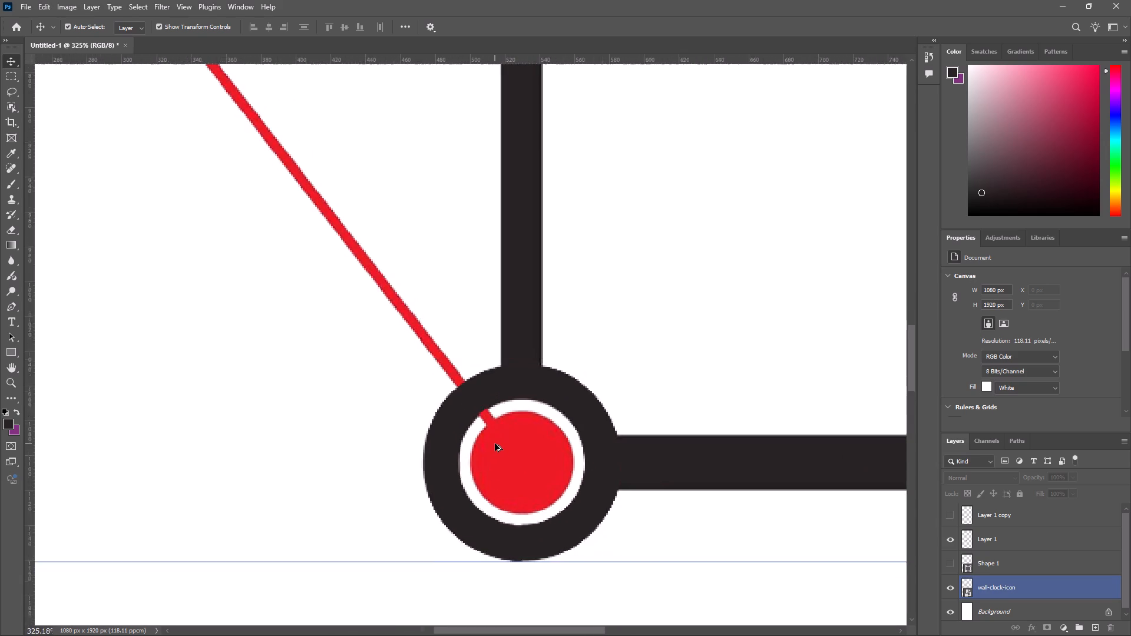
scroll(495, 443, "down", 10, "alt")
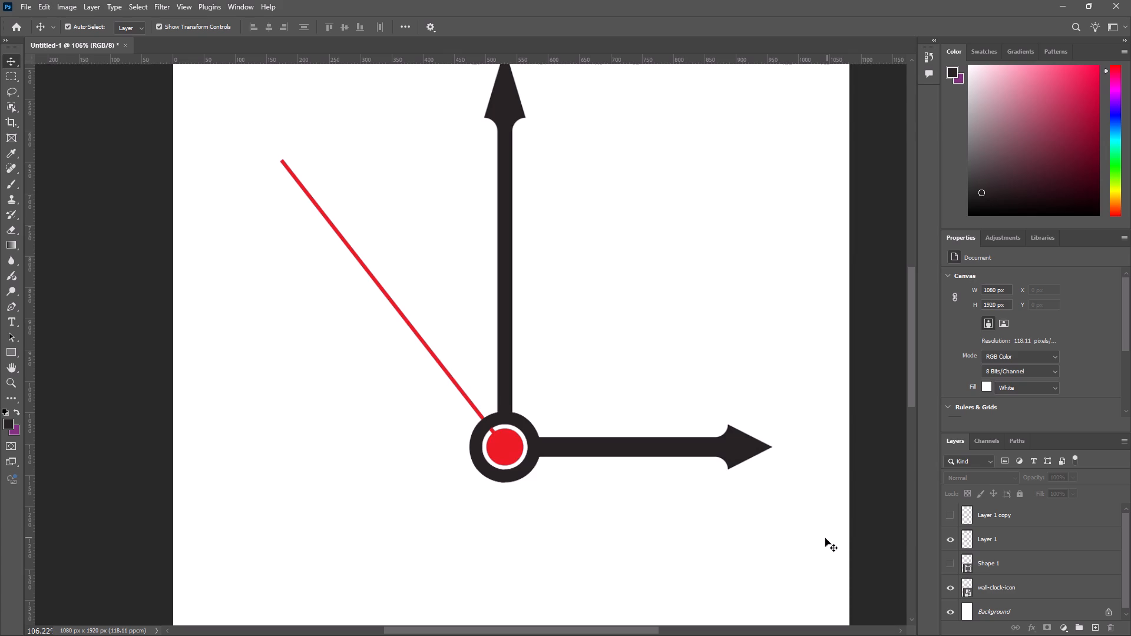
key("e")
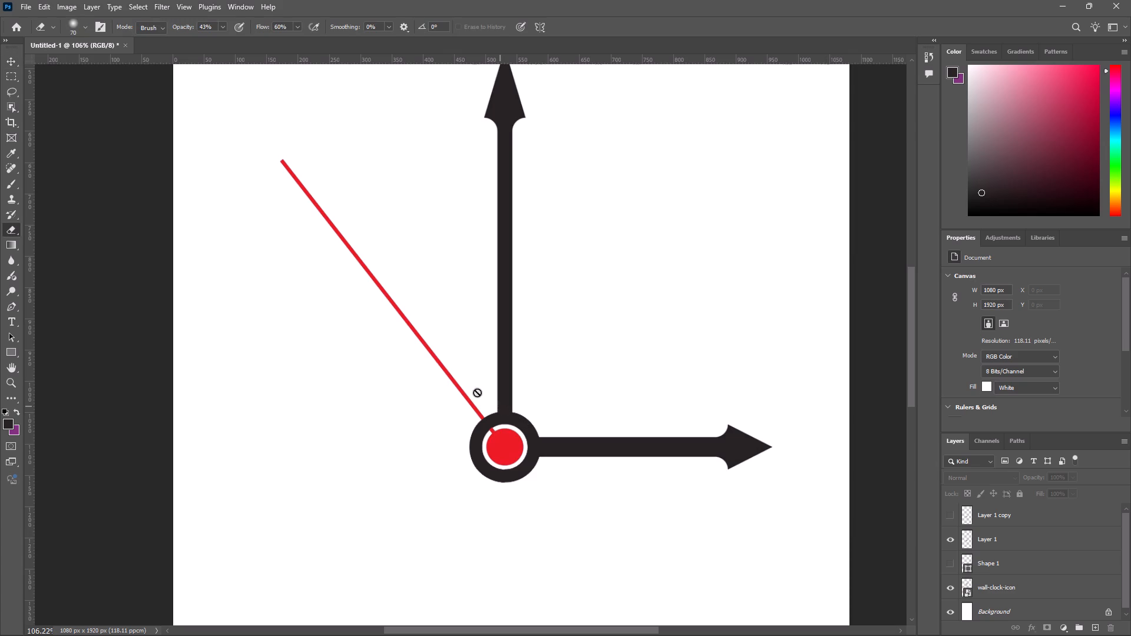
scroll(1026, 552, "down", 3)
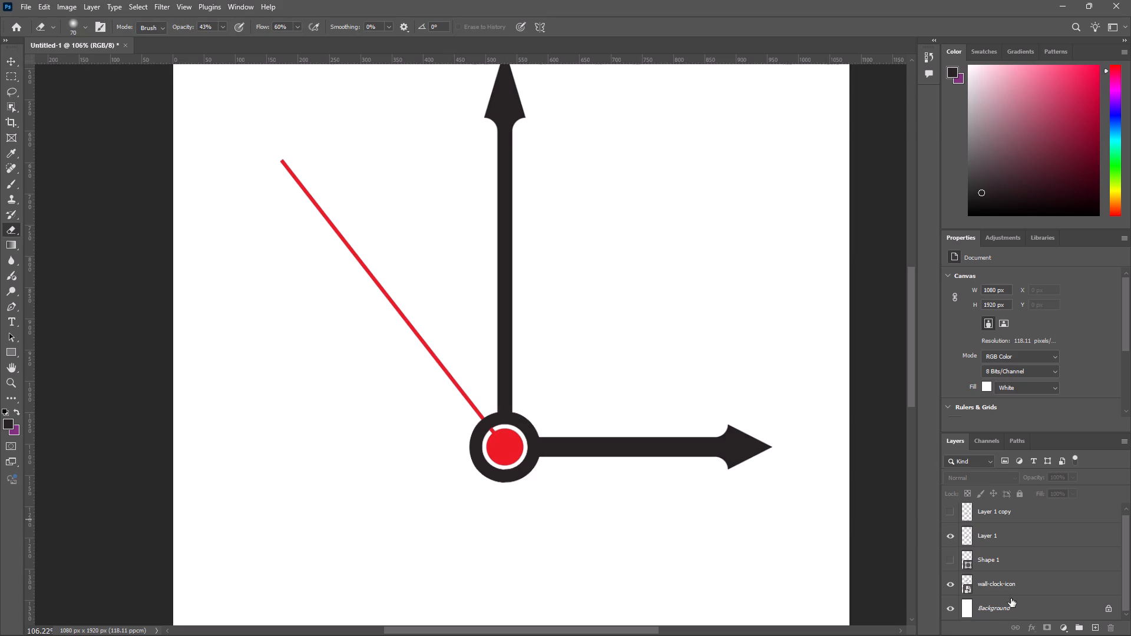
left_click(1013, 587)
left_click(626, 407)
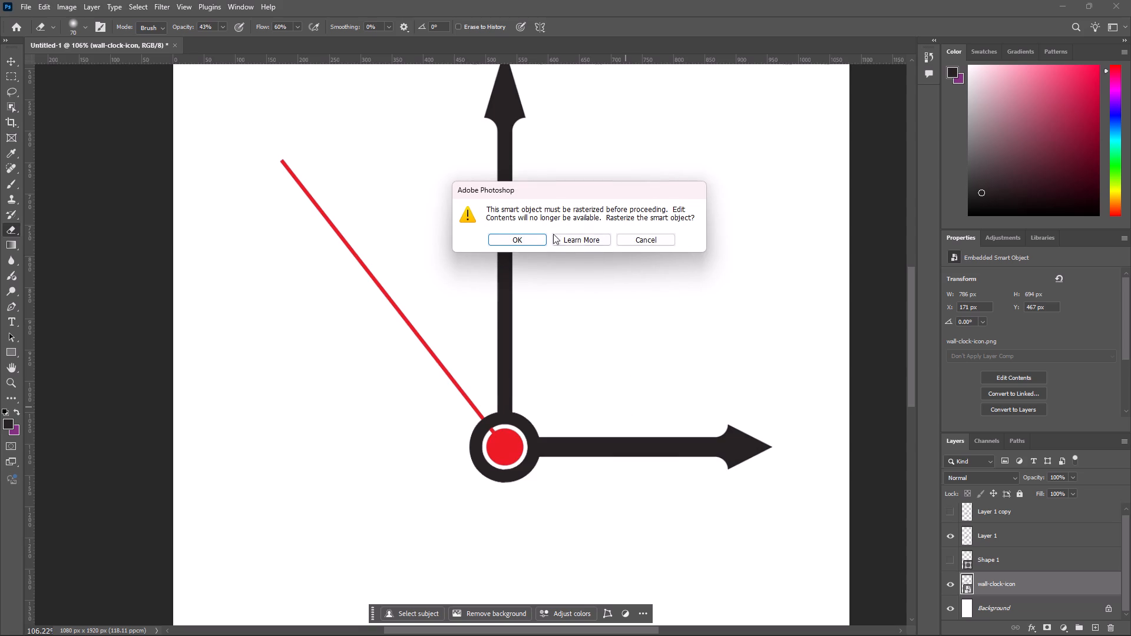
left_click(520, 237)
Set the Eraser to 100% opacity and 100% flow and erase the outer part of the red second hand.
left_click_drag(284, 164, 332, 243)
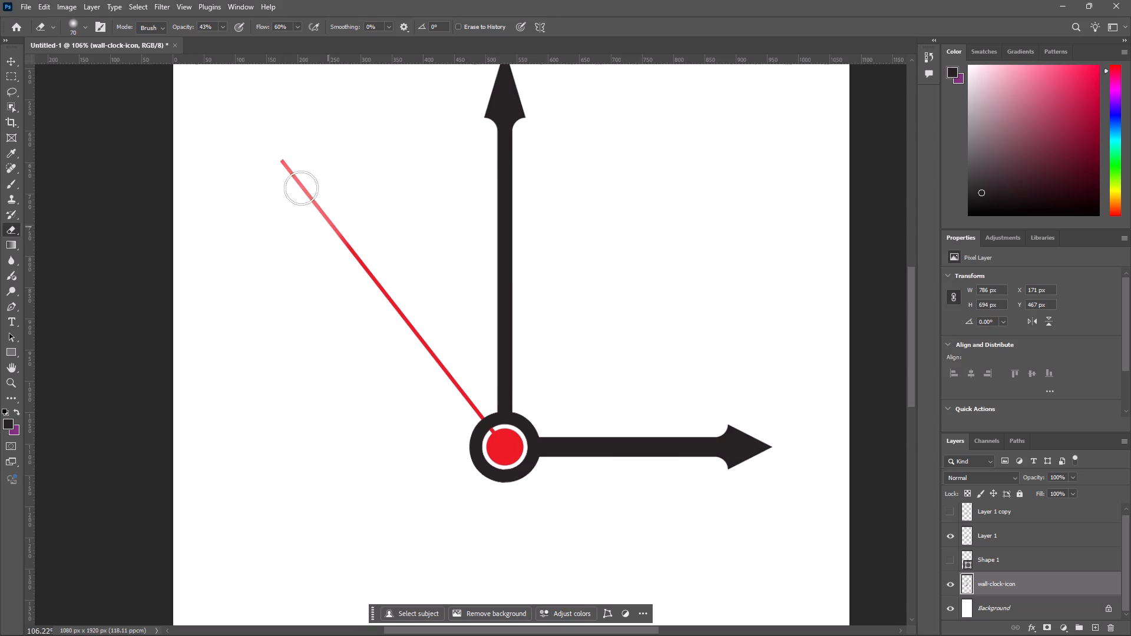
left_click_drag(186, 25, 275, 19)
left_click_drag(263, 25, 358, 30)
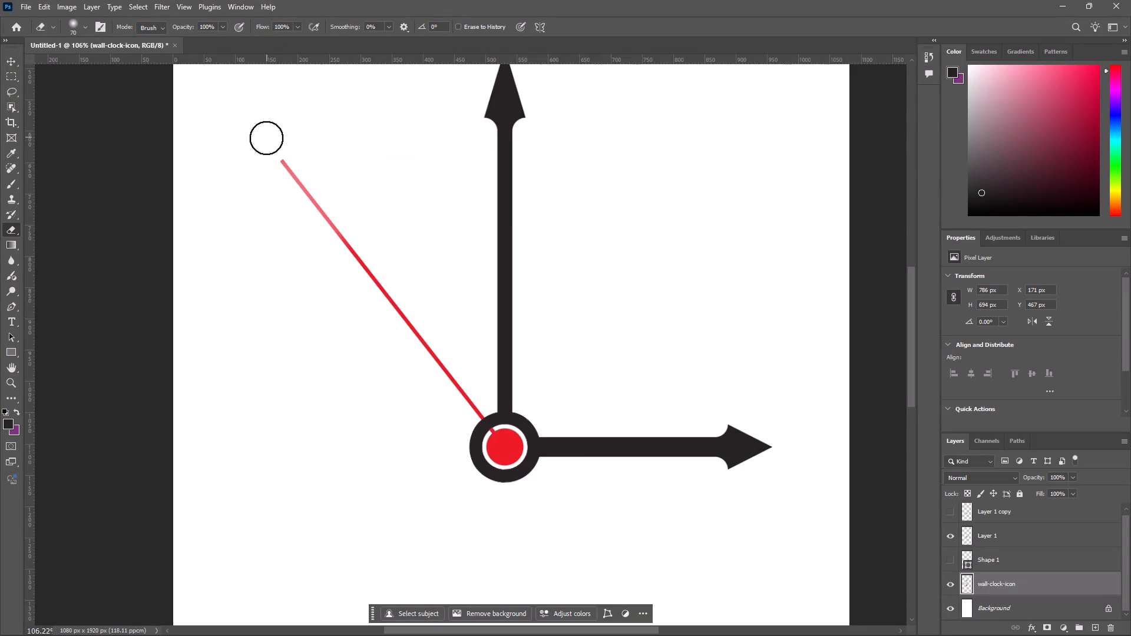
left_click_drag(272, 149, 389, 288)
left_click_drag(294, 163, 349, 262)
Set the Eraser hardness to 100% and erase the rest of the red second hand up to the hub ring.
left_click(84, 26)
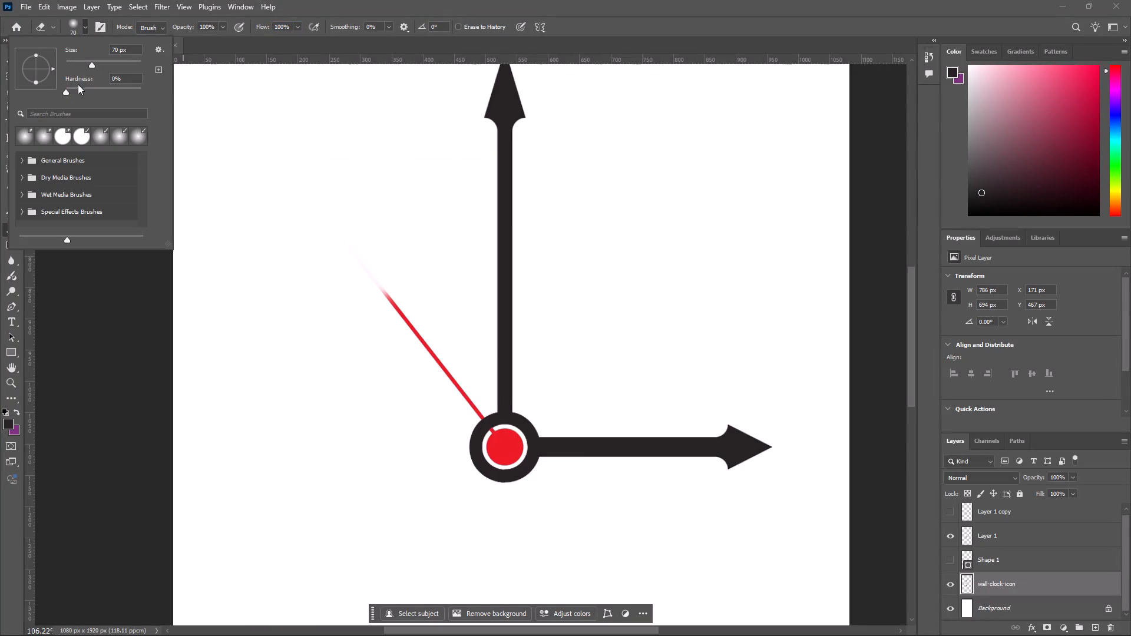
left_click_drag(78, 85, 178, 100)
left_click_drag(129, 91, 163, 94)
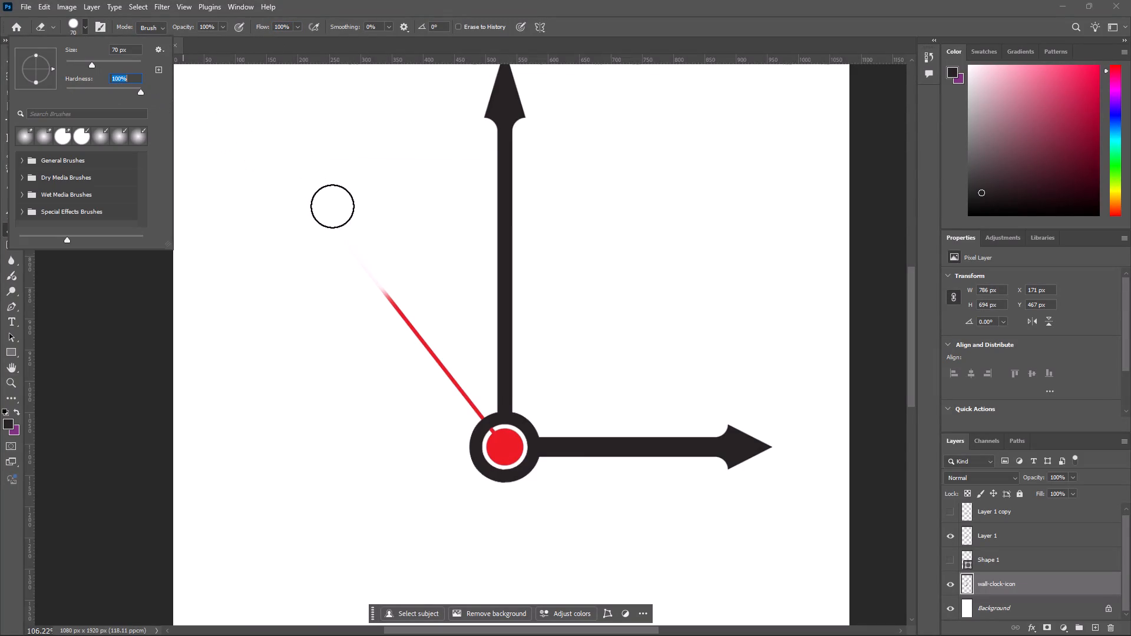
left_click_drag(339, 207, 395, 316)
left_click_drag(304, 170, 369, 278)
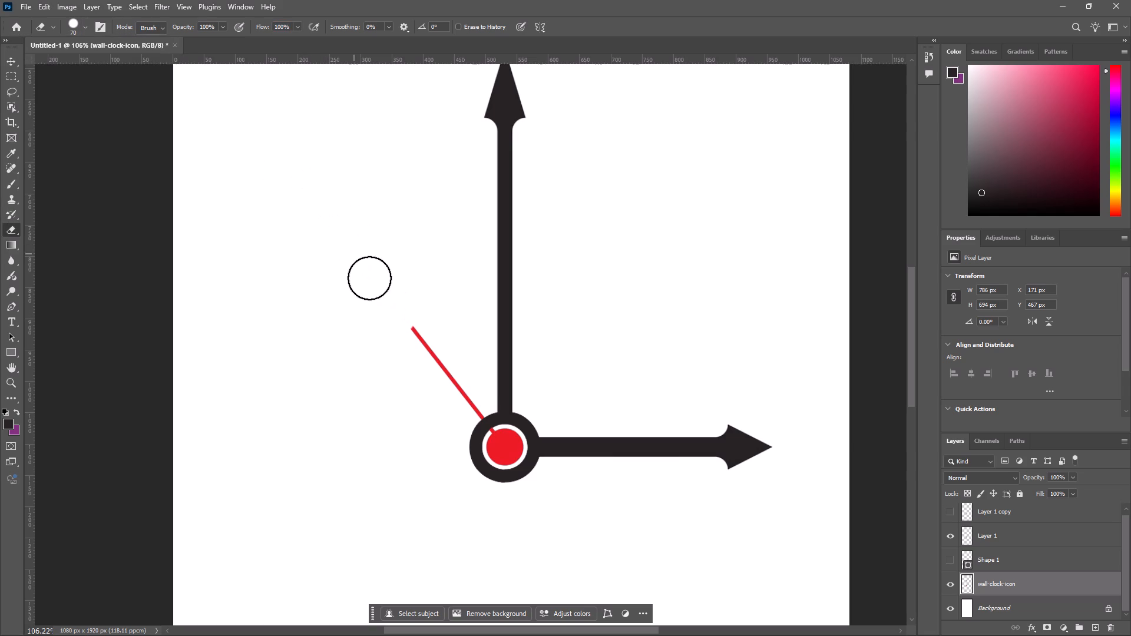
left_click_drag(369, 278, 384, 297)
left_click_drag(282, 144, 461, 395)
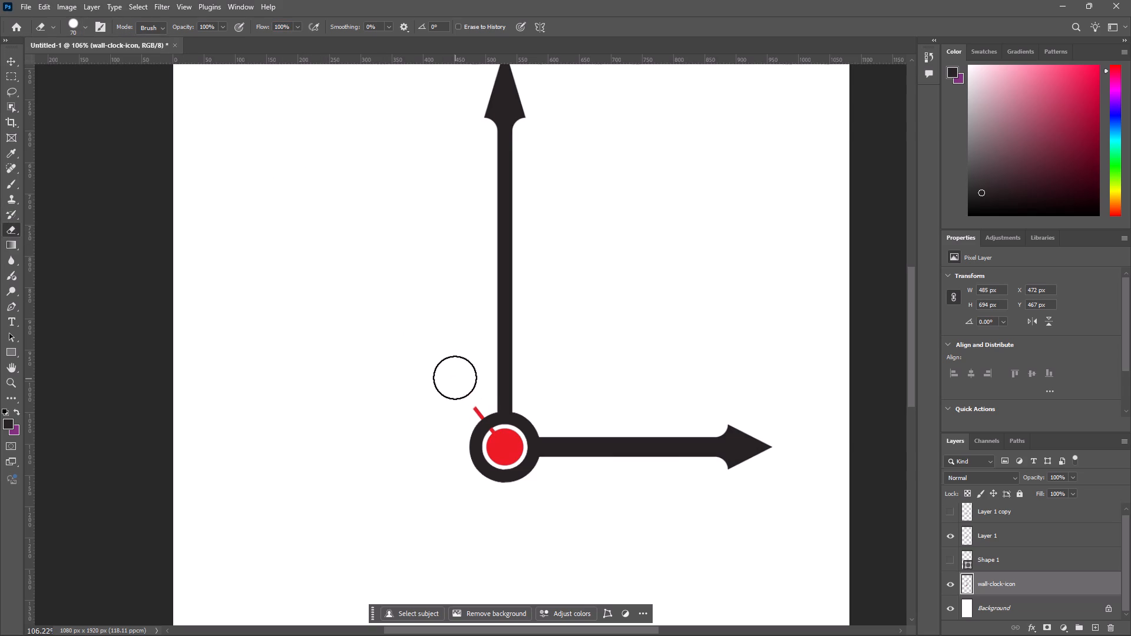
left_click_drag(458, 385, 467, 396)
left_click(468, 402)
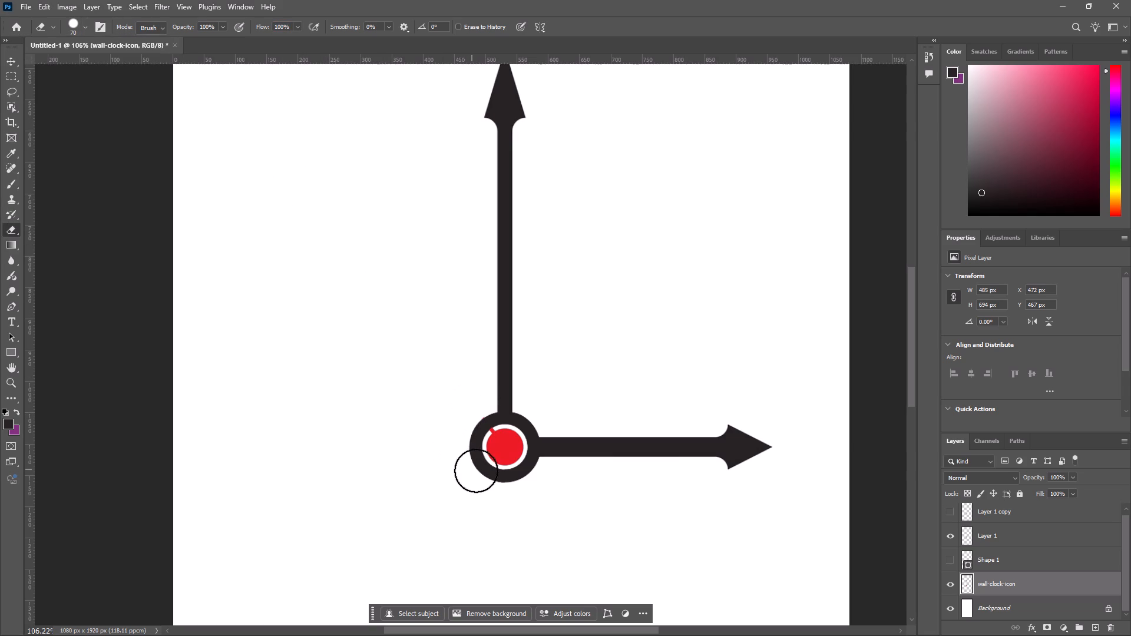
Erase the red centre disc inside the hub ring on the wall-clock-icon layer.
scroll(490, 465, "up", 8, "alt")
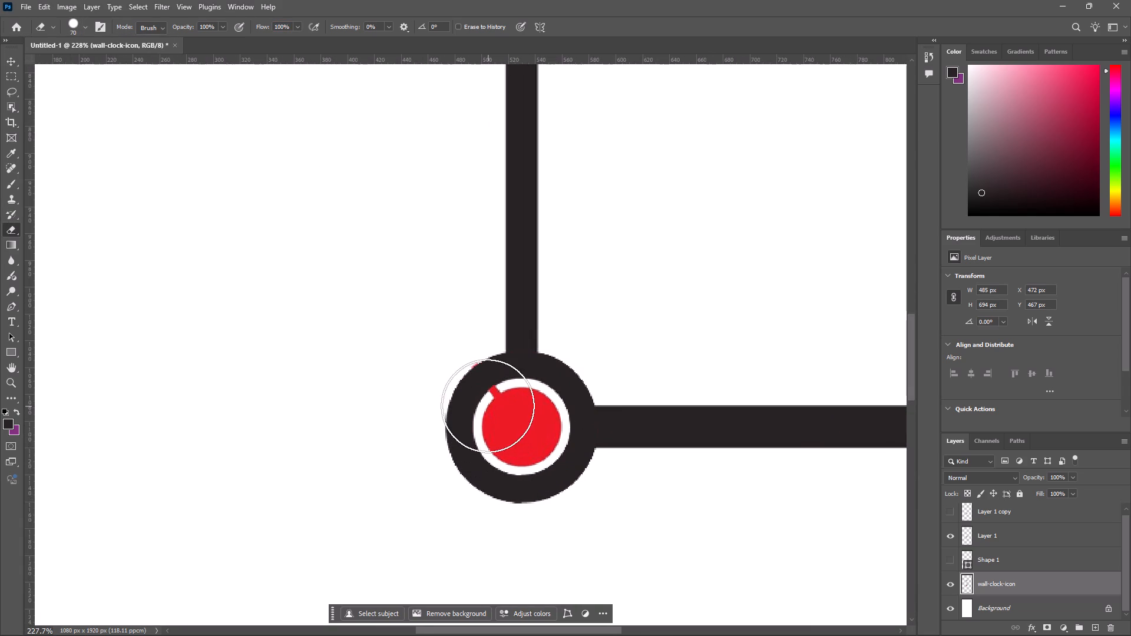
left_click(482, 401)
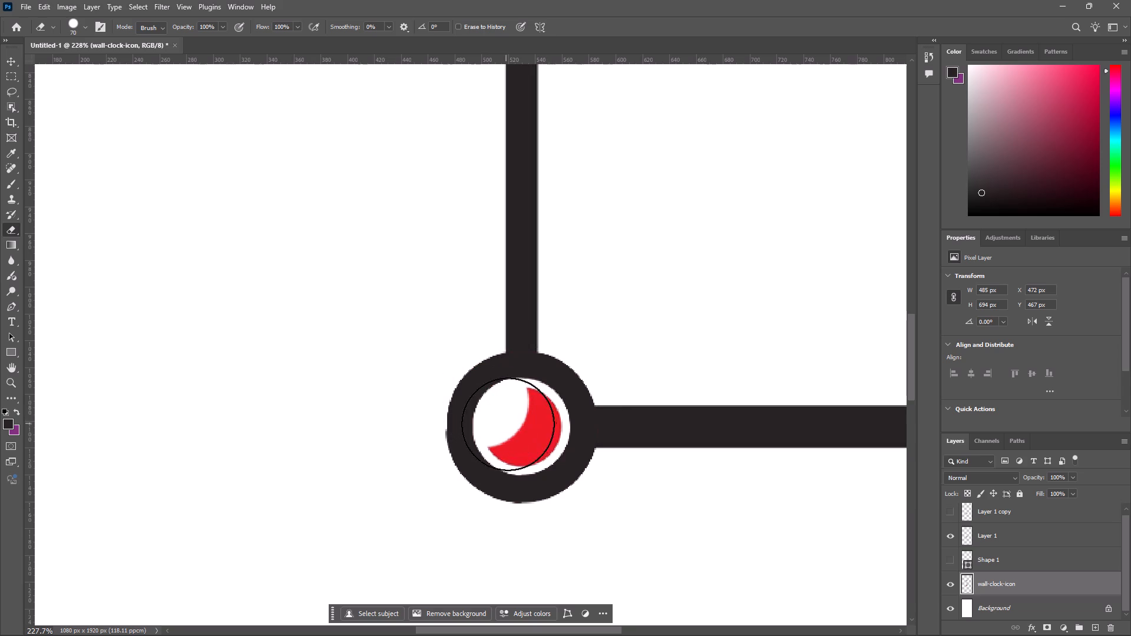
left_click_drag(478, 438, 501, 462)
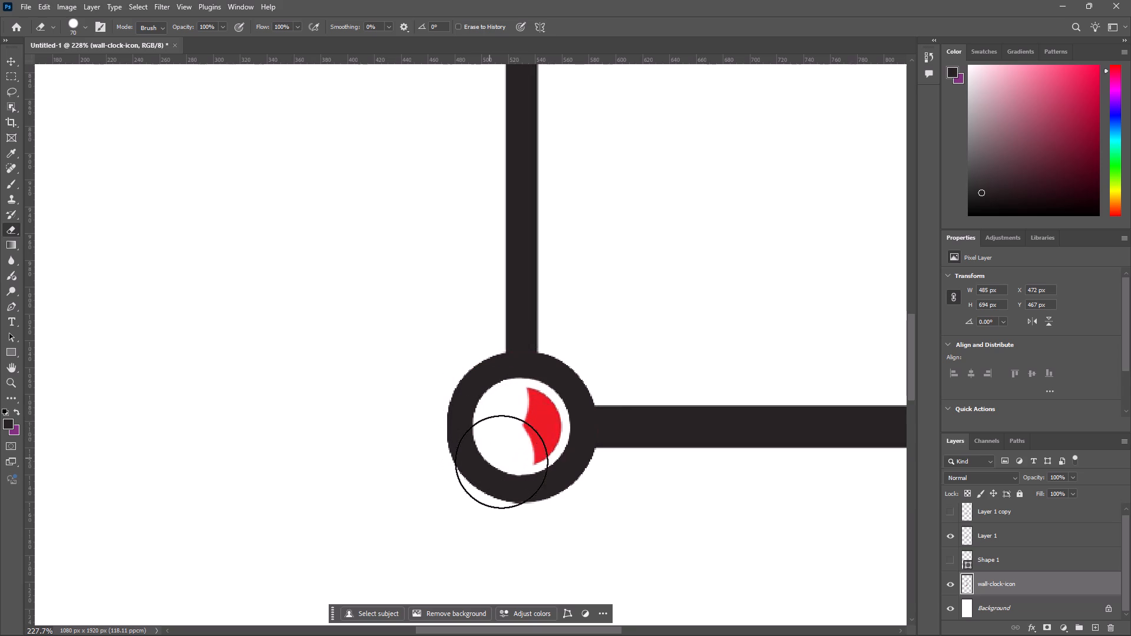
left_click_drag(501, 462, 510, 462)
left_click(519, 461)
left_click(532, 465)
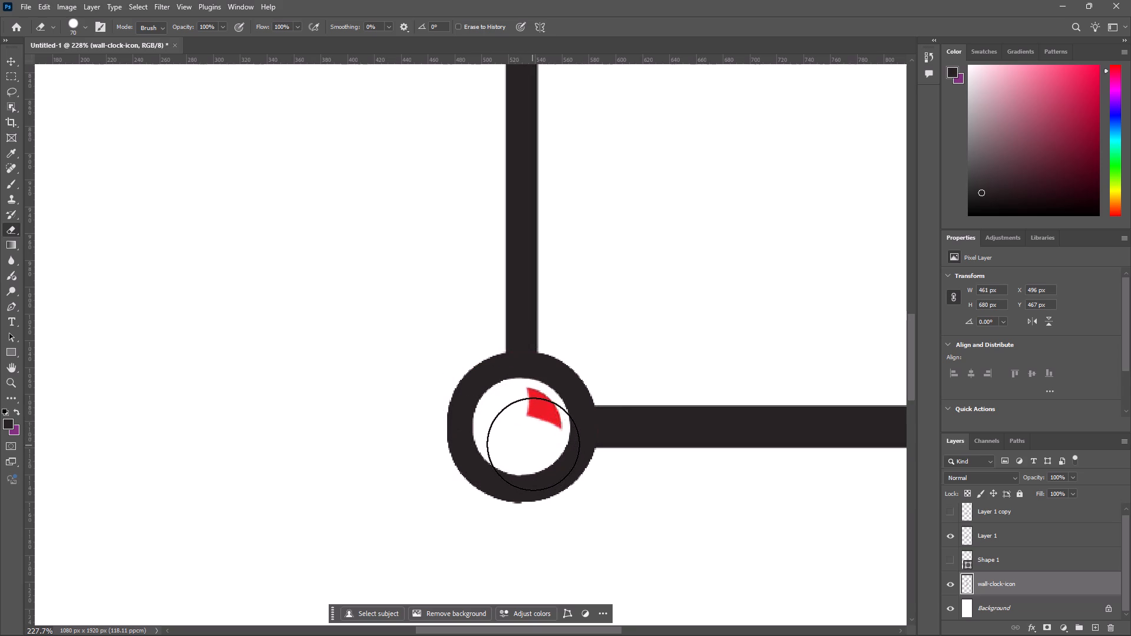
left_click(533, 444)
left_click(531, 430)
left_click(531, 420)
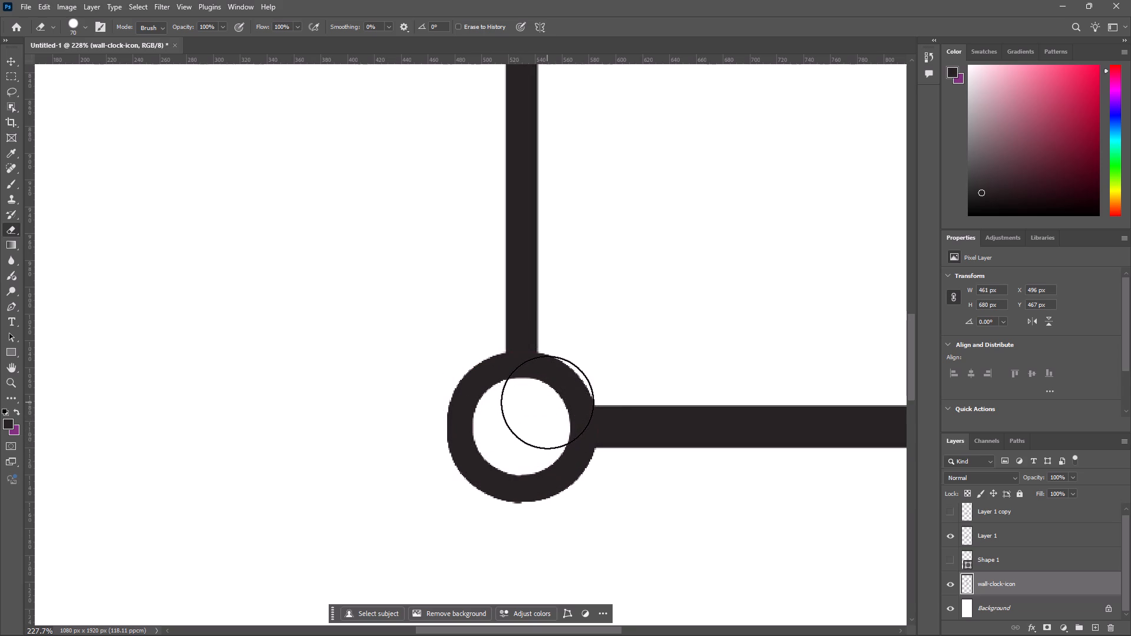
left_click(545, 400)
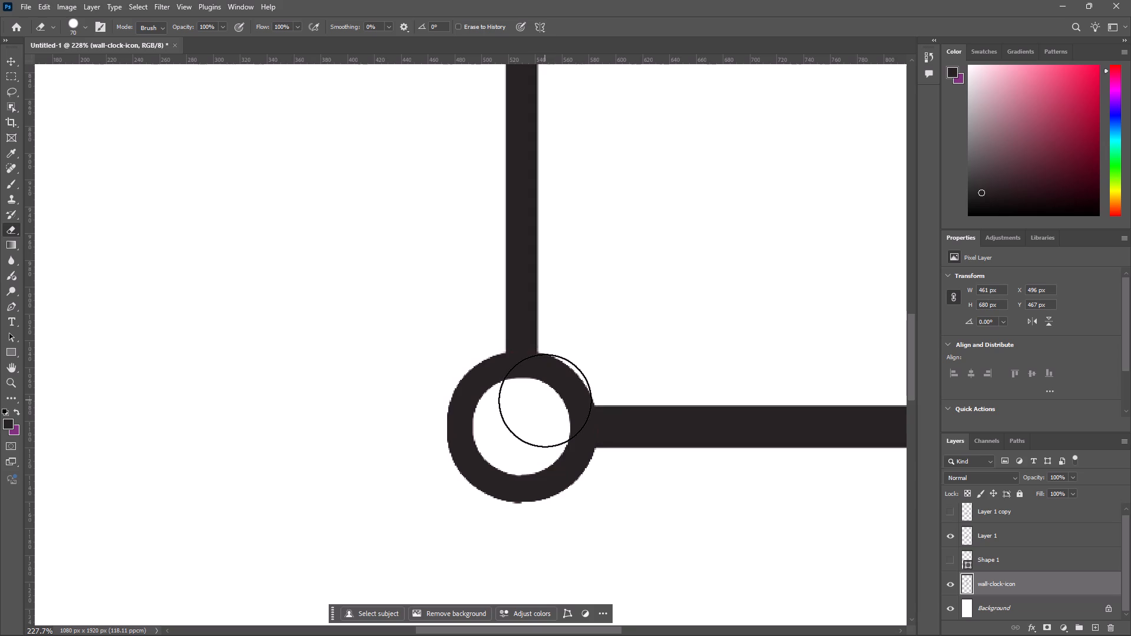
Go over the inside and lower edge of the ring to erase leftover hub pixels on the wall-clock-icon layer.
left_click(544, 459)
left_click_drag(531, 467, 529, 467)
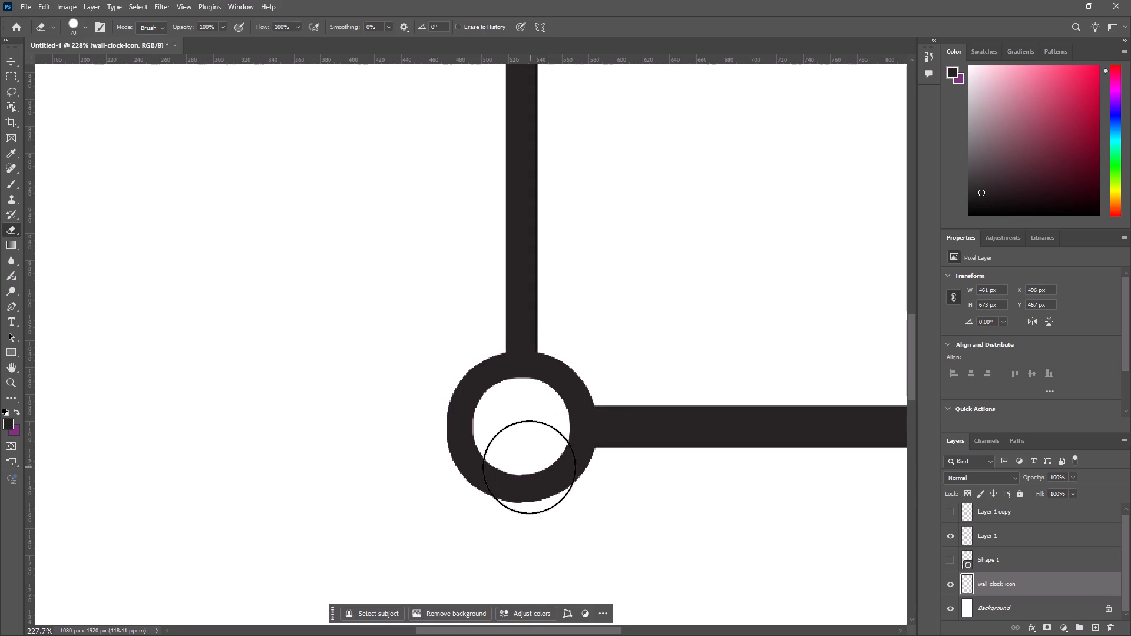
left_click_drag(529, 467, 495, 429)
left_click(504, 425)
left_click(478, 422)
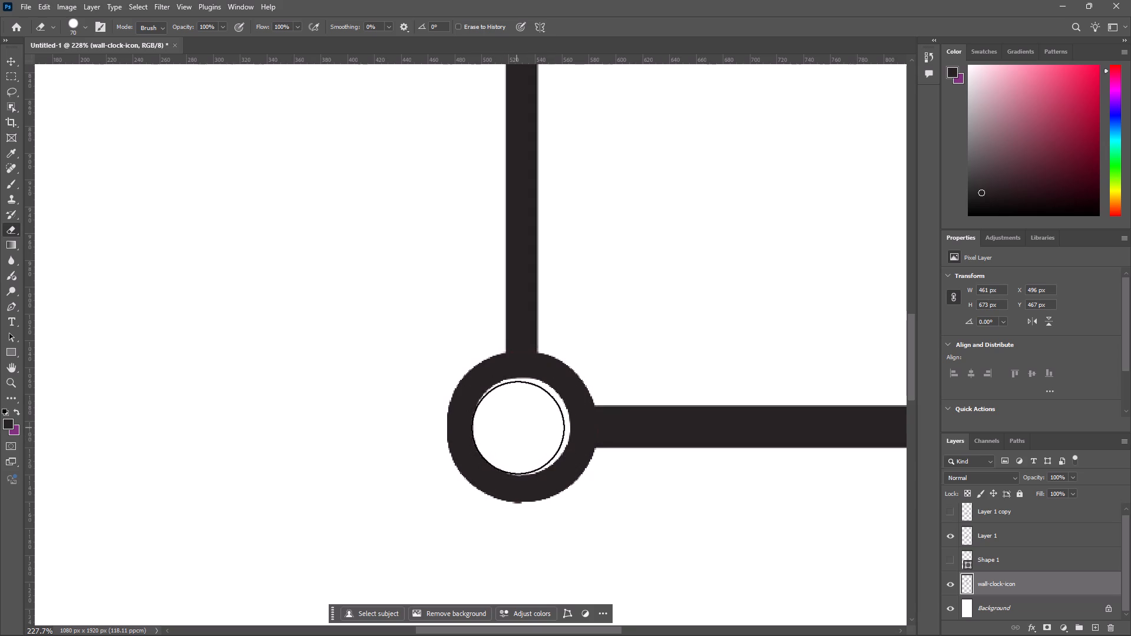
double_click(521, 414)
left_click(525, 443)
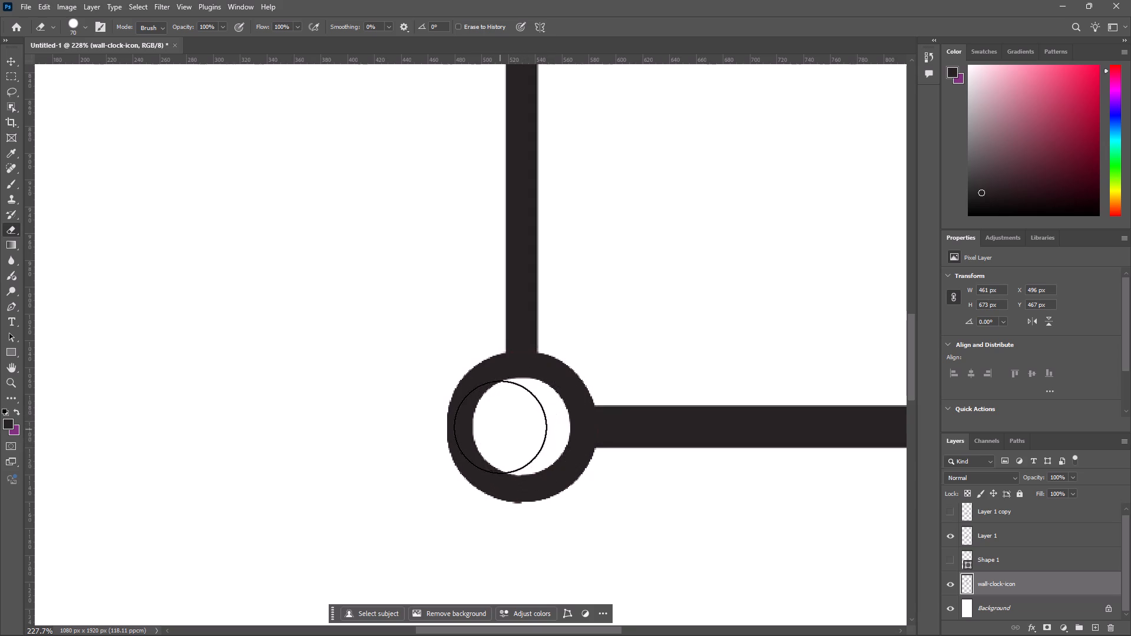
left_click(500, 424)
left_click(526, 420)
Duplicate the wall-clock-icon layer, hide the original, and erase the horizontal hand from the copy, leaving its vertical hand.
scroll(498, 433, "down", 8, "alt")
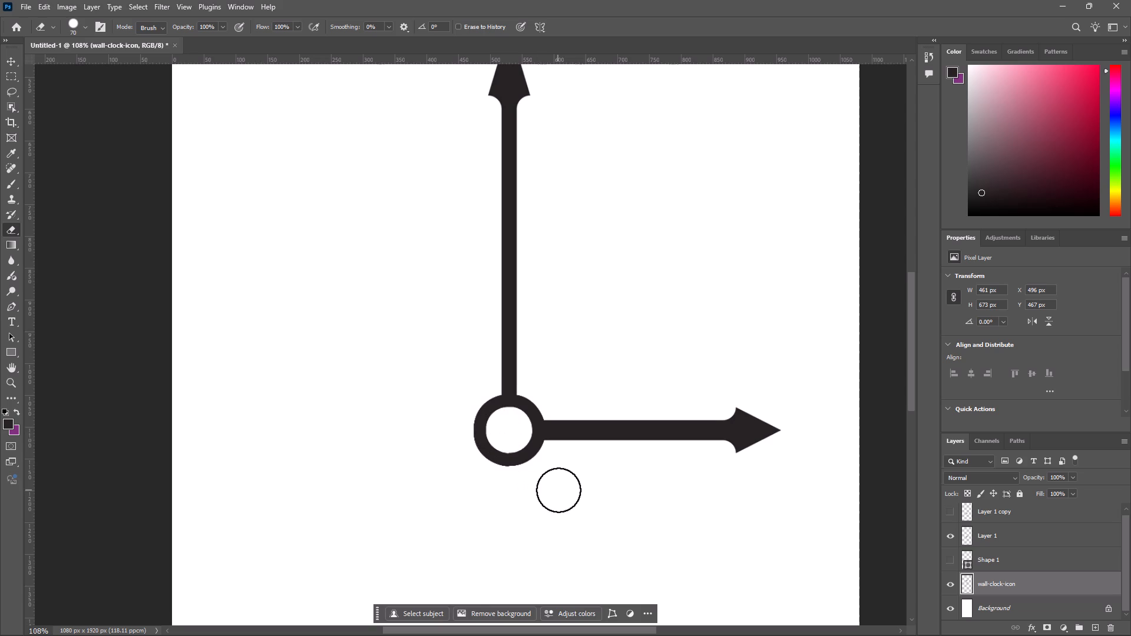
scroll(543, 477, "up", 2, "alt")
scroll(543, 477, "down", 4, "alt")
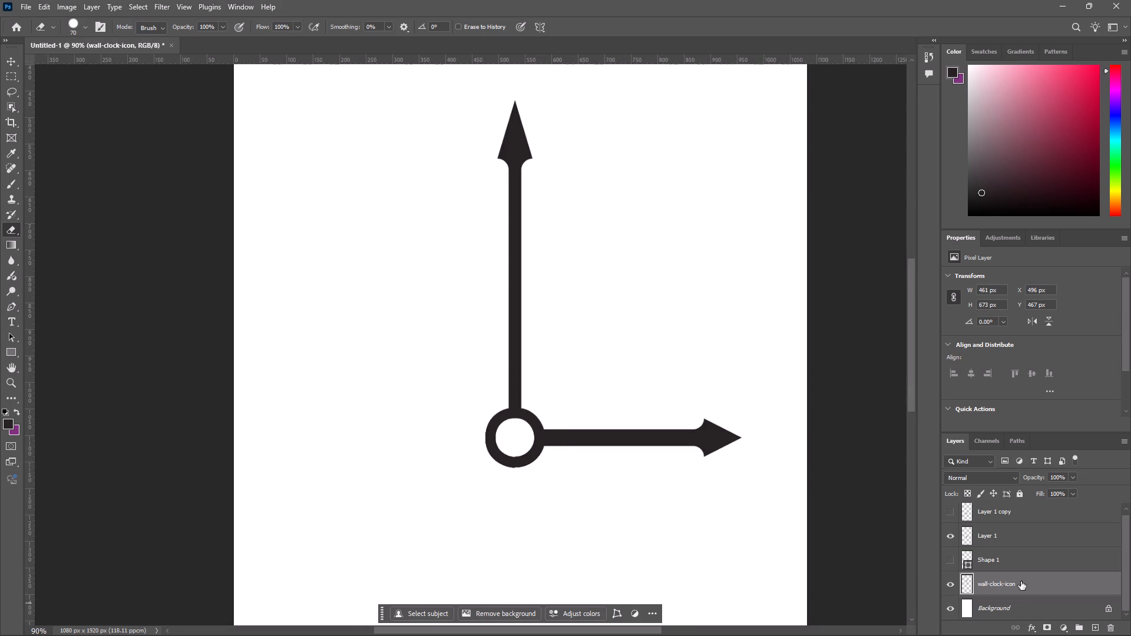
key("ctrl+j")
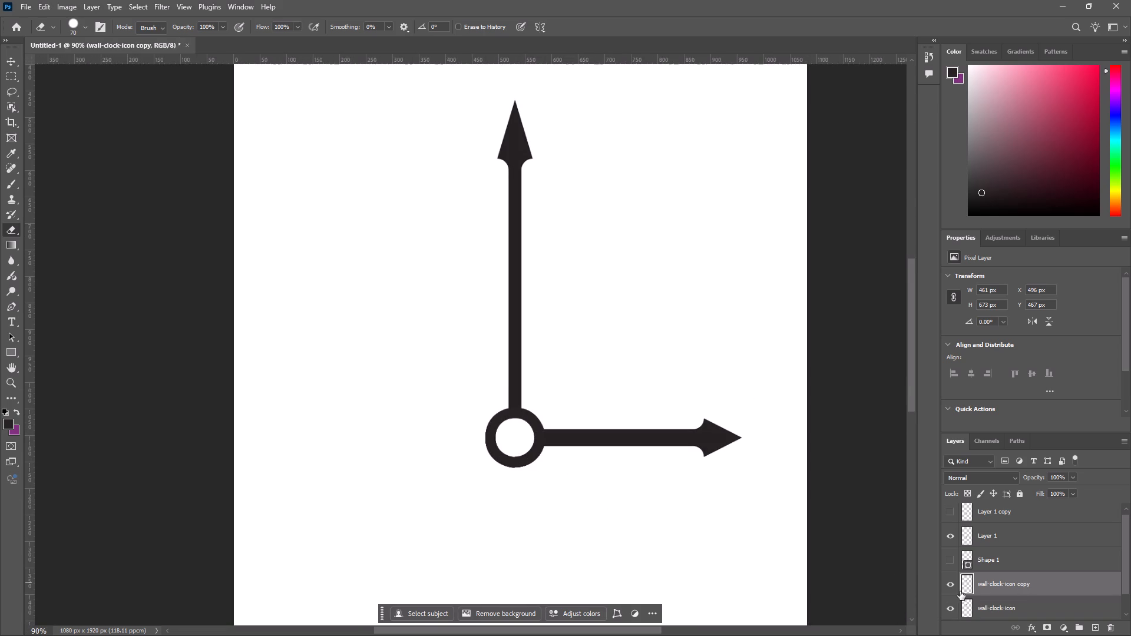
left_click(948, 612)
left_click_drag(739, 437, 736, 438)
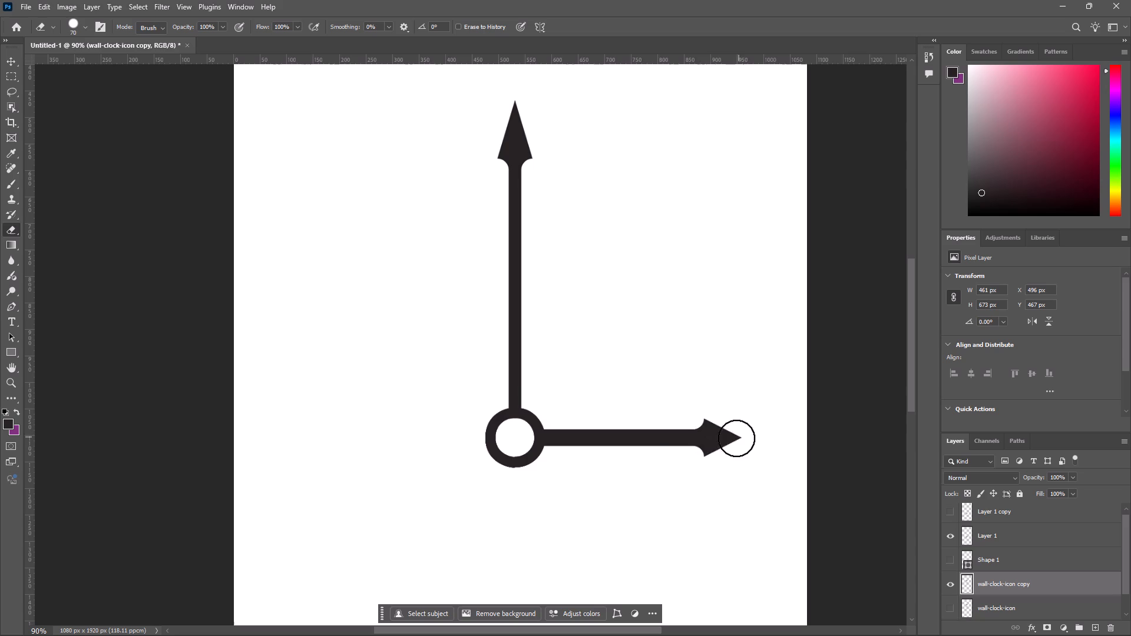
left_click_drag(736, 438, 534, 443)
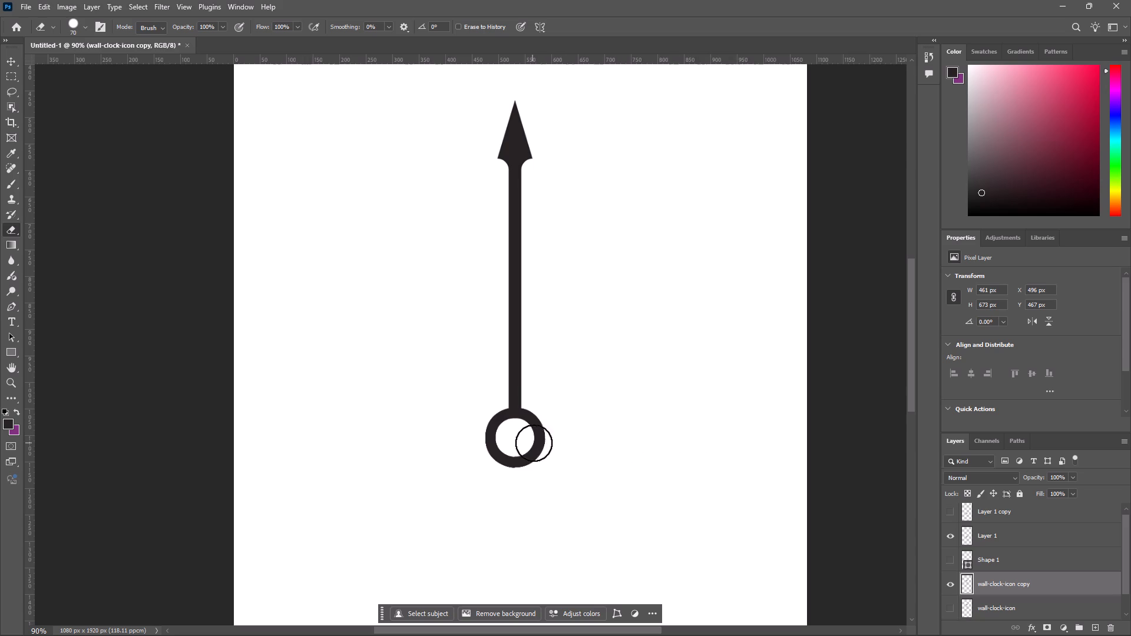
left_click_drag(534, 443, 567, 441)
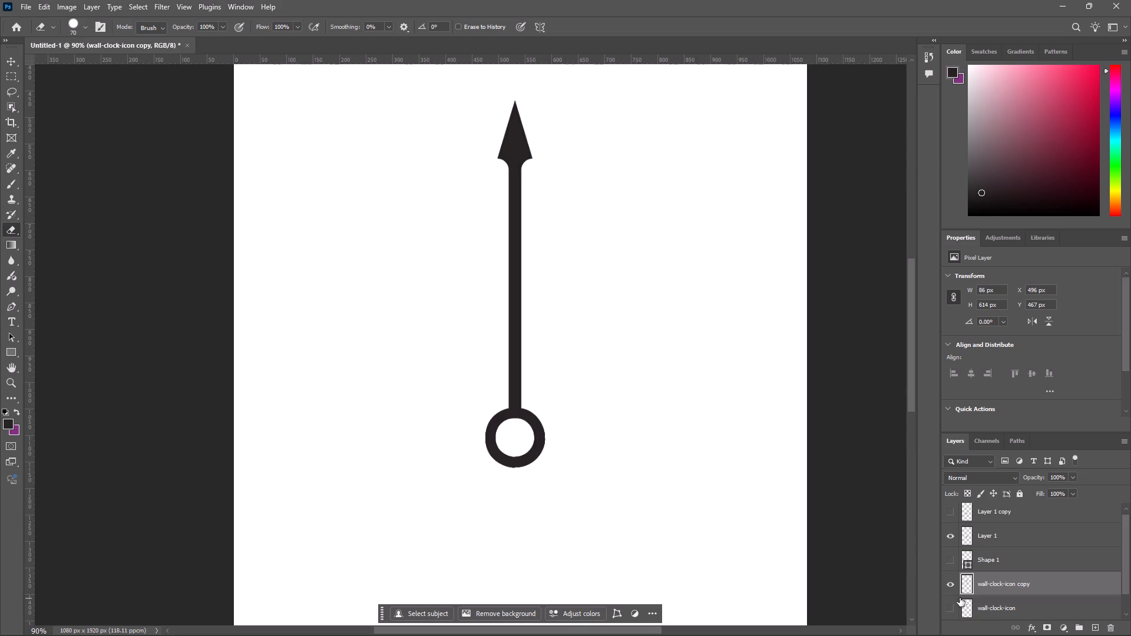
left_click(952, 589)
left_click(952, 589)
Hide the wall-clock-icon copy, show the original wall-clock-icon layer, and erase its vertical hand, leaving the horizontal one.
scroll(993, 588, "down", 2)
left_click(951, 559)
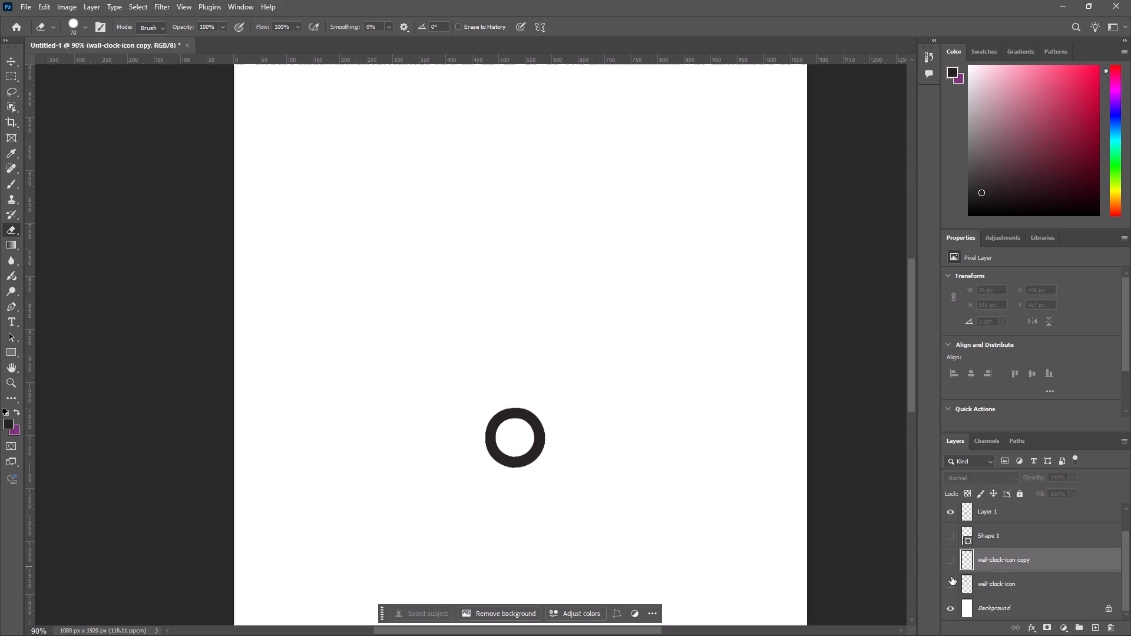
left_click(951, 579)
left_click(521, 409)
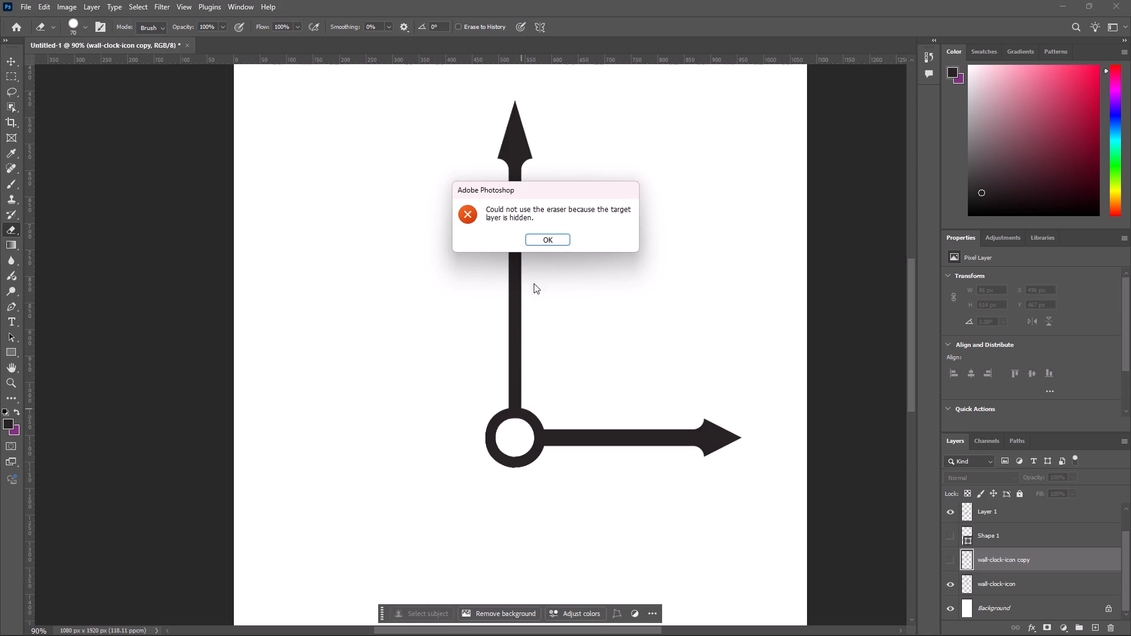
left_click(551, 240)
left_click(1001, 588)
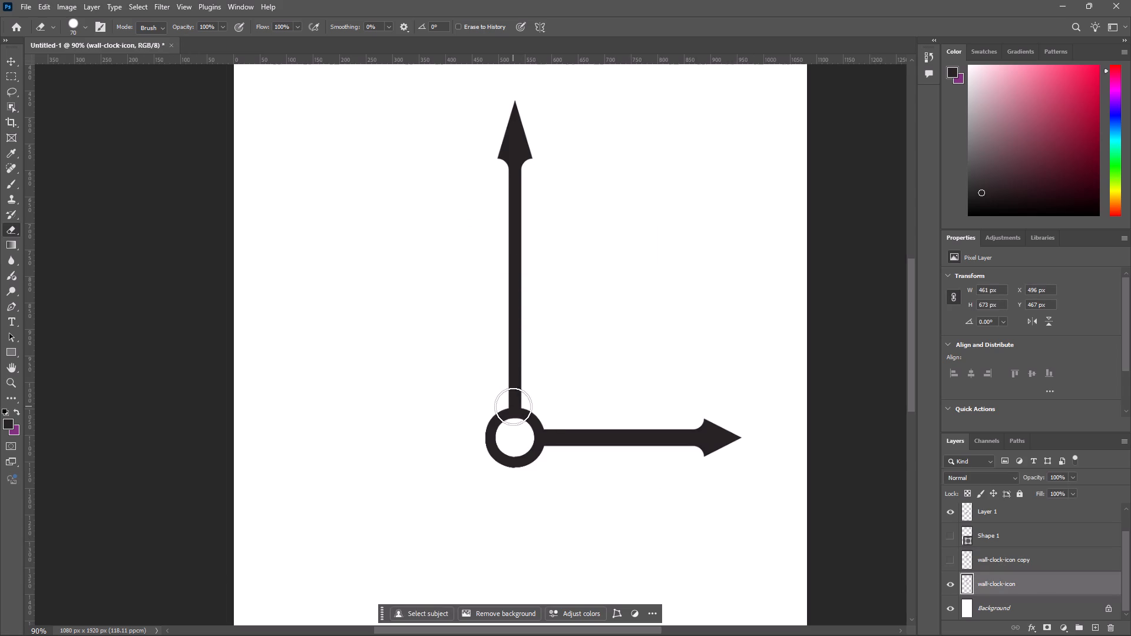
left_click_drag(513, 409, 520, 217)
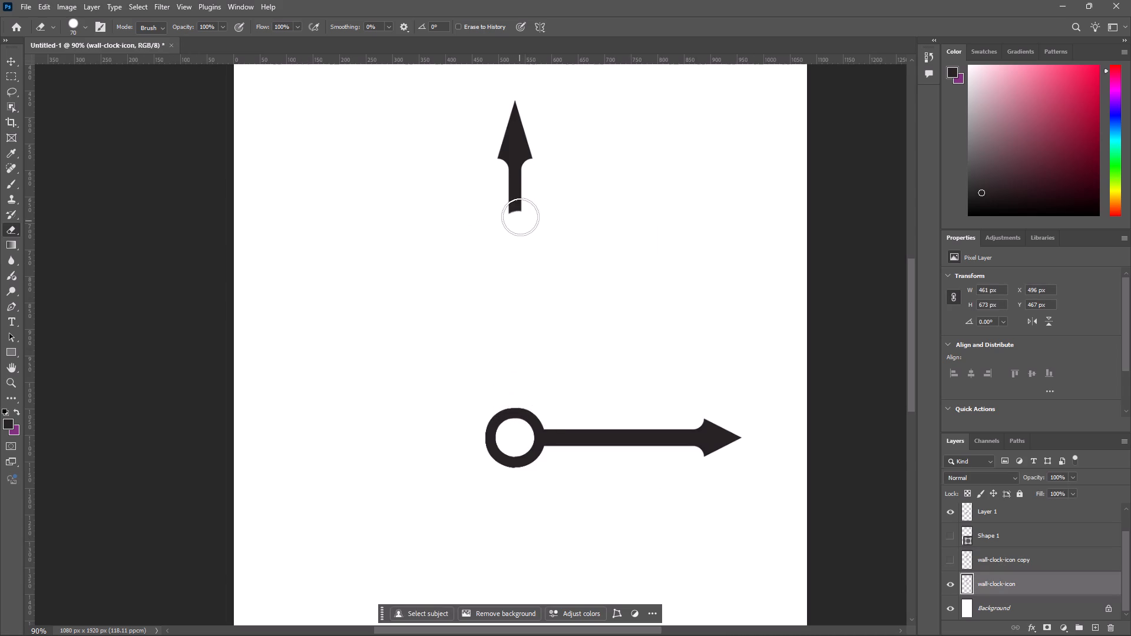
left_click_drag(520, 217, 512, 112)
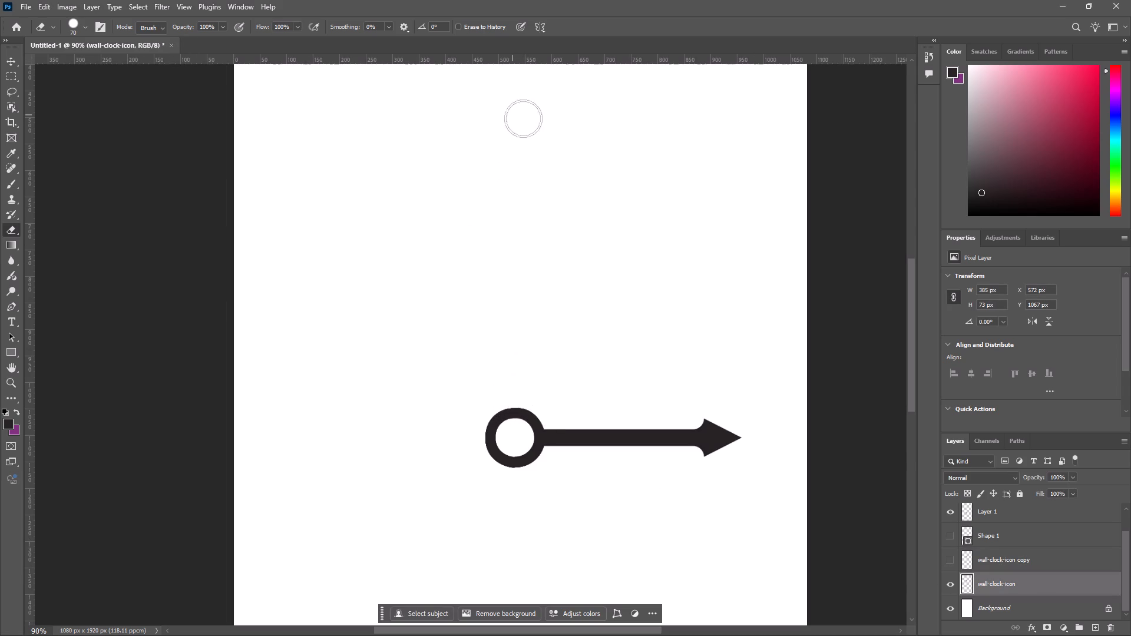
Duplicate the dark hub ring on Layer 1.
left_click(991, 515)
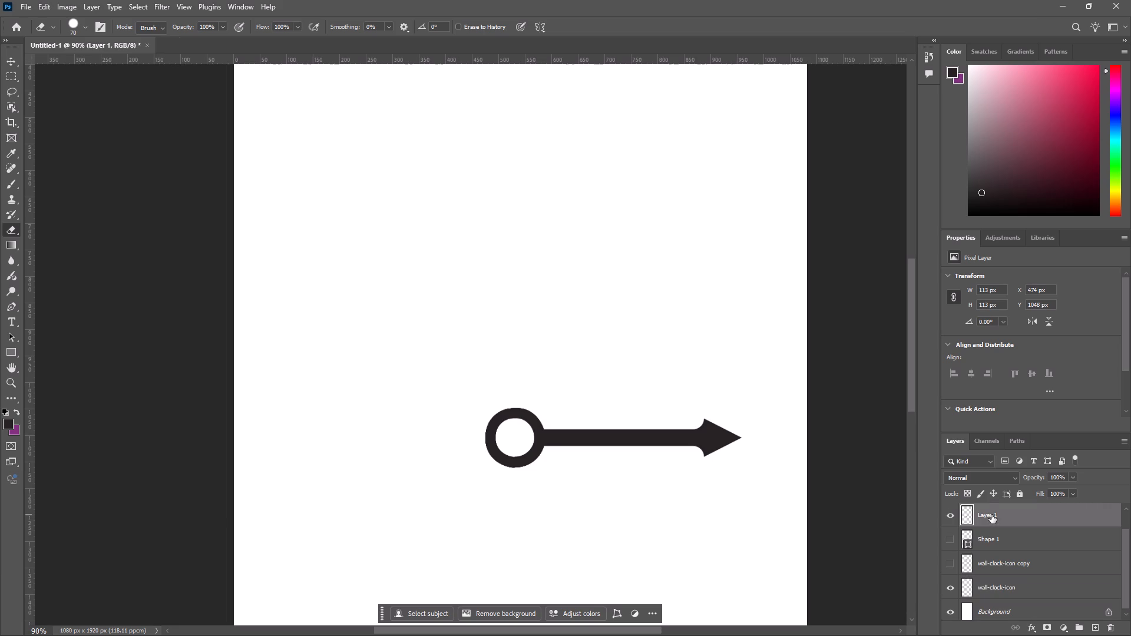
key("ctrl+j")
scroll(1008, 538, "down", 2)
scroll(1006, 535, "up", 1)
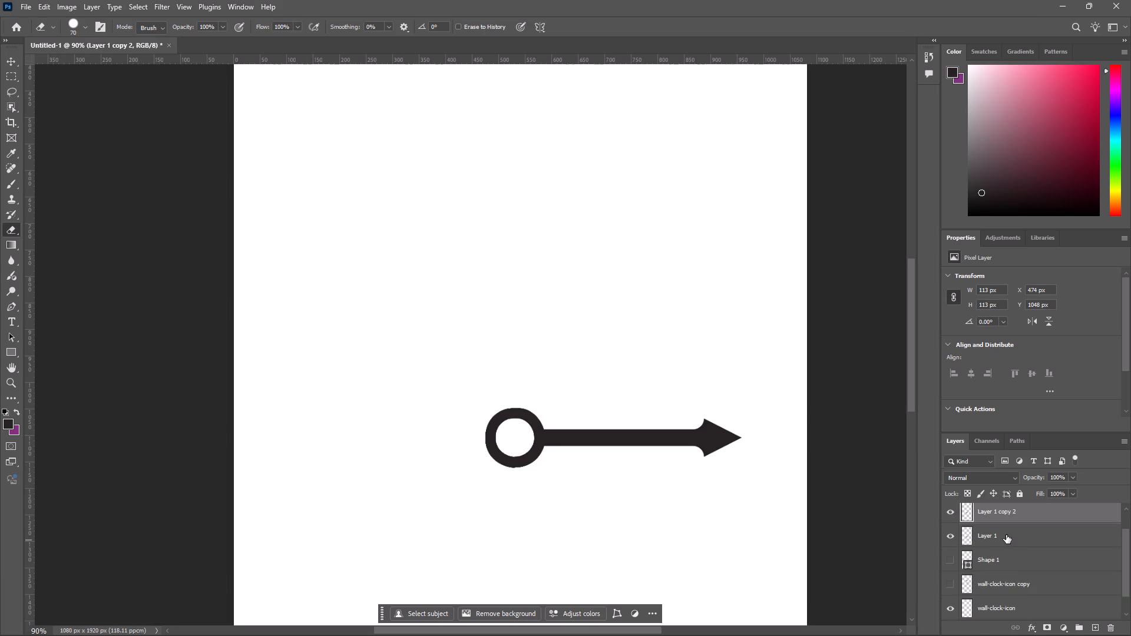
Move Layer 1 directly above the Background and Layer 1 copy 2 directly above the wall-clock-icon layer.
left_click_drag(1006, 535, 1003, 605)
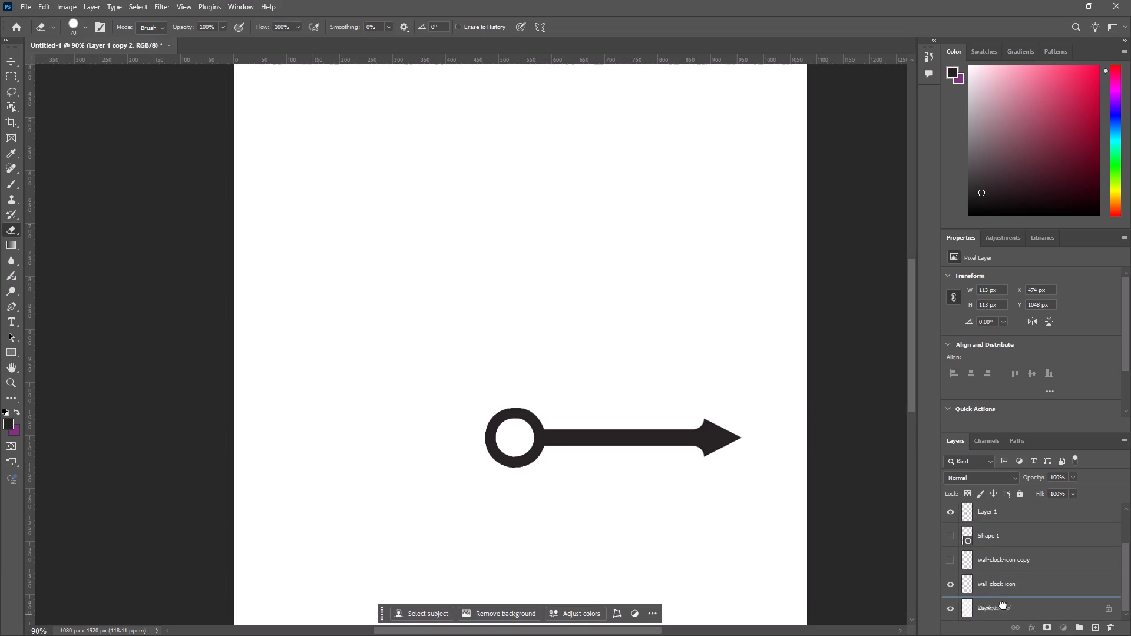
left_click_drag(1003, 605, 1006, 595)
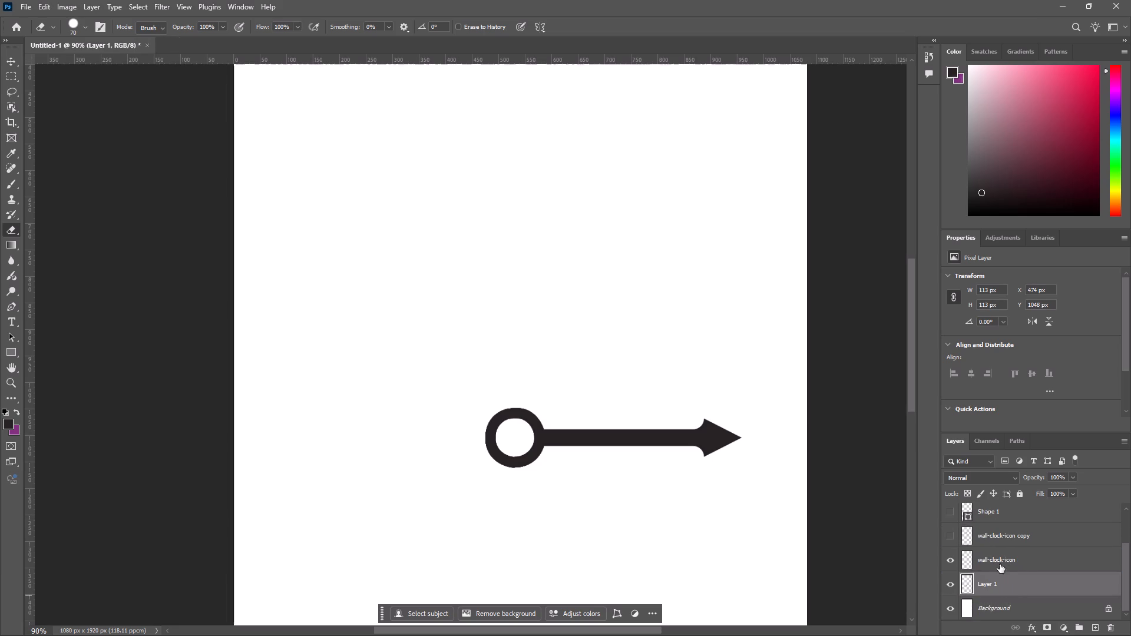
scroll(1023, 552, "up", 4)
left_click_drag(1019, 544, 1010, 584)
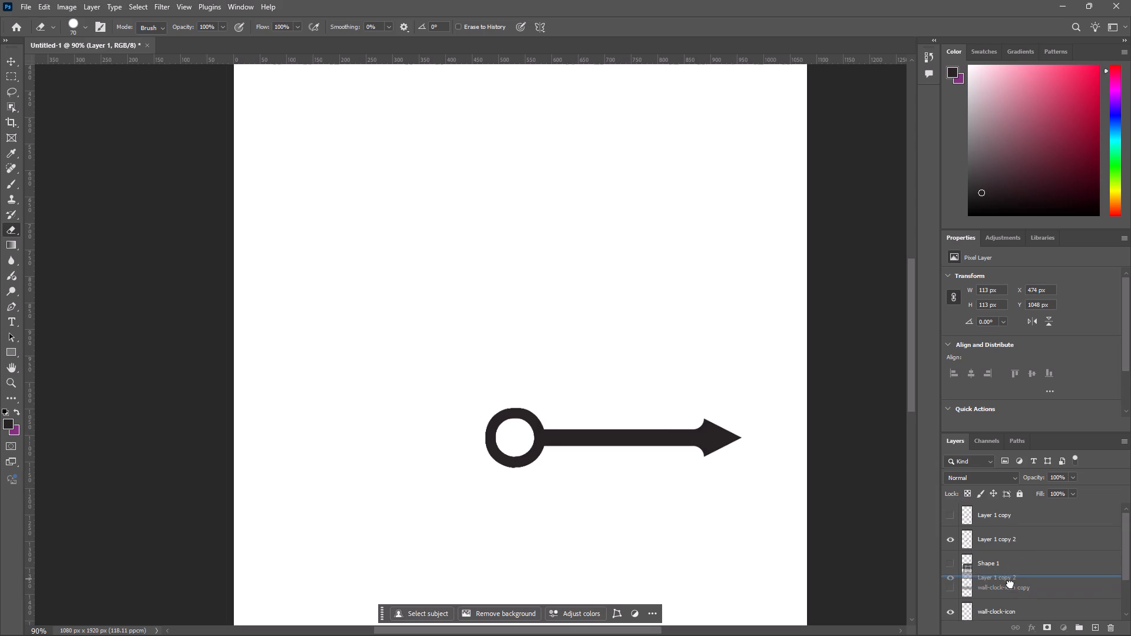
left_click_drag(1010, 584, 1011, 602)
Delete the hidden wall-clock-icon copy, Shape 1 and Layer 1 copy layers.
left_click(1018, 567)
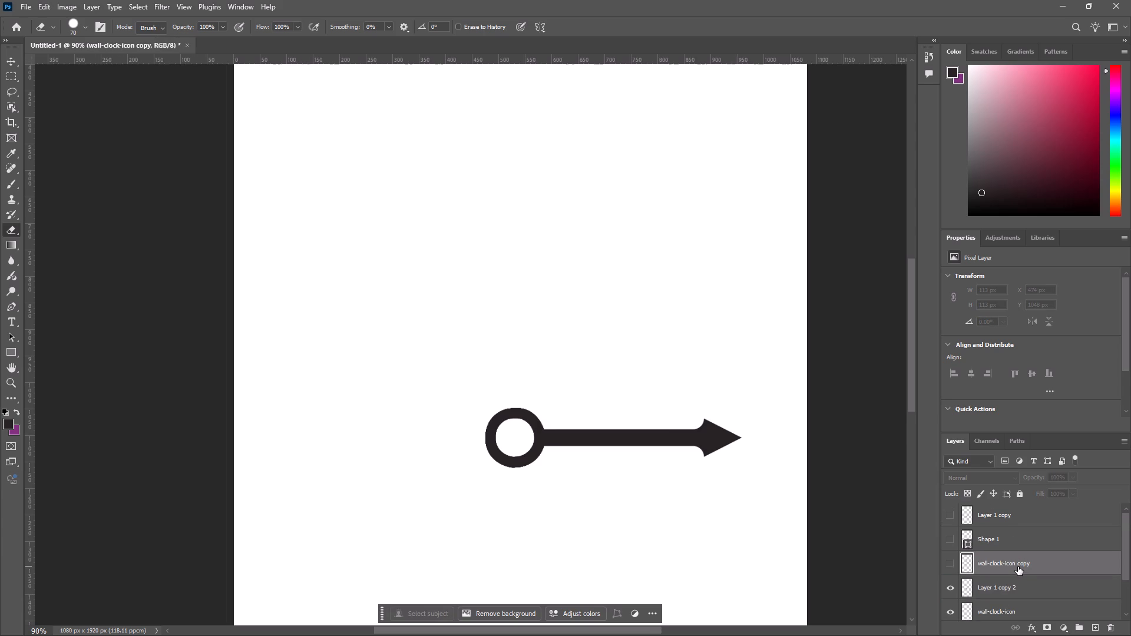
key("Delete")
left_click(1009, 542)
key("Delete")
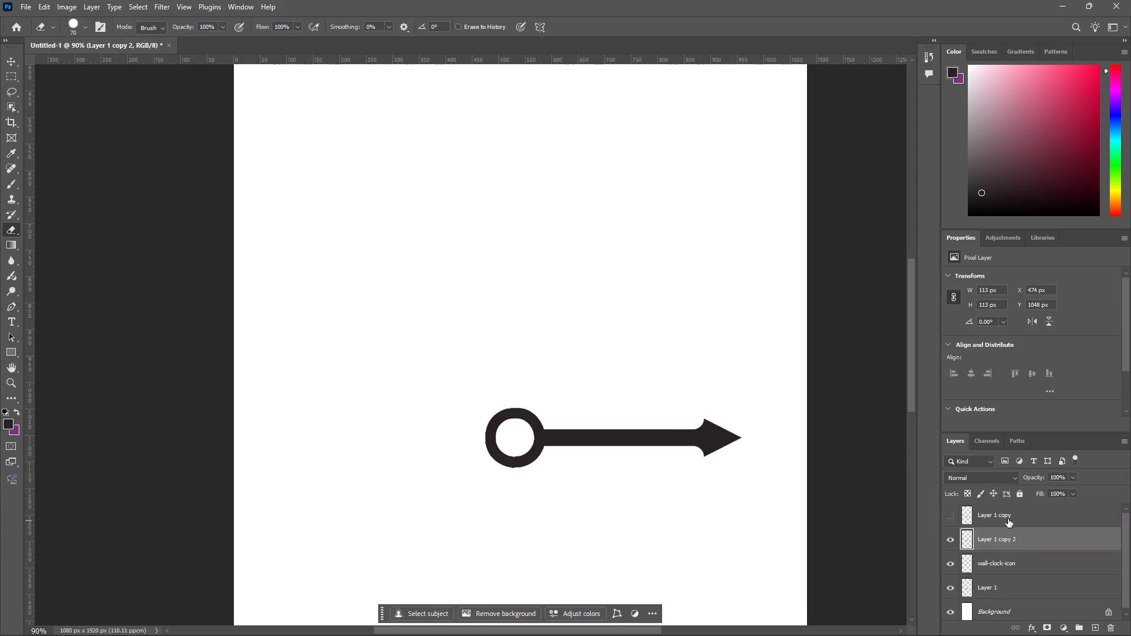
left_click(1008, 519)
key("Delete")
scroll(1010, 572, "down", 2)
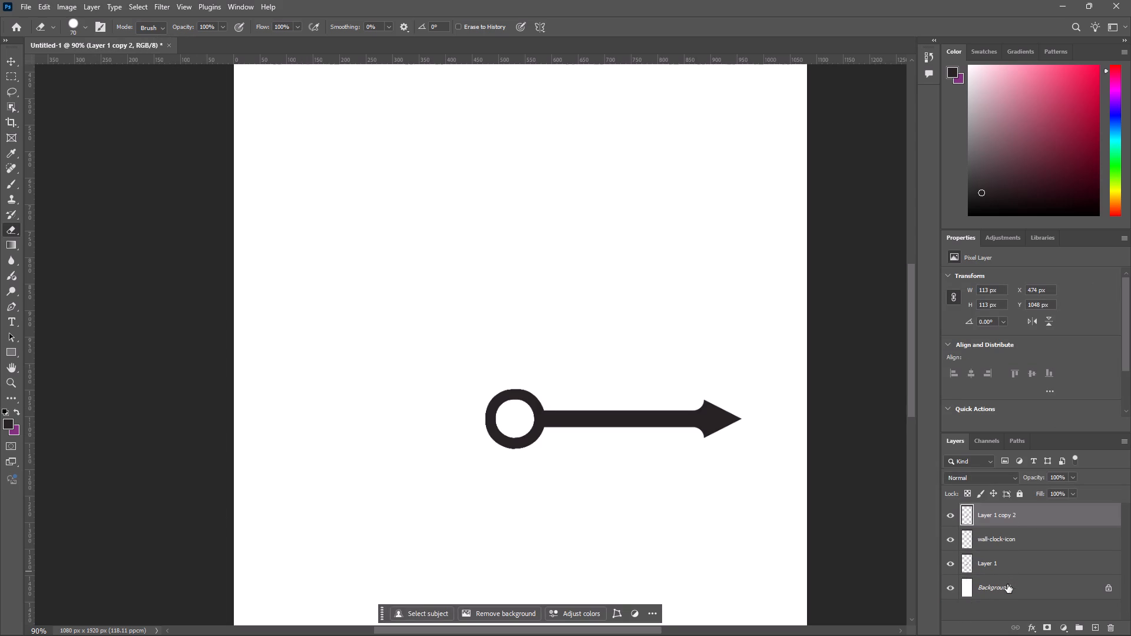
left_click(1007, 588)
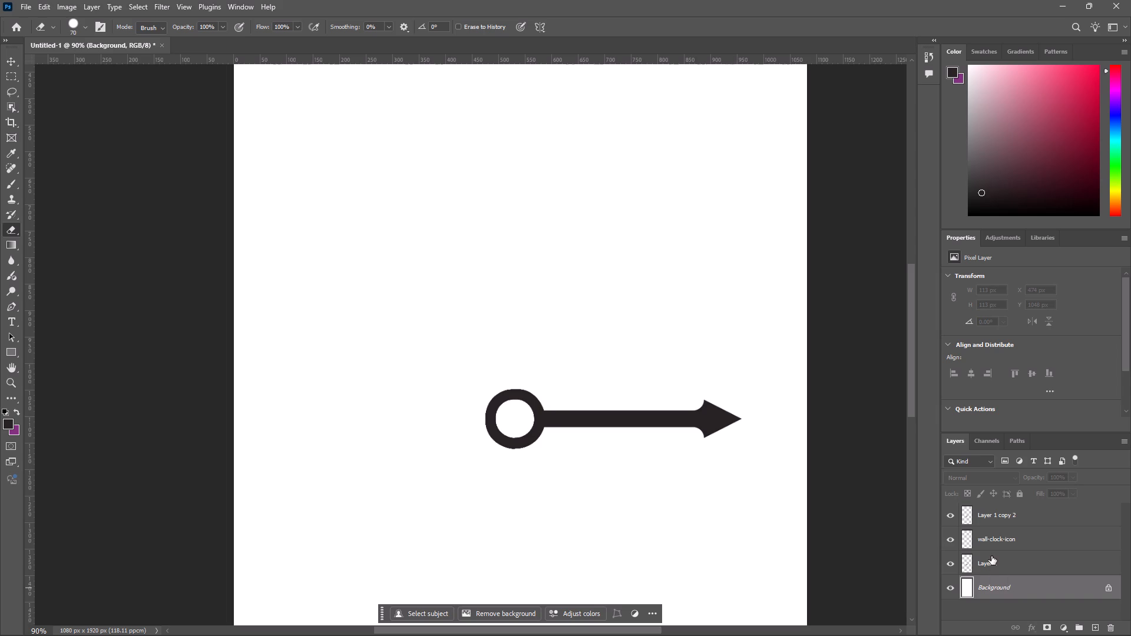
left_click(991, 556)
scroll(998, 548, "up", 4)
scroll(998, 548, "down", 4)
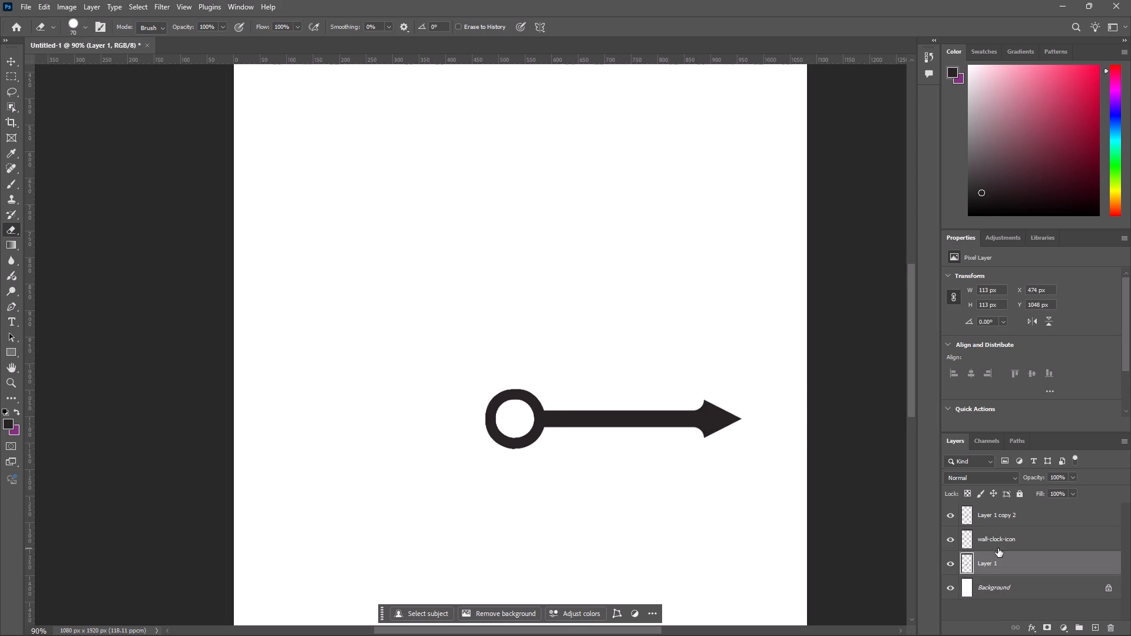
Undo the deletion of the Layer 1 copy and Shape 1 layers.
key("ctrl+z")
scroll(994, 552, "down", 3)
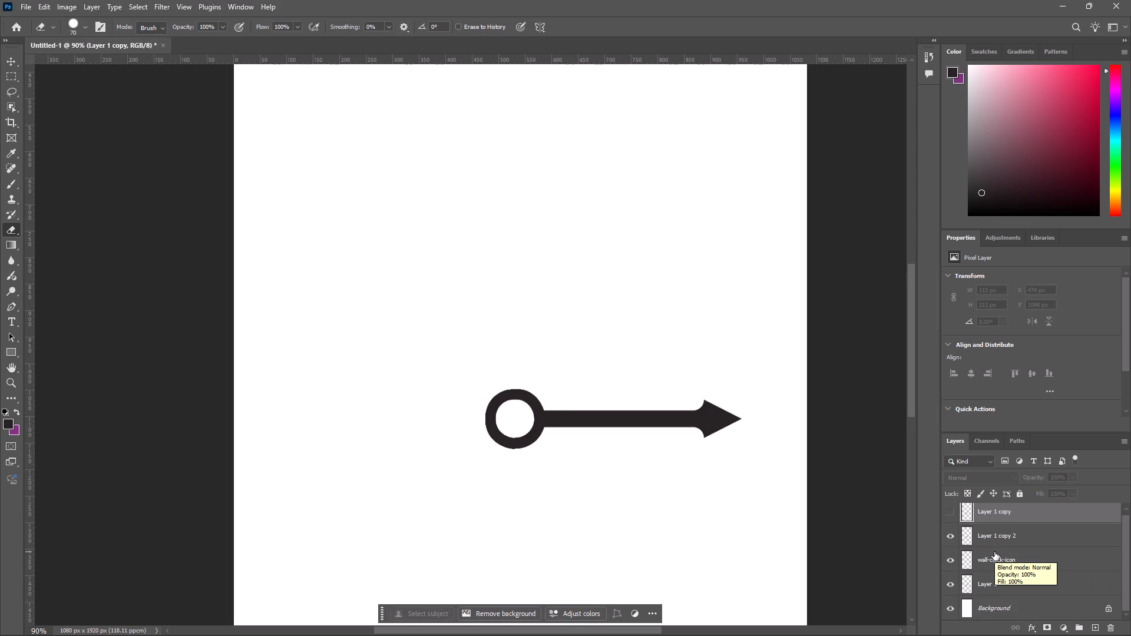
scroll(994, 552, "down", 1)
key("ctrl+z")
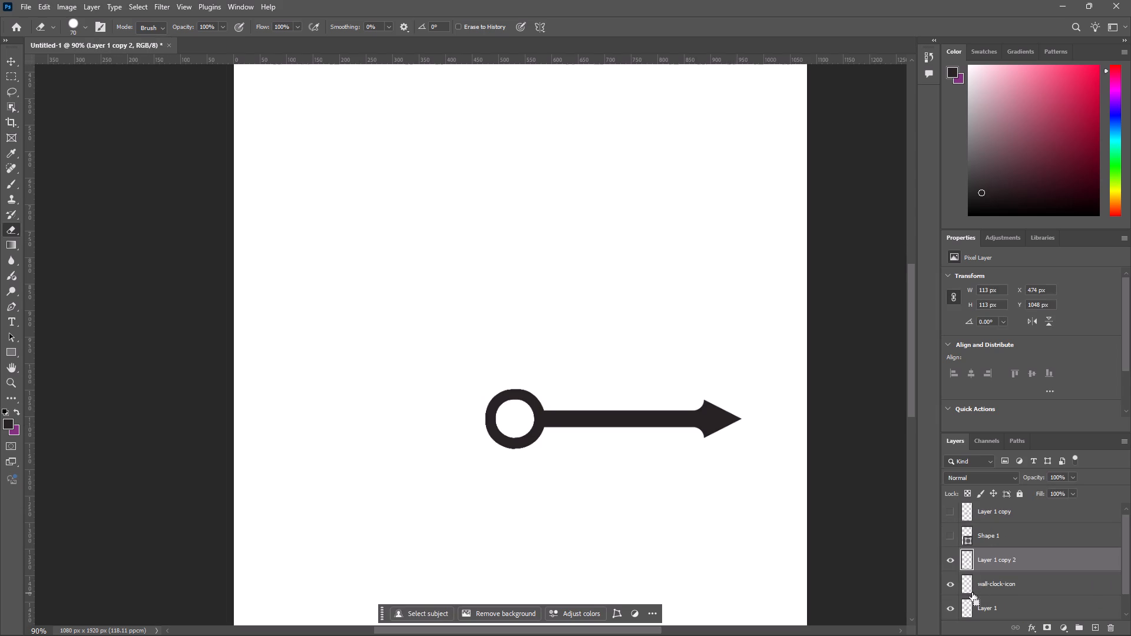
Examine what Layer 1, wall-clock-icon and Layer 1 copy 2 contain by briefly hiding and showing each.
scroll(960, 585, "down", 5)
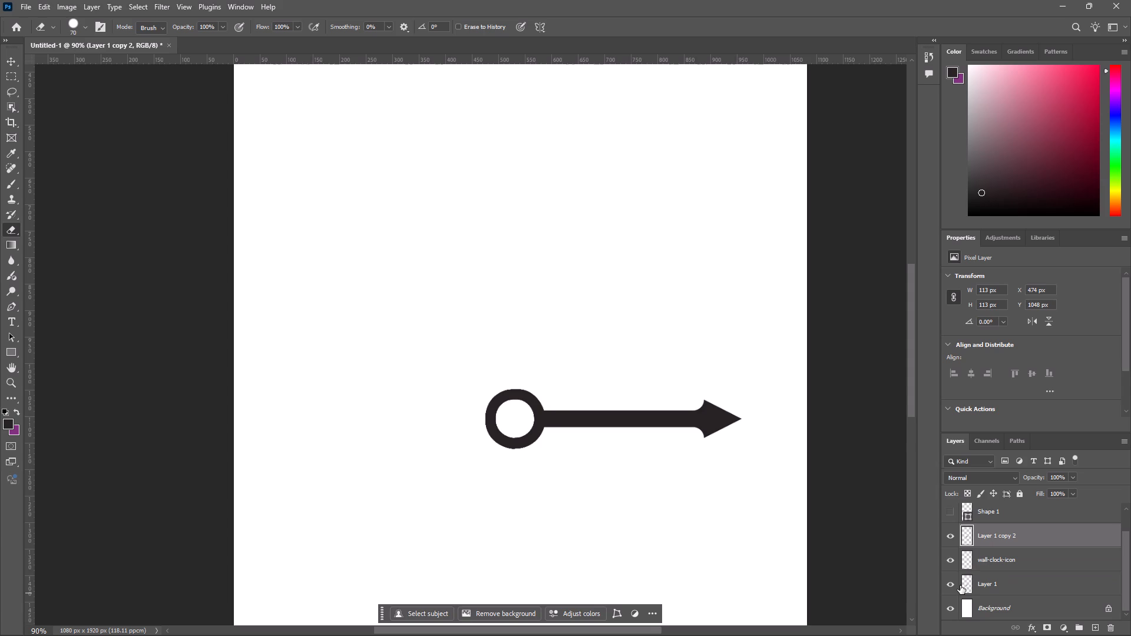
left_click(954, 583)
left_click(954, 583)
left_click(957, 558)
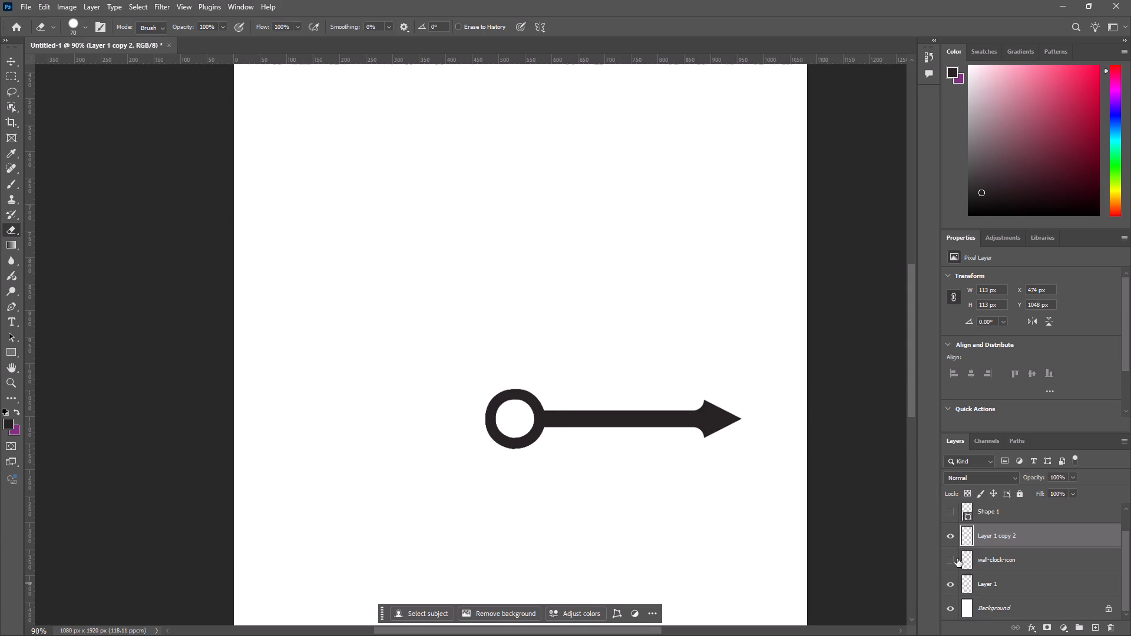
left_click(957, 558)
left_click(951, 536)
left_click(951, 536)
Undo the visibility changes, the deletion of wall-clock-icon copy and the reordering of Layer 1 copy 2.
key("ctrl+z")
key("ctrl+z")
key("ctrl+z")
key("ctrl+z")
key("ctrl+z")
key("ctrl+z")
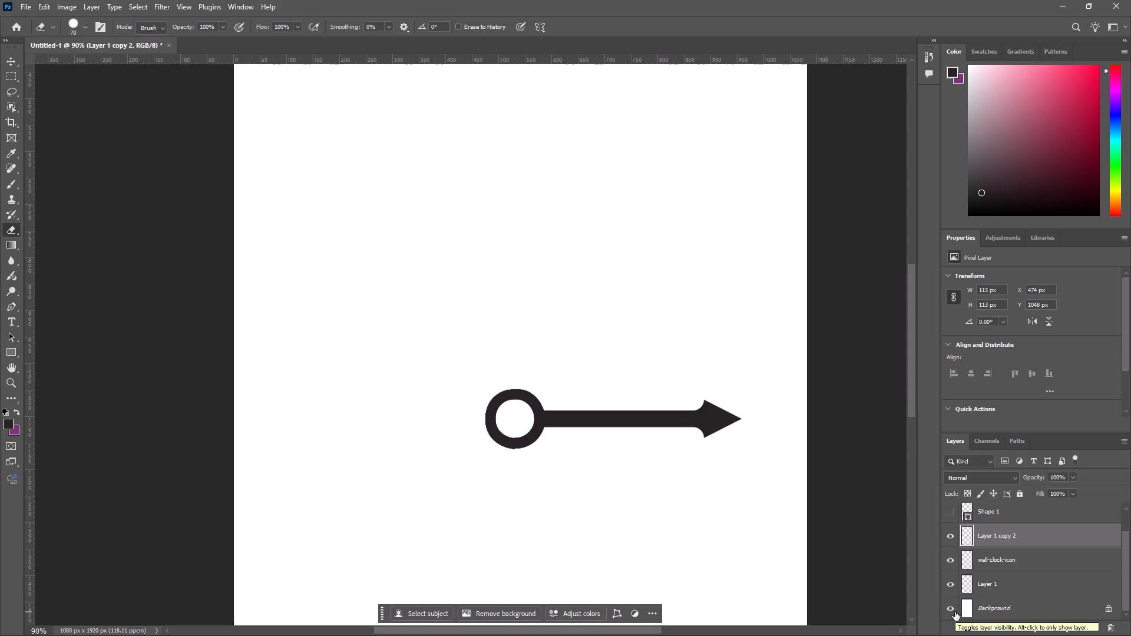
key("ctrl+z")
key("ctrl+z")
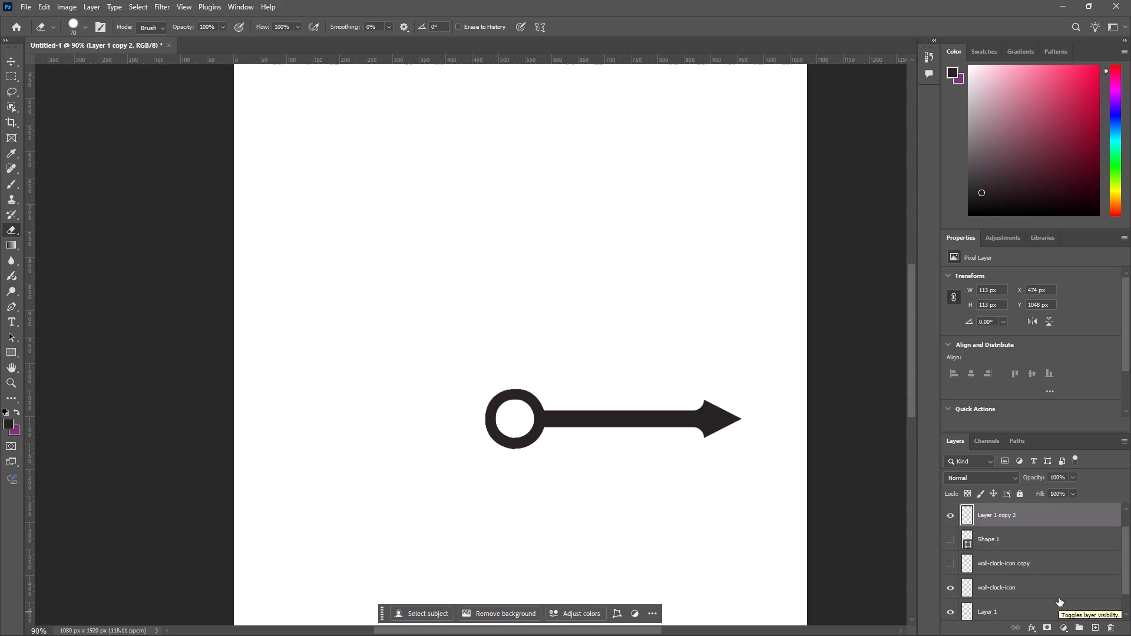
Check the contents of Layer 1 copy and Layer 1 copy 2 by switching their visibility on and off.
scroll(1057, 595, "down", 3)
scroll(1053, 594, "up", 2)
scroll(1053, 594, "down", 1)
scroll(1015, 535, "up", 1)
left_click(954, 508)
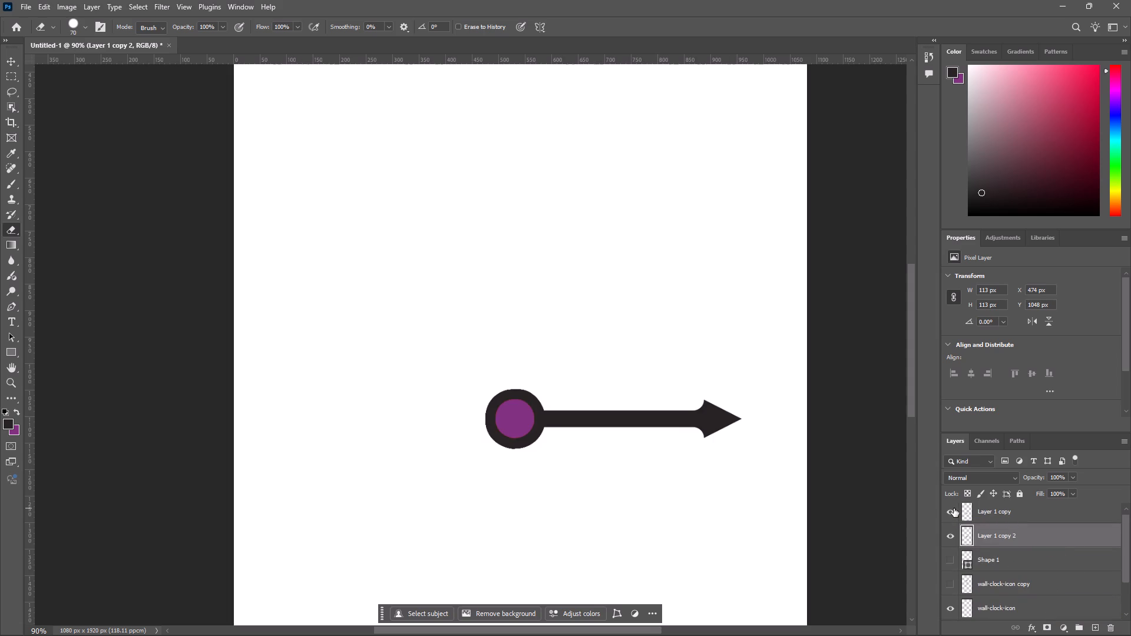
left_click(954, 508)
left_click(955, 535)
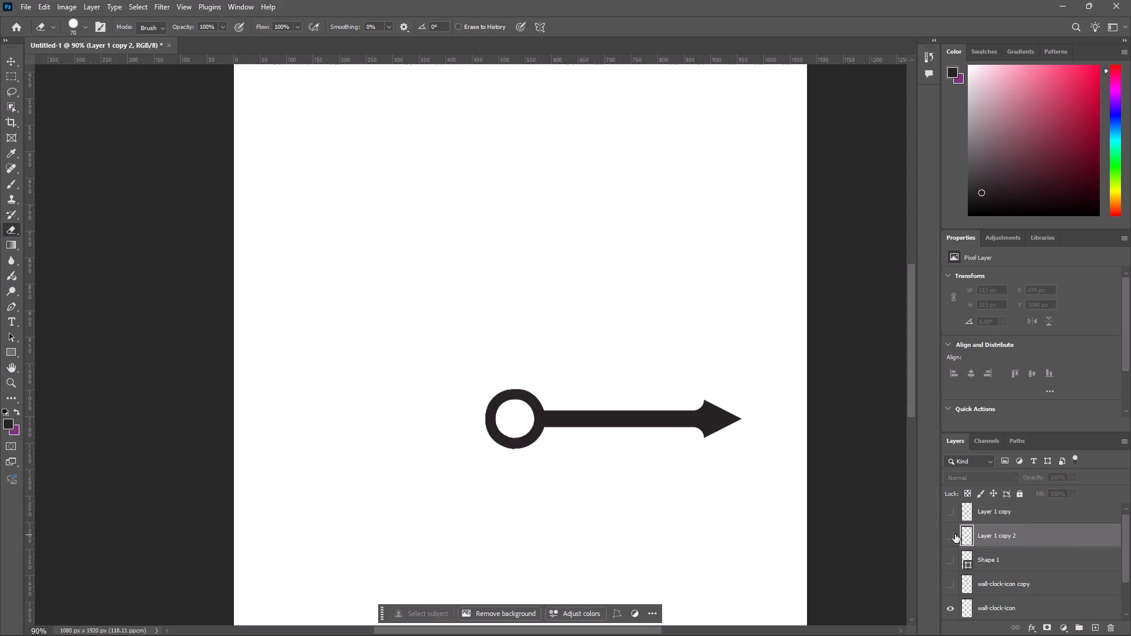
left_click(955, 534)
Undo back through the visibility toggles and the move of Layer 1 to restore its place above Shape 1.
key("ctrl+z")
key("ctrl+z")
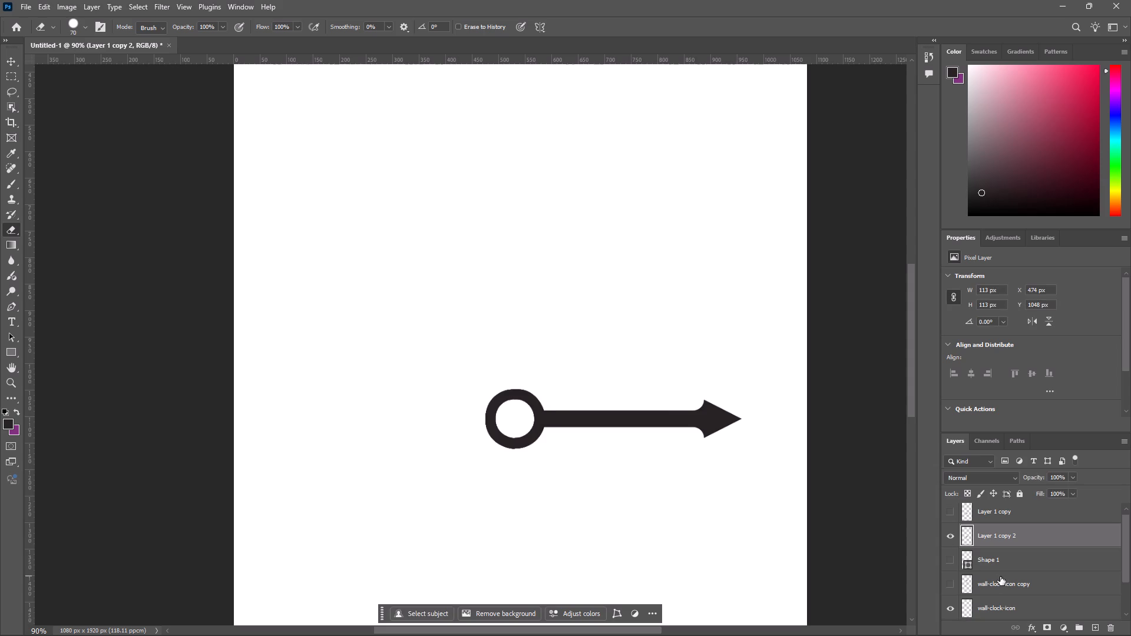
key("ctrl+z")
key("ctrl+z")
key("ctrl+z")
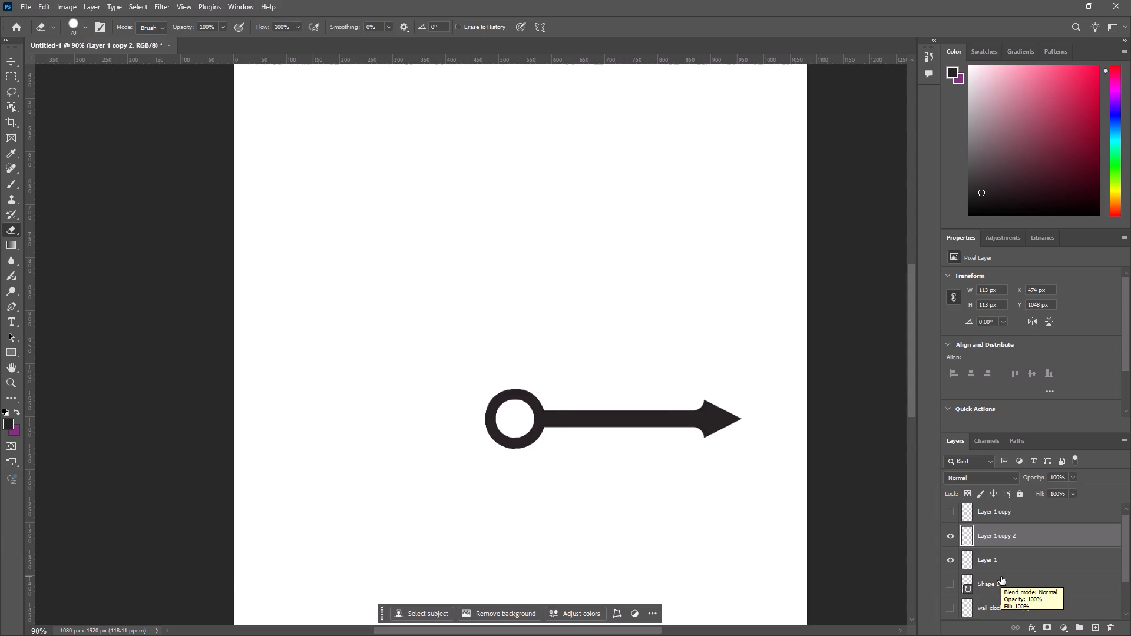
Compare the two hub rings by hiding and reshowing Layer 1 copy 2 and Layer 1.
left_click(954, 539)
left_click(955, 558)
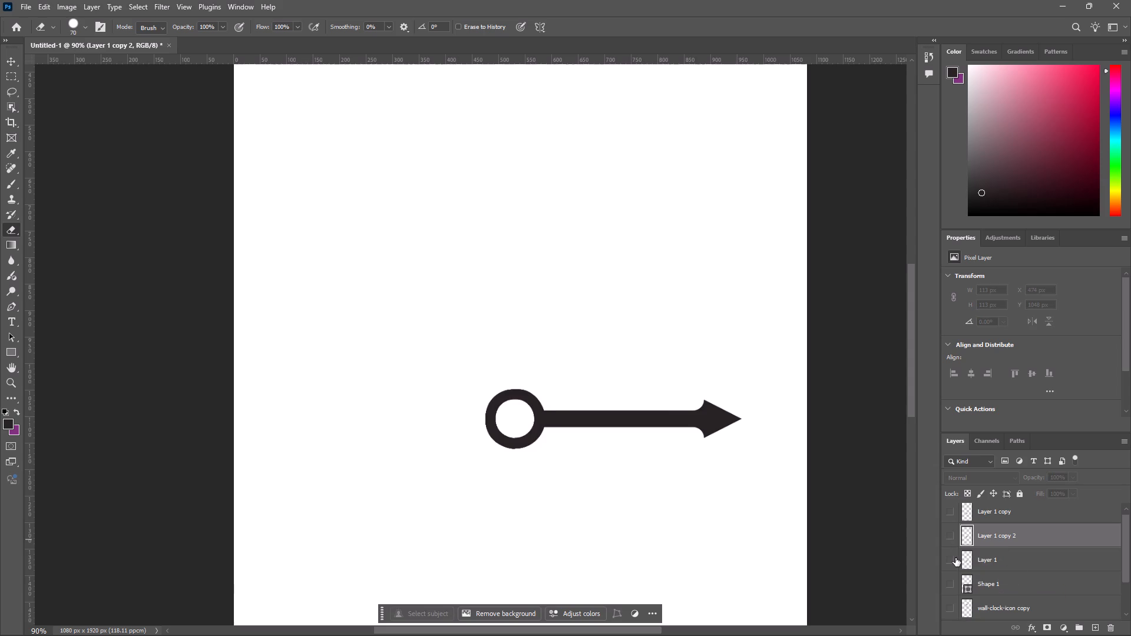
left_click(955, 558)
left_click(949, 536)
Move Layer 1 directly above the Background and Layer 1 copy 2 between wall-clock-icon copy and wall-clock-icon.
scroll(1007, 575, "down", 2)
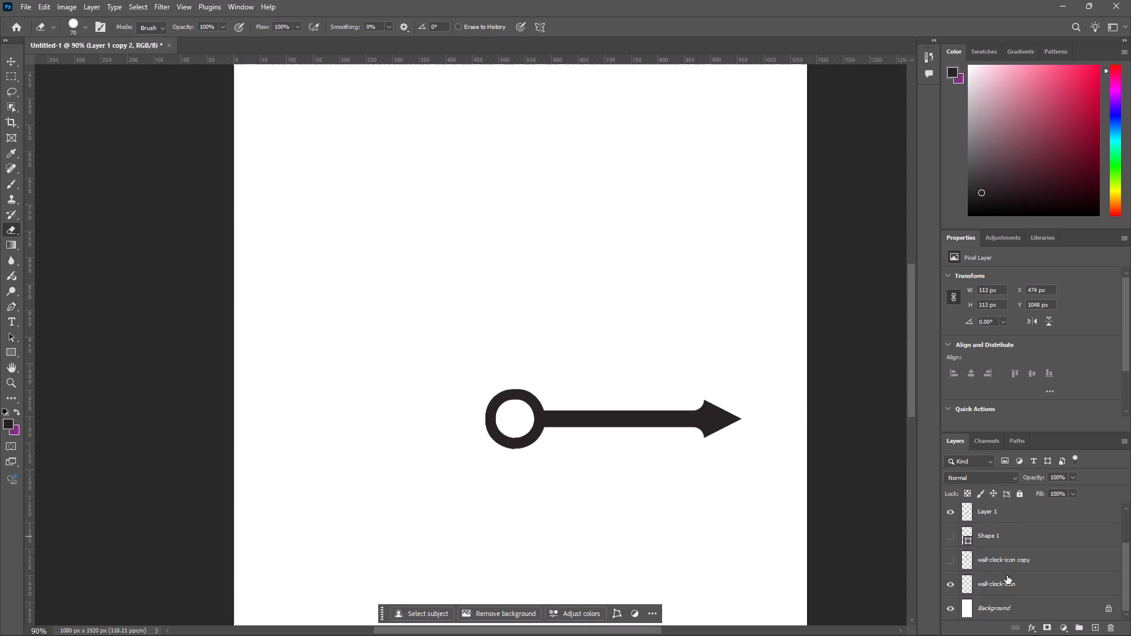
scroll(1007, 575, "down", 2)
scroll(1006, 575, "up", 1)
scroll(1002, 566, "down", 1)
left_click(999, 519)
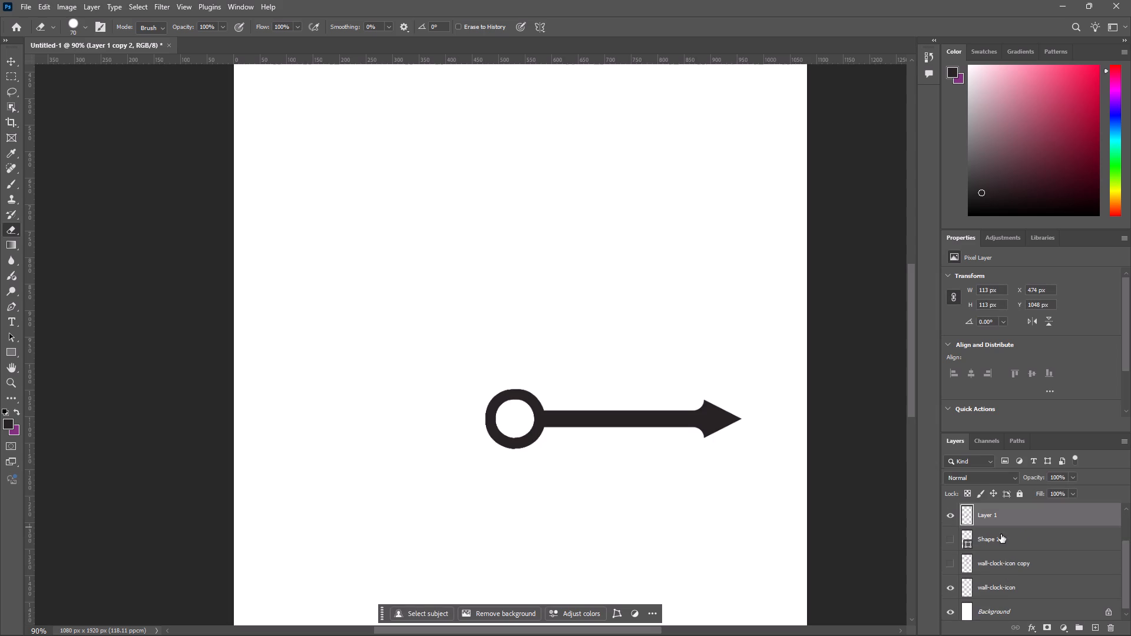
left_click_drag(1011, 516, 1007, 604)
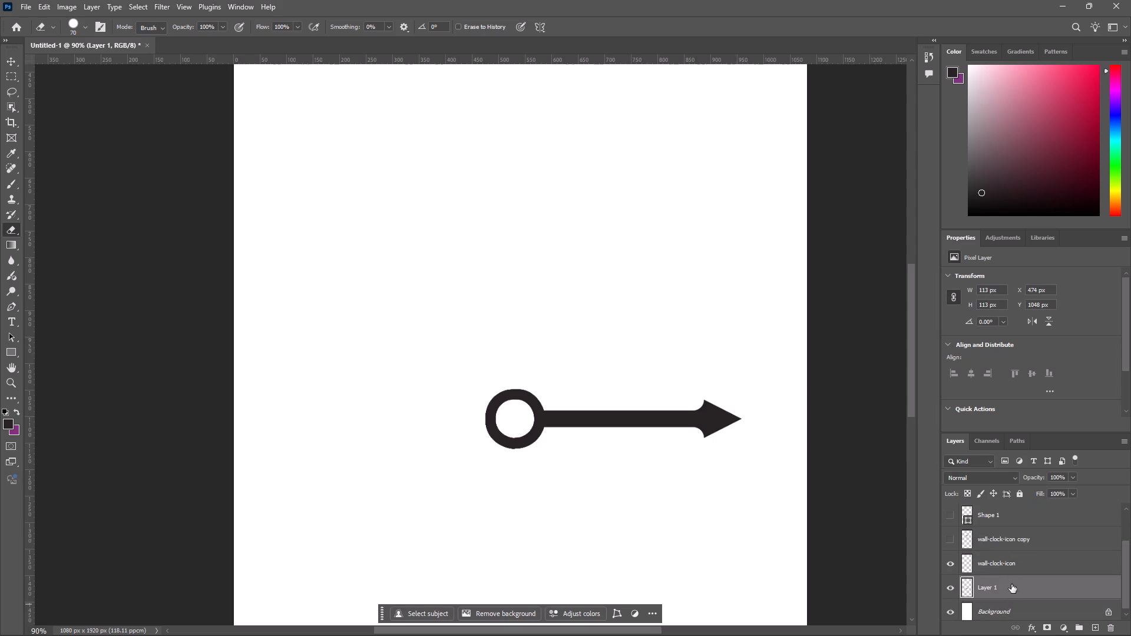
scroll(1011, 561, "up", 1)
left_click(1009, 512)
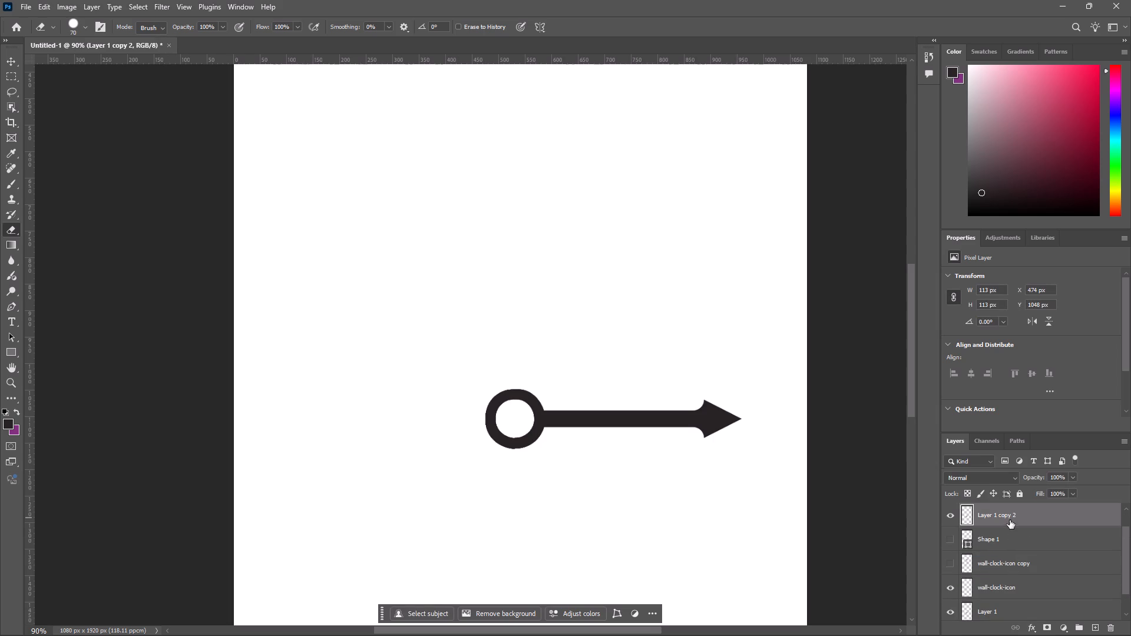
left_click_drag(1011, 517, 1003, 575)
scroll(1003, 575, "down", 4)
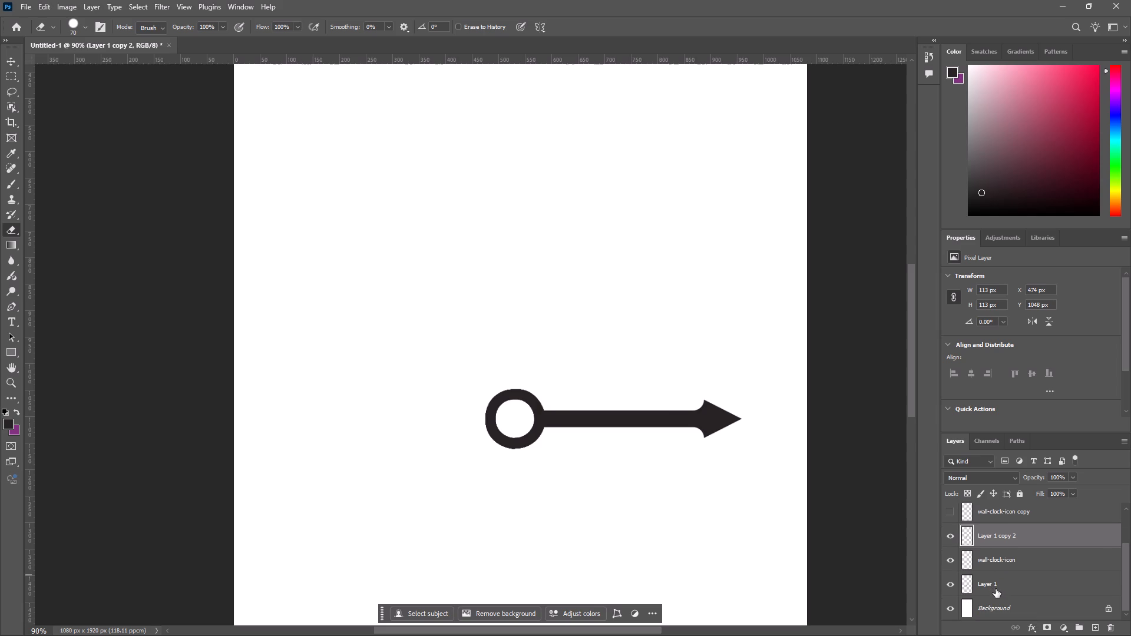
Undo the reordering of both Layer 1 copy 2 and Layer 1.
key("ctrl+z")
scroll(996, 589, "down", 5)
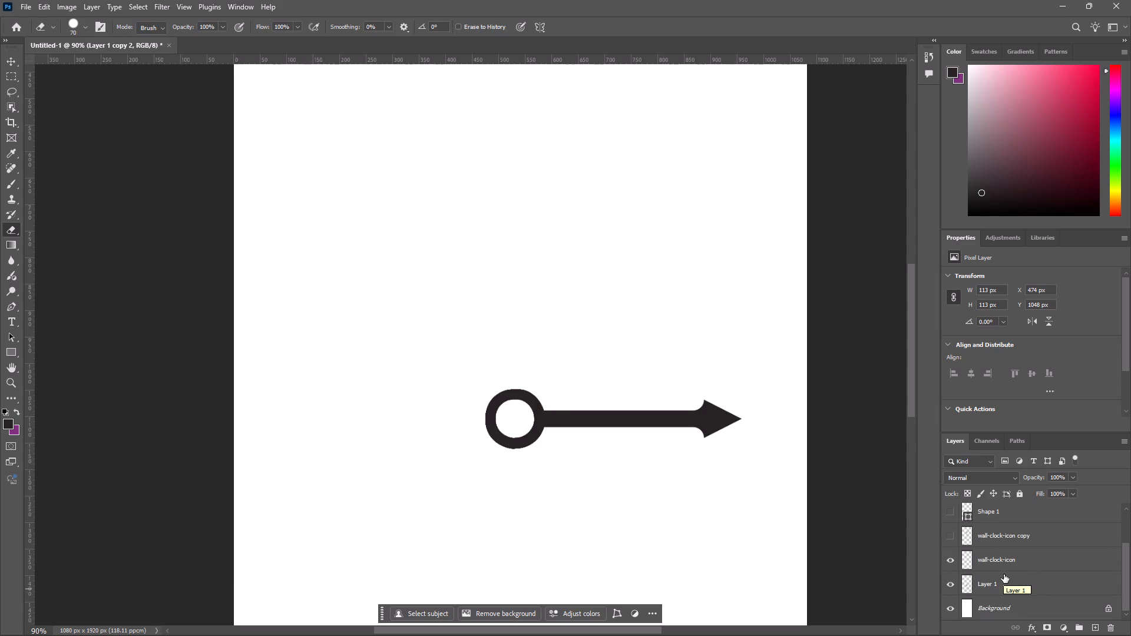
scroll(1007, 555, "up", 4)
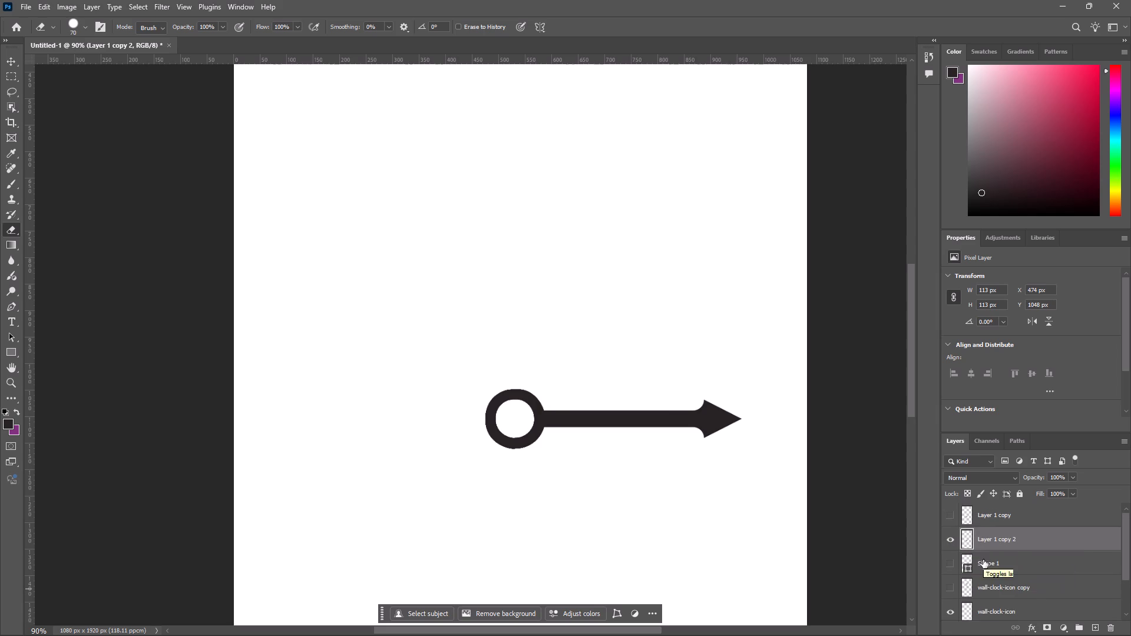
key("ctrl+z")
Show the wall-clock-icon copy layer with the vertical hand and hide Layer 1 copy 2, keeping Layer 1 visible.
scroll(996, 564, "down", 3)
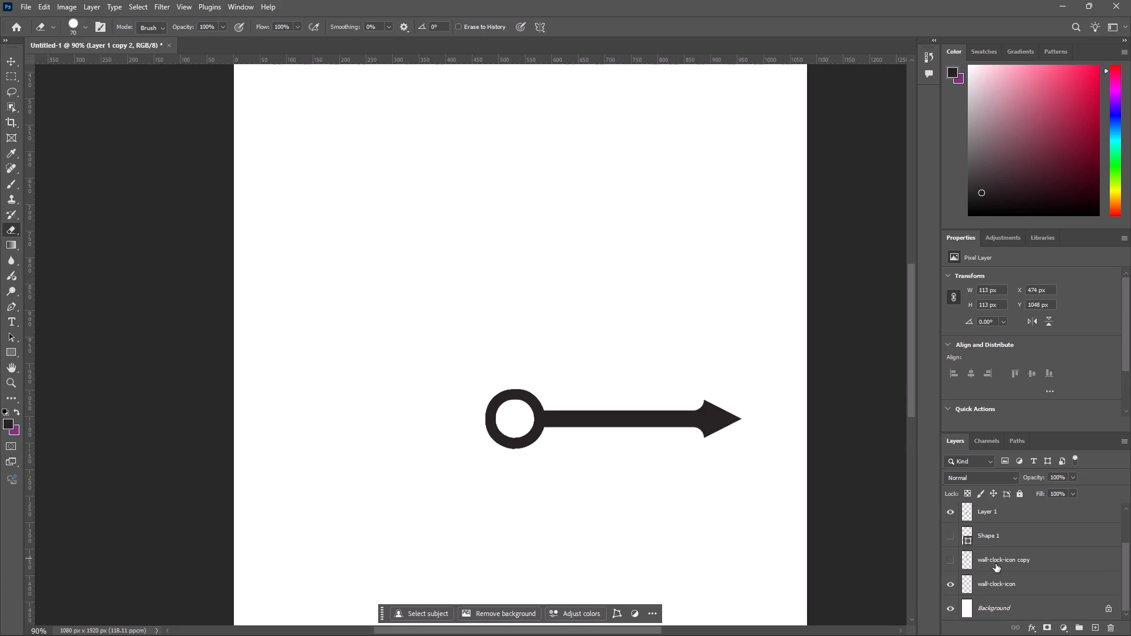
scroll(996, 564, "down", 4)
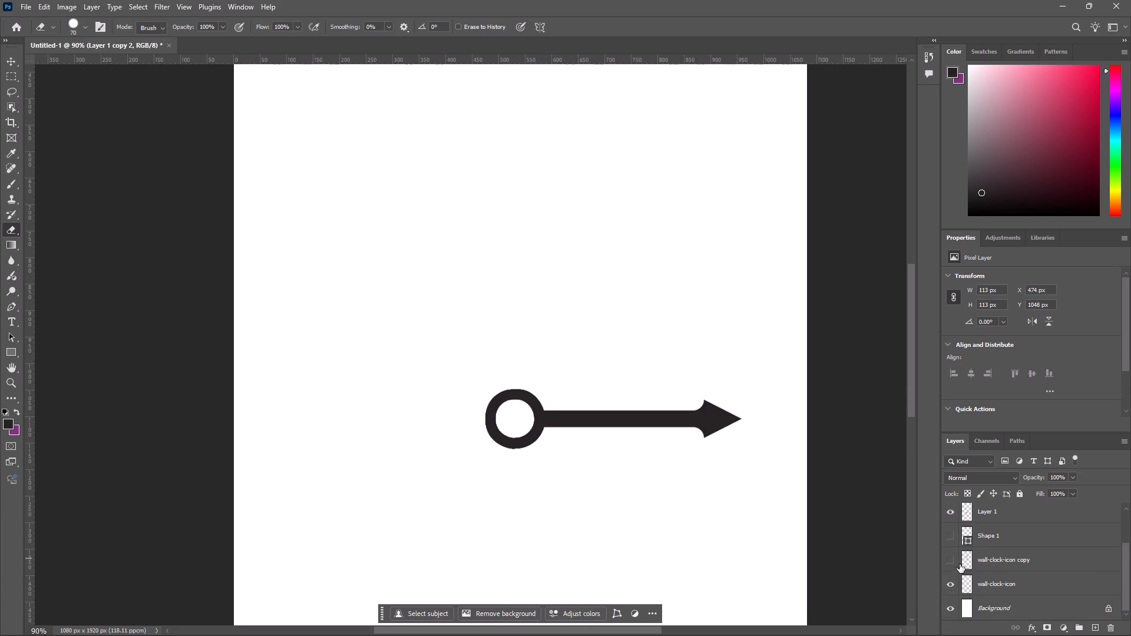
left_click(953, 561)
scroll(1026, 568, "up", 1)
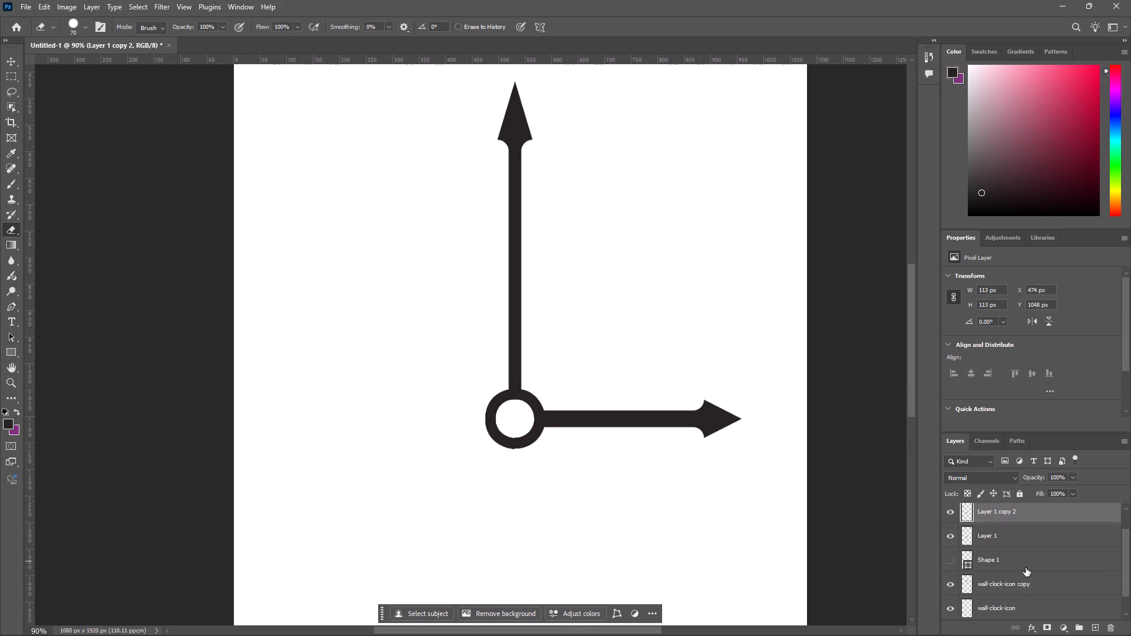
scroll(1026, 568, "up", 1)
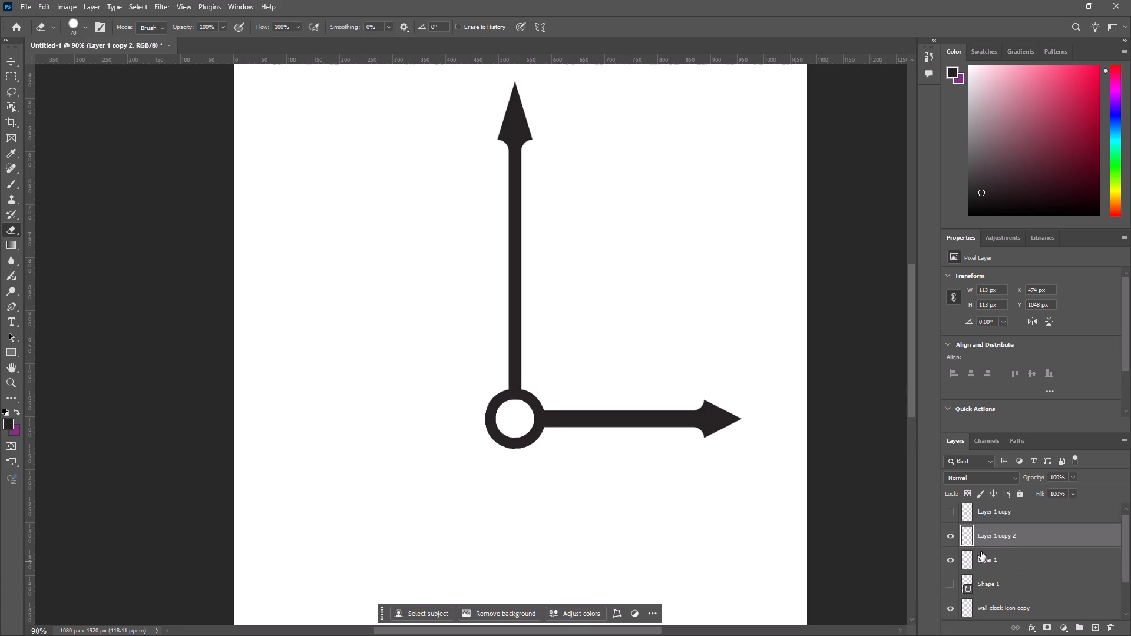
left_click(953, 538)
left_click(948, 557)
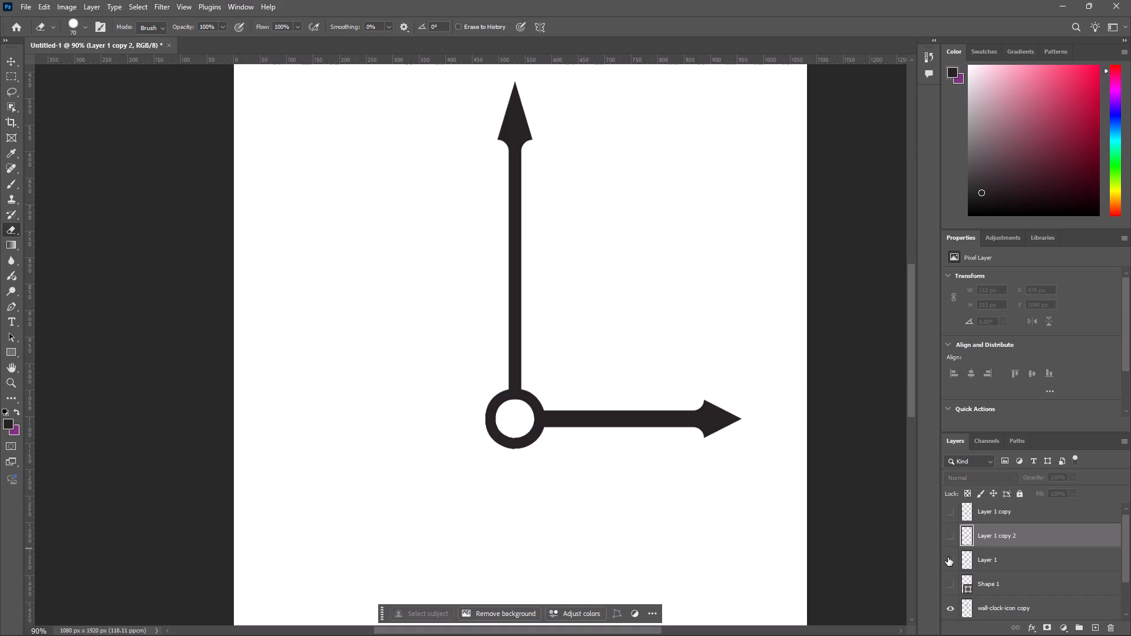
left_click(948, 557)
Move Layer 1 between the wall-clock-icon copy and wall-clock-icon layers.
left_click(1013, 561)
scroll(1011, 561, "down", 2)
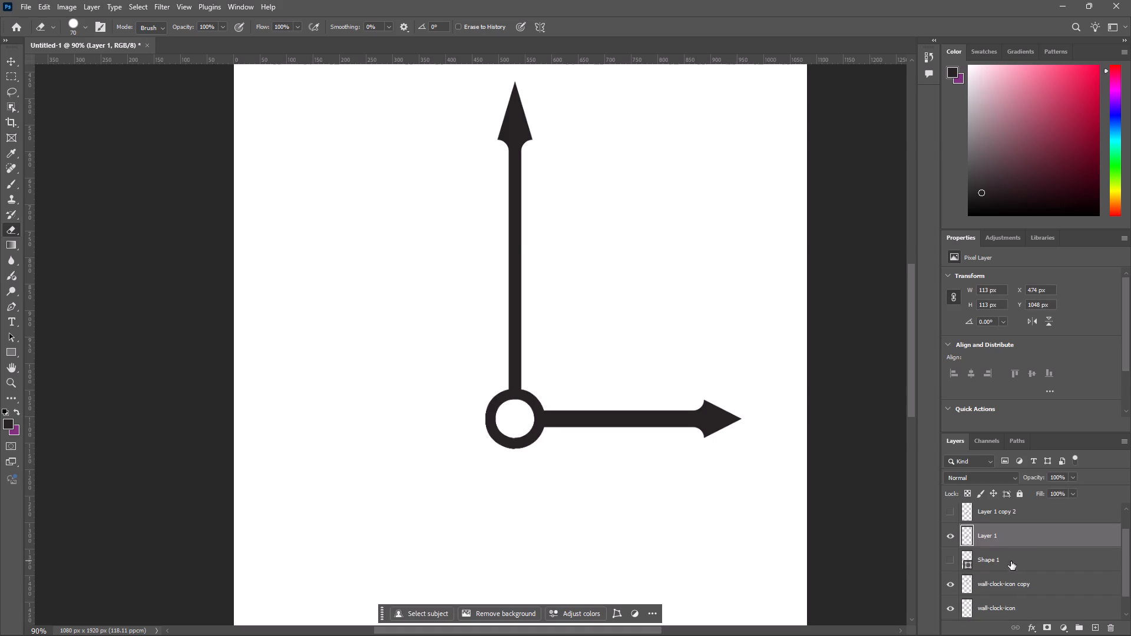
scroll(1011, 561, "down", 1)
left_click_drag(1011, 515, 1010, 577)
Move Layer 1 copy 2 directly above the wall-clock-icon copy layer and show it.
scroll(1016, 560, "up", 3)
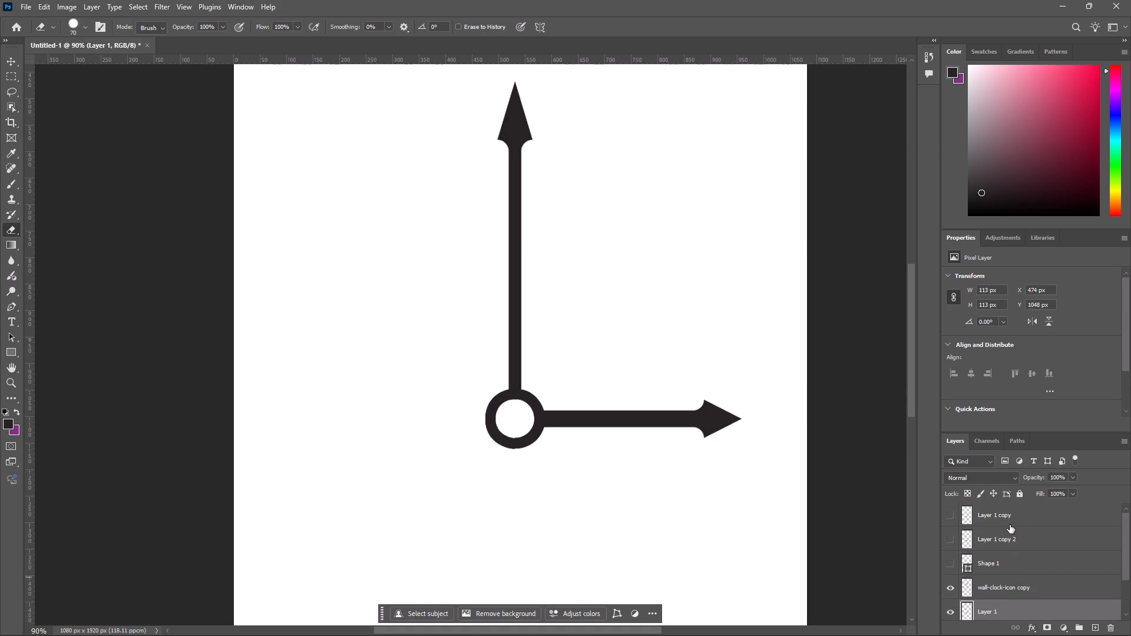
left_click(1004, 541)
left_click_drag(1018, 535, 1018, 536)
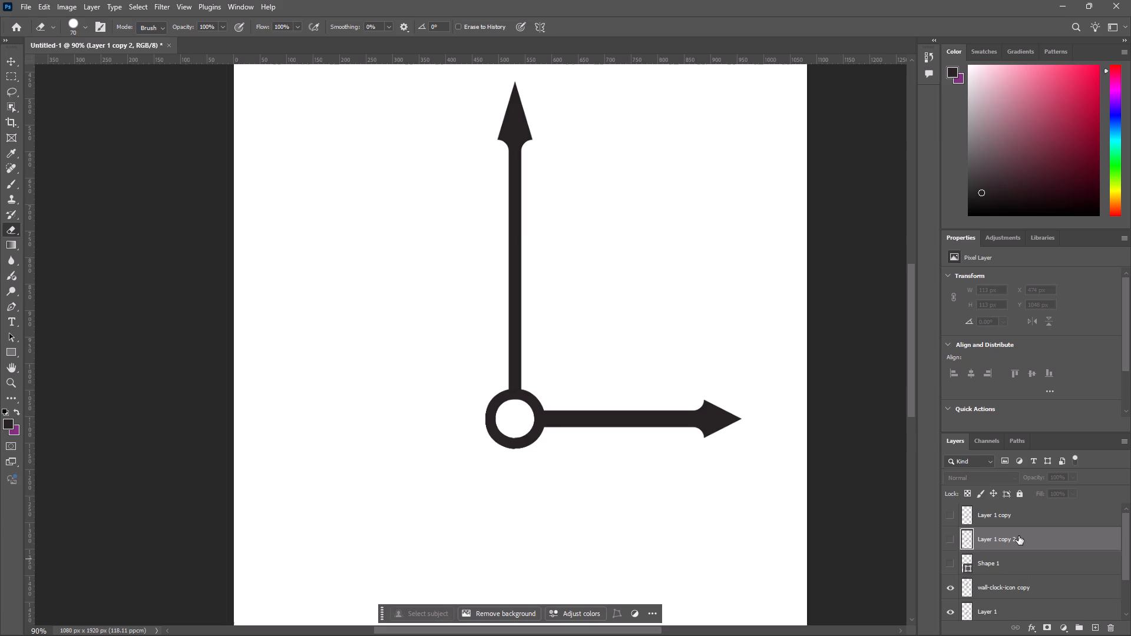
left_click_drag(1018, 536, 1017, 581)
left_click(951, 562)
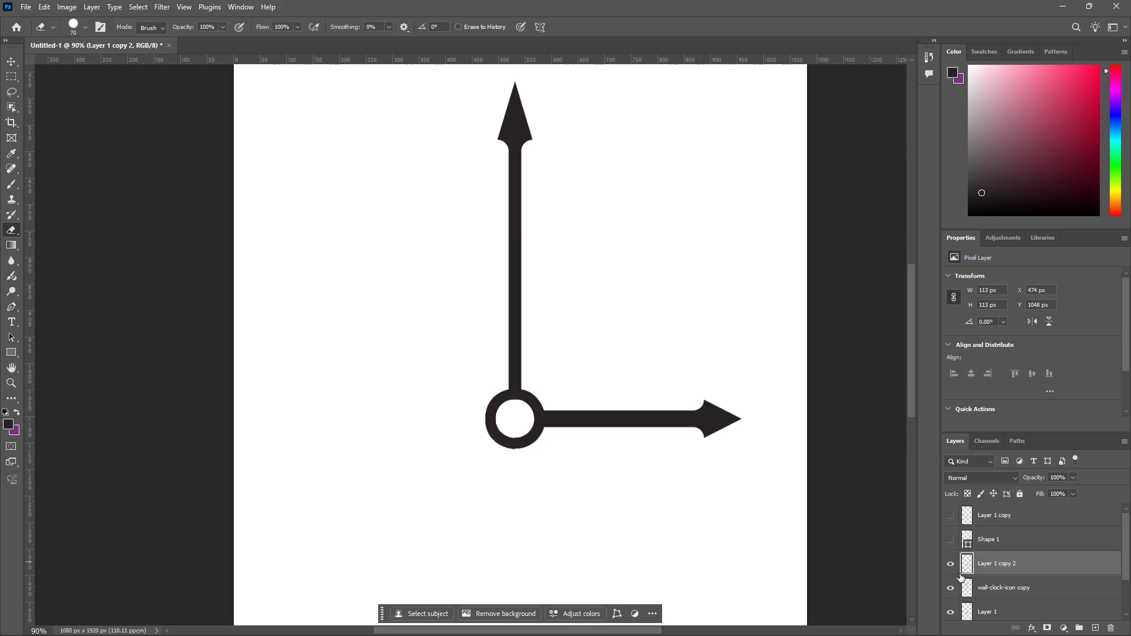
Delete the Shape 1 and Layer 1 copy layers.
left_click(1006, 534)
key("Delete")
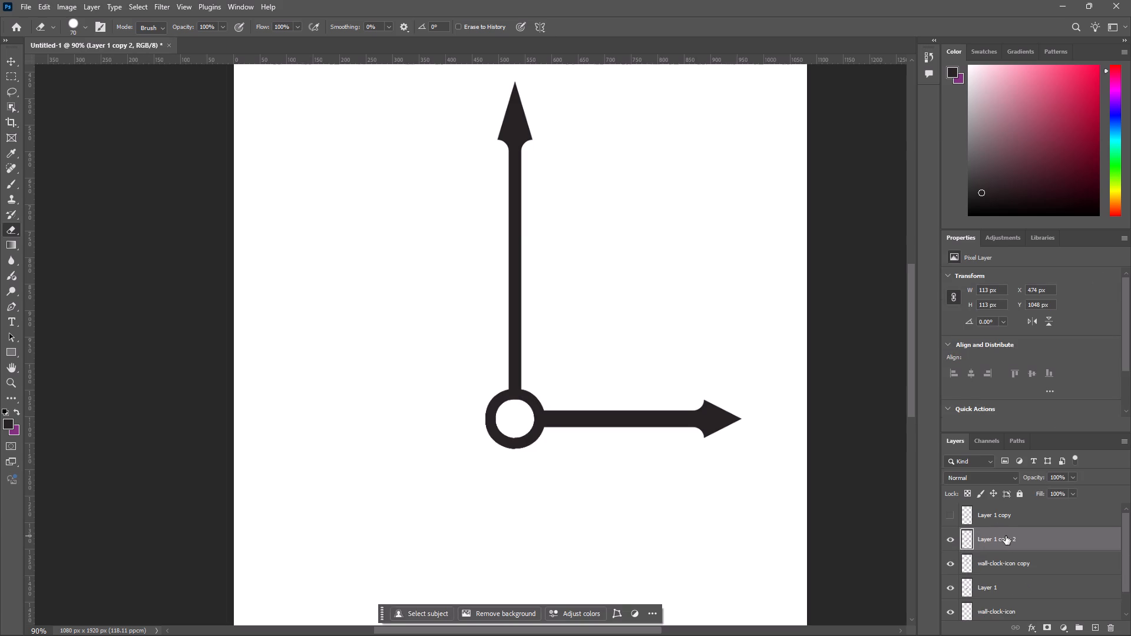
left_click(1010, 516)
key("Delete")
Hide the Background, wall-clock-icon and Layer 1 layers, leaving only the vertical hand and its hub ring shown.
scroll(1008, 539, "up", 4)
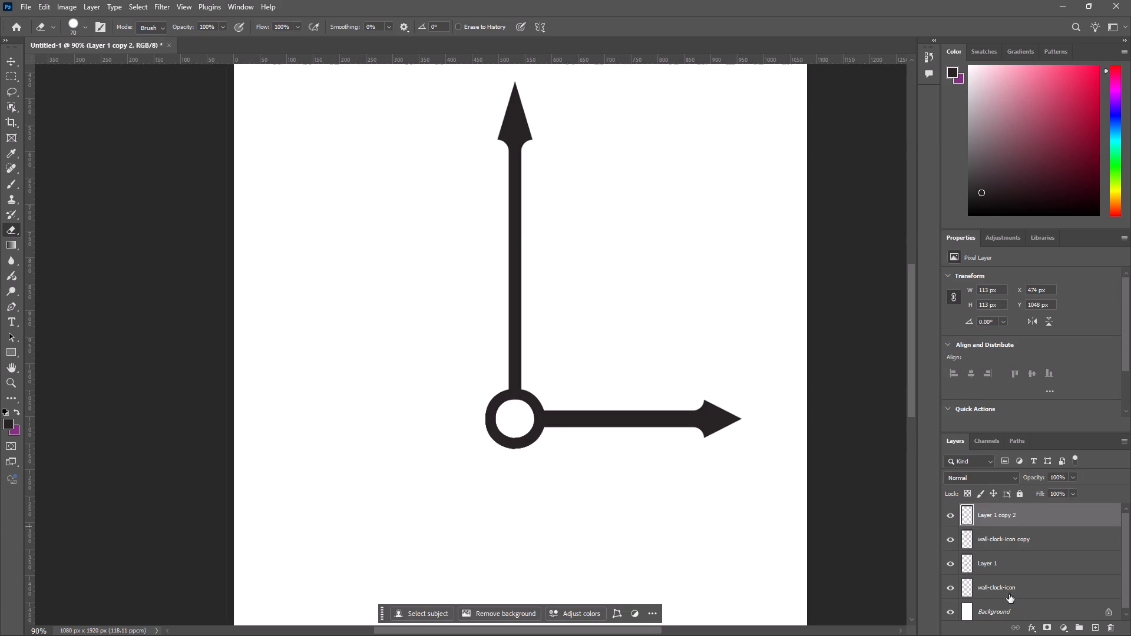
scroll(1009, 595, "down", 3)
left_click(956, 603)
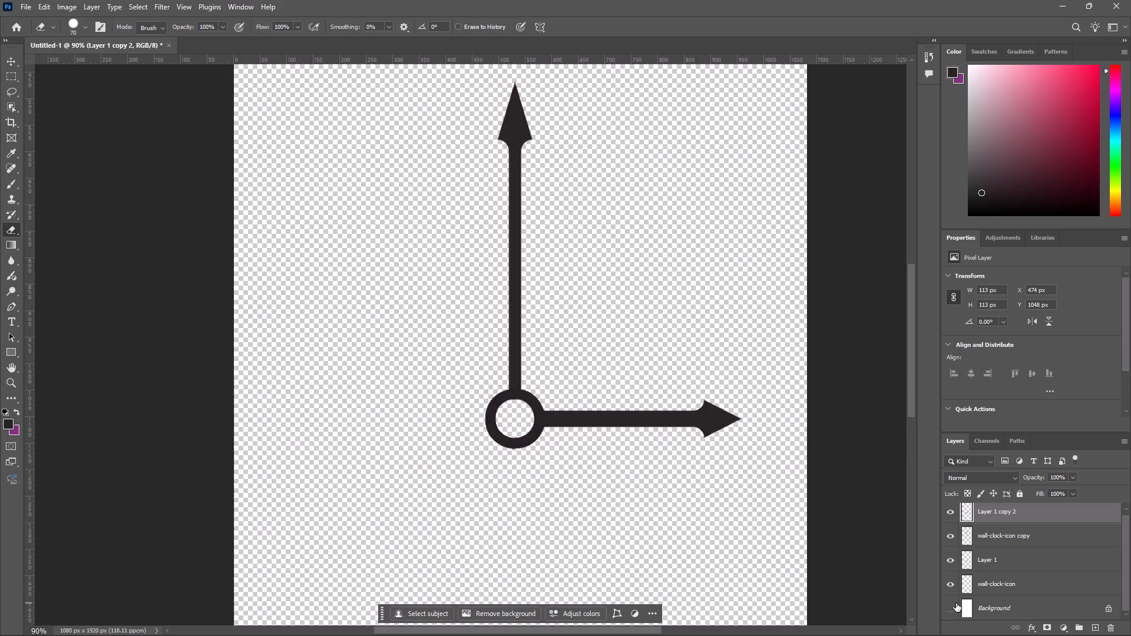
left_click(955, 583)
left_click(953, 557)
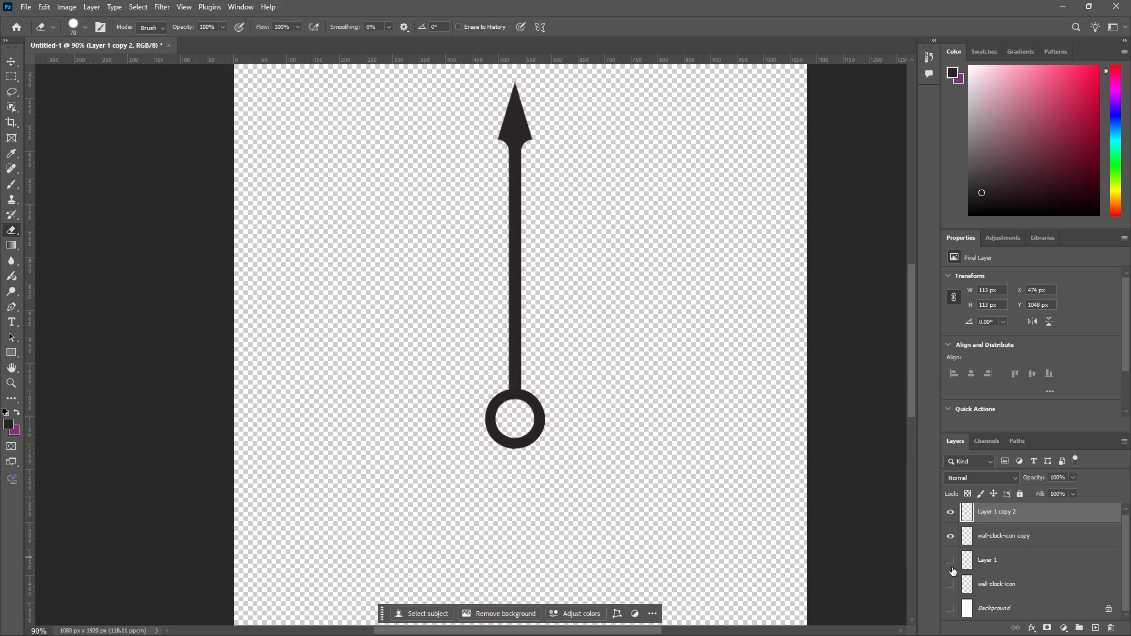
Export the vertical hand with its hub ring as a transparent PNG named aaa in the Downloads folder.
scroll(954, 565, "up", 1)
scroll(648, 402, "up", 3)
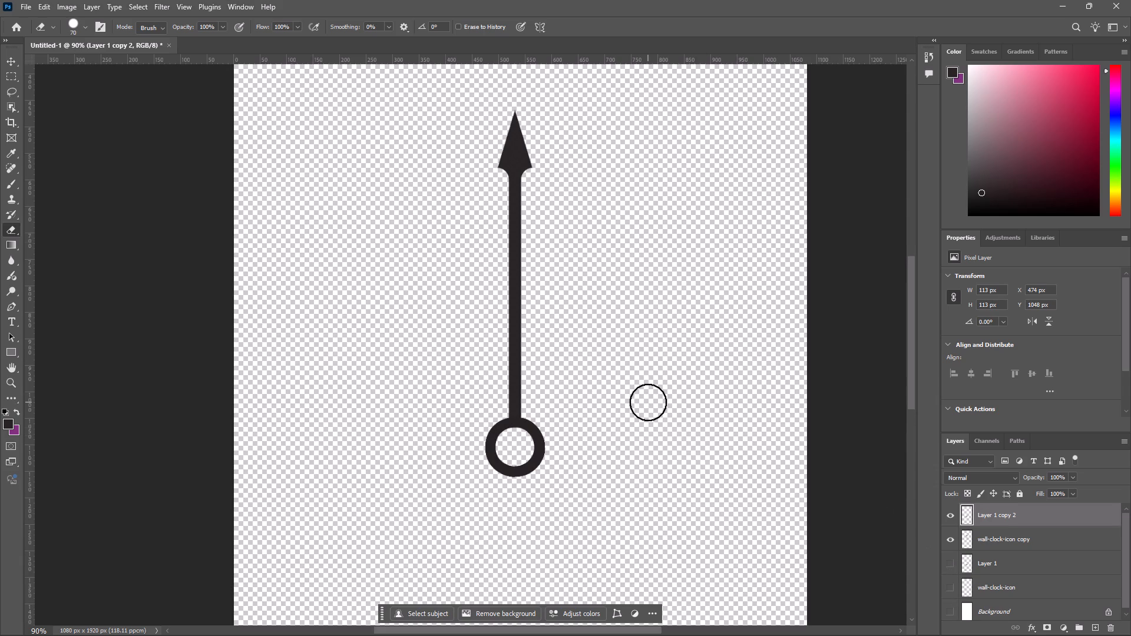
scroll(648, 402, "up", 2)
scroll(648, 402, "down", 2)
scroll(648, 402, "up", 1)
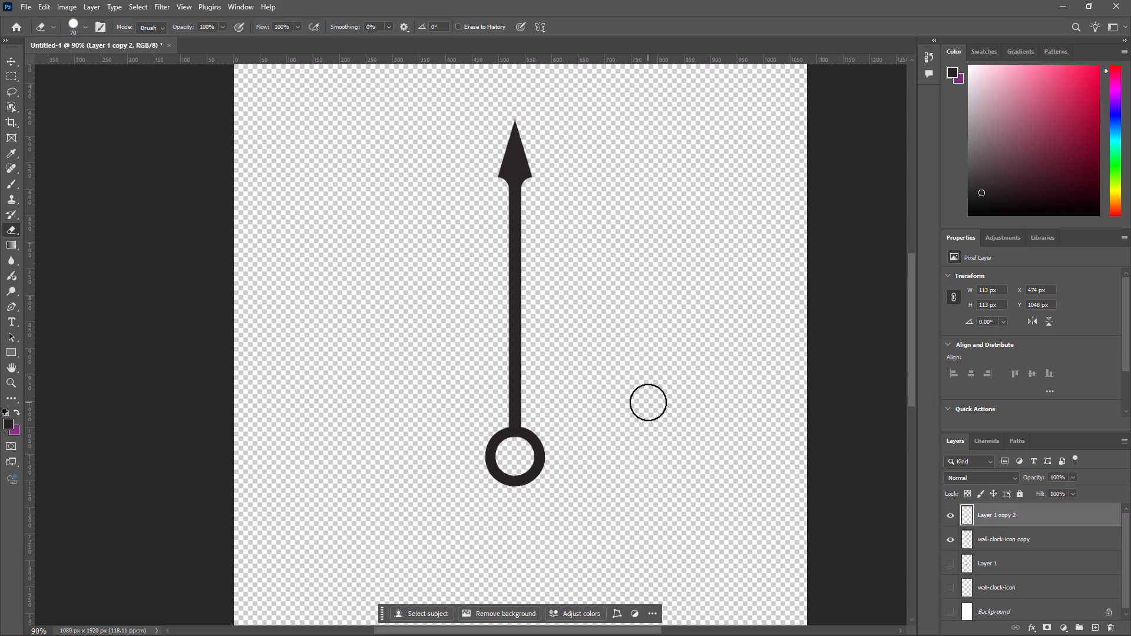
key("ctrl+alt+shift+w")
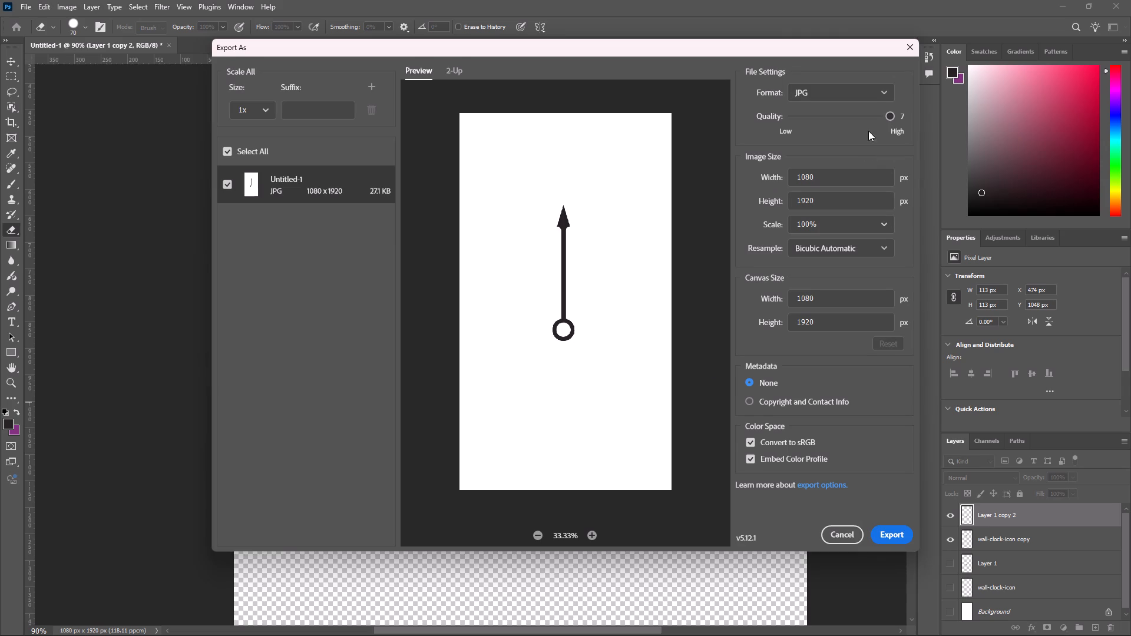
left_click(876, 94)
left_click(845, 118)
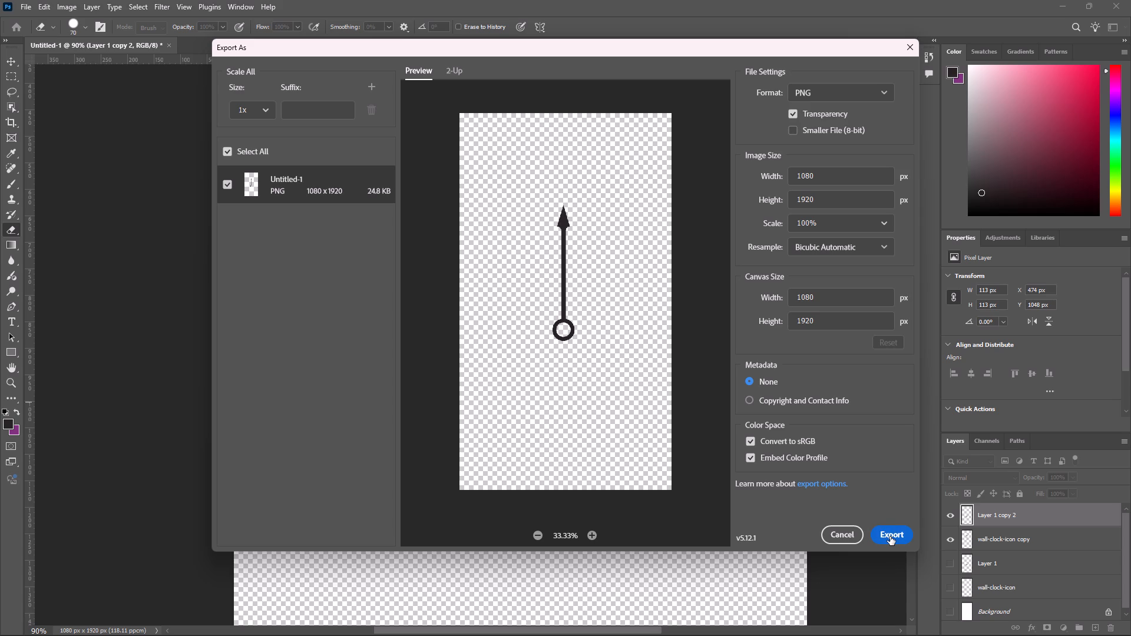
left_click(890, 536)
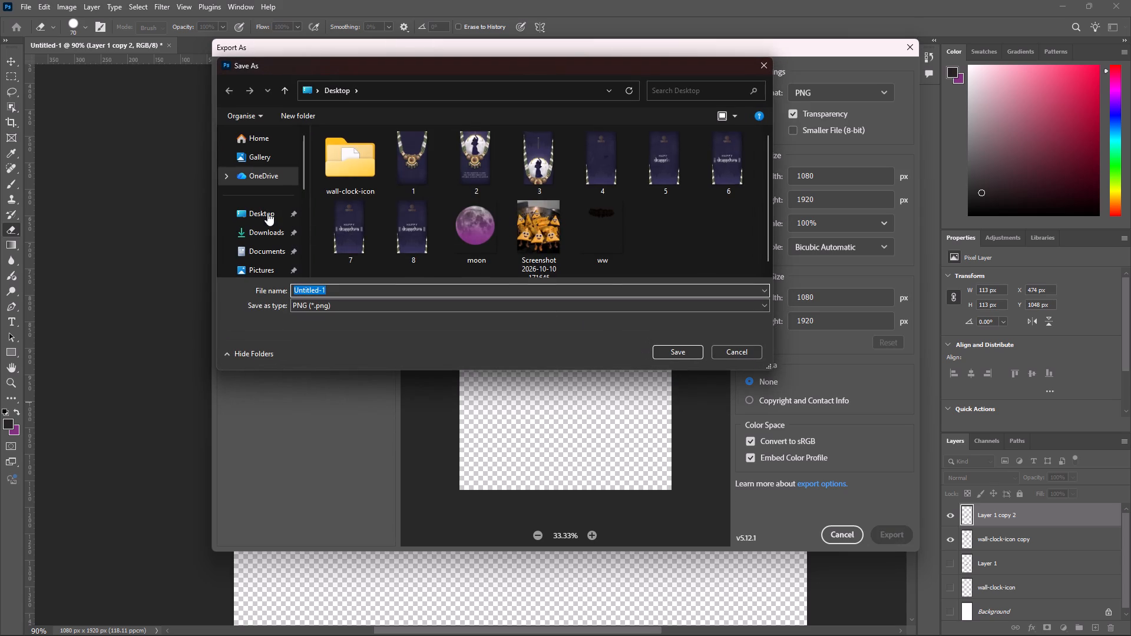
left_click(244, 235)
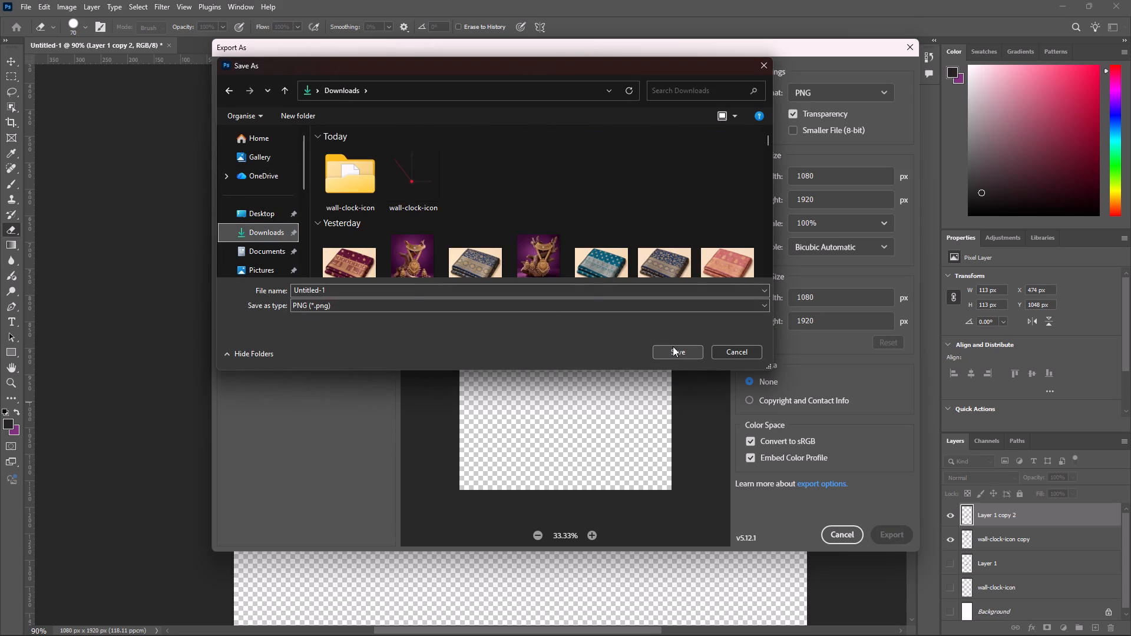
left_click(676, 352)
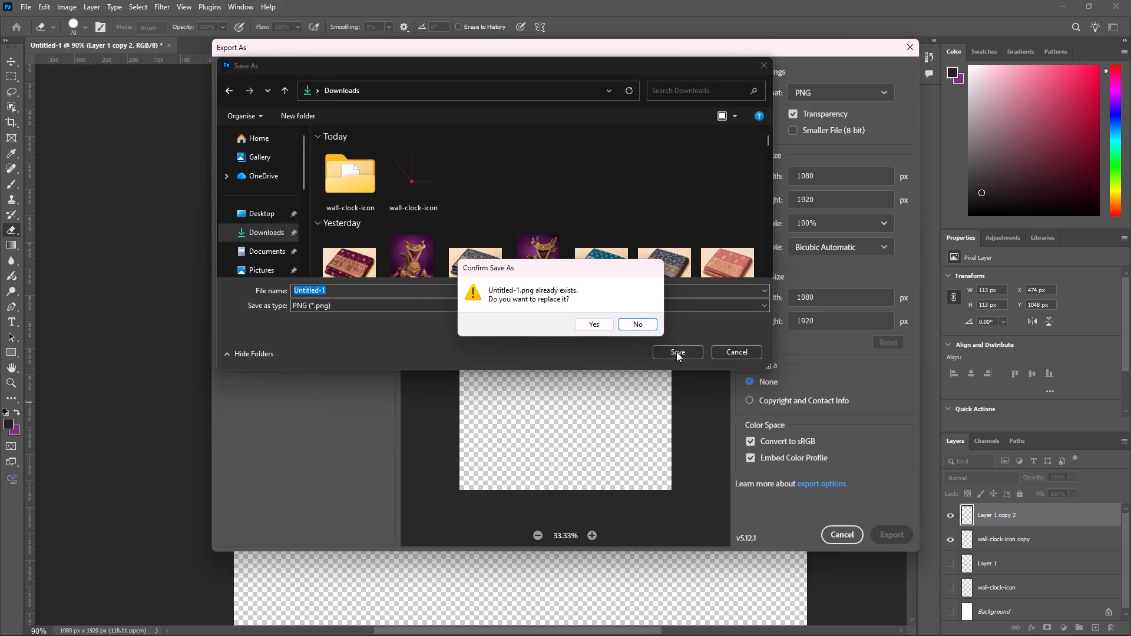
left_click(641, 323)
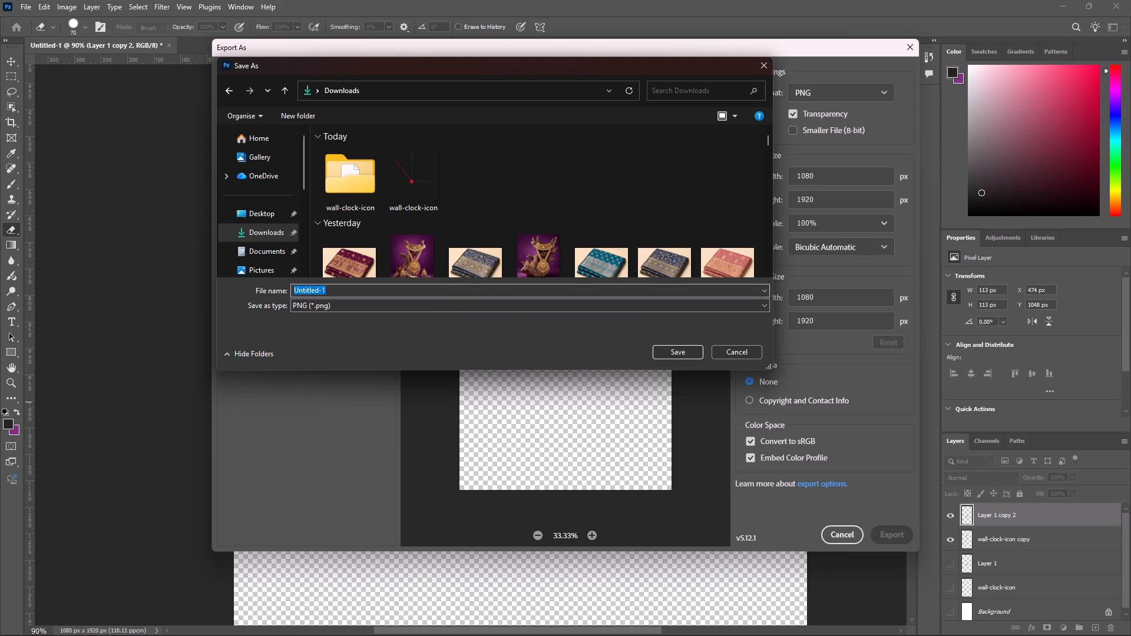
type("gh")
key("a")
left_click(388, 292)
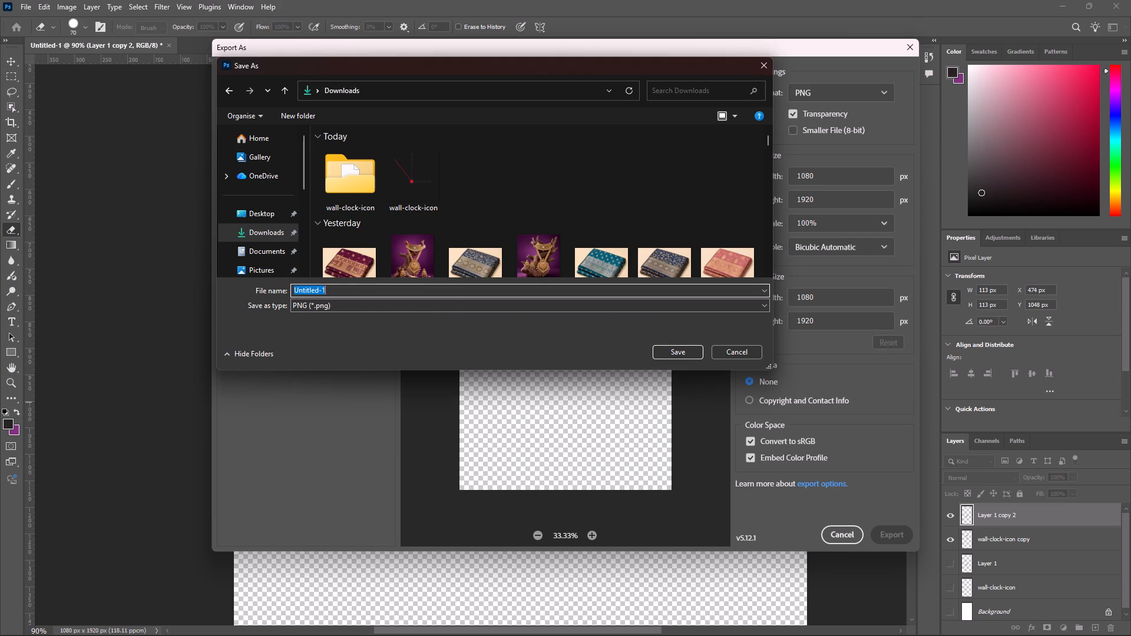
type("aaa")
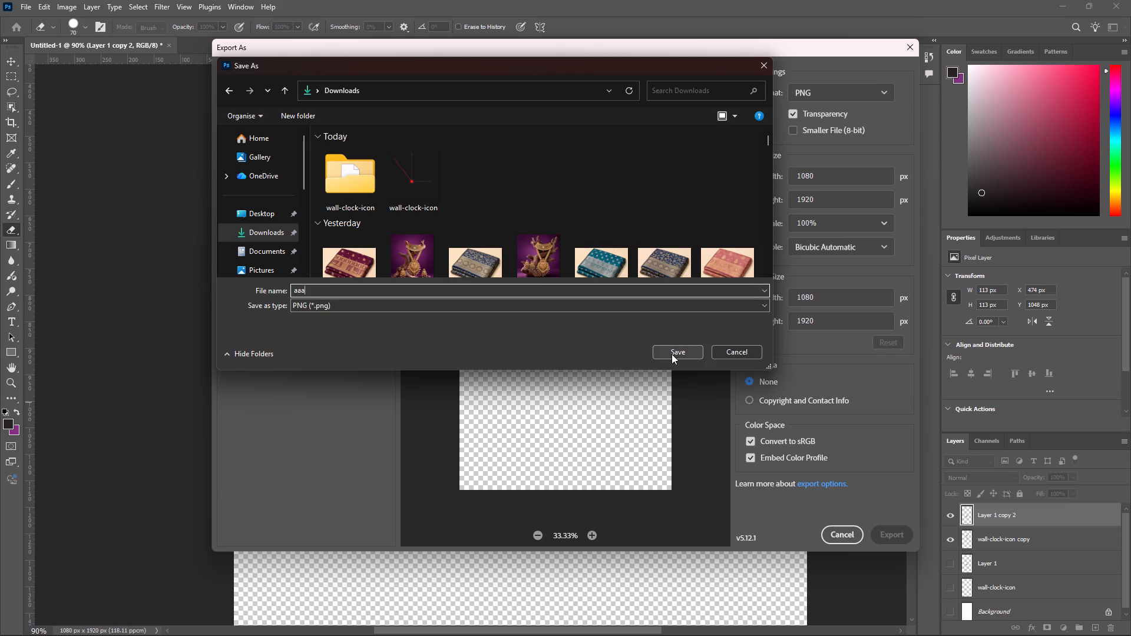
left_click(672, 353)
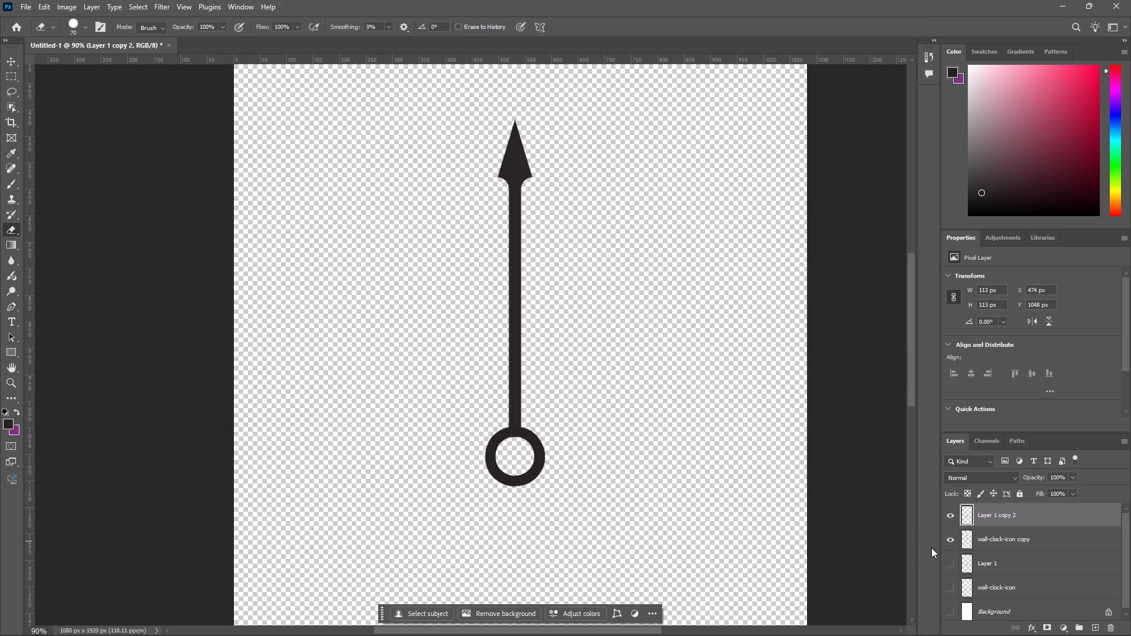
Hide wall-clock-icon copy and Layer 1 copy 2, and show Layer 1 and wall-clock-icon with the horizontal hand.
scroll(968, 542, "up", 1)
scroll(967, 542, "down", 5)
scroll(967, 541, "up", 7)
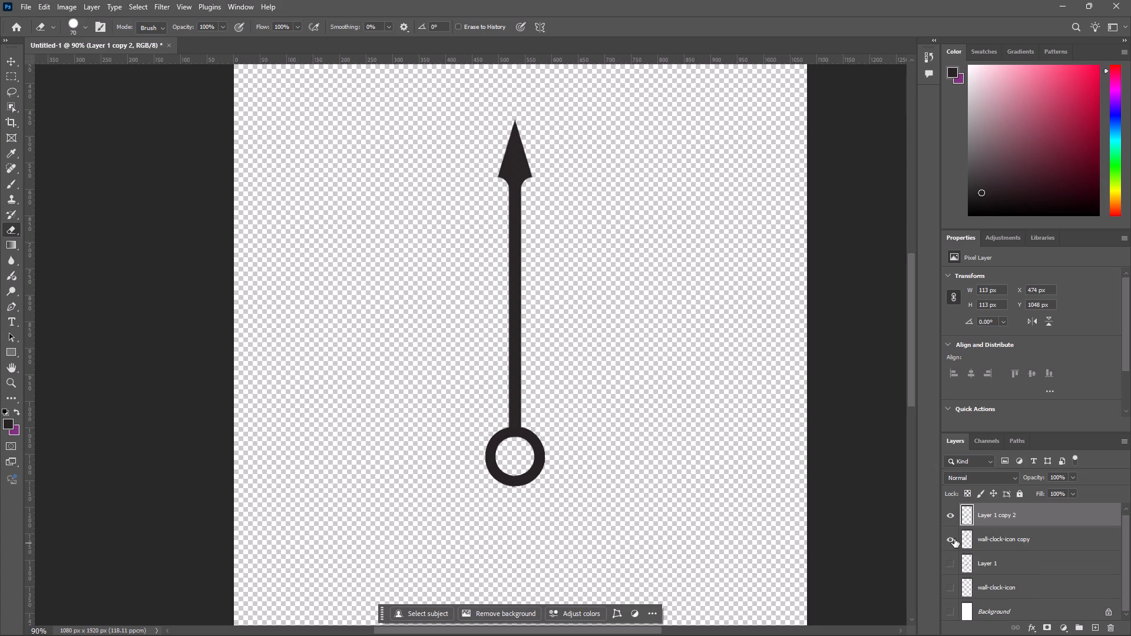
left_click(954, 539)
left_click(953, 513)
left_click(950, 564)
left_click(951, 581)
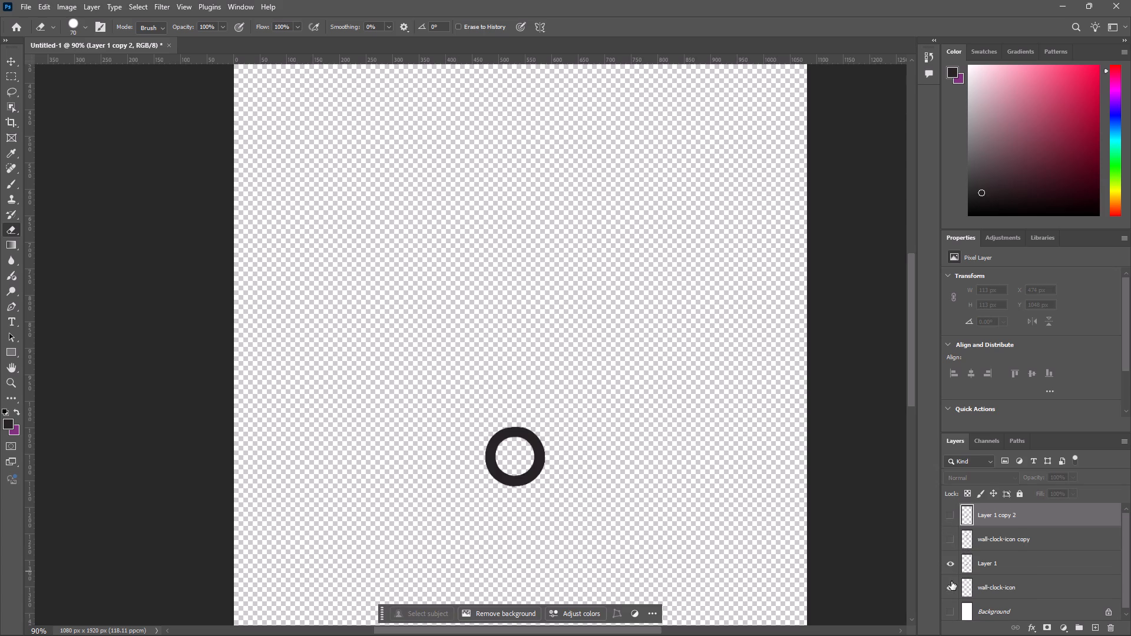
Select the horizontal hand with the Move tool and show the wall-clock-icon copy layer with the vertical hand.
left_click(7, 63)
left_click(635, 449)
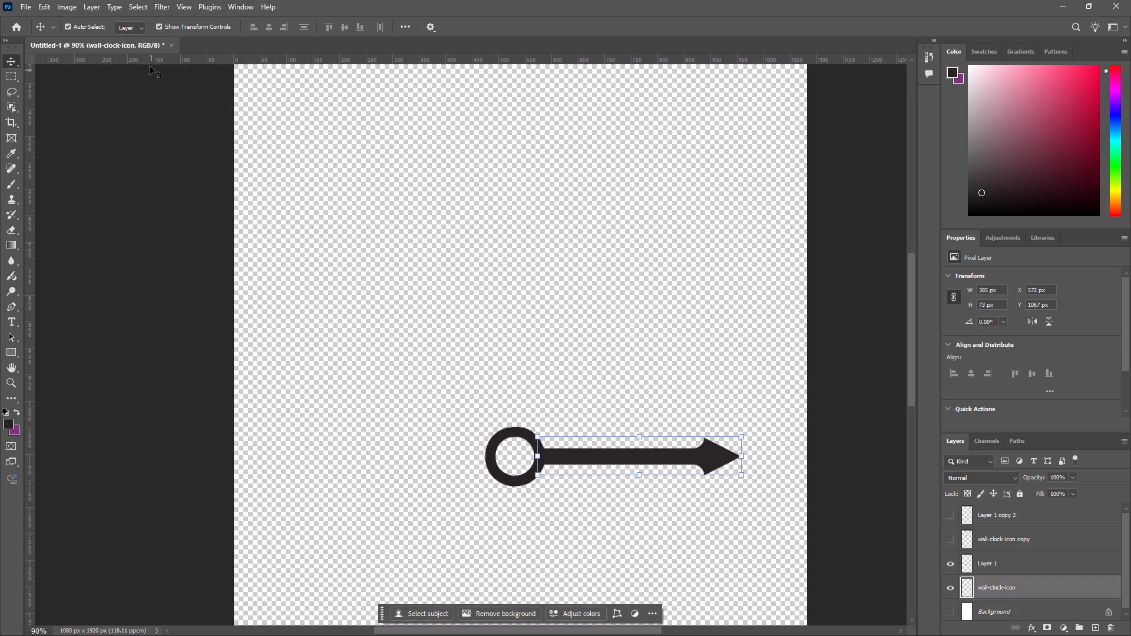
left_click(68, 24)
left_click(68, 24)
left_click(44, 24)
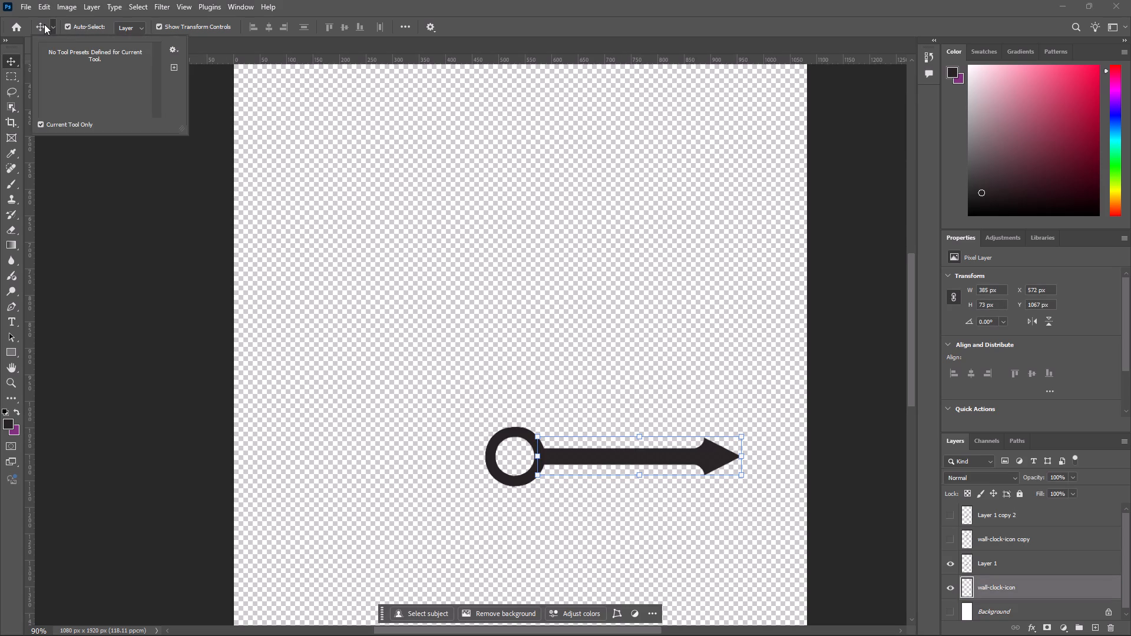
left_click(44, 24)
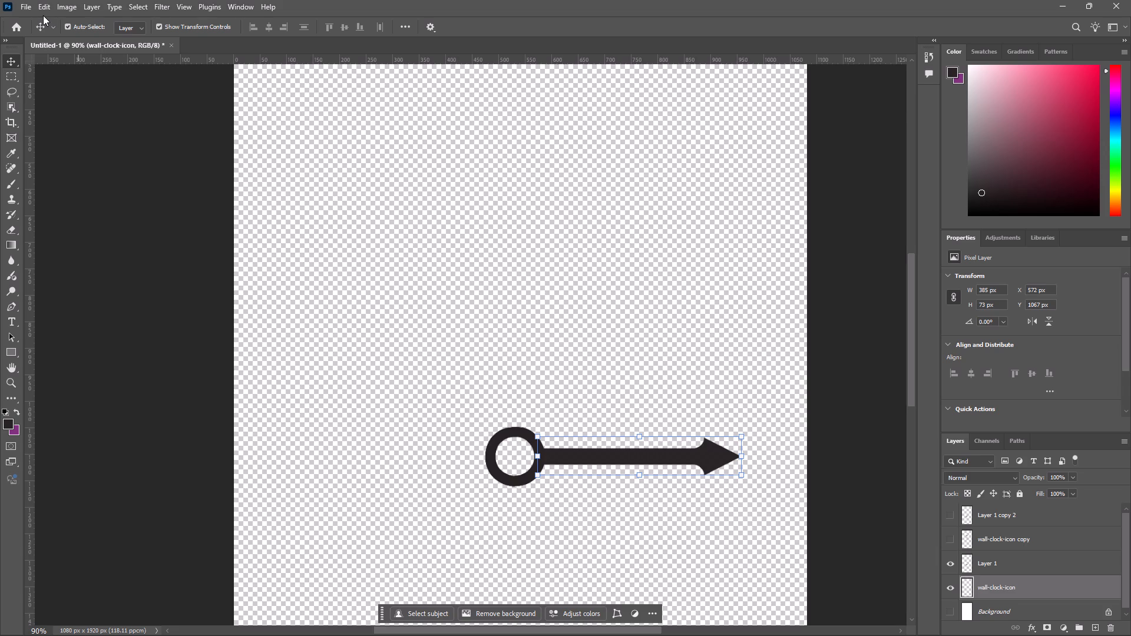
left_click(953, 512)
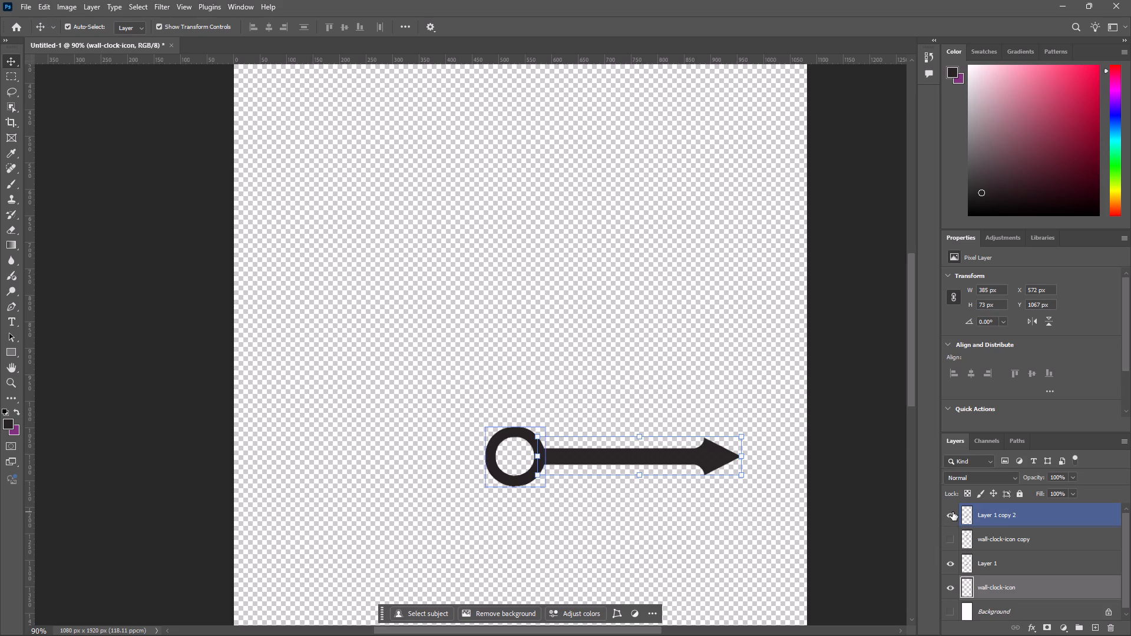
left_click(953, 512)
left_click(950, 534)
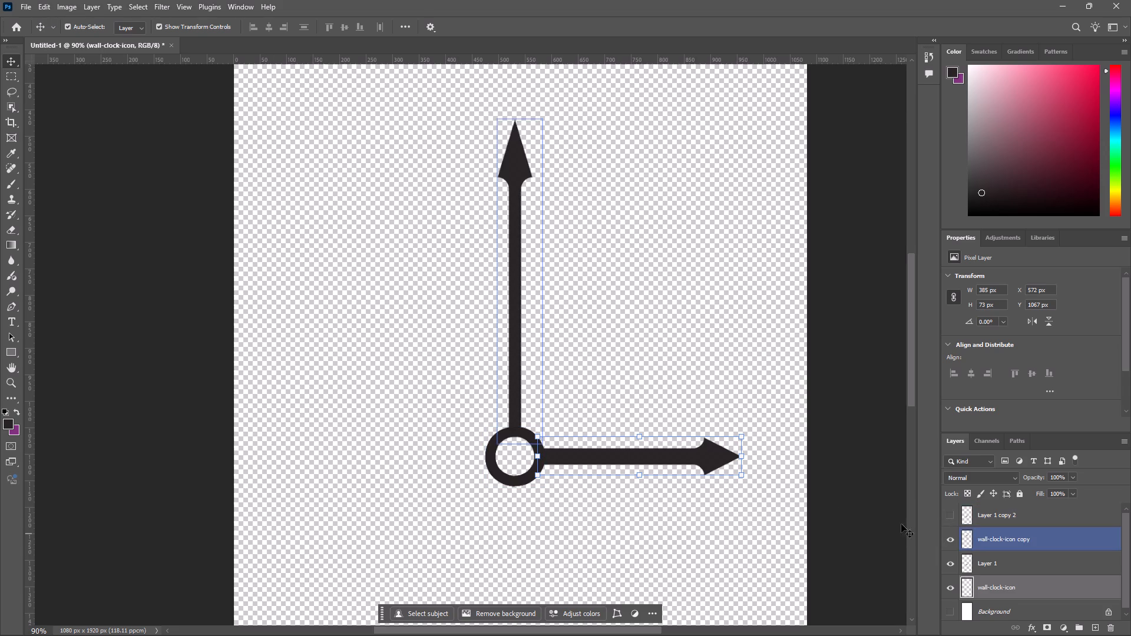
Rotate the horizontal hand to about -92.3° and place it over the vertical hand, with its base on the hub ring.
left_click_drag(684, 489, 663, 436)
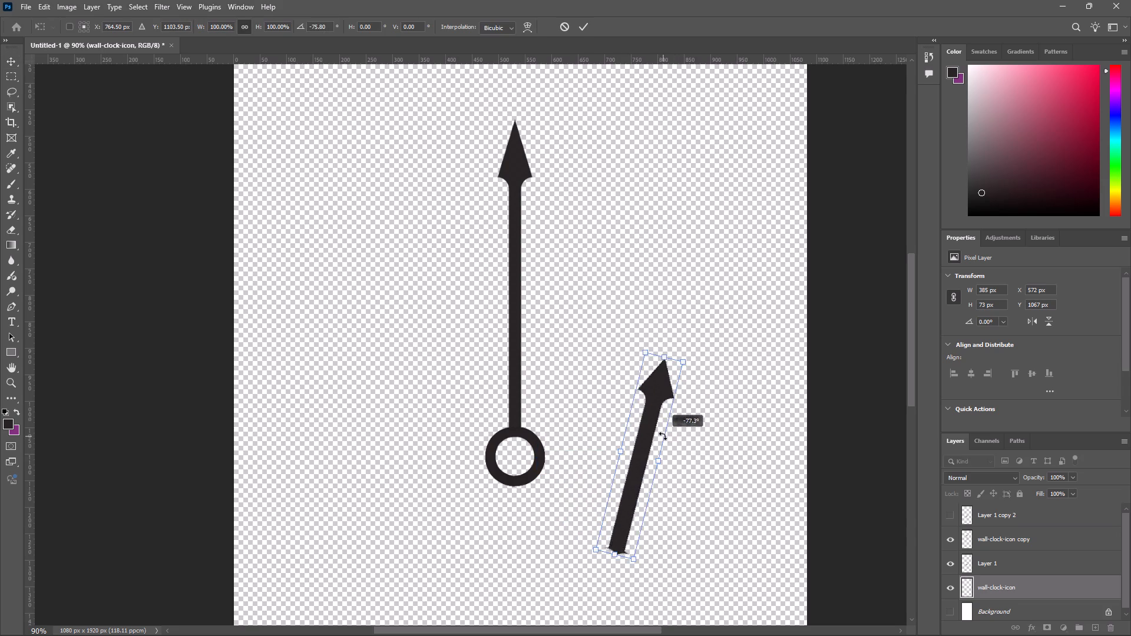
left_click_drag(663, 436, 657, 429)
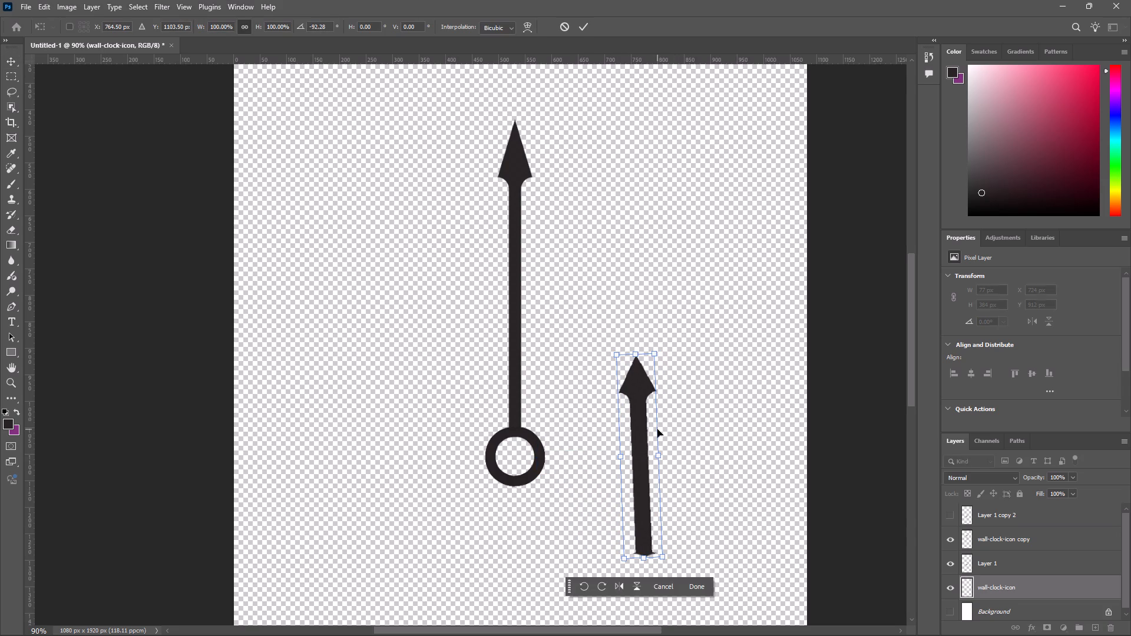
left_click_drag(642, 449, 518, 327)
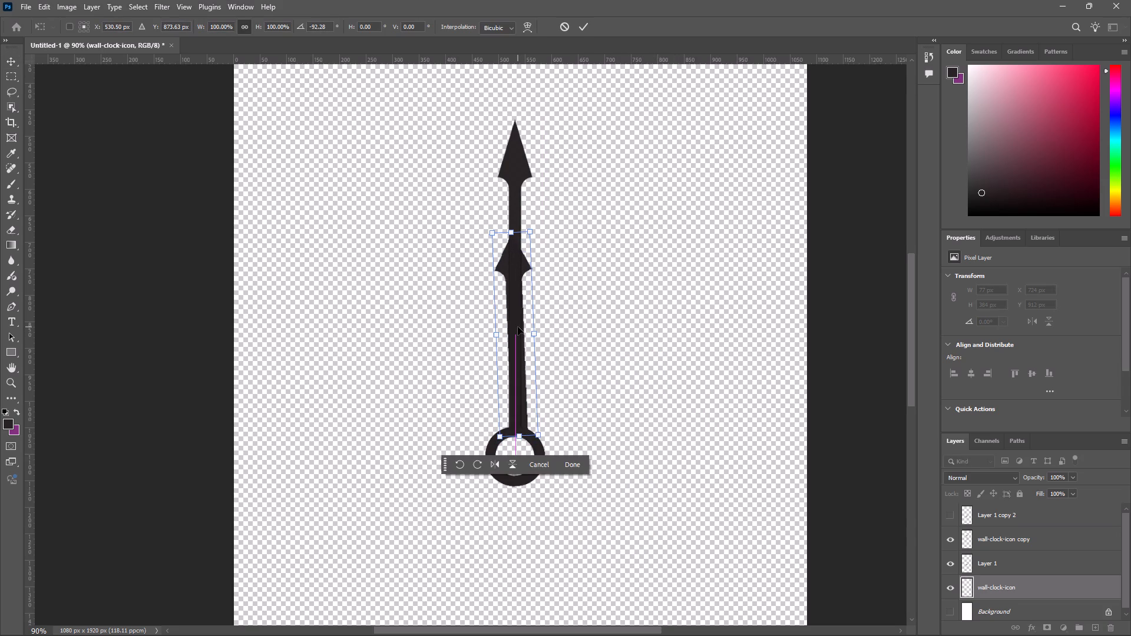
Straighten the shorter hand to about -89.9° and nudge it 1 px left to centre its base on the hub ring.
scroll(517, 396, "up", 5)
scroll(517, 396, "down", 7)
scroll(512, 383, "up", 4, "ctrl")
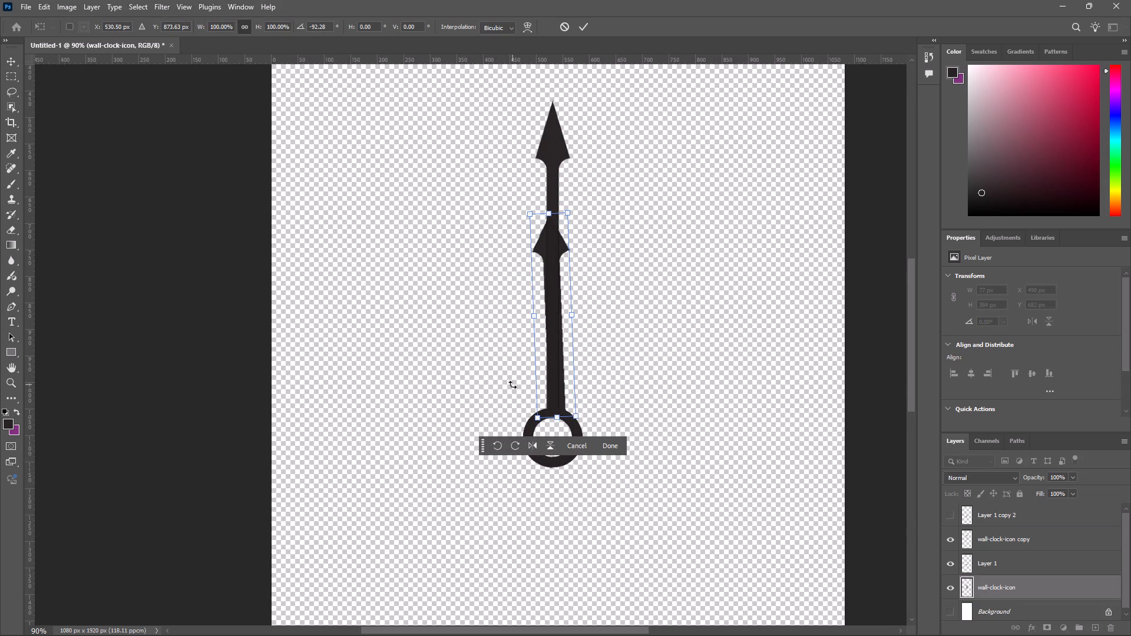
scroll(512, 385, "down", 4, "ctrl")
scroll(517, 435, "up", 8, "alt")
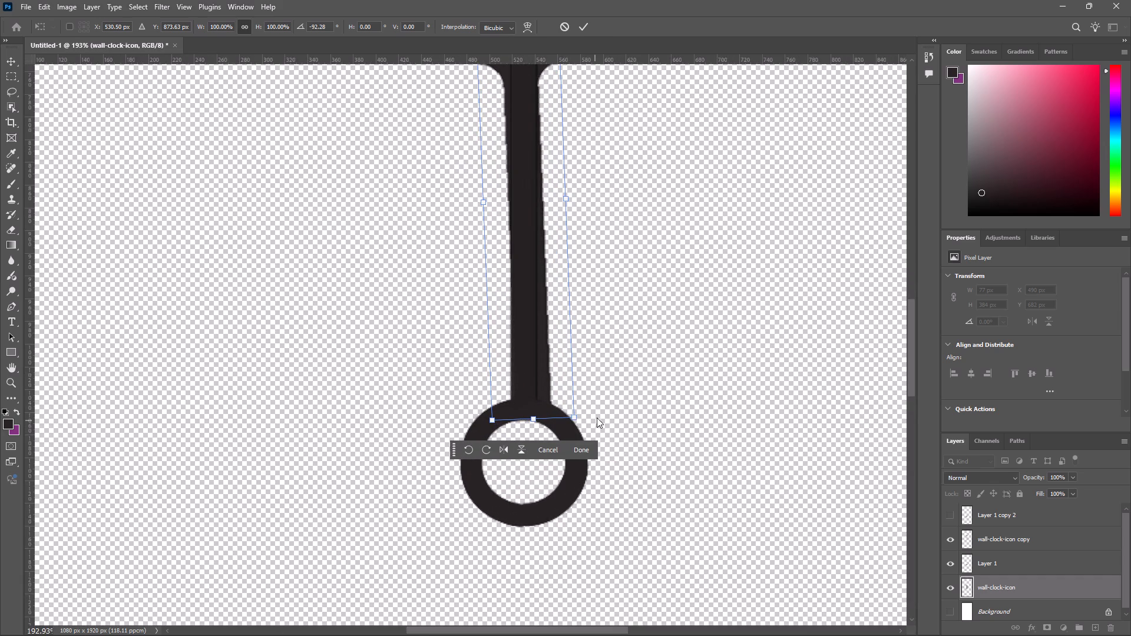
left_click(587, 334)
left_click_drag(606, 419, 600, 423)
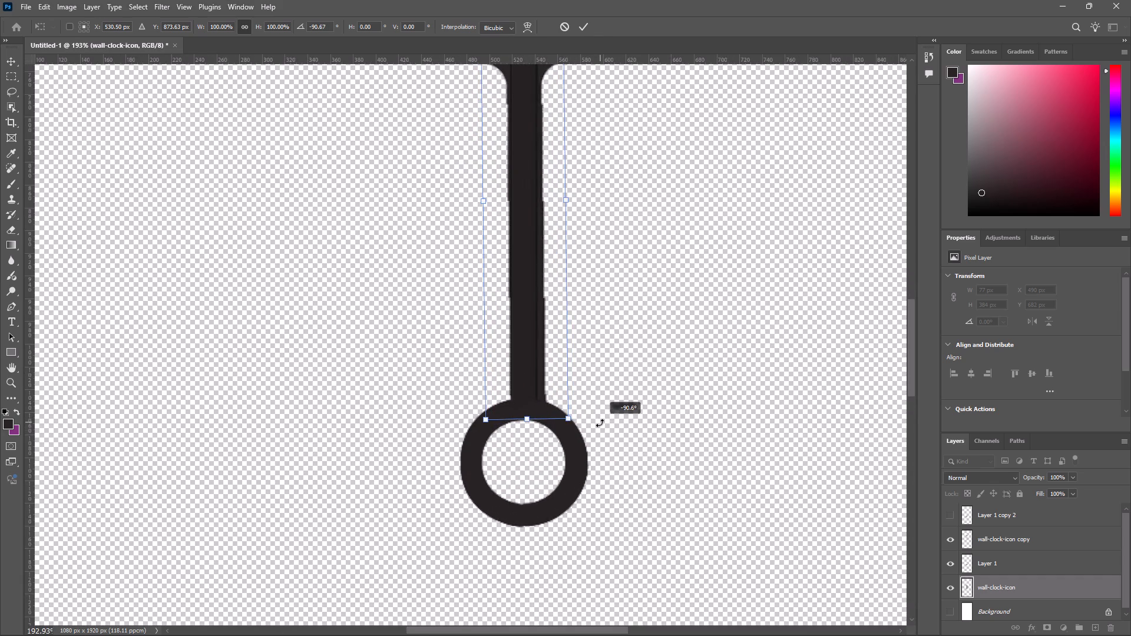
left_click_drag(600, 423, 600, 429)
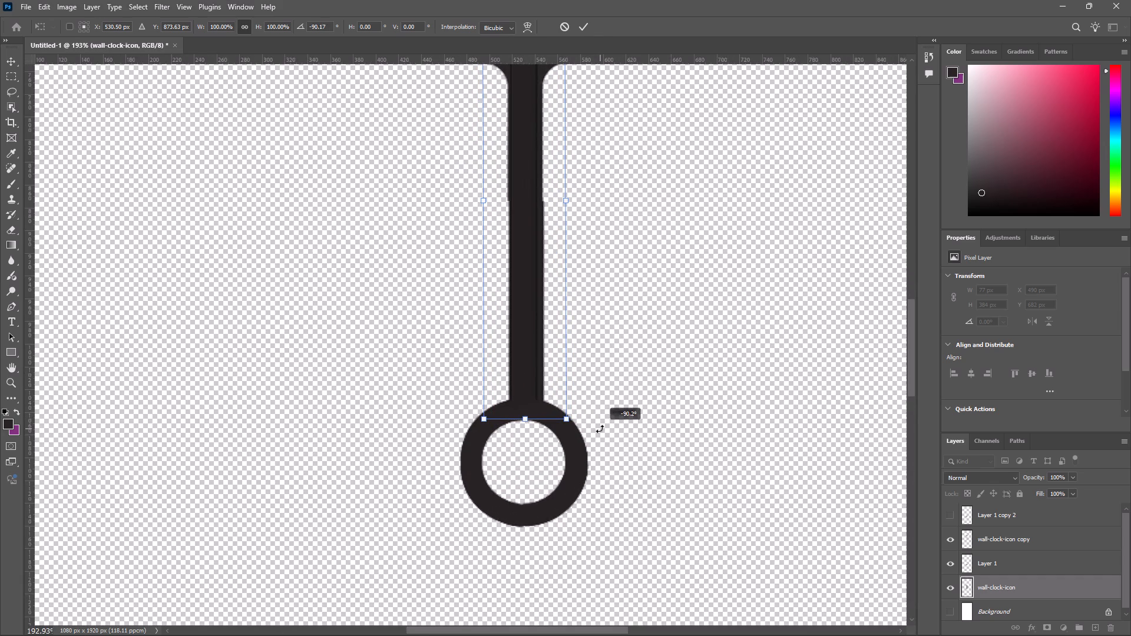
left_click_drag(600, 429, 599, 429)
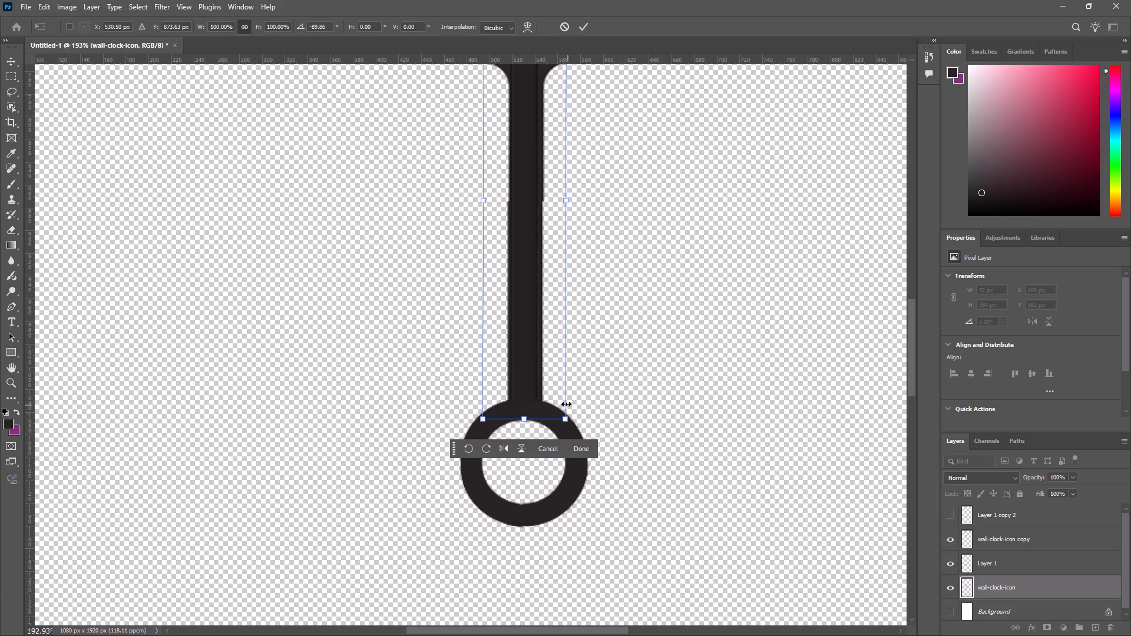
key("Left")
key("Left")
key("Down")
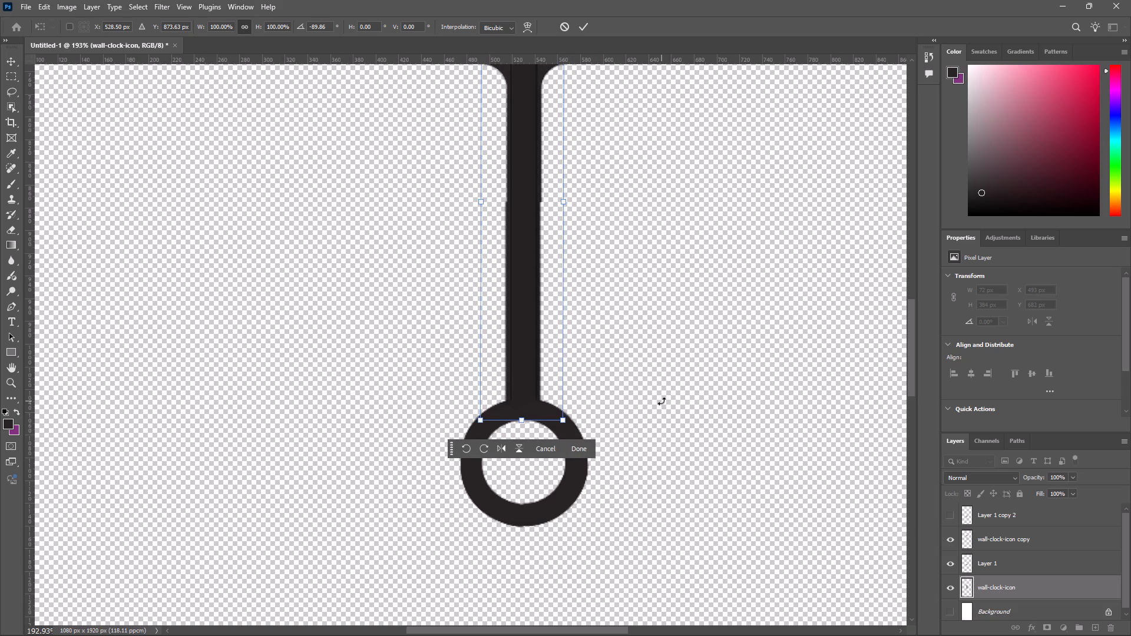
key("Up")
key("Right")
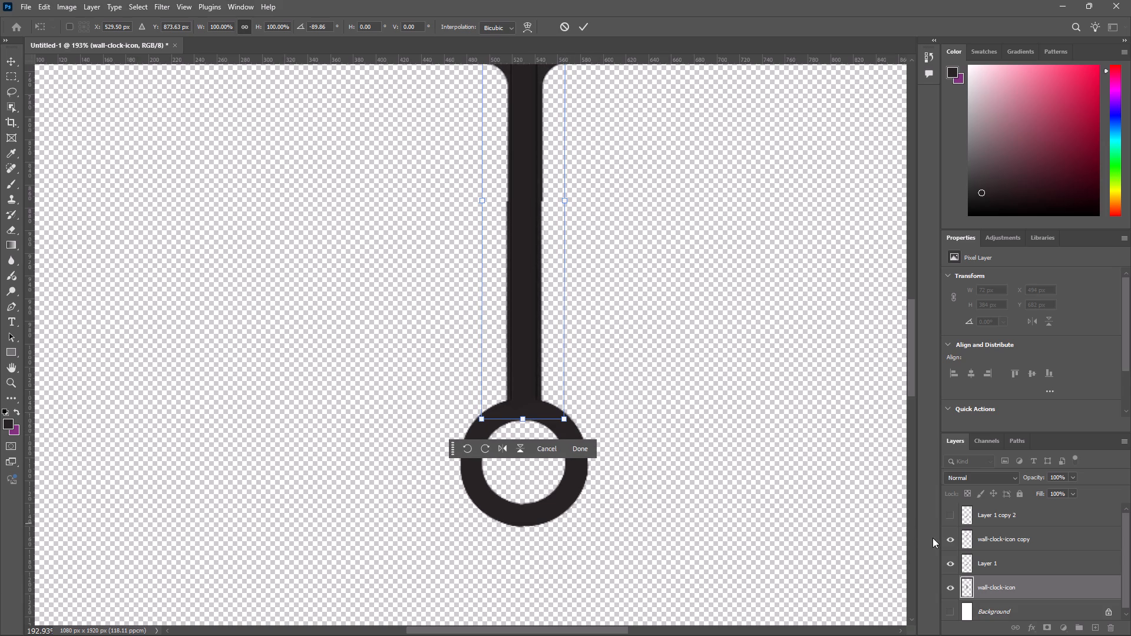
Hide the wall-clock-icon copy layer so only the shorter hand and hub ring show, and deselect the hand.
left_click(950, 542)
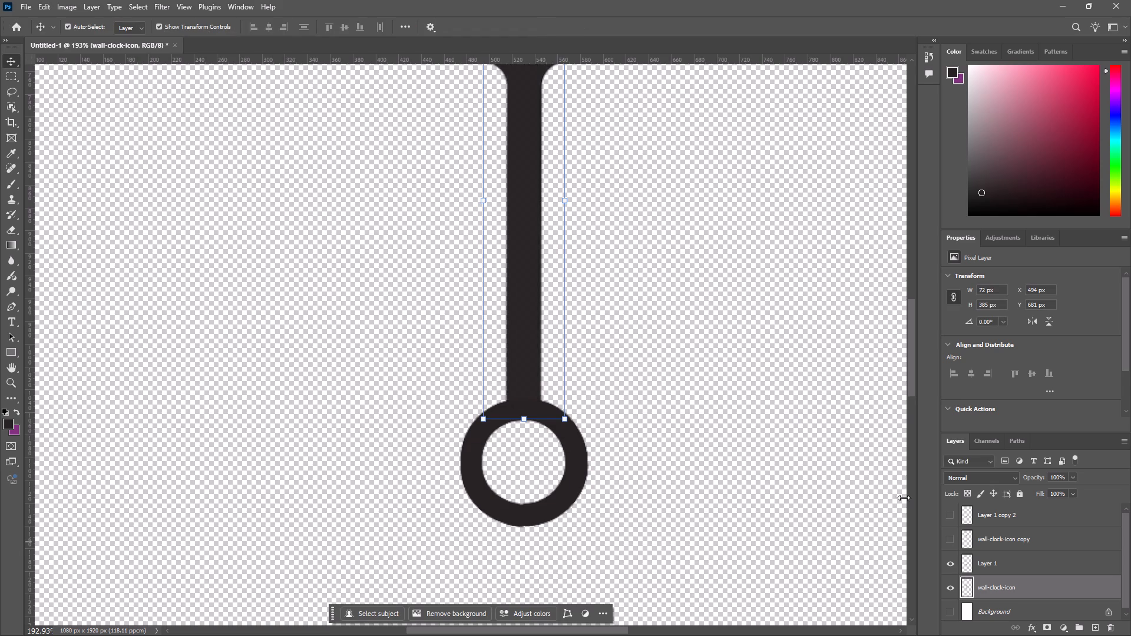
scroll(687, 359, "up", 8)
scroll(687, 359, "down", 8, "alt")
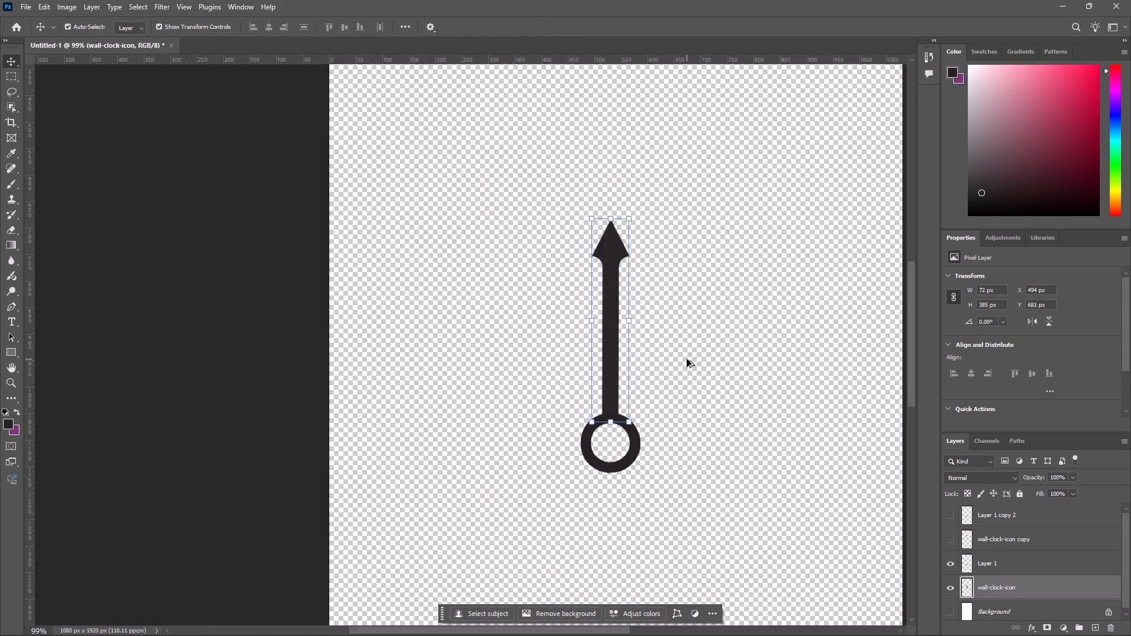
scroll(687, 359, "down", 1, "alt")
left_click(700, 366)
Export the shorter hand with its hub ring as a transparent PNG named aaaa in the Downloads folder.
scroll(700, 366, "down", 6, "alt")
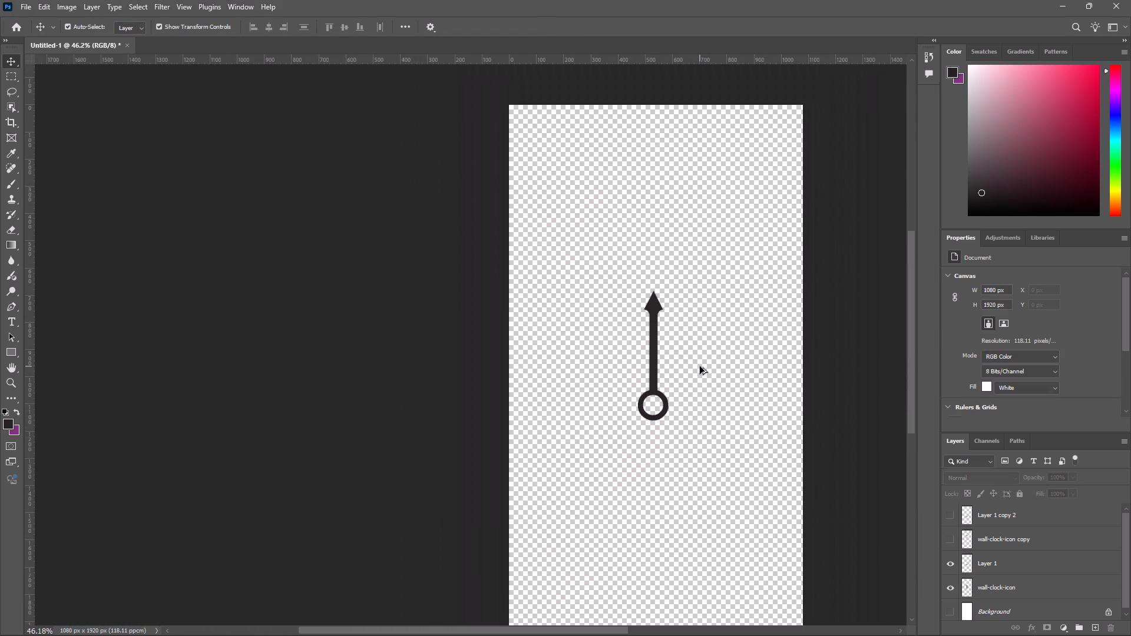
key("space")
key("space")
key("space")
key("space")
key("space")
key("space")
key("space")
key("space")
key("space")
key("space")
key("space")
key("space")
key("space")
key("space")
key("space")
key("space")
key("space")
key("space")
key("space")
key("space")
left_click_drag(699, 375, 568, 337)
key("ctrl+alt+shift+w")
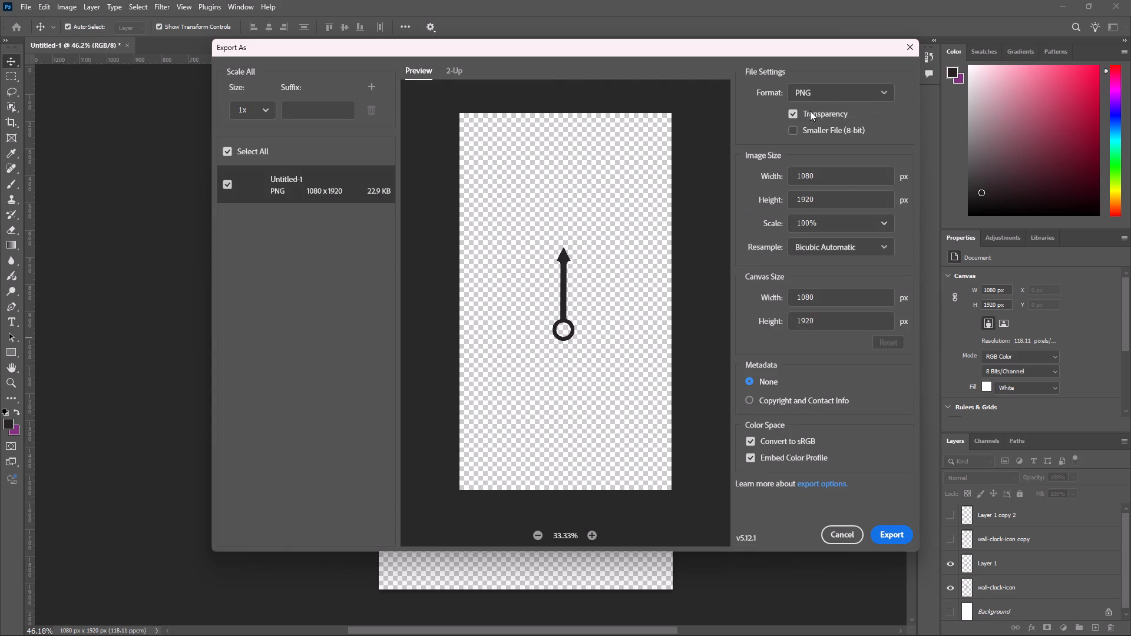
left_click(880, 536)
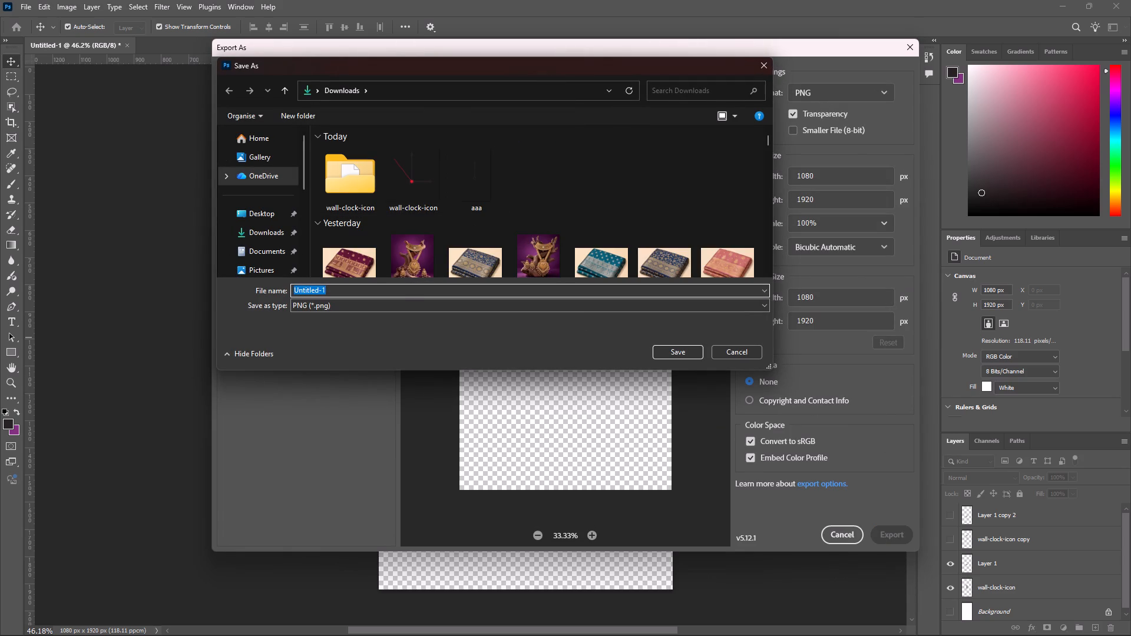
left_click(463, 192)
double_click(347, 293)
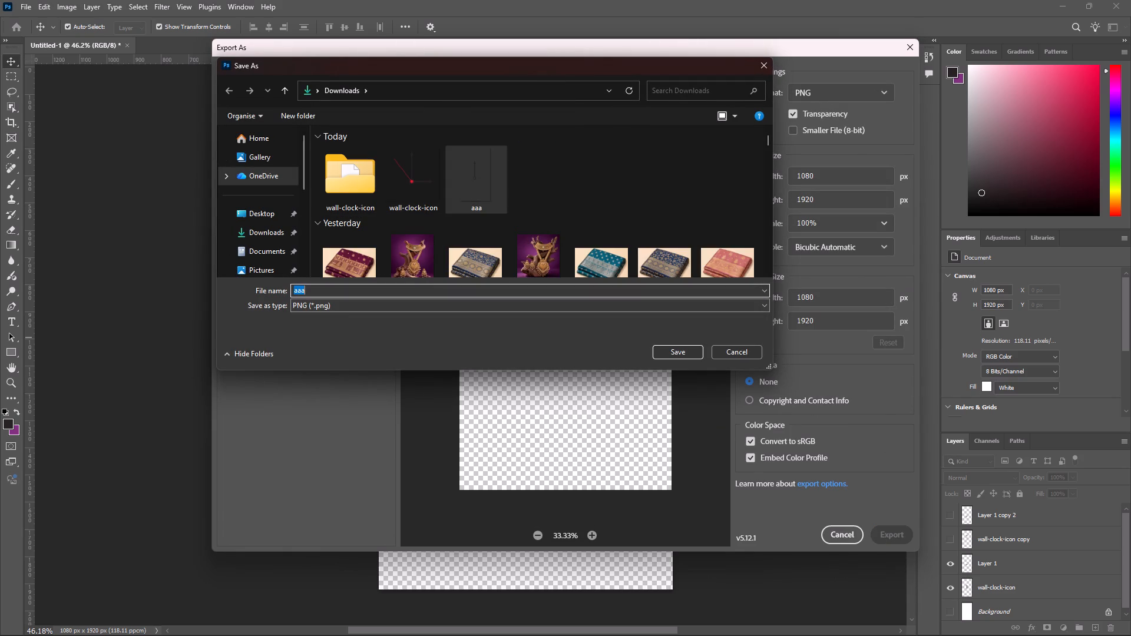
left_click(347, 293)
key("a")
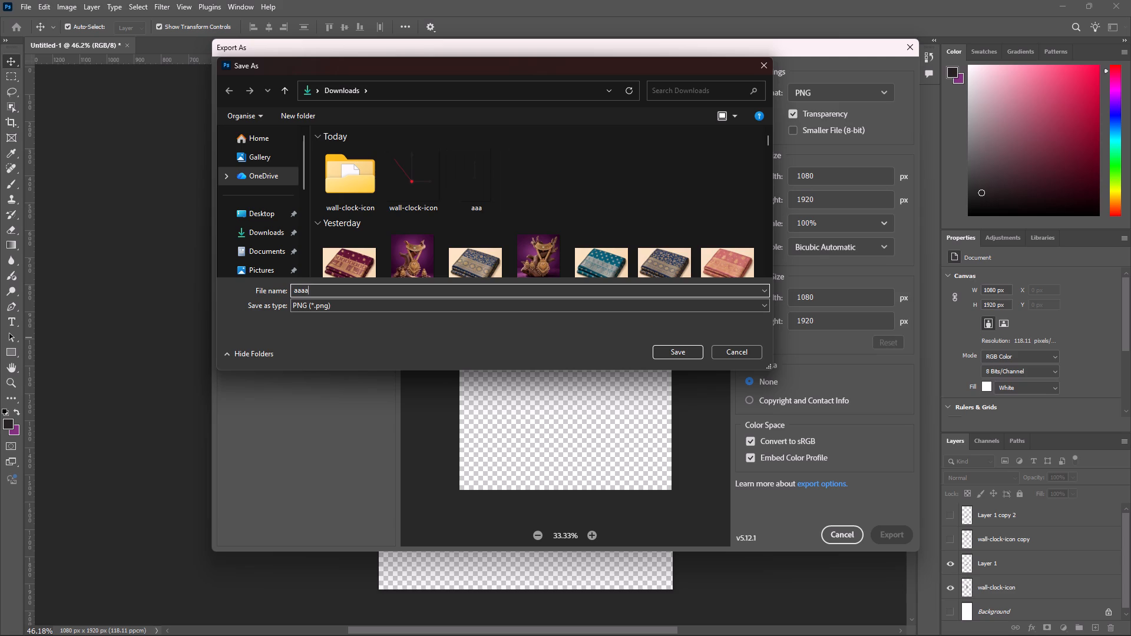
left_click(682, 352)
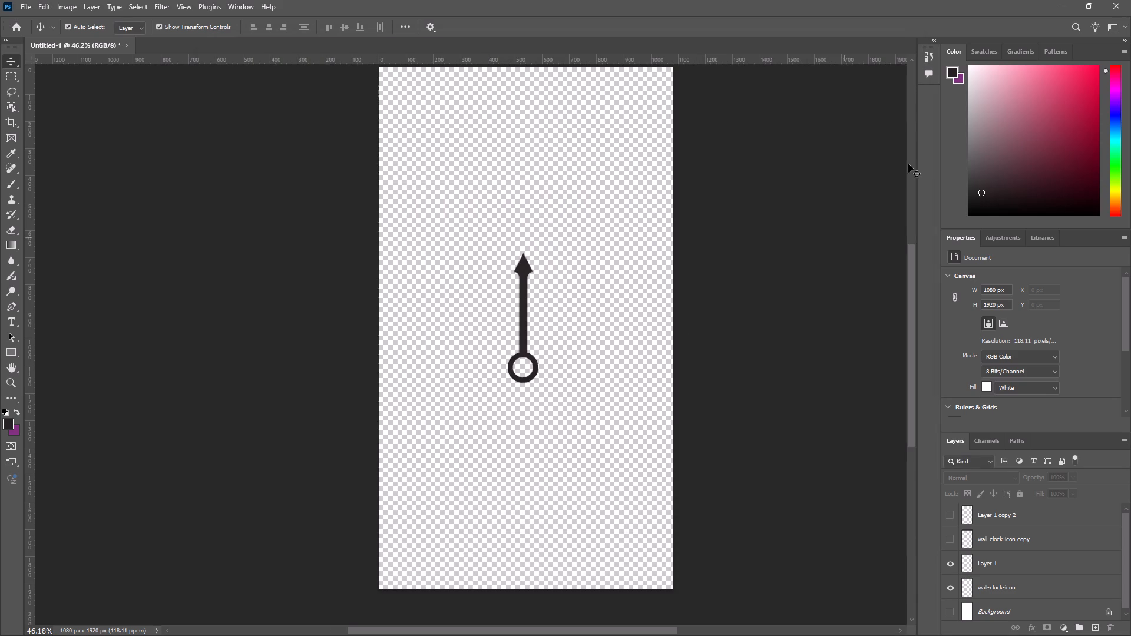
Minimise Photoshop and Chrome, and go up from the wall-clock-icon folder to Desktop in File Explorer.
left_click(1066, 0)
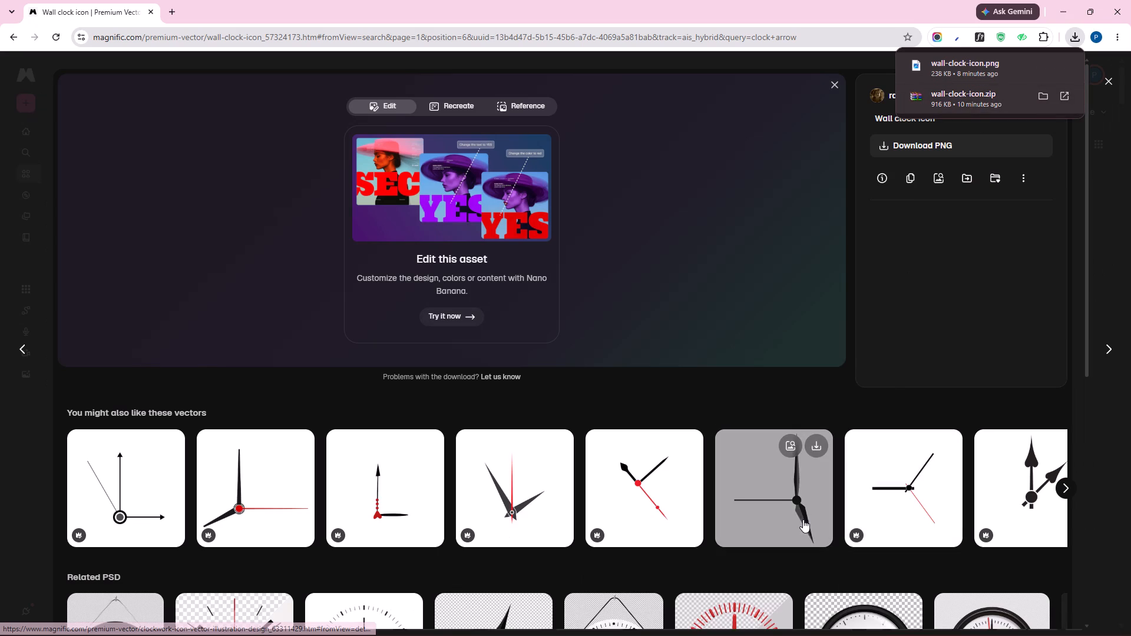
left_click(1058, 11)
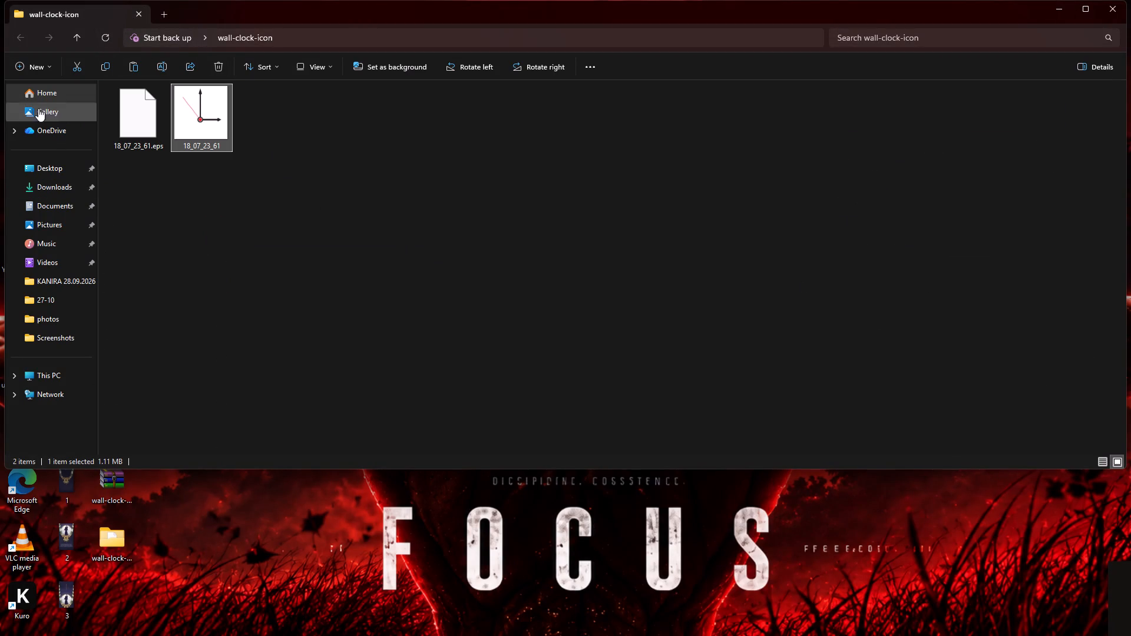
left_click(80, 37)
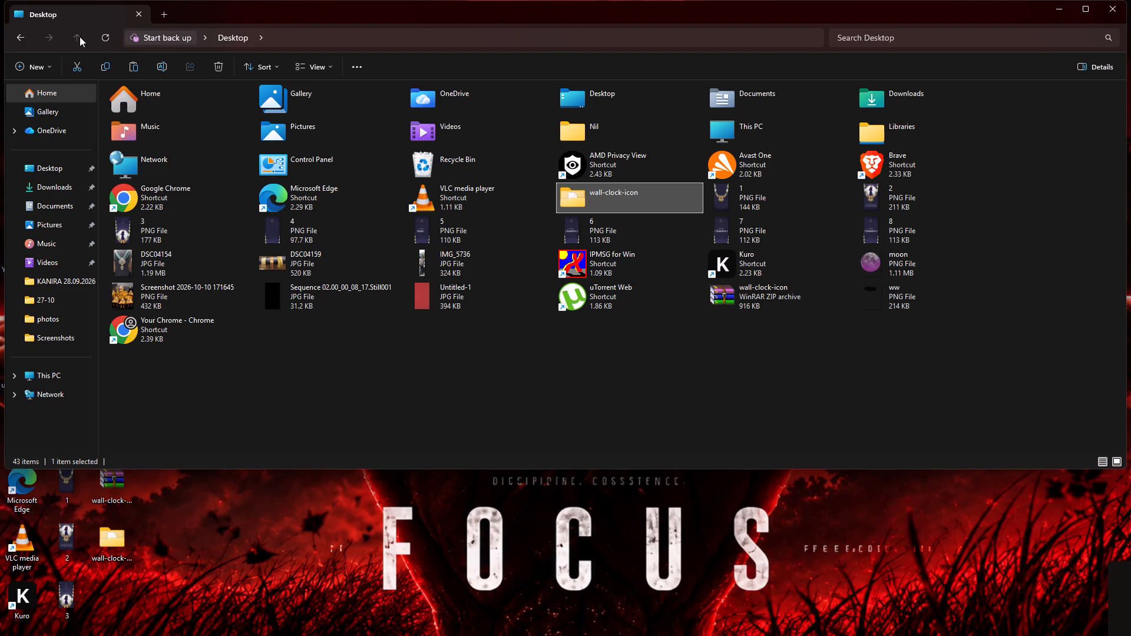
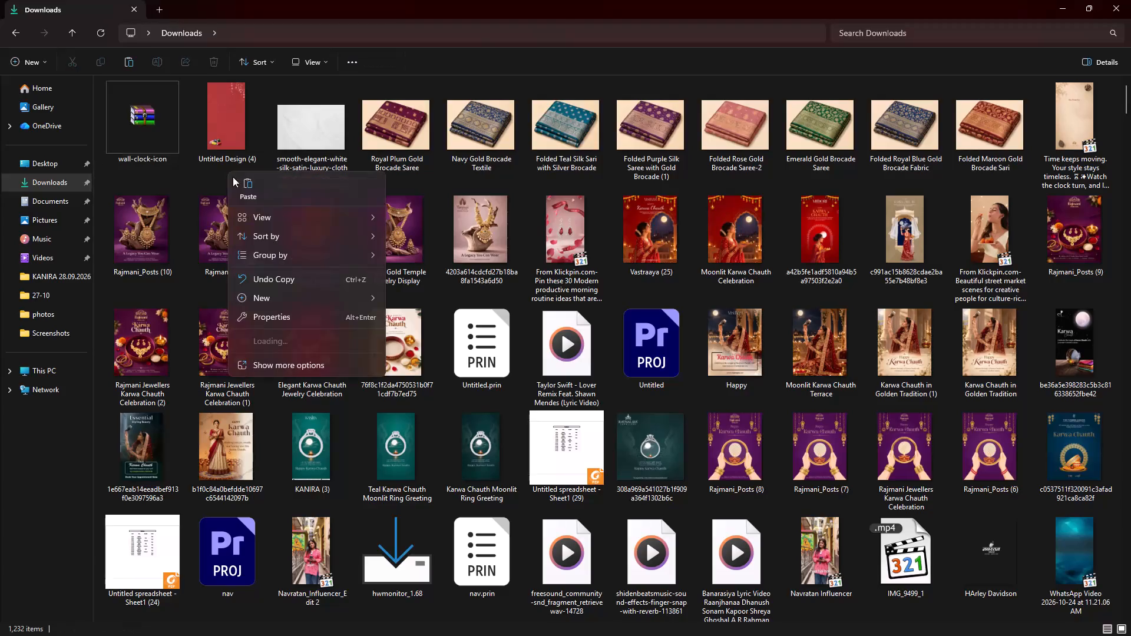
Refresh the Downloads folder and import the aaaa and aaa clock-hand PNGs into the After Effects project.
left_click(295, 373)
left_click(283, 221)
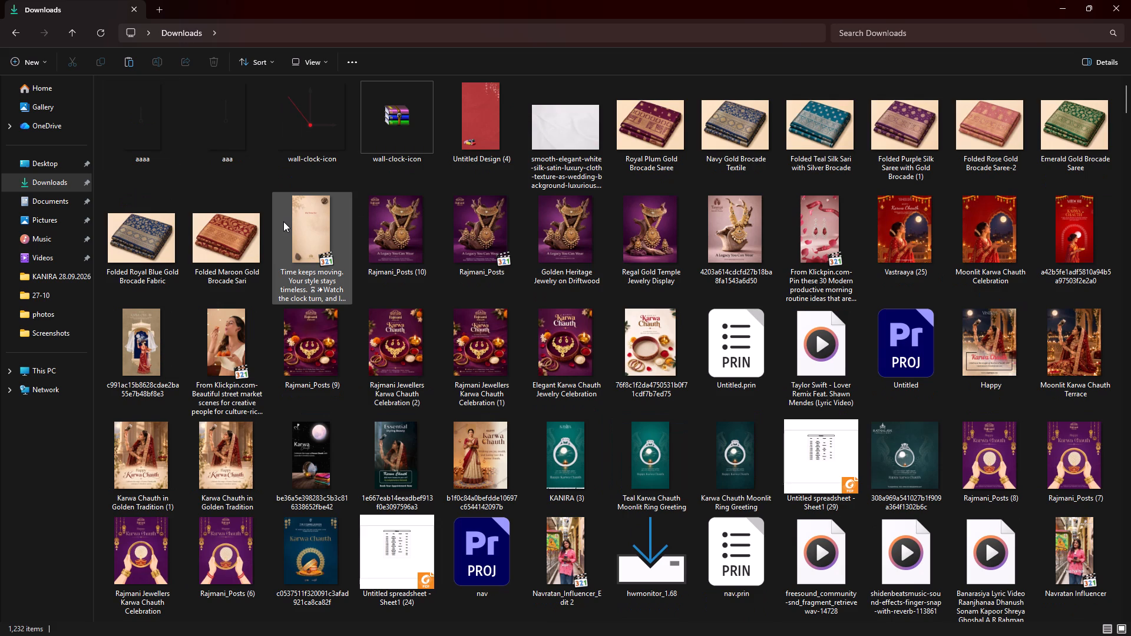
left_click(175, 138)
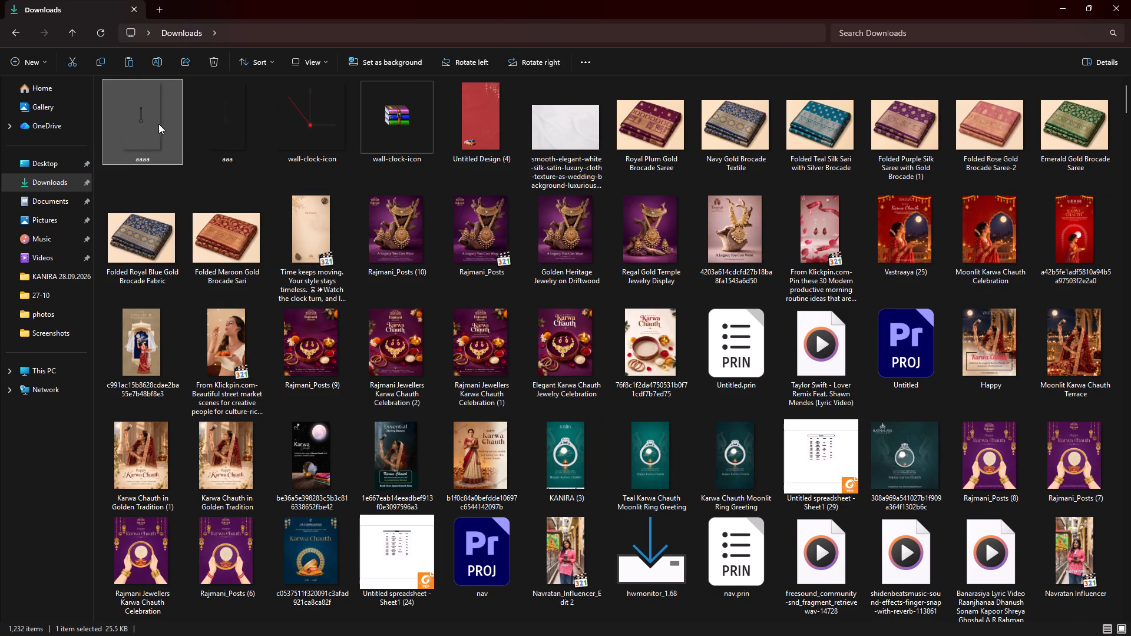
left_click(212, 138, "shift")
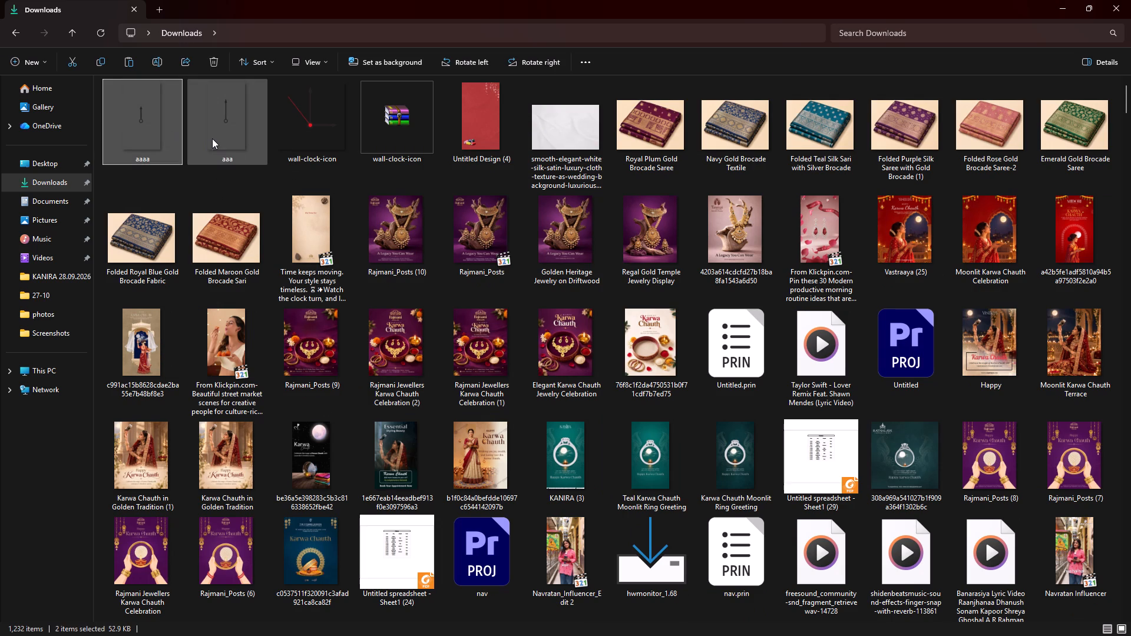
left_click_drag(232, 121, 792, 628)
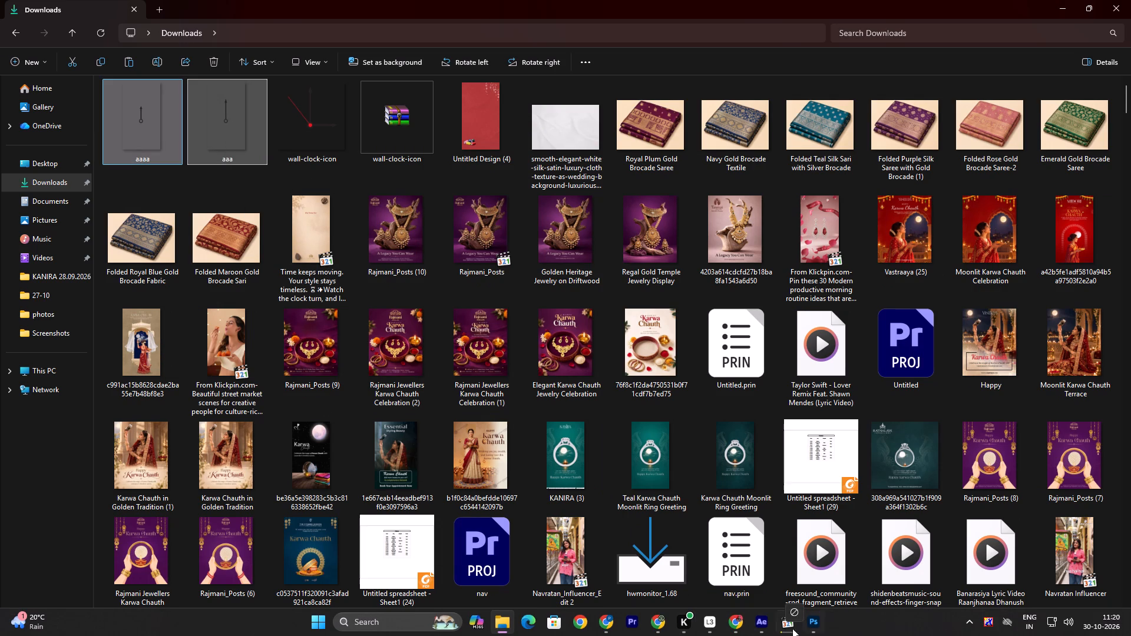
left_click_drag(792, 628, 65, 300)
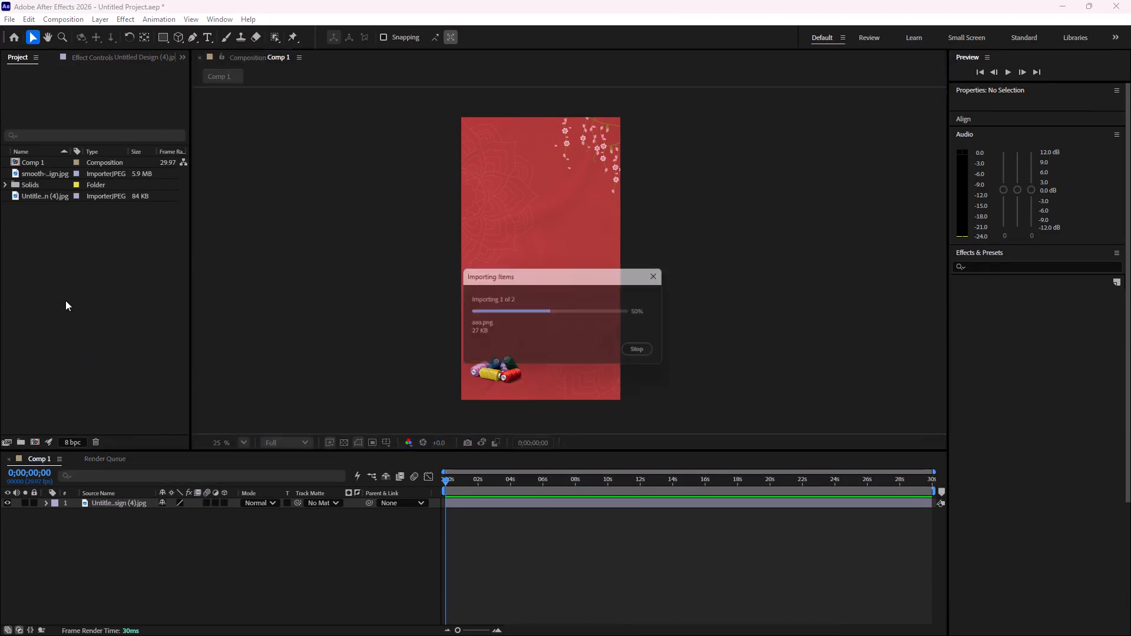
left_click(74, 277)
Add aaa.png and aaaa.png to Comp 1 above the red background, with aaaa.png as the top layer.
left_click(42, 175)
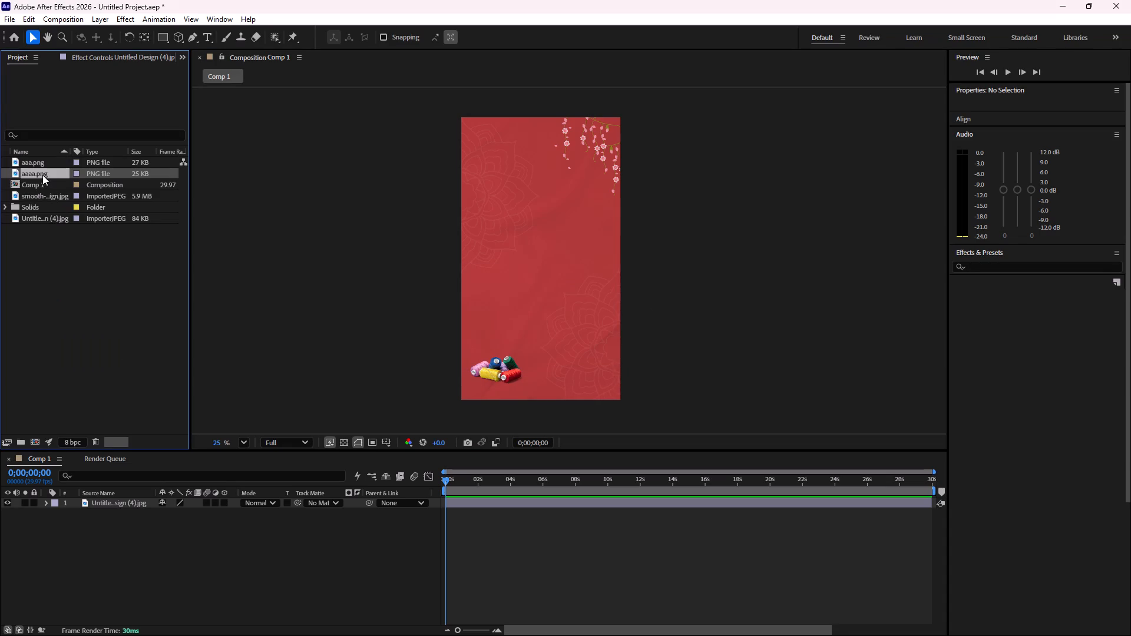
left_click(42, 171)
left_click(42, 159)
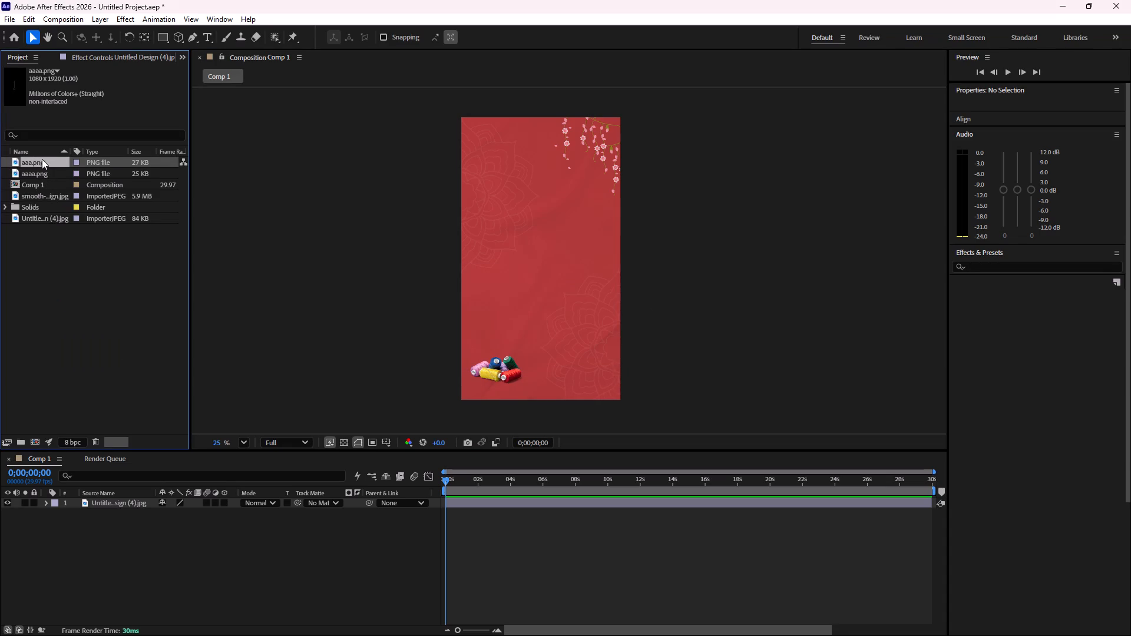
left_click_drag(49, 161, 136, 501)
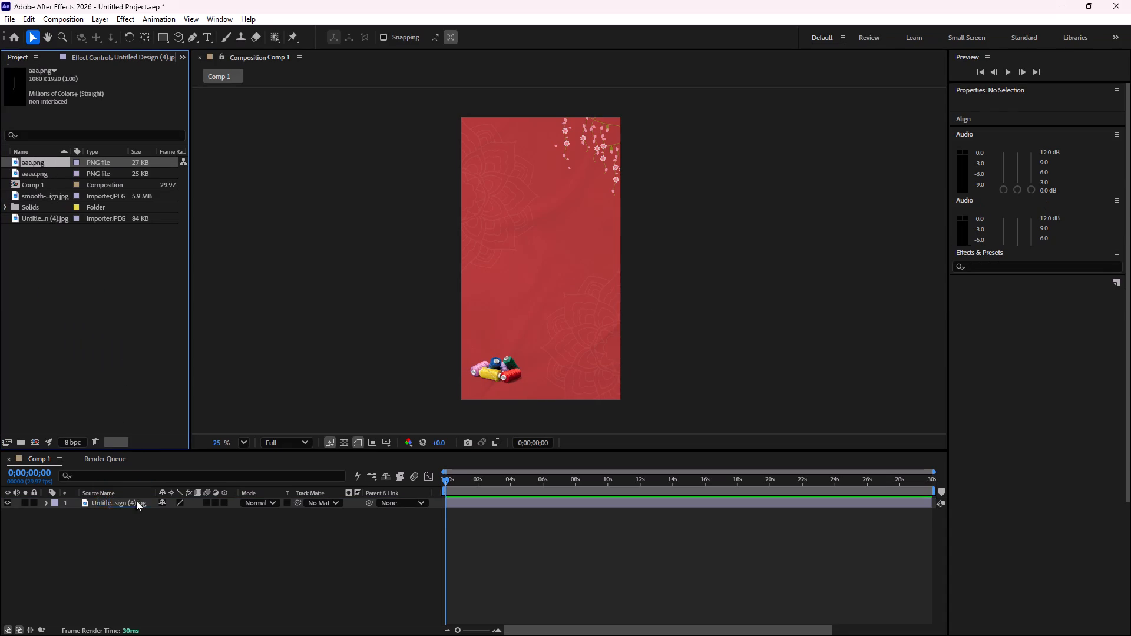
left_click(48, 172)
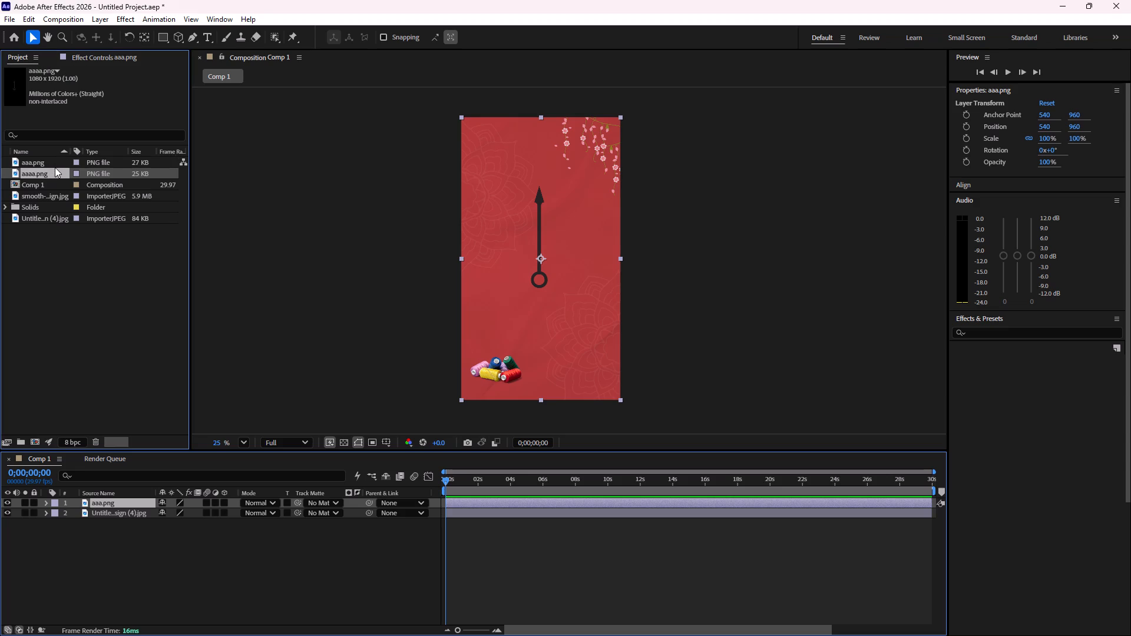
left_click(54, 173)
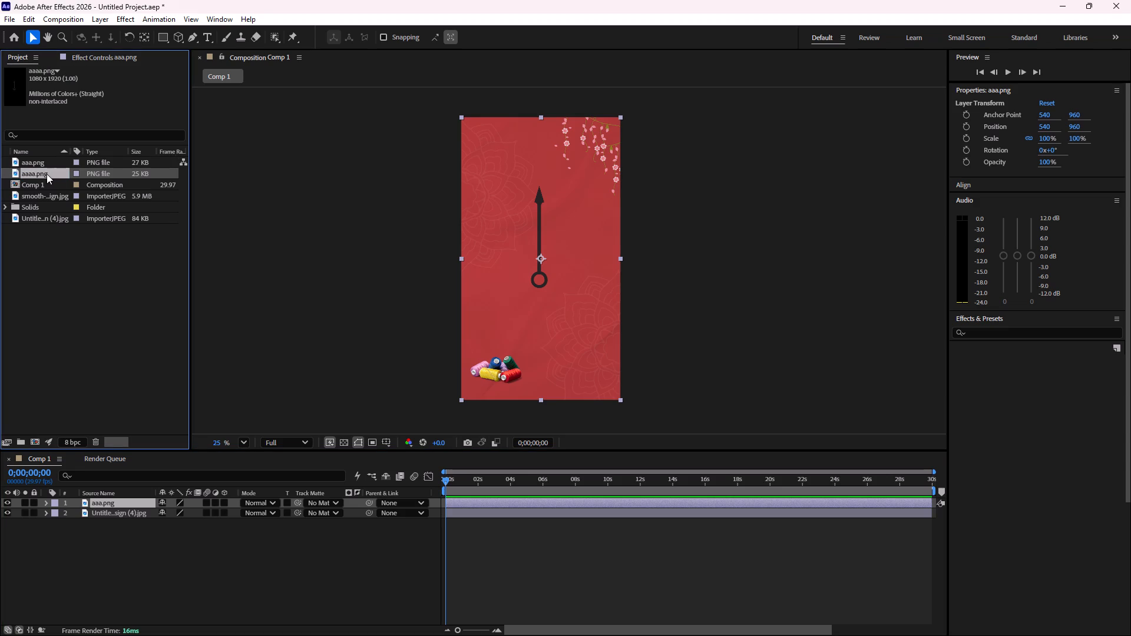
left_click_drag(42, 173, 180, 505)
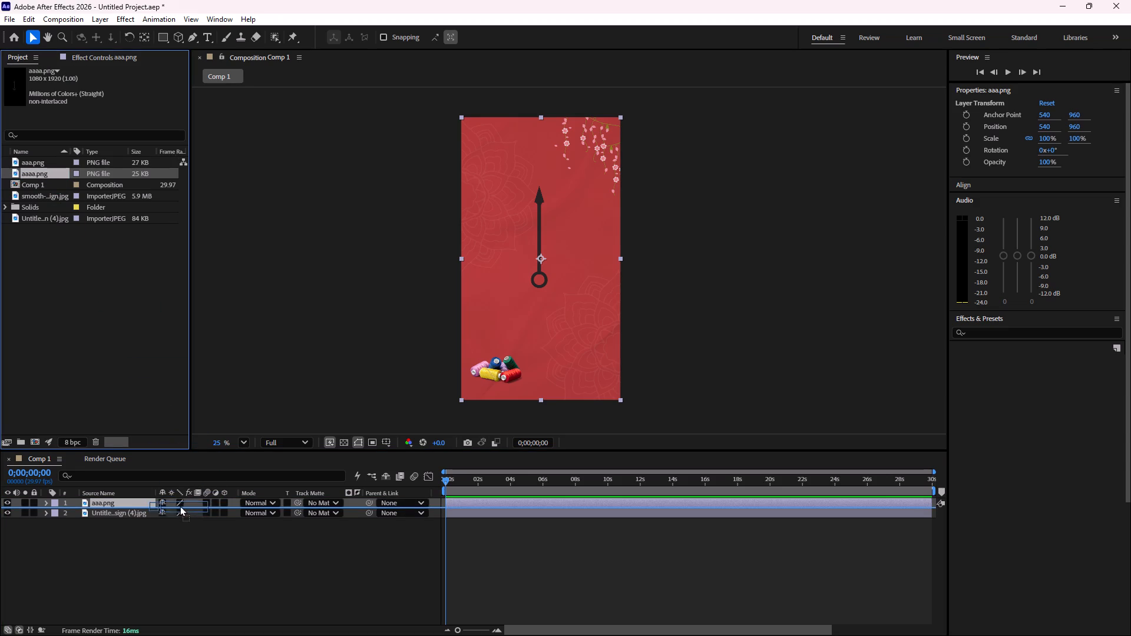
left_click_drag(180, 505, 160, 501)
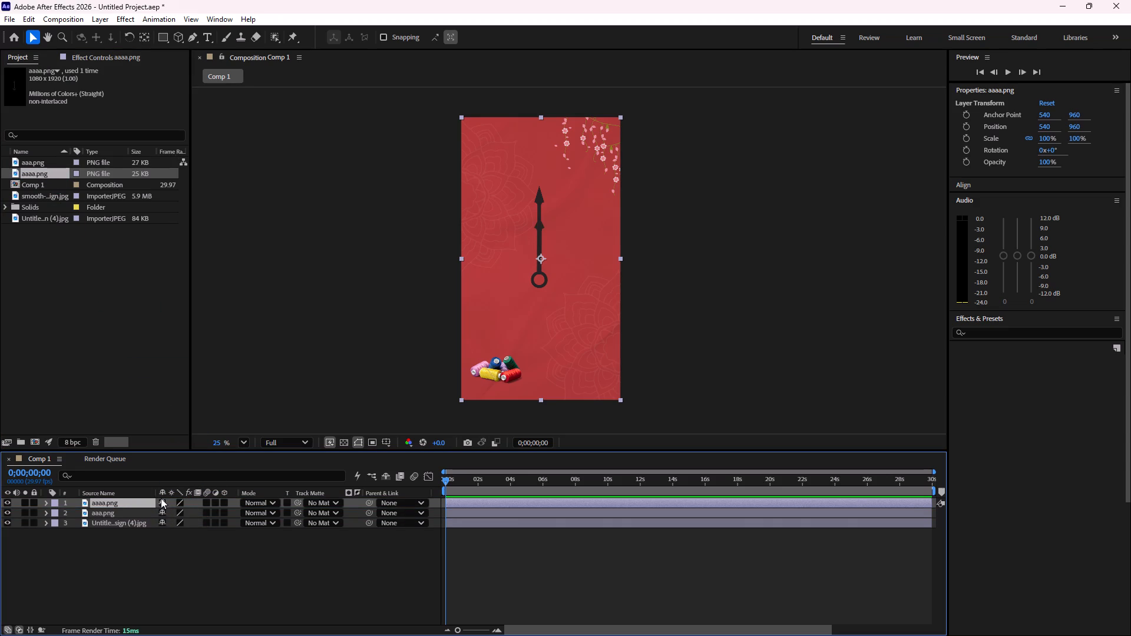
Scale both clock-hand layers, aaaa.png and aaa.png, down together to 63% and deselect them.
scroll(561, 252, "up", 7)
scroll(555, 257, "down", 2)
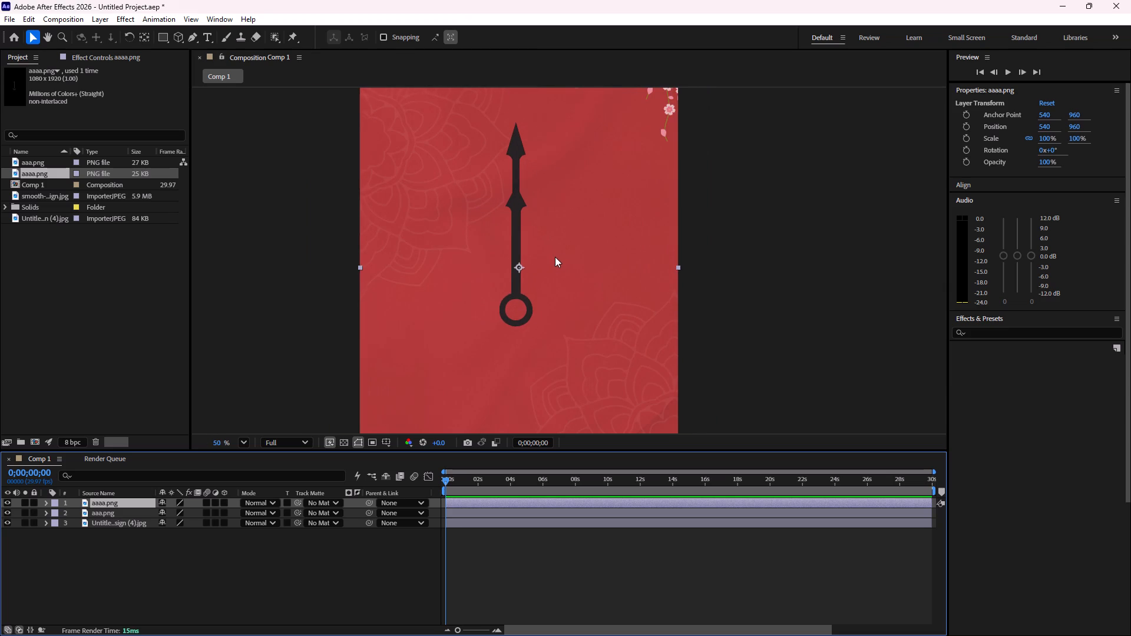
left_click(125, 514, "shift")
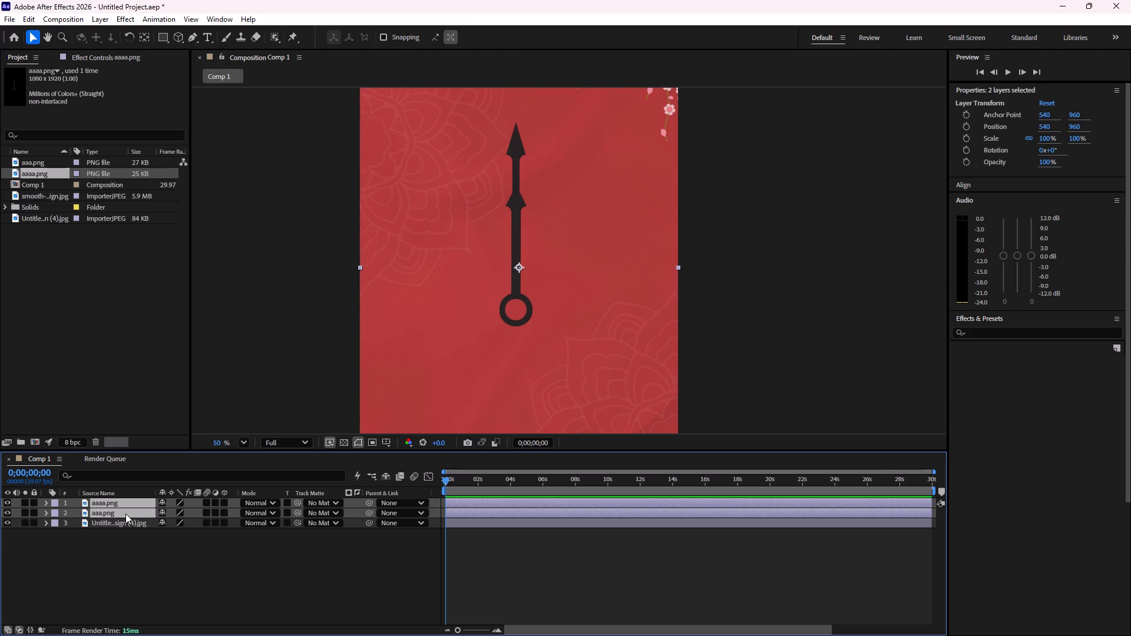
key("s")
left_click_drag(180, 514, 177, 514)
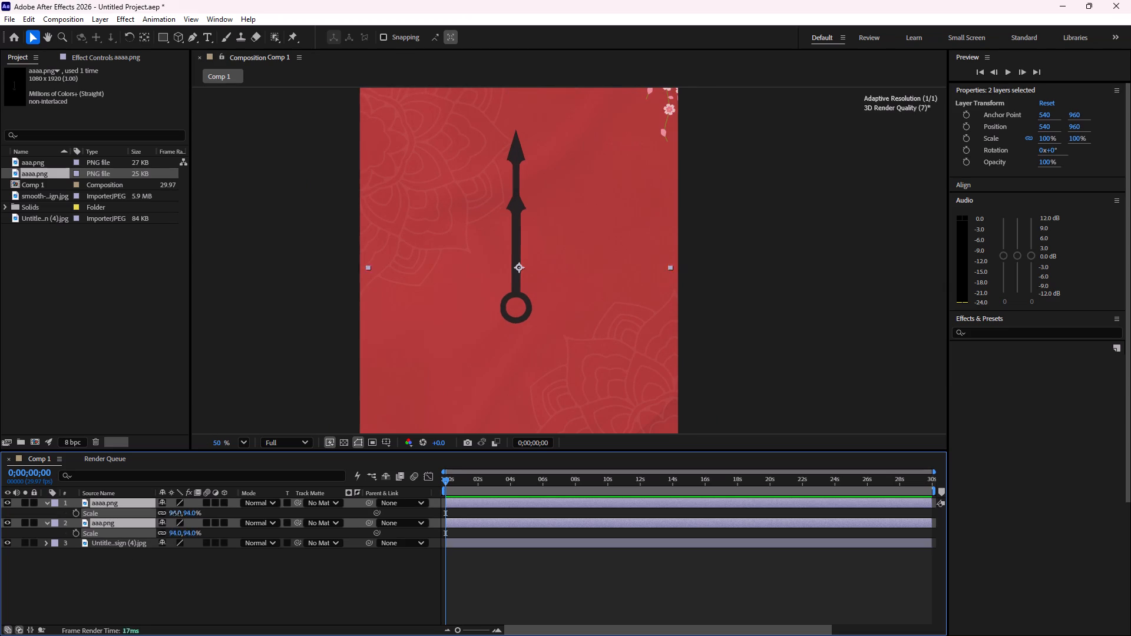
left_click_drag(177, 514, 163, 518)
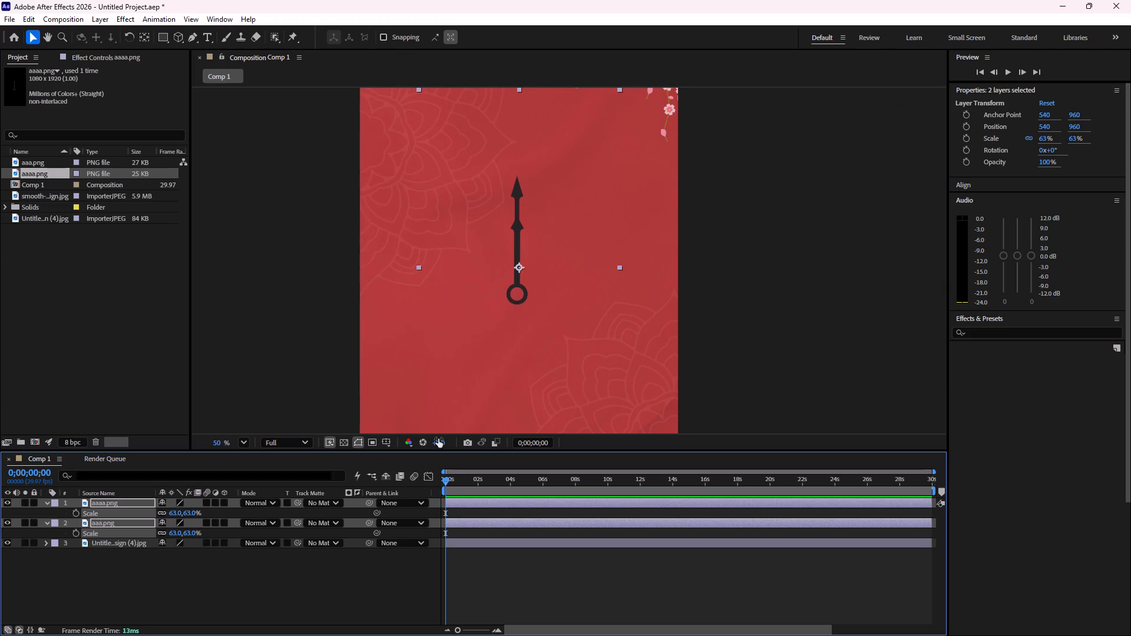
scroll(646, 324, "down", 4)
middle_click_drag(726, 320, 723, 291)
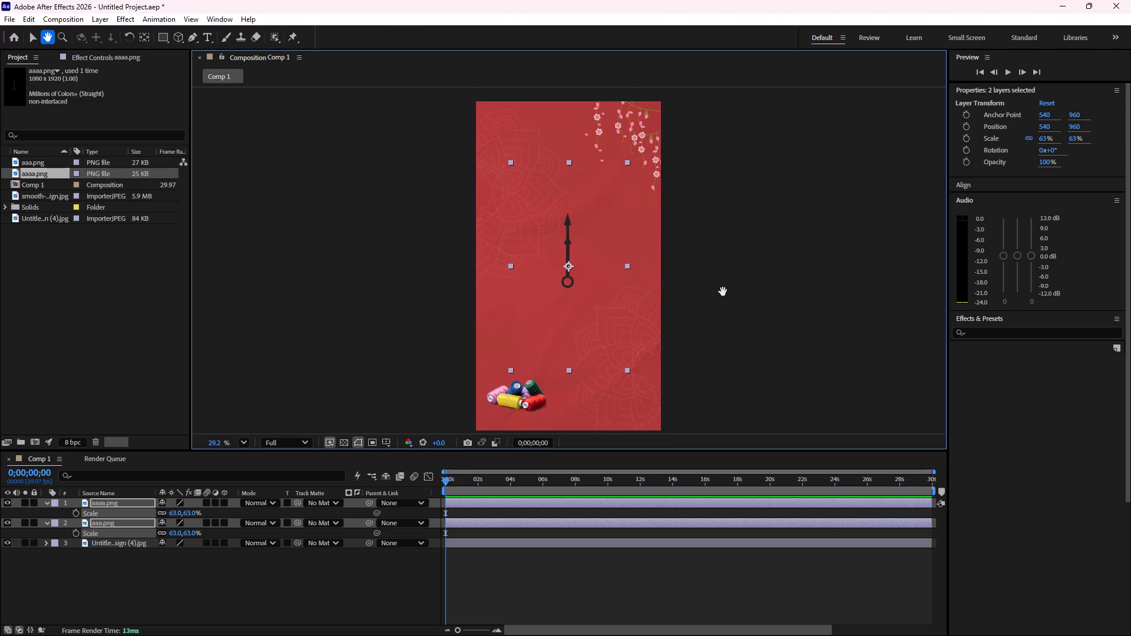
middle_click_drag(723, 291, 721, 281)
left_click(215, 581)
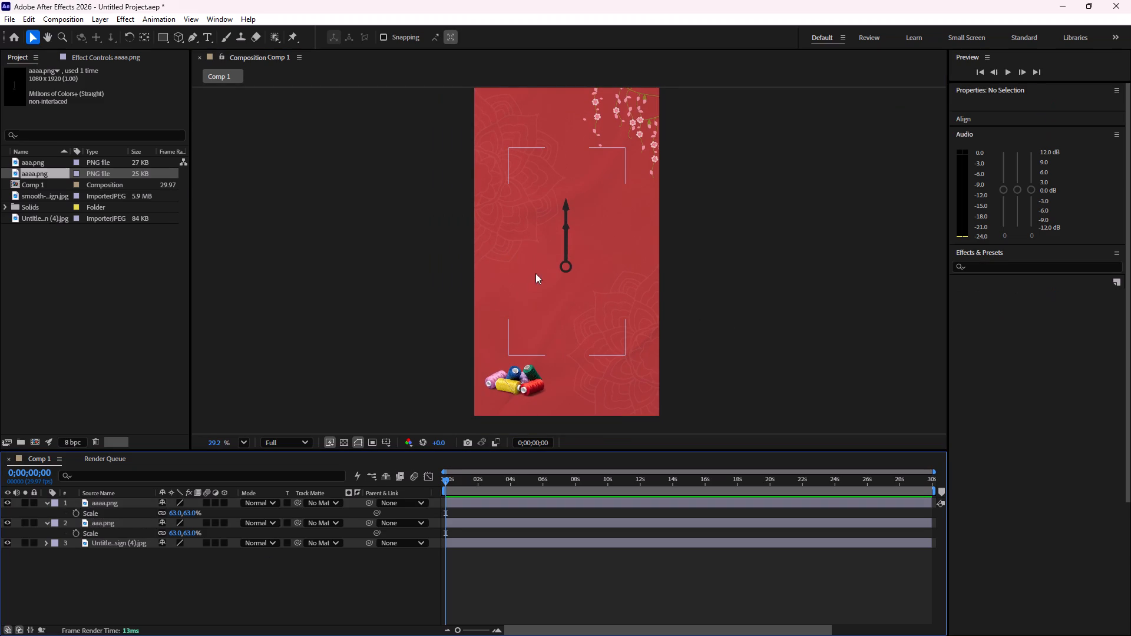
Move the anchor point of the aaaa.png hand to the centre of its hub ring, at about 527.7, 1101.6.
left_click(567, 238)
scroll(568, 268, "up", 6)
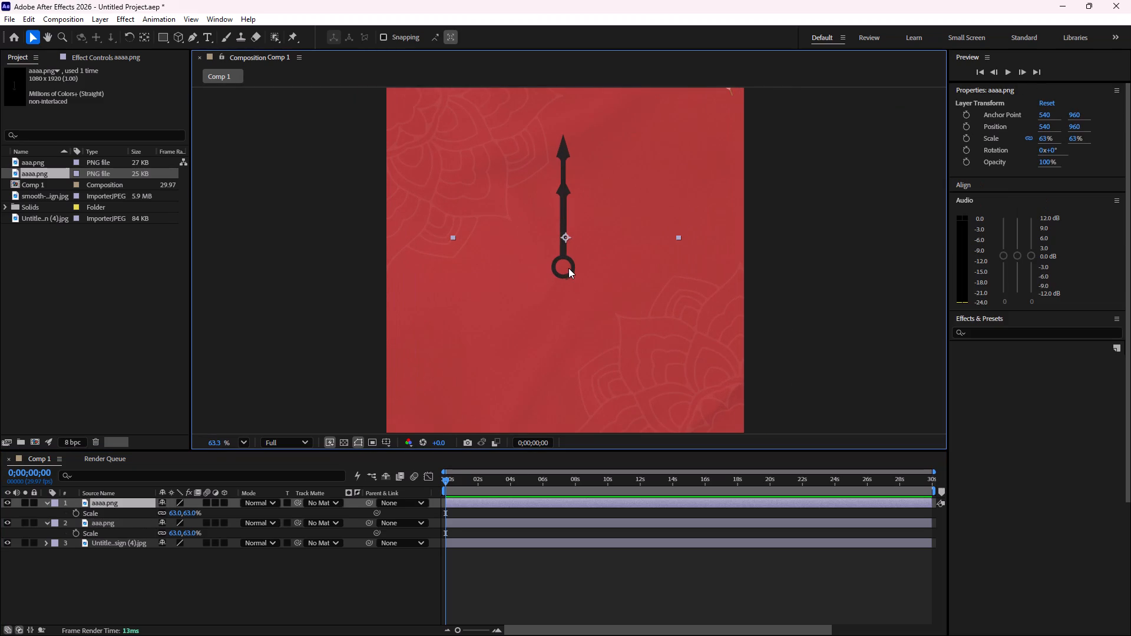
scroll(568, 268, "up", 5)
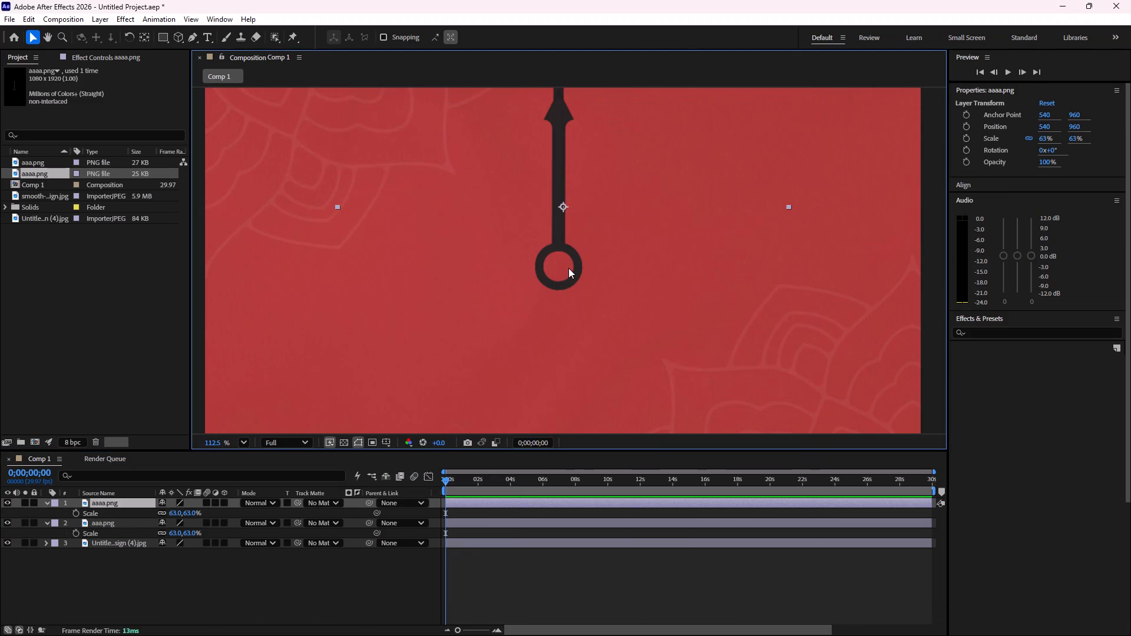
scroll(568, 268, "up", 2)
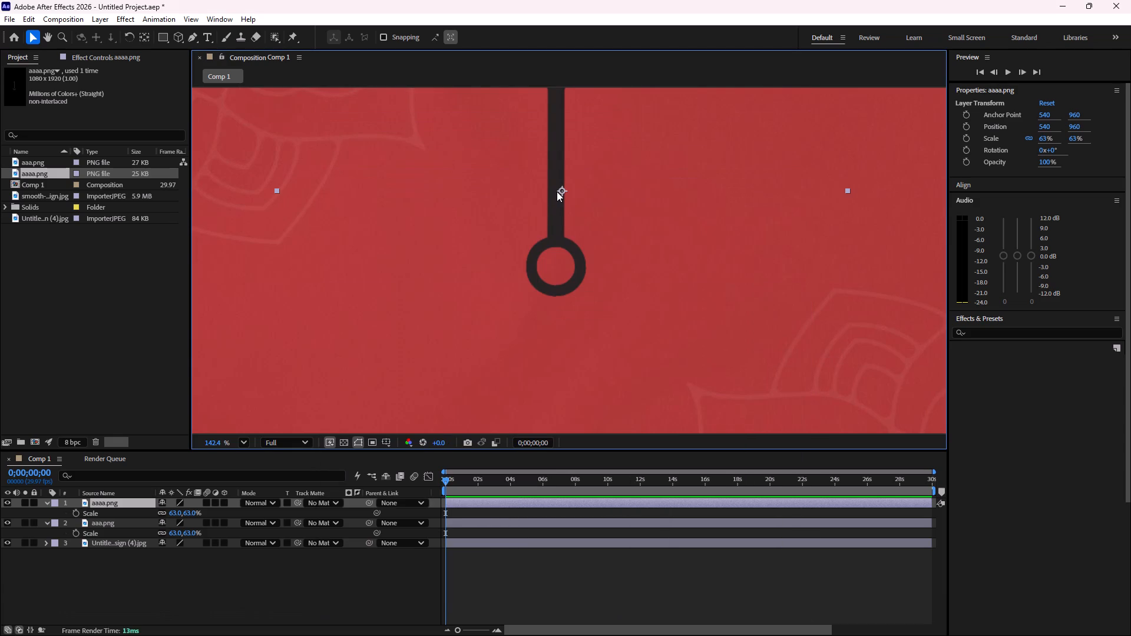
left_click(145, 38)
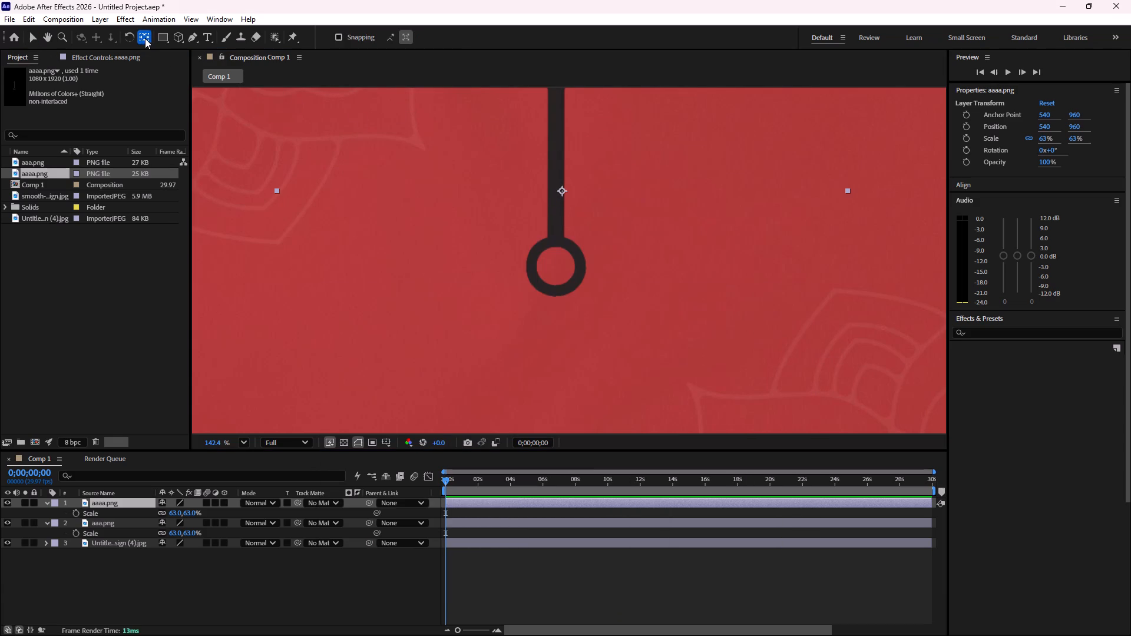
left_click_drag(564, 189, 557, 253)
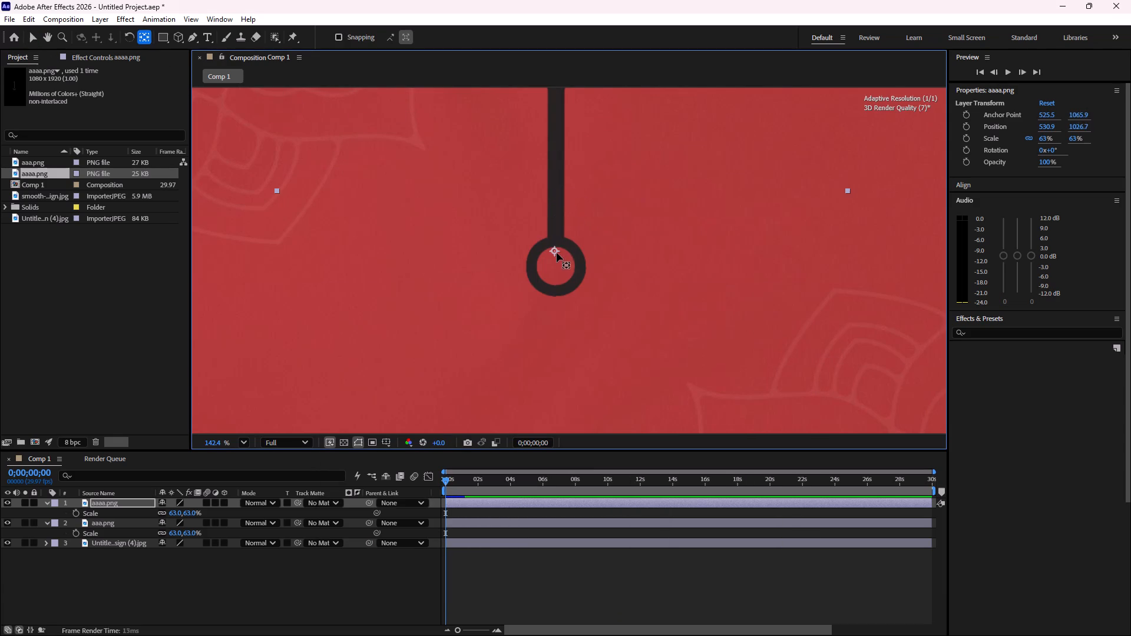
left_click_drag(557, 253, 558, 264)
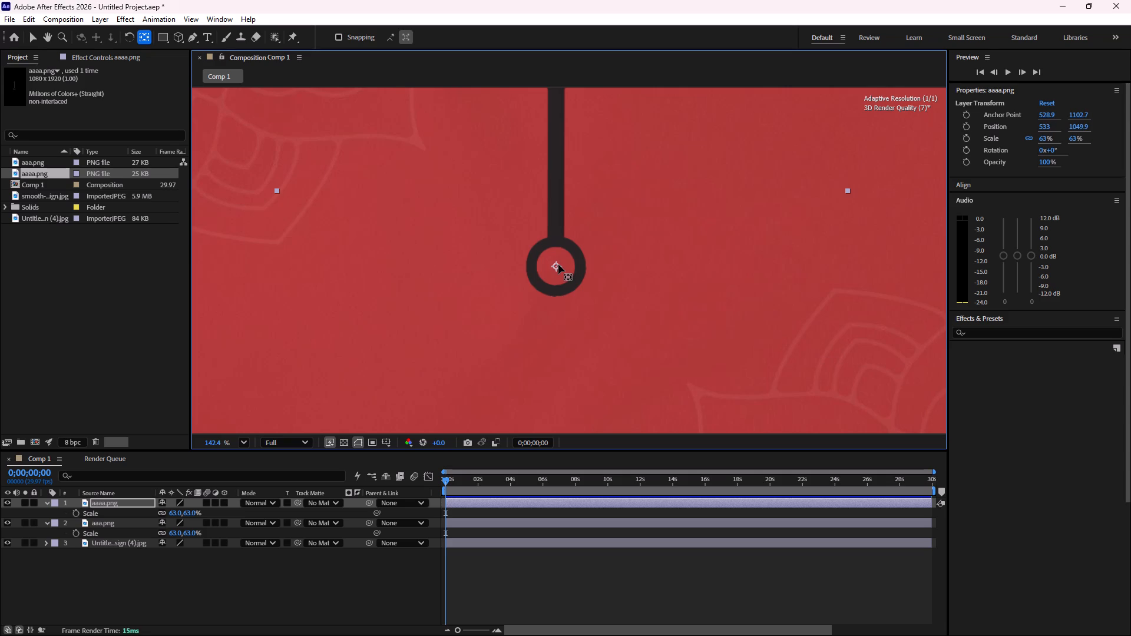
left_click_drag(558, 264, 558, 264)
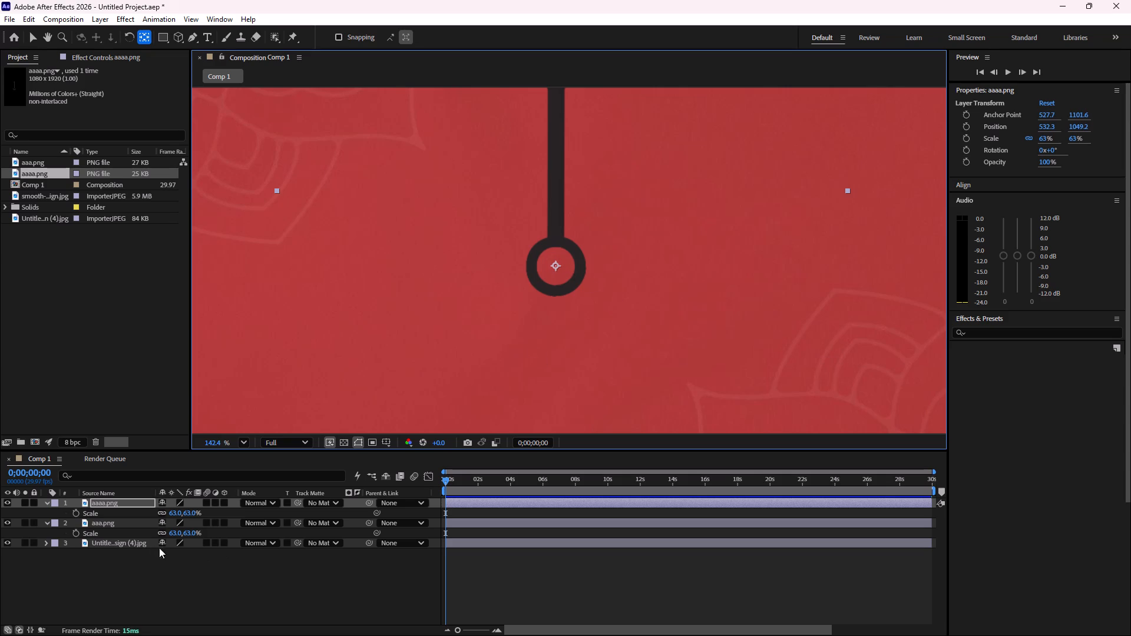
Move the anchor point of the aaa.png hand to the centre of its hub ring, at about 527.7, 1101.6.
left_click(137, 521)
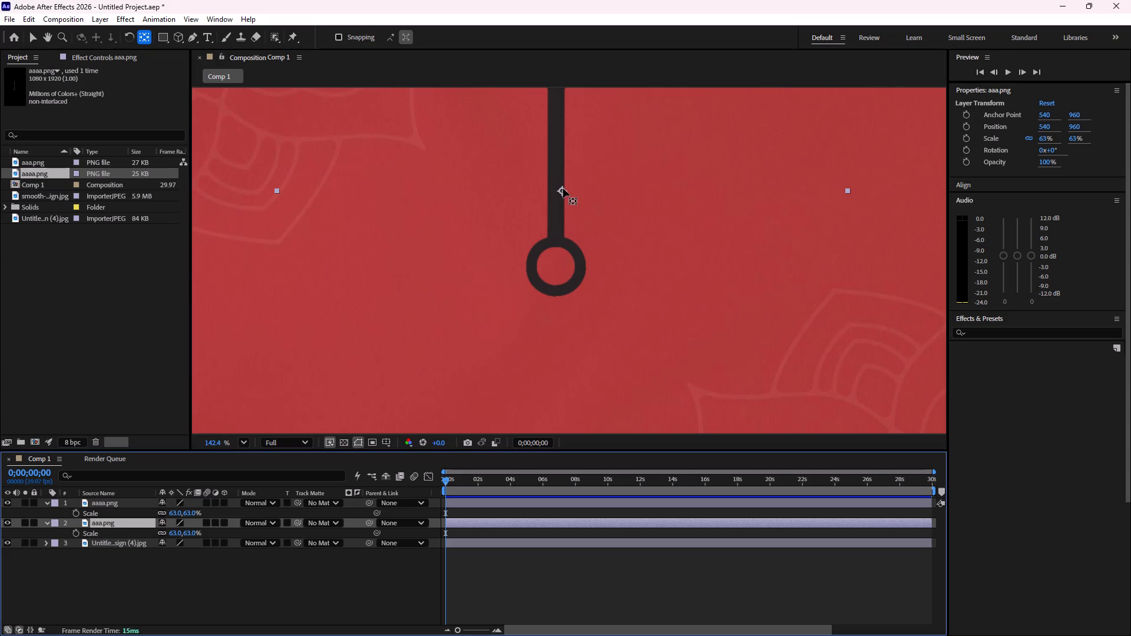
left_click_drag(563, 188, 556, 263)
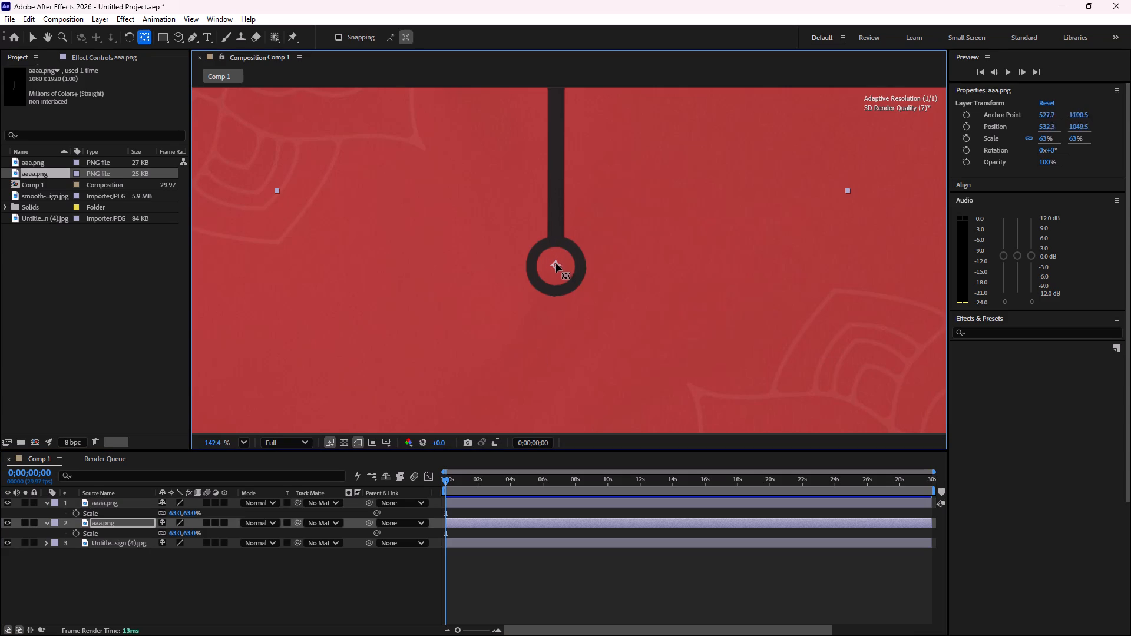
left_click_drag(556, 263, 557, 263)
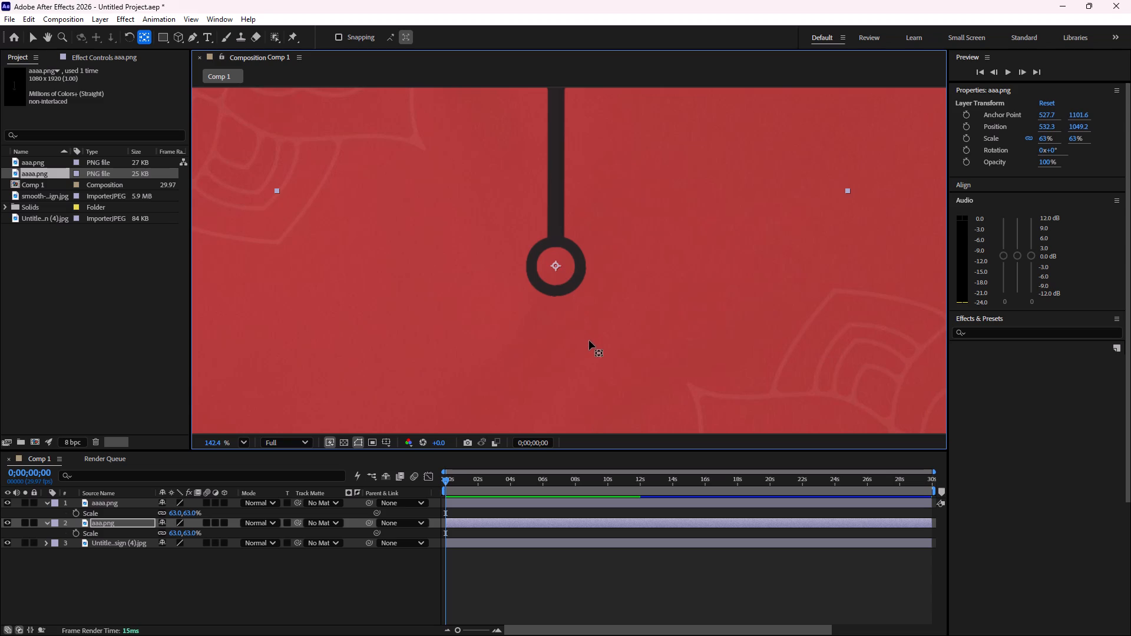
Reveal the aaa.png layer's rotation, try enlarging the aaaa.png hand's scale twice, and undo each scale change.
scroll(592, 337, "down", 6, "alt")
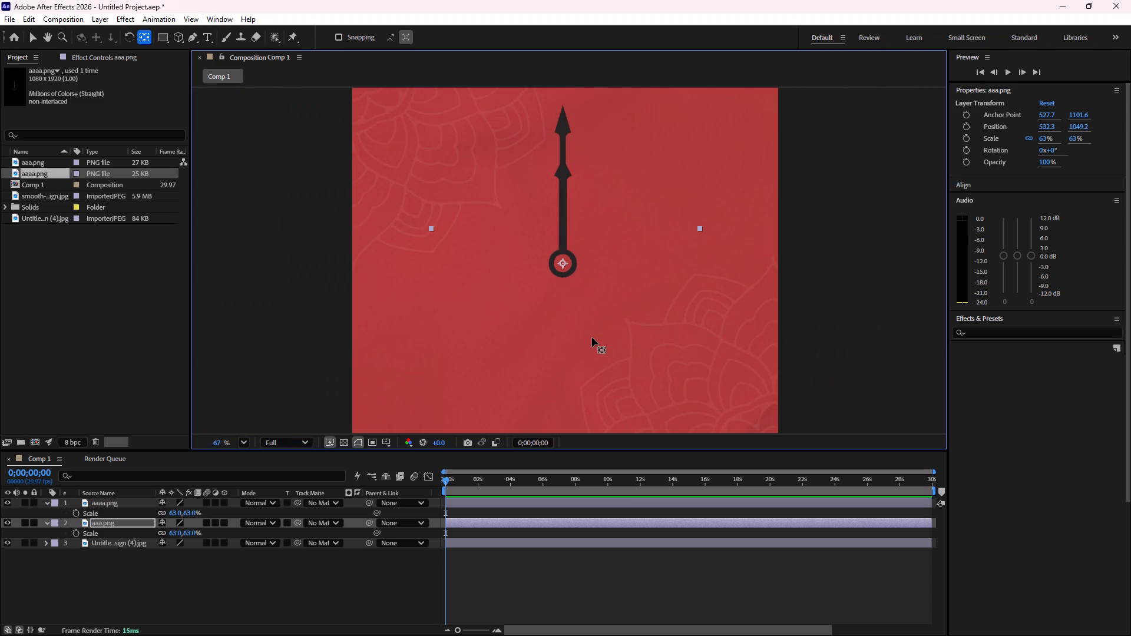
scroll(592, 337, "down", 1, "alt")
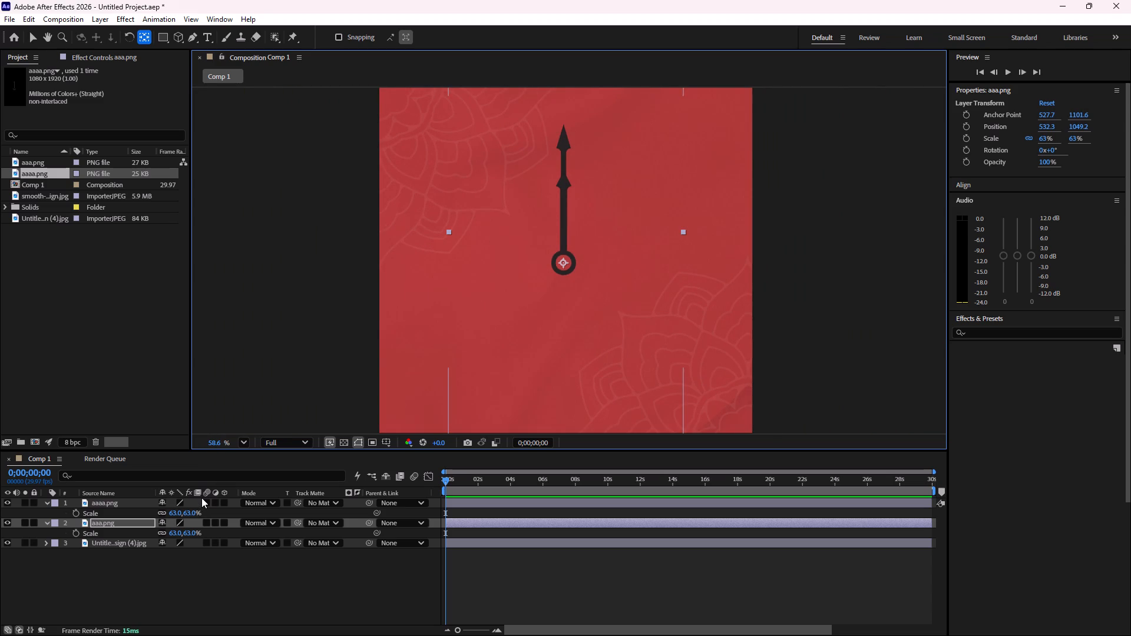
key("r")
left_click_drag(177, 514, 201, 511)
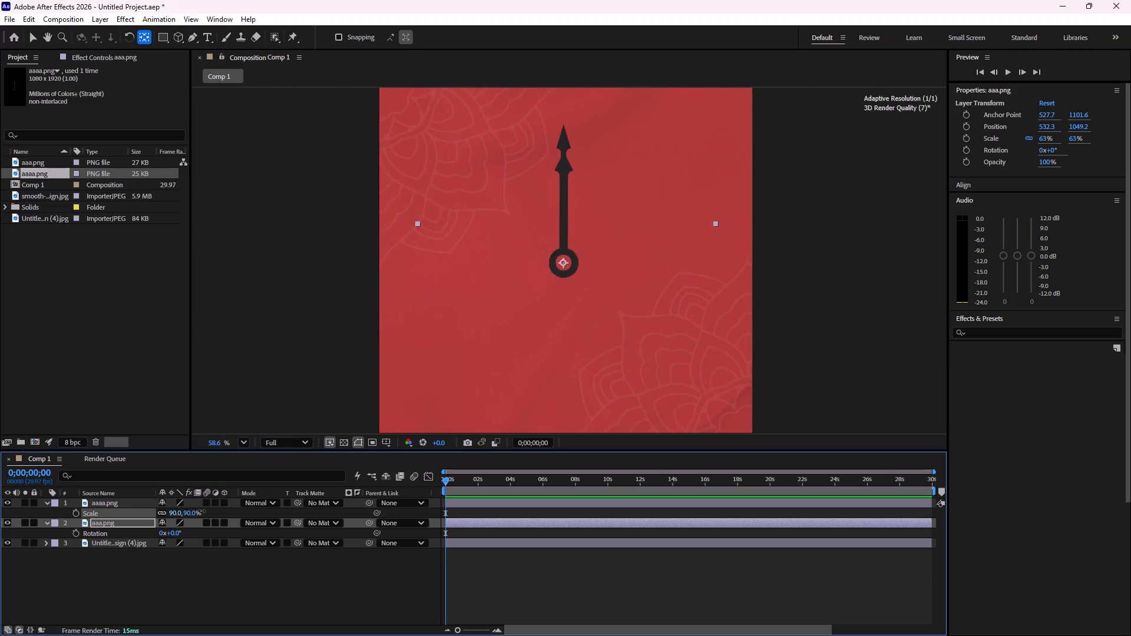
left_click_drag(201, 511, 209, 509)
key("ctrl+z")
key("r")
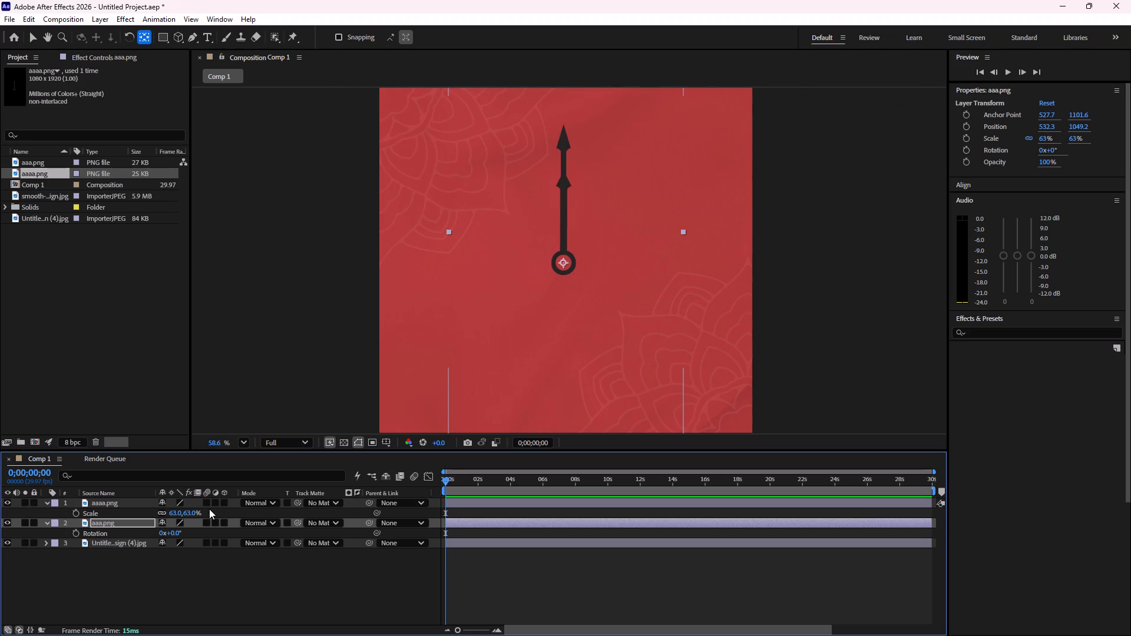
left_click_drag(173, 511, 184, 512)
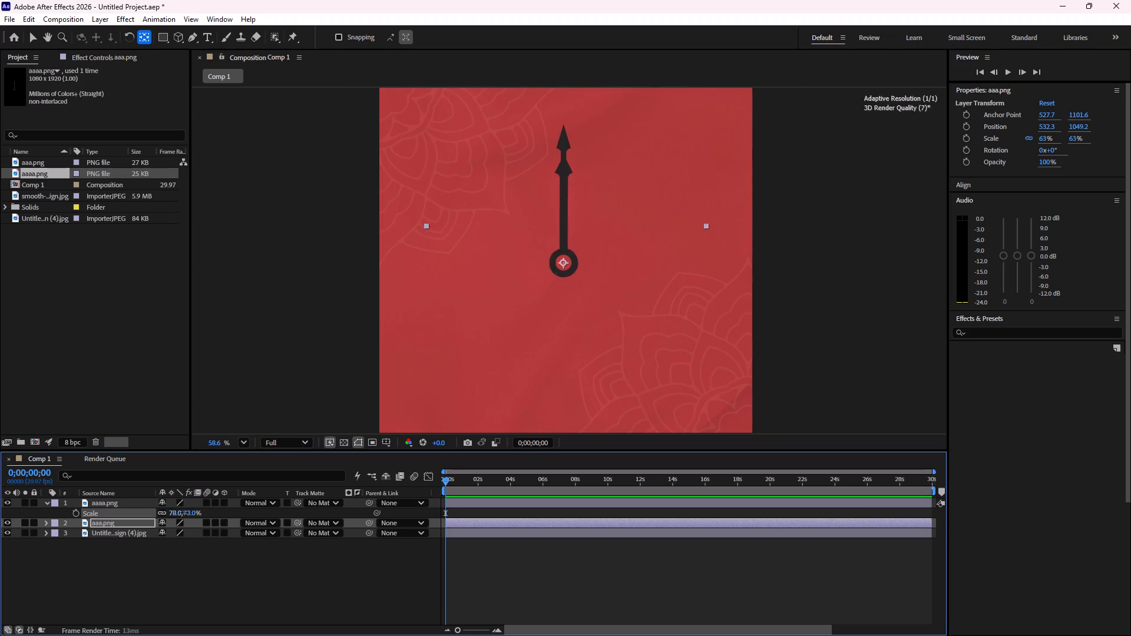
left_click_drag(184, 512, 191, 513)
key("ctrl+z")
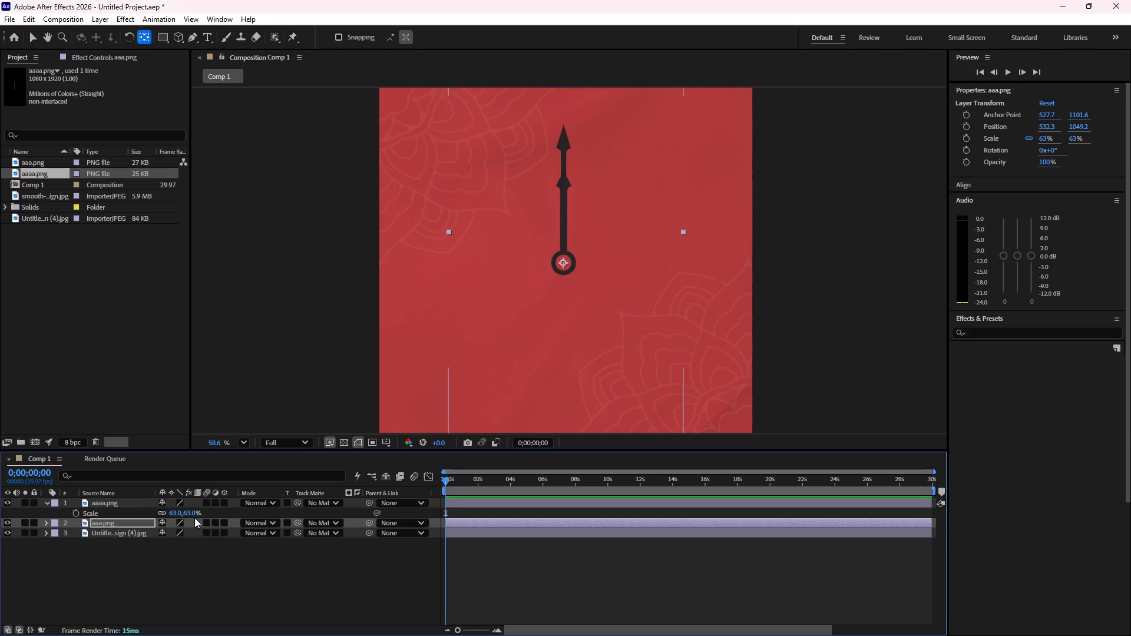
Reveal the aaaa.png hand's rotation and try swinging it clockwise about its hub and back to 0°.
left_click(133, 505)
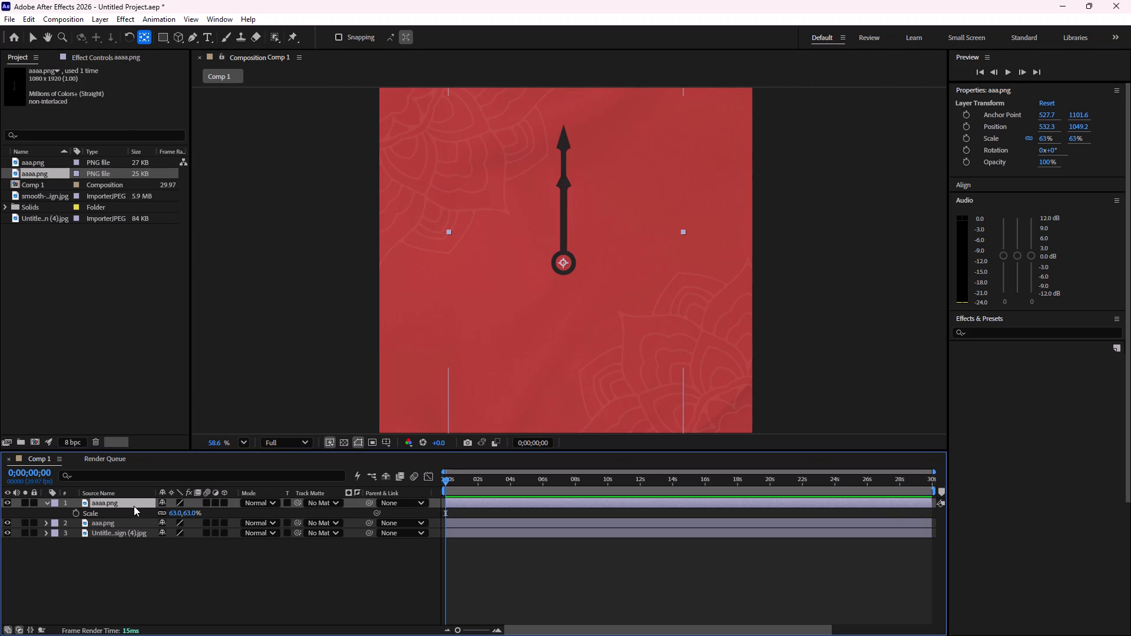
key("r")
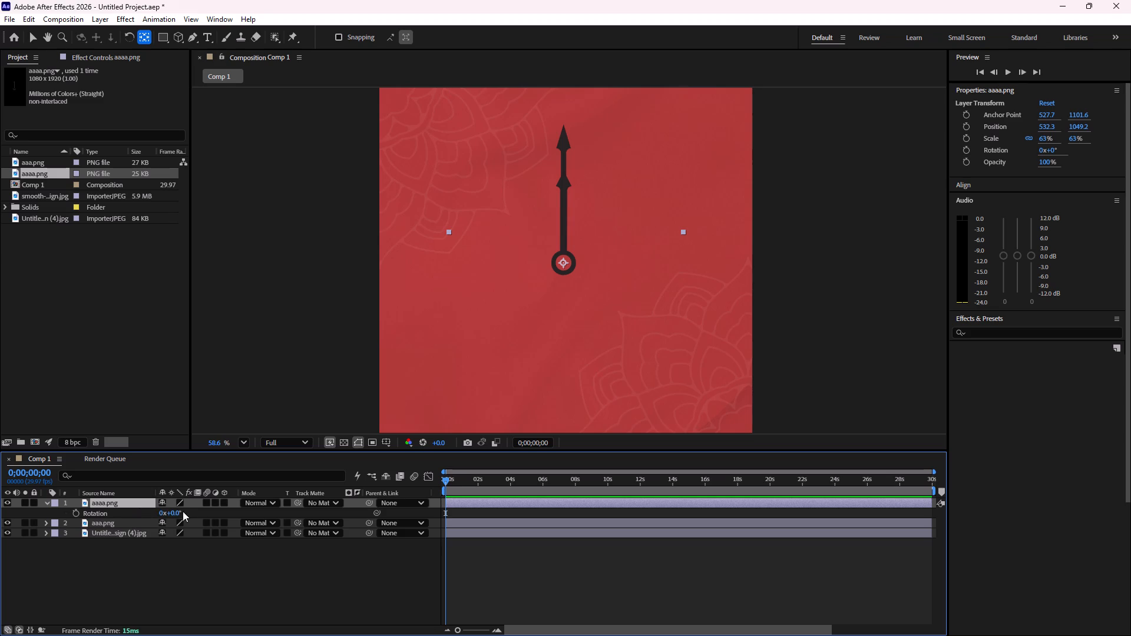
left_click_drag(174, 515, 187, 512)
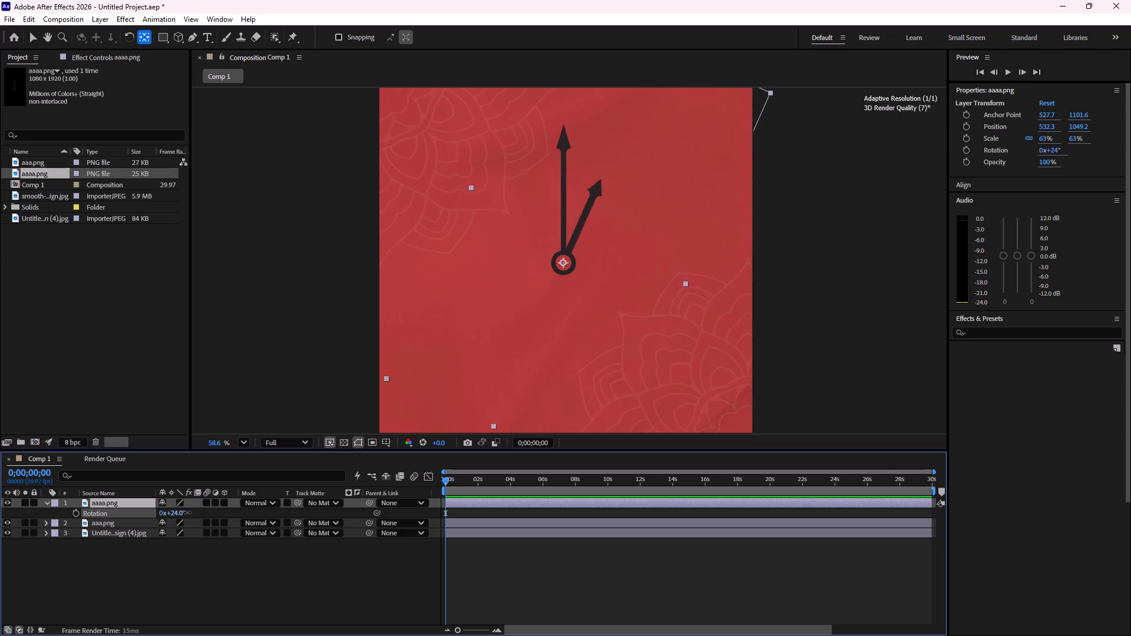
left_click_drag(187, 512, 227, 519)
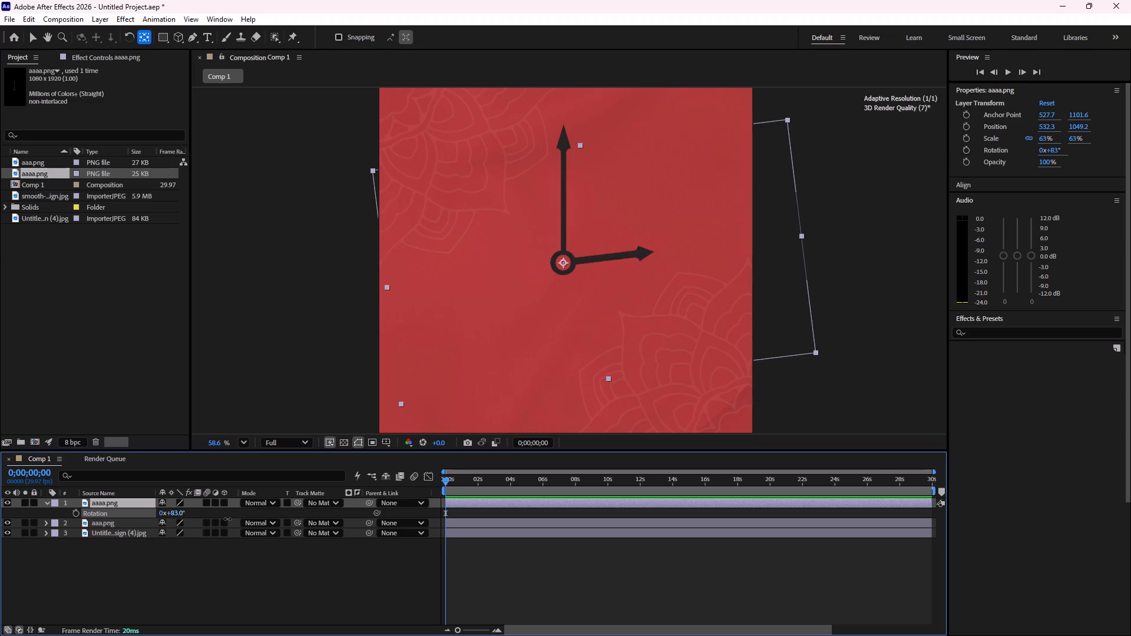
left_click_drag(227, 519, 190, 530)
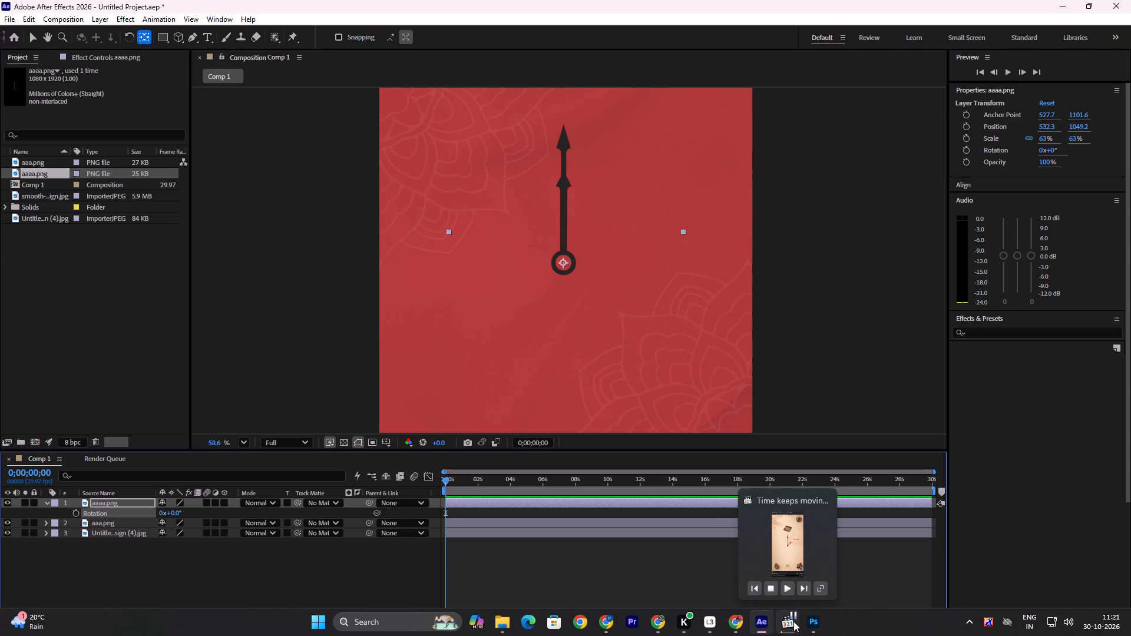
Switch to the Luxmi Silks reference video in MPC-HC and scrub through it to examine how the clock hands move.
left_click(793, 621)
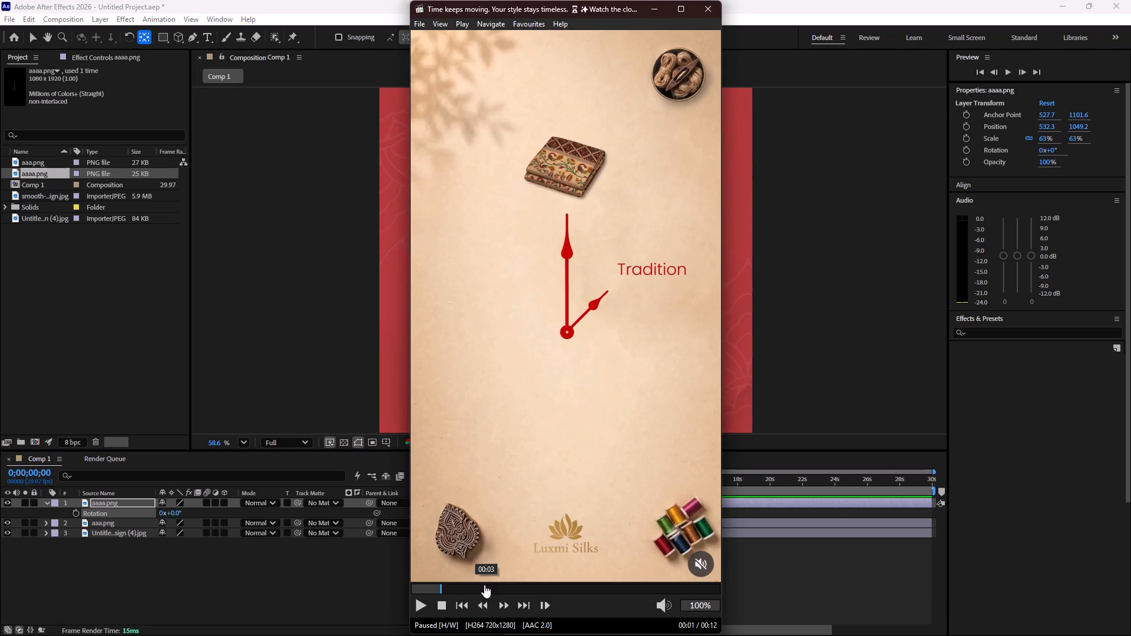
left_click_drag(456, 589, 565, 590)
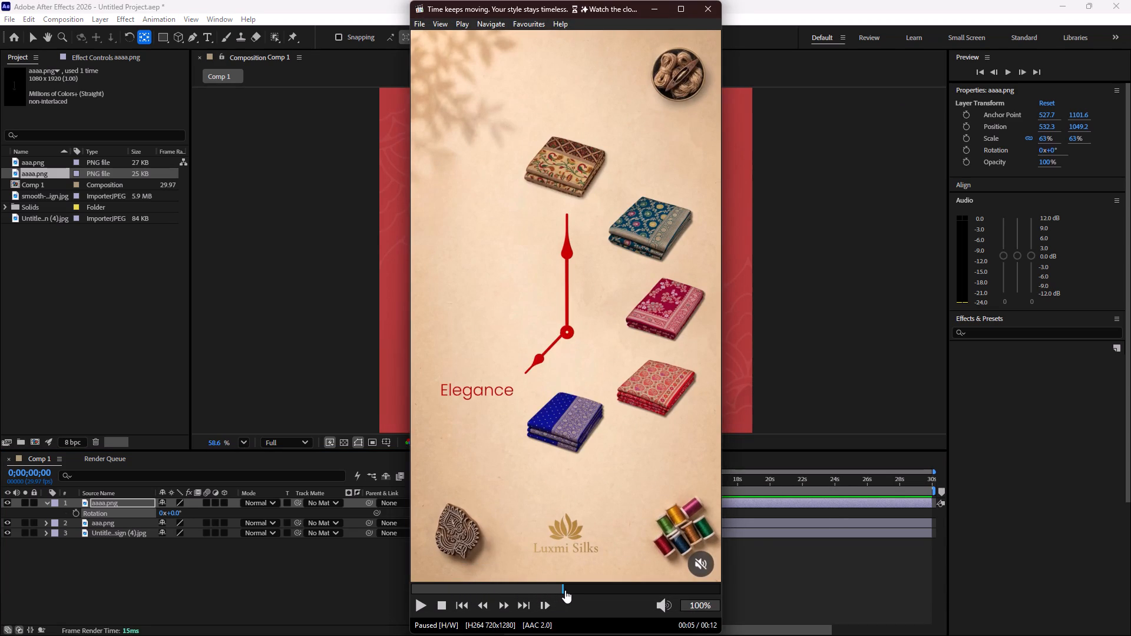
left_click_drag(565, 590, 620, 583)
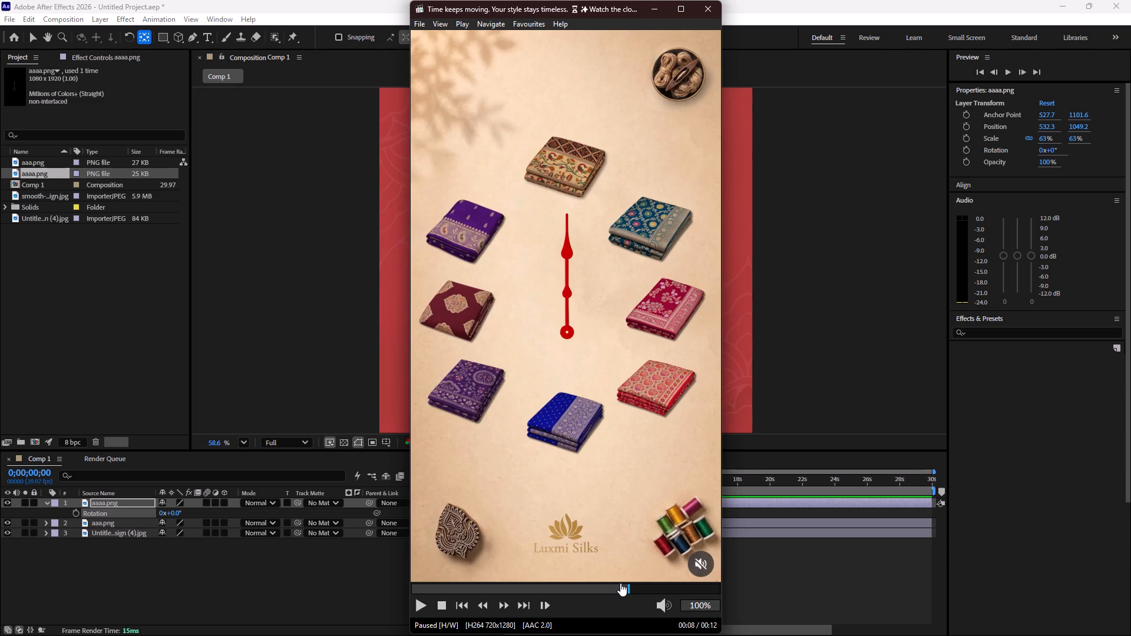
left_click_drag(620, 583, 402, 579)
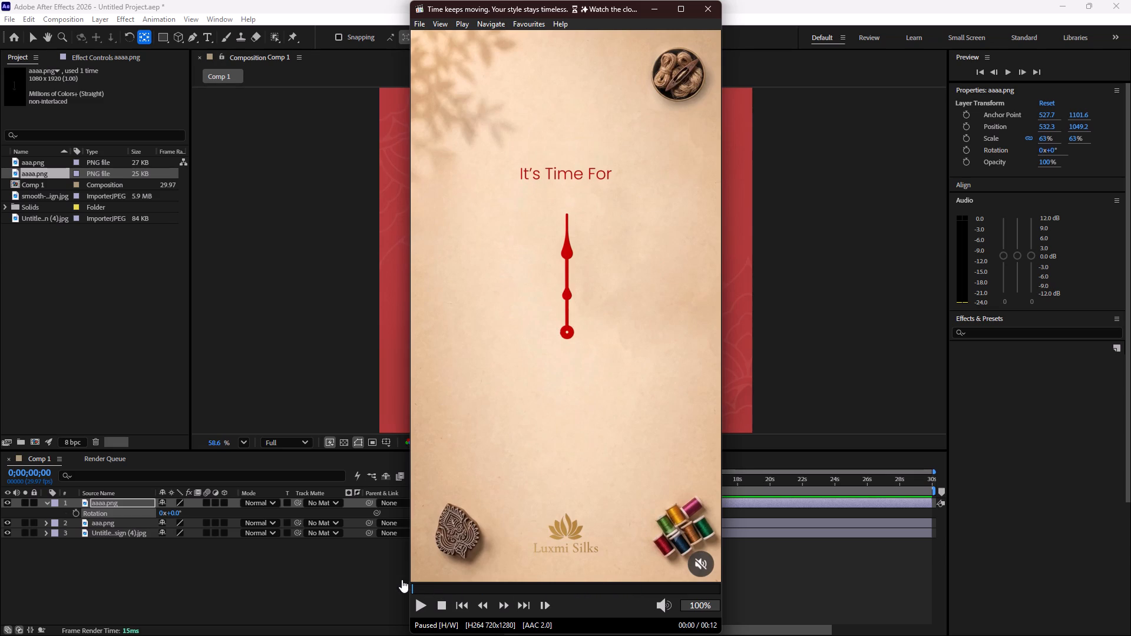
left_click_drag(402, 579, 404, 578)
left_click(657, 7)
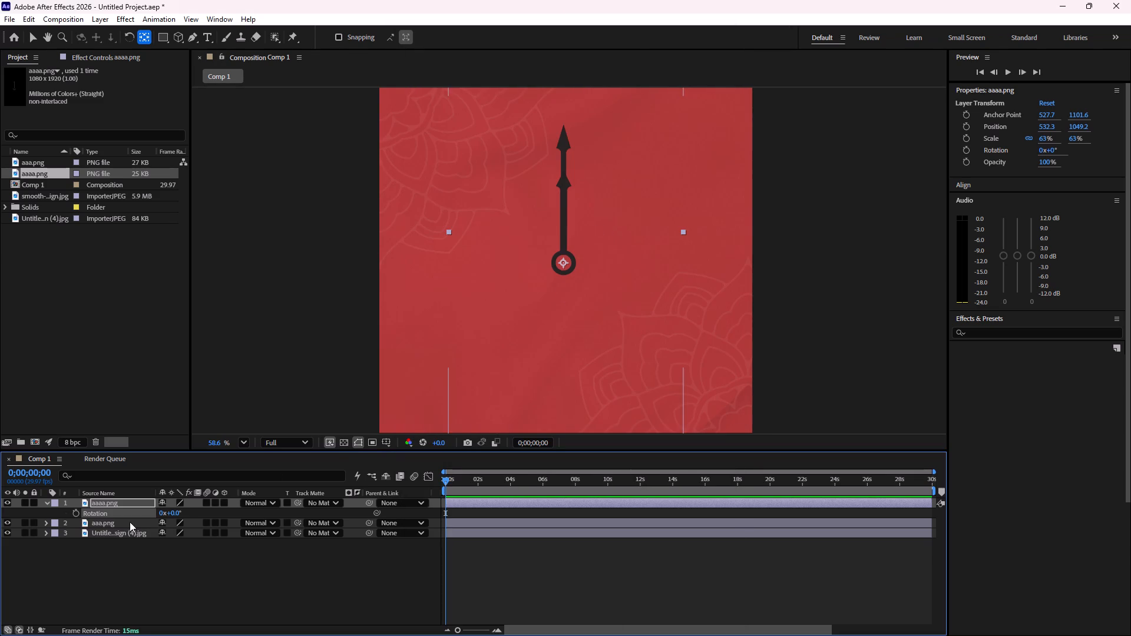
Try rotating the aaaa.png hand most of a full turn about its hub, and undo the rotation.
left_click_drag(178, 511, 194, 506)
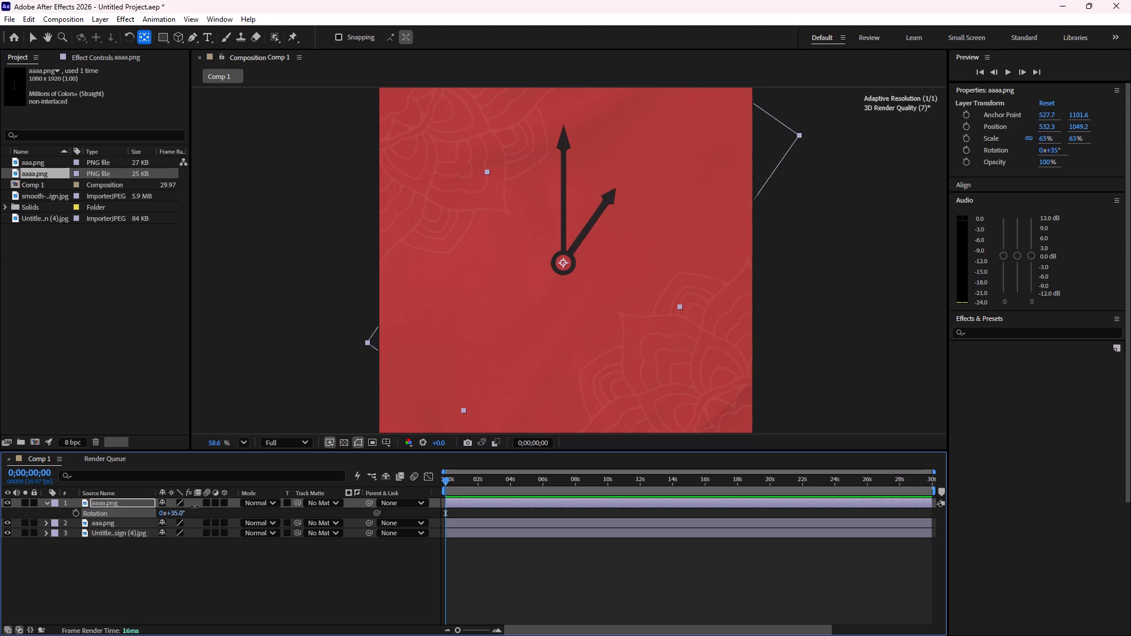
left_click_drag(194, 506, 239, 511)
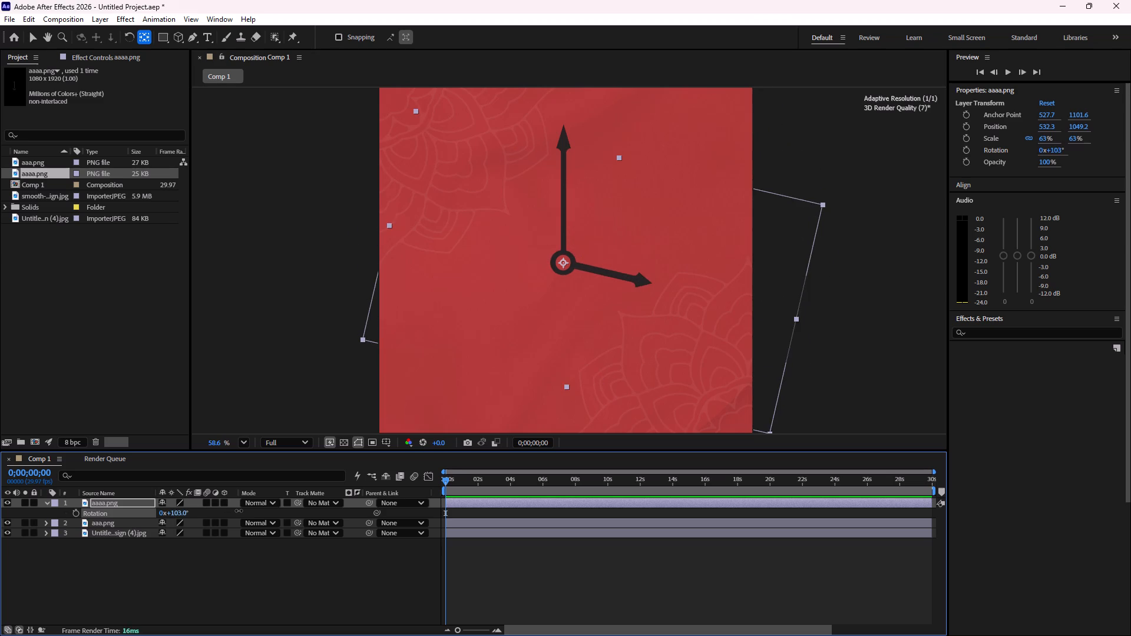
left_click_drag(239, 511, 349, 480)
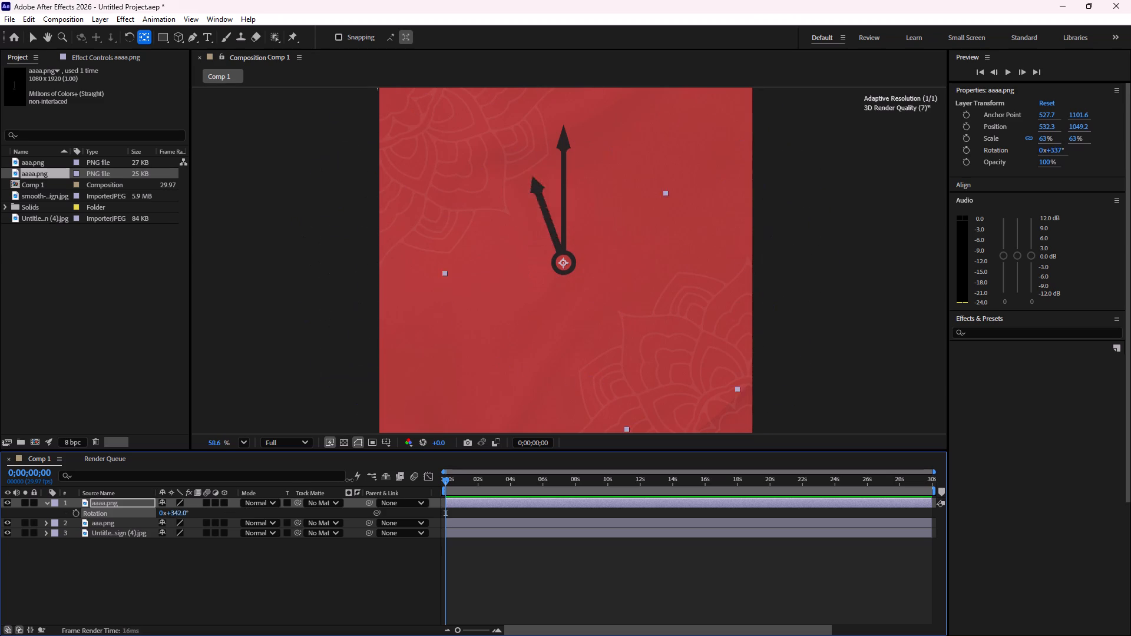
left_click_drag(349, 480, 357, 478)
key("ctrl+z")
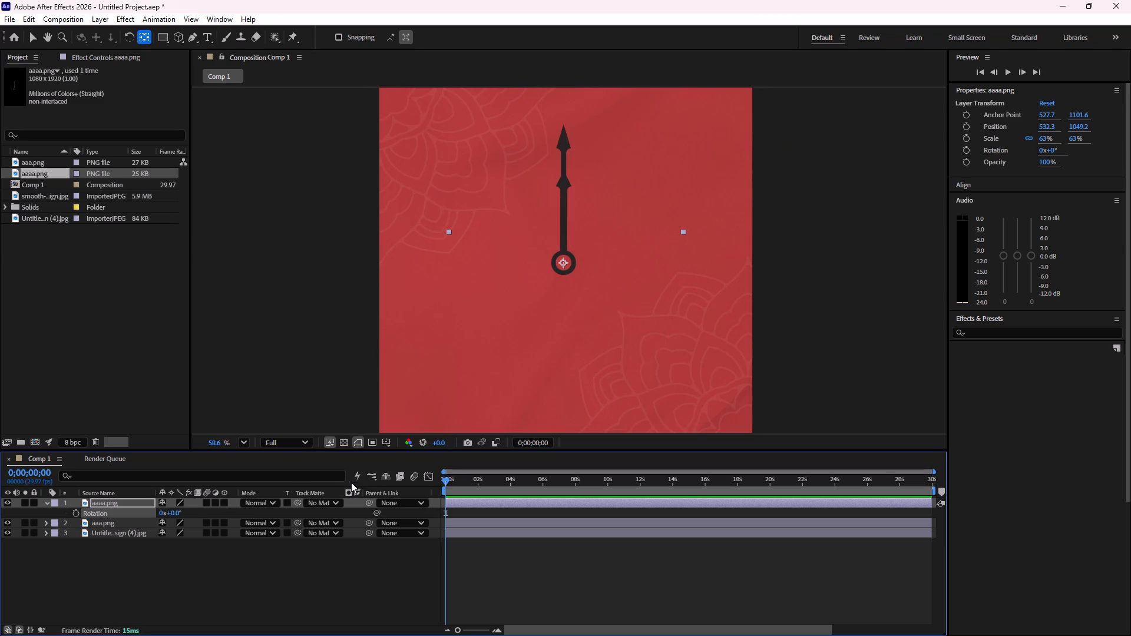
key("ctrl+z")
Deselect all layers and switch back to the Selection tool.
left_click(150, 554)
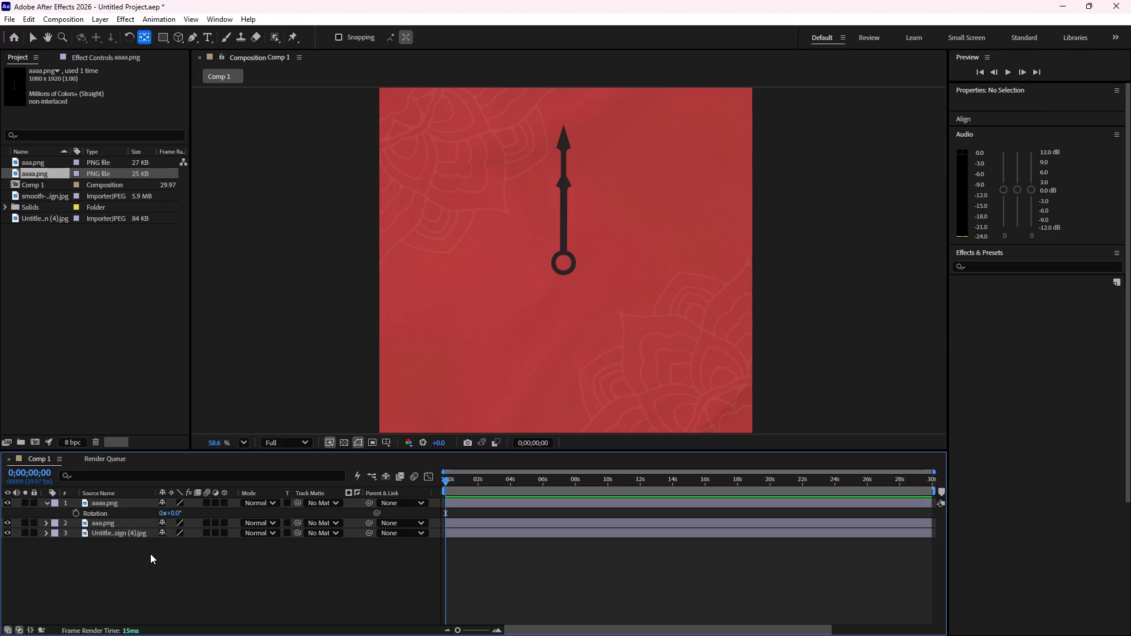
left_click(140, 506)
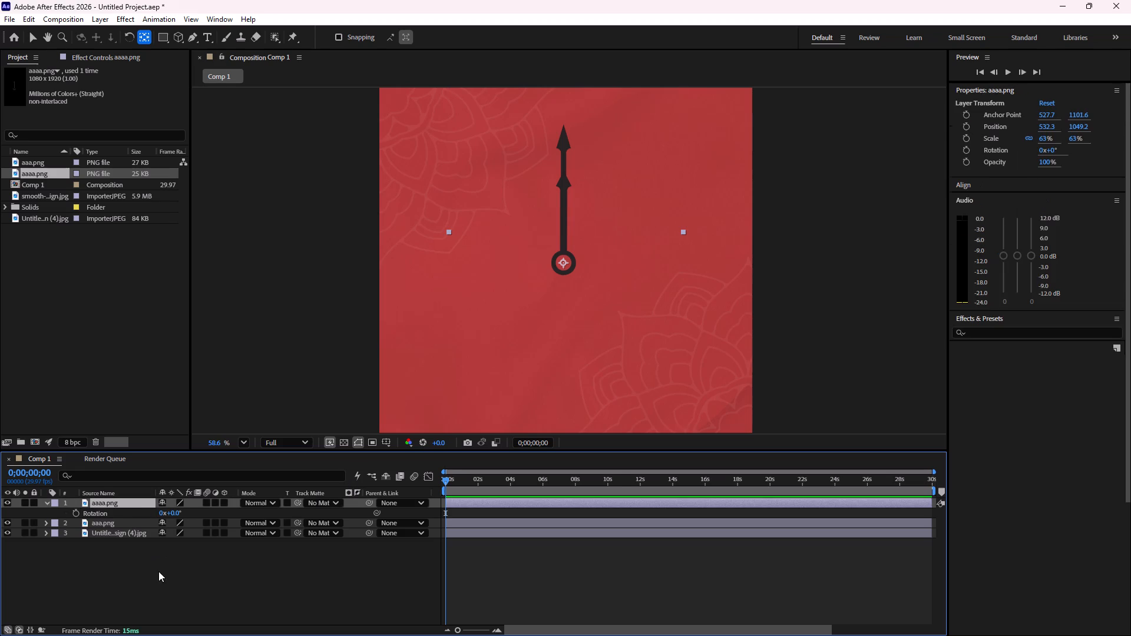
left_click(158, 571)
scroll(480, 375, "down", 4)
left_click(674, 324)
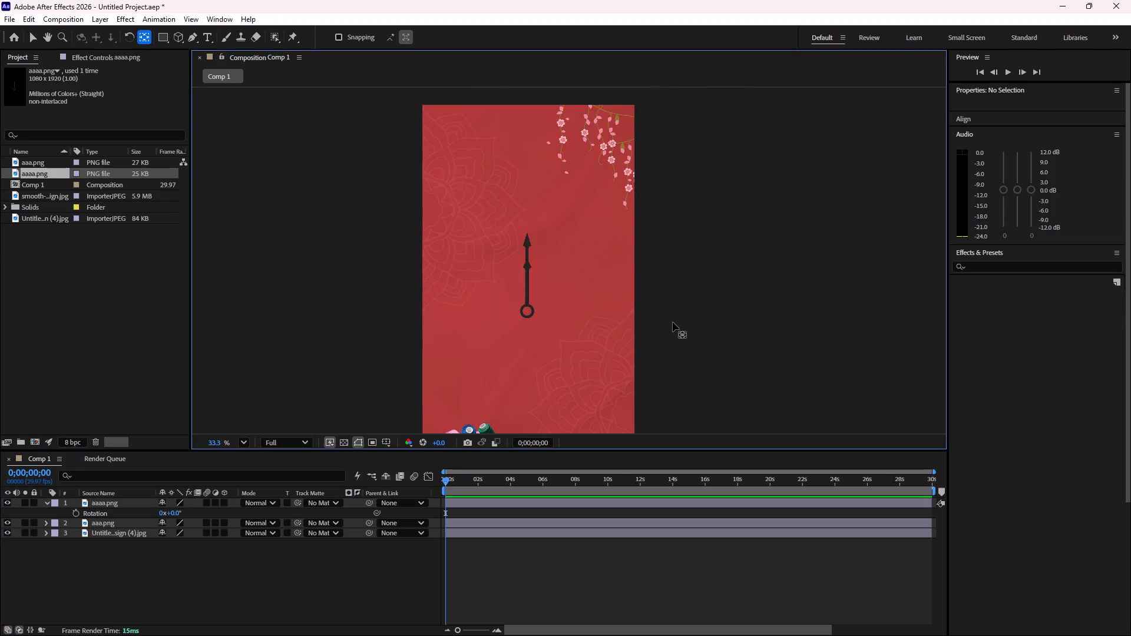
left_click(31, 41)
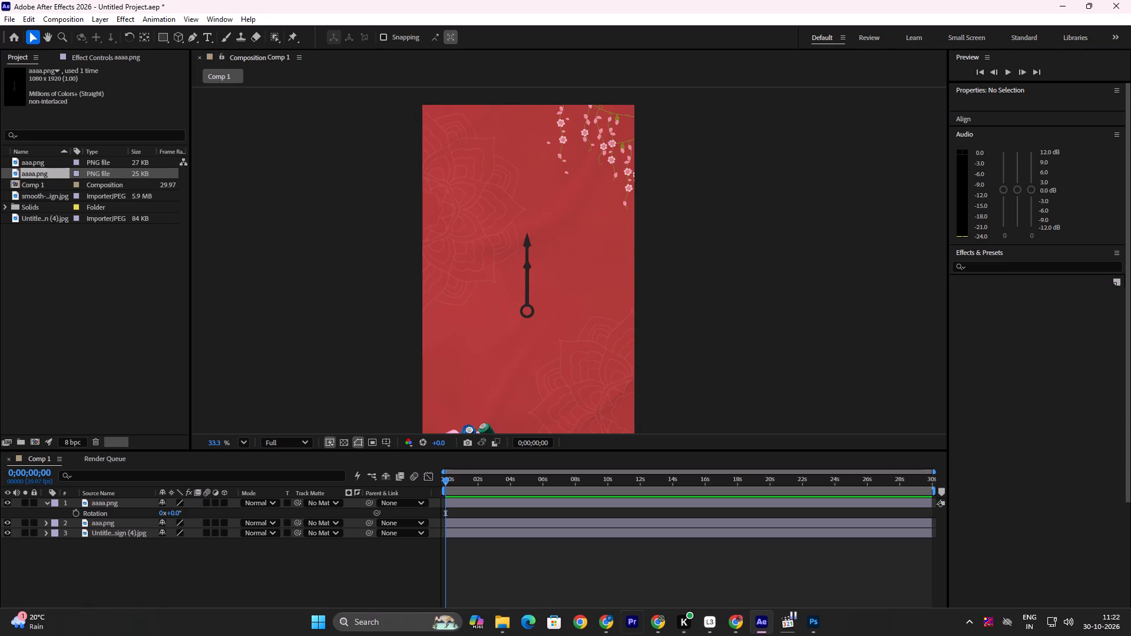
Upload the Royal Plum Gold Brocade Saree image from the Downloads folder into the Canva Instagram Story design in Chrome.
left_click(514, 617)
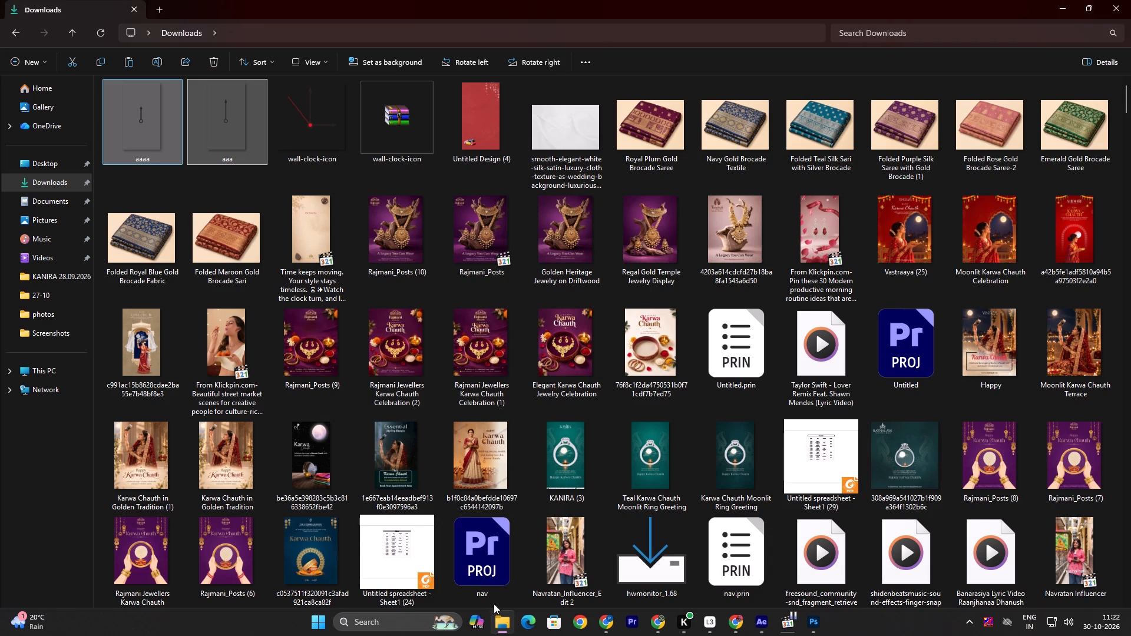
left_click(639, 147)
left_click_drag(660, 135, 854, 635)
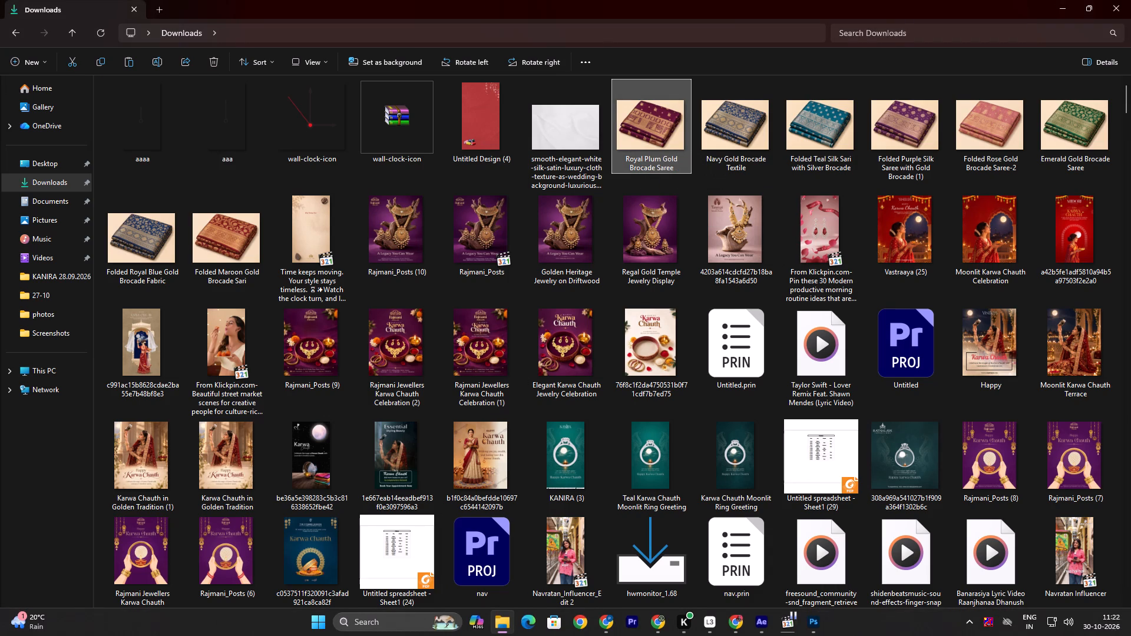
left_click_drag(854, 635, 717, 586)
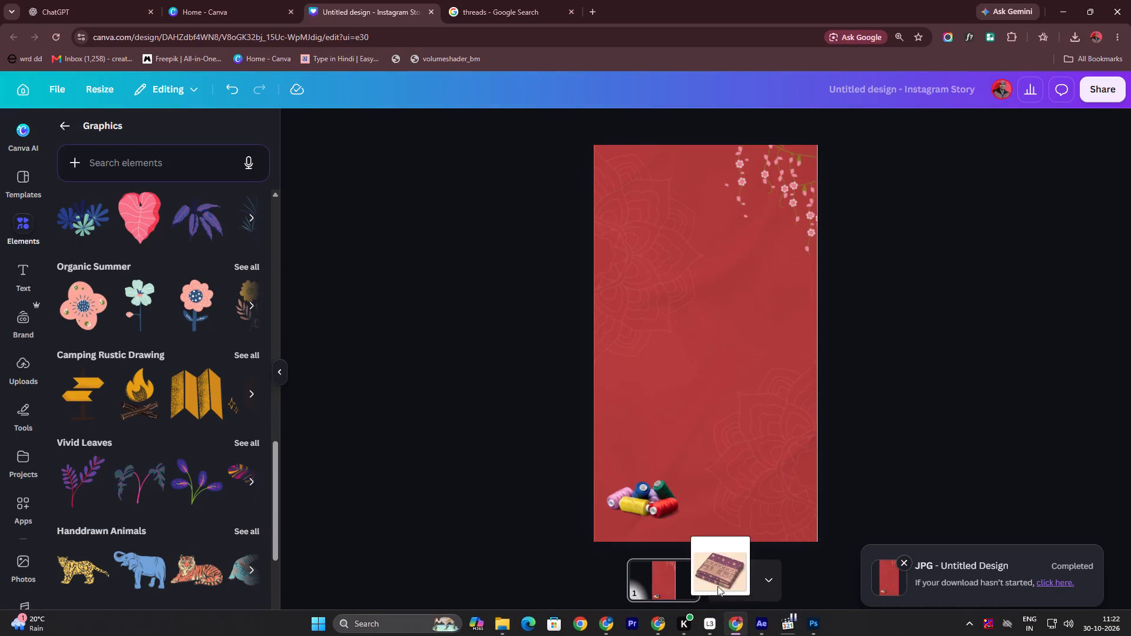
left_click_drag(717, 586, 514, 460)
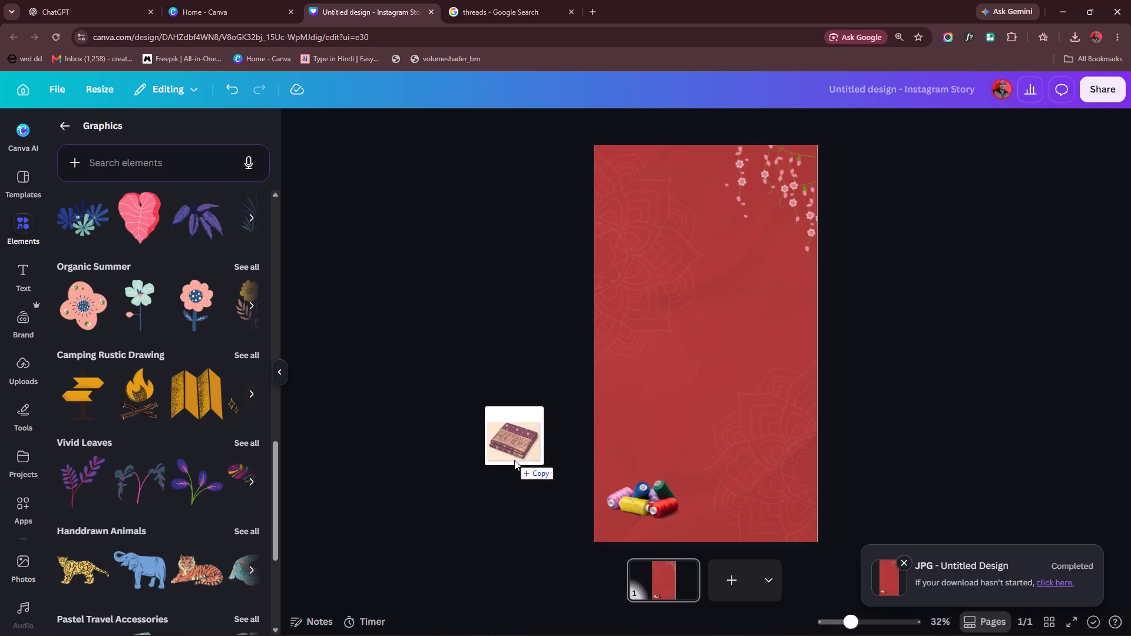
left_click_drag(514, 460, 514, 461)
Add a blank second page to the Instagram Story design.
left_click(773, 587)
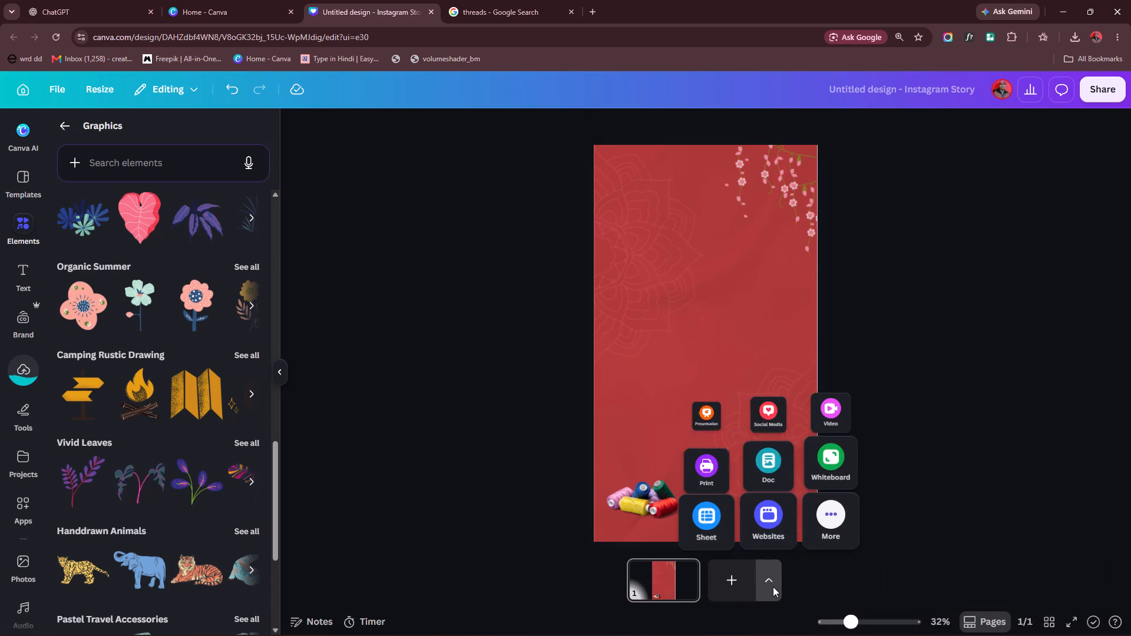
left_click(729, 589)
left_click(731, 584)
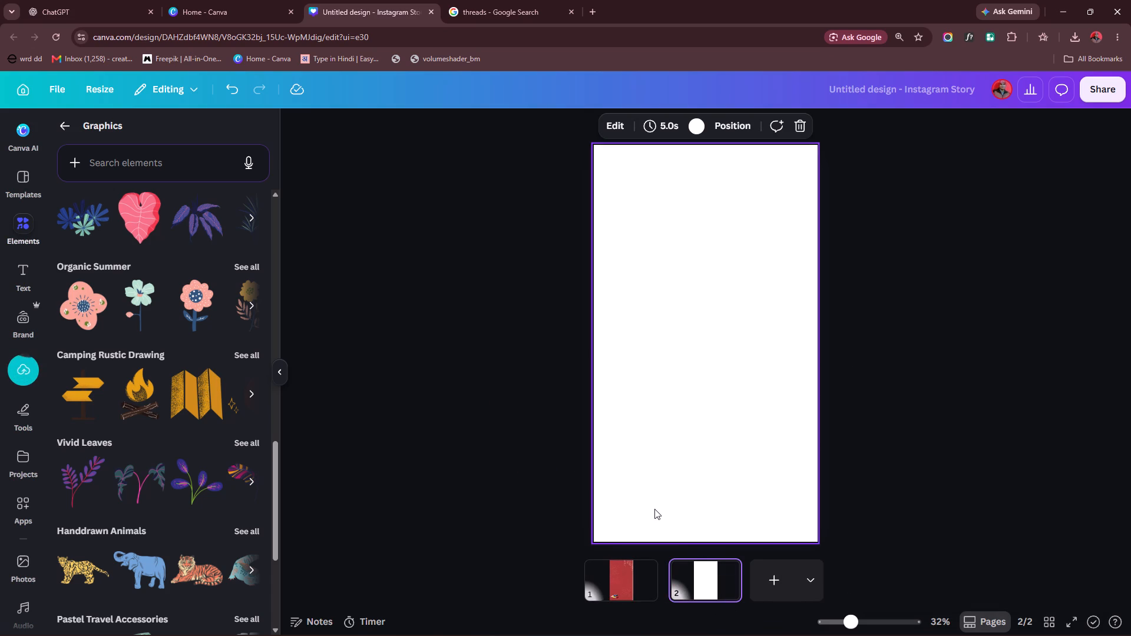
Place the Royal Plum Gold Brocade Saree image from the Downloads folder onto the blank page 2 in Canva.
left_click(582, 624)
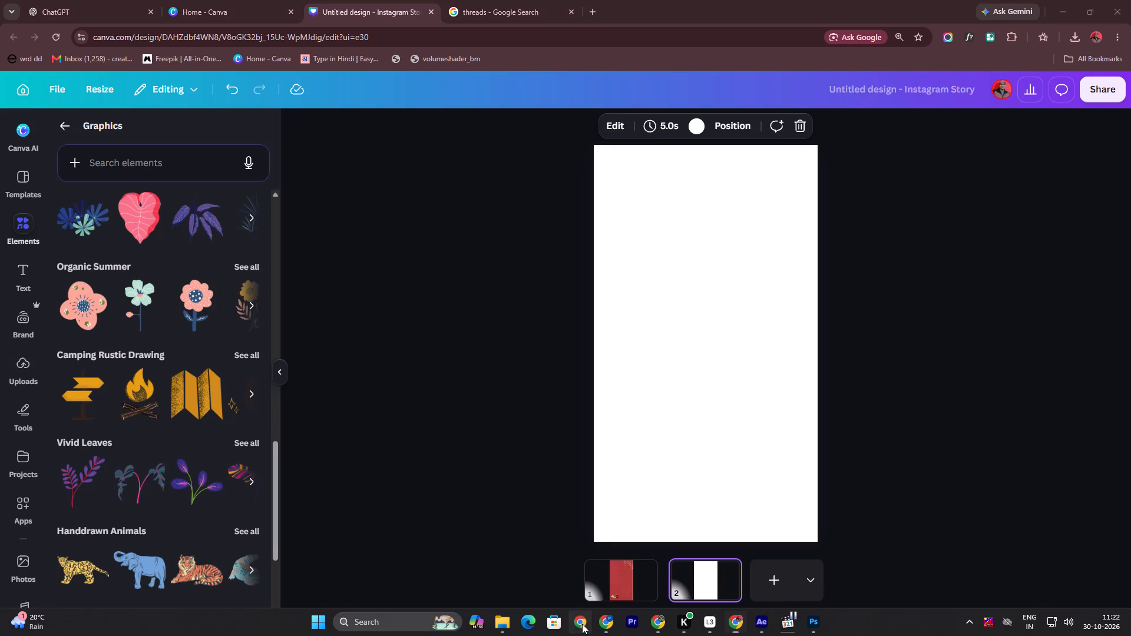
left_click(850, 97)
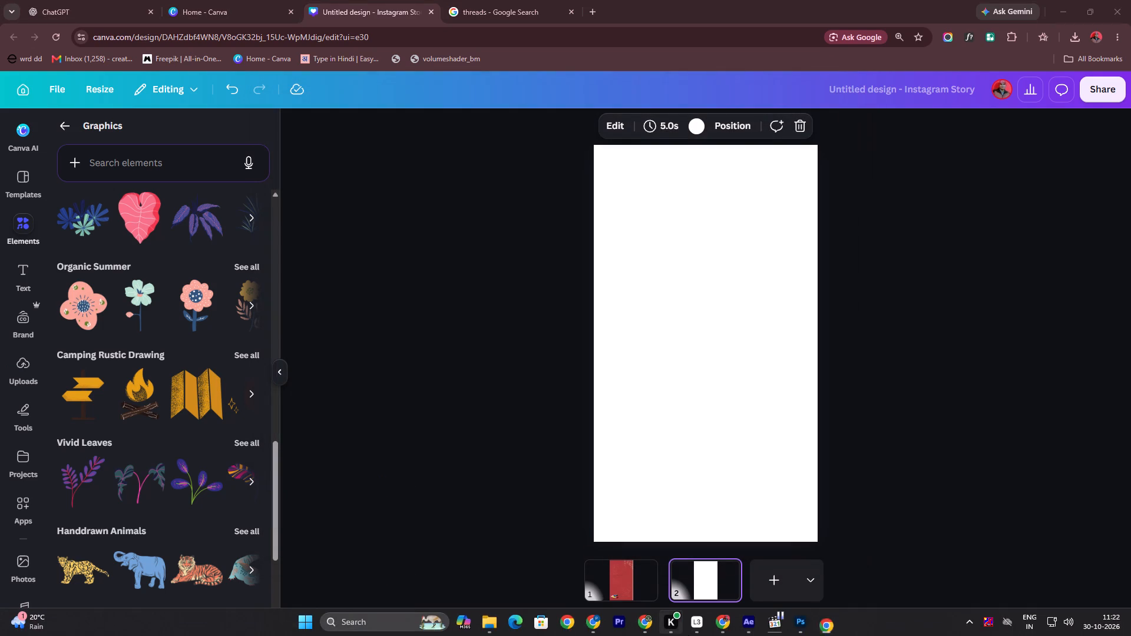
left_click(510, 624)
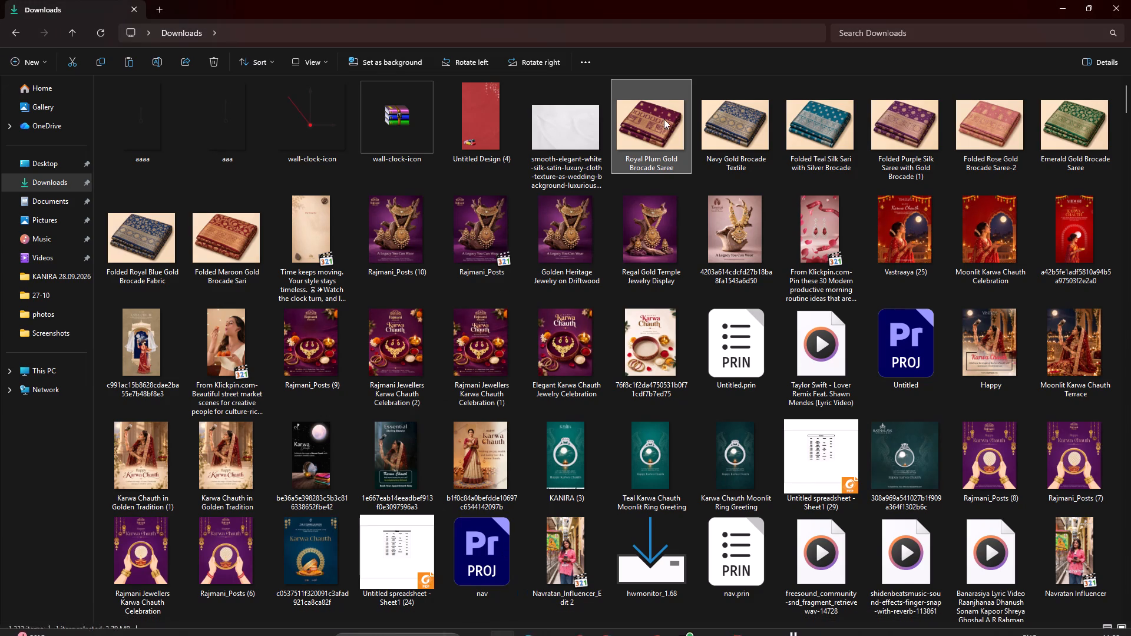
left_click_drag(664, 113, 898, 635)
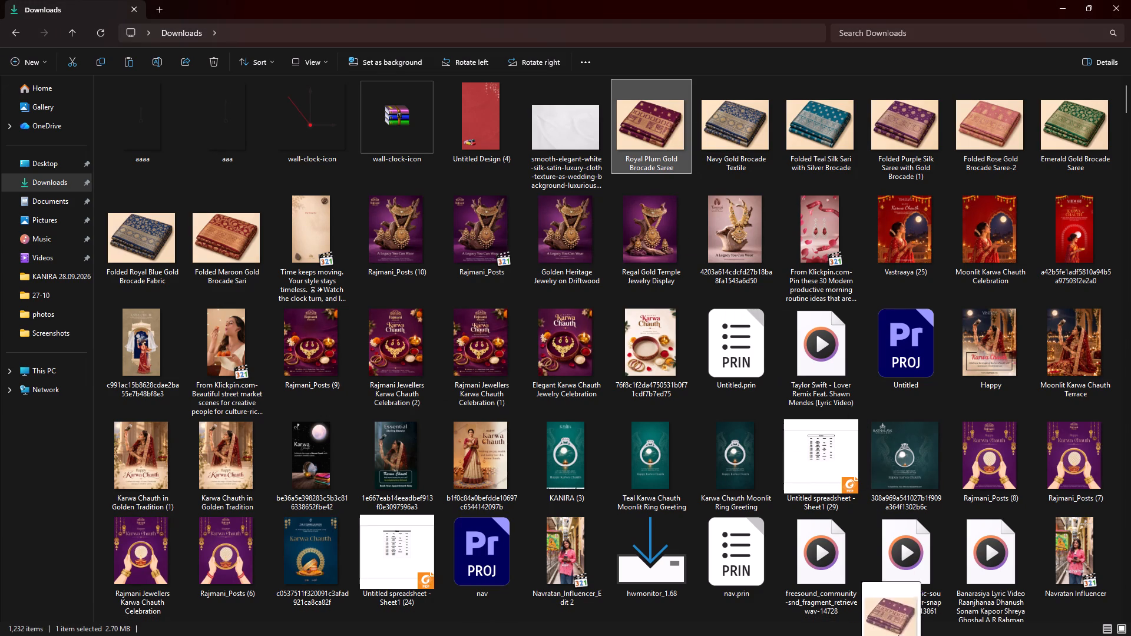
left_click_drag(898, 635, 745, 615)
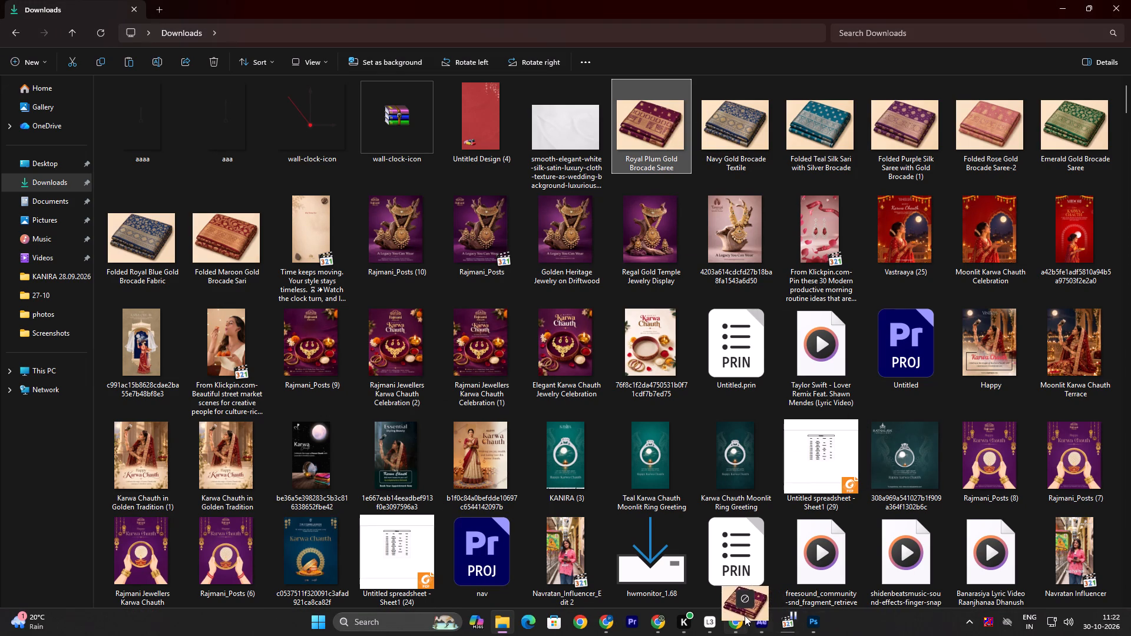
left_click_drag(745, 615, 702, 396)
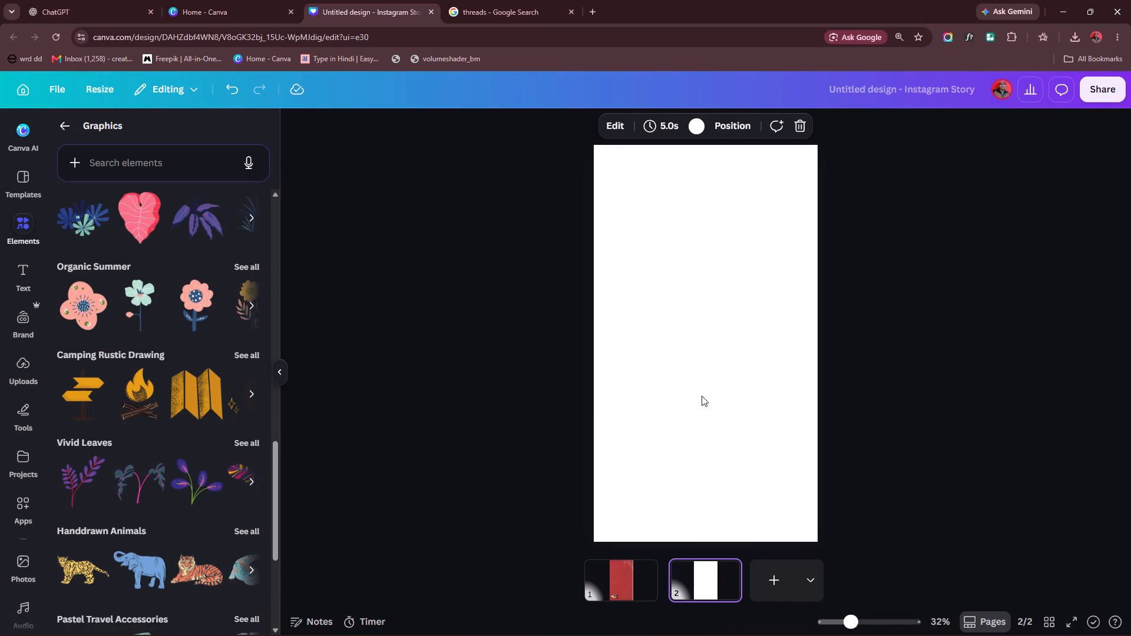
Enlarge the saree image on page 2 proportionally so it spans the full page width.
left_click_drag(630, 400, 629, 400)
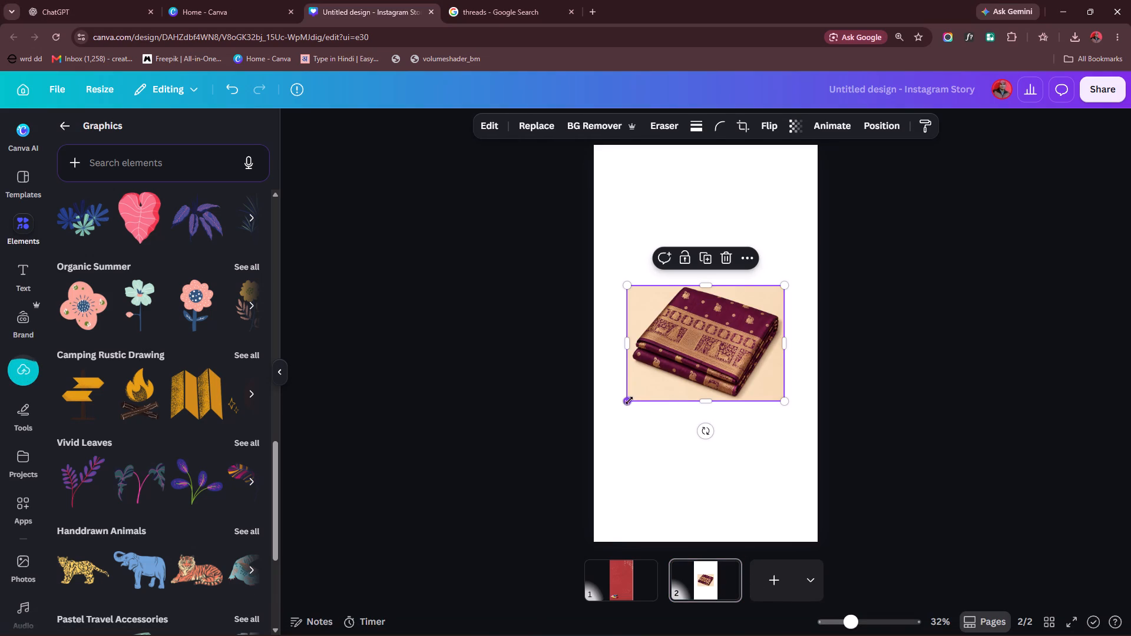
left_click_drag(629, 400, 597, 421)
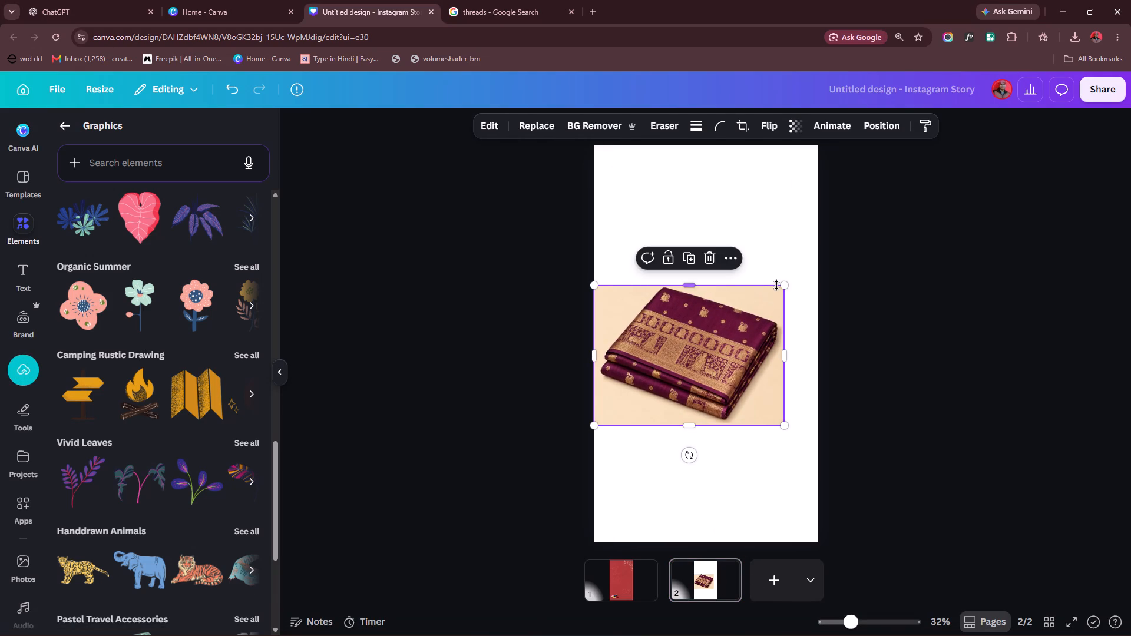
left_click_drag(783, 285, 821, 268)
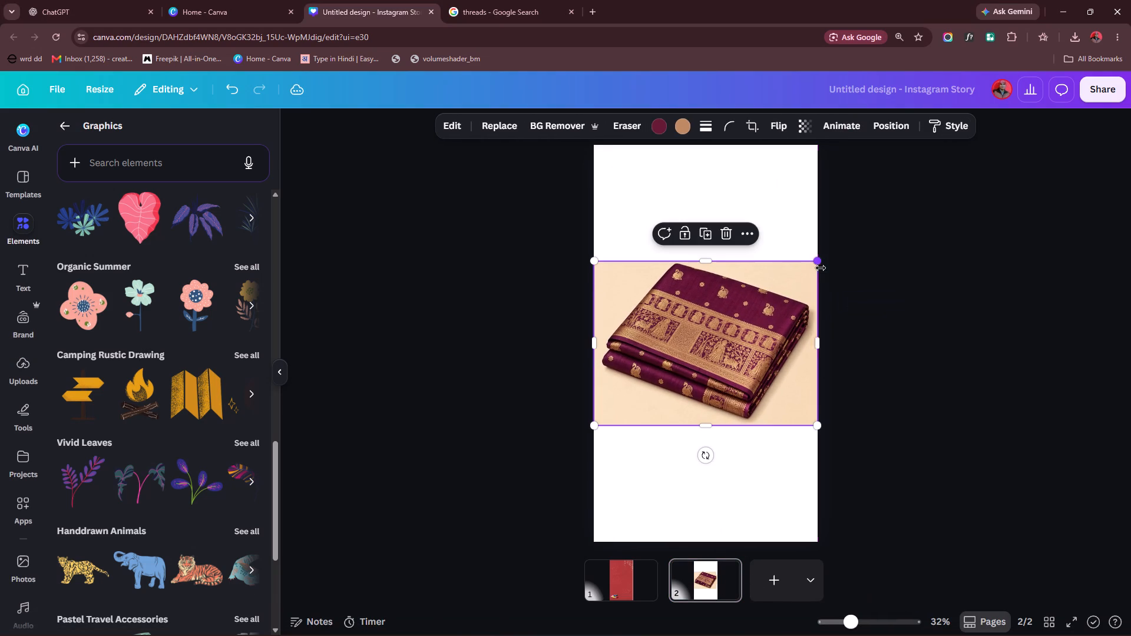
Remove the beige background from the folded saree image with BG Remover and deselect it.
left_click(563, 131)
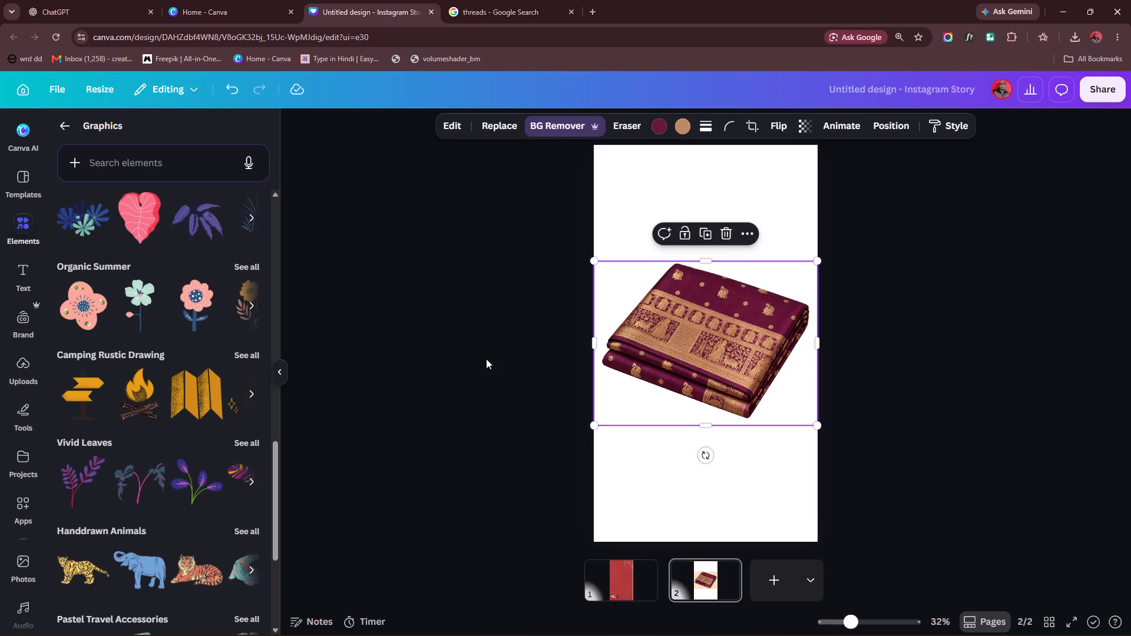
left_click(897, 319)
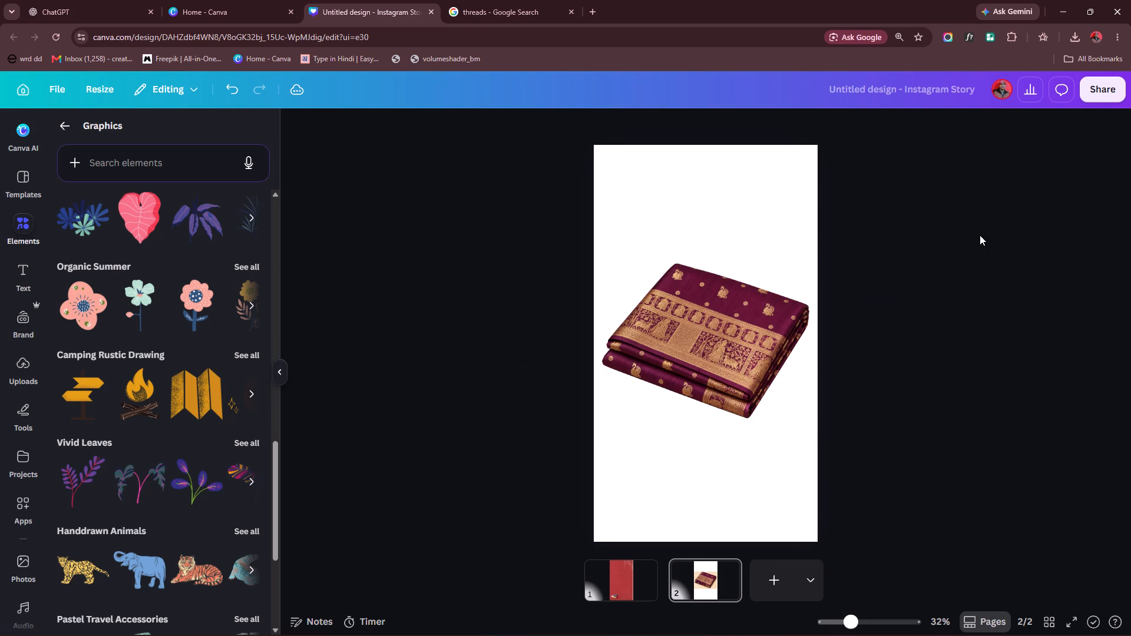
Download only page 2, the folded saree, as a PNG file at 1,080 × 1,920 px.
left_click(1098, 96)
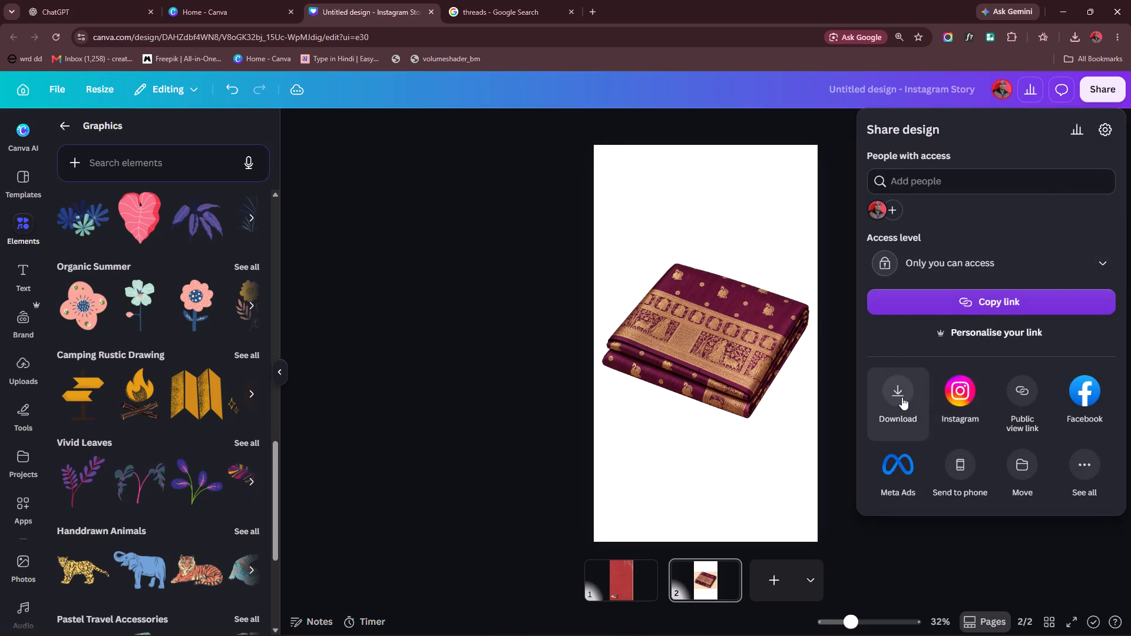
left_click(902, 397)
left_click(977, 180)
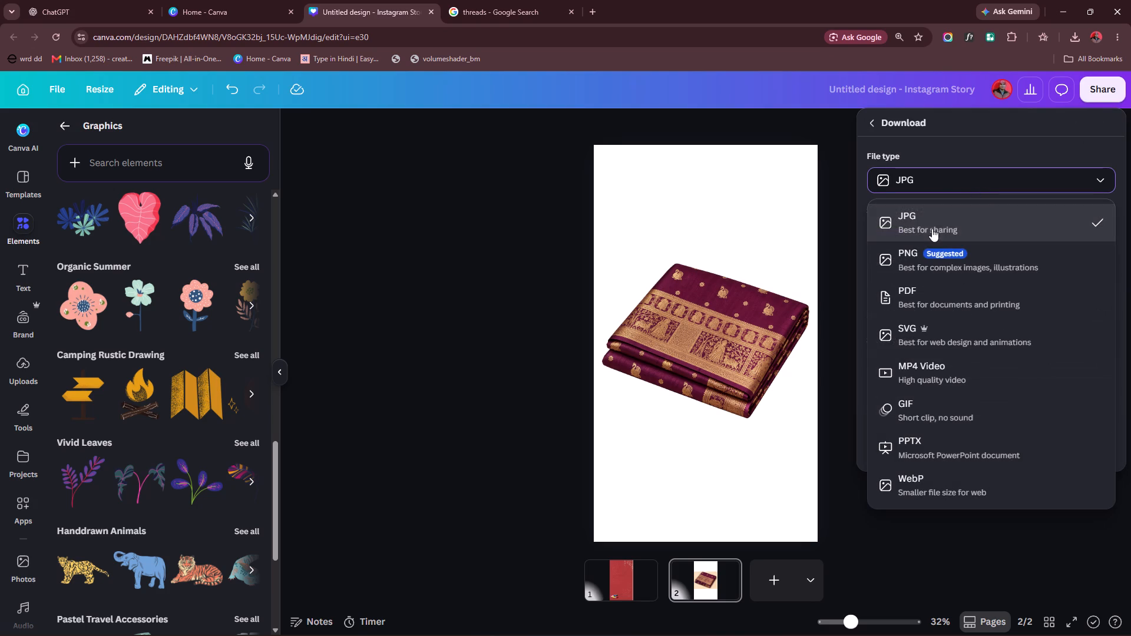
left_click(932, 254)
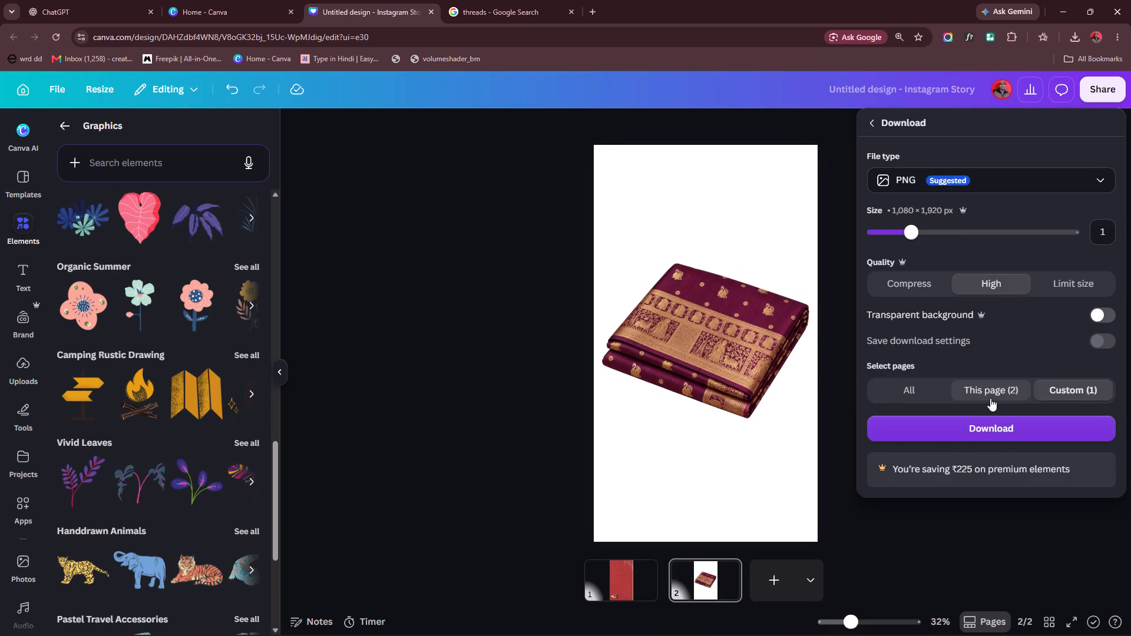
left_click(996, 392)
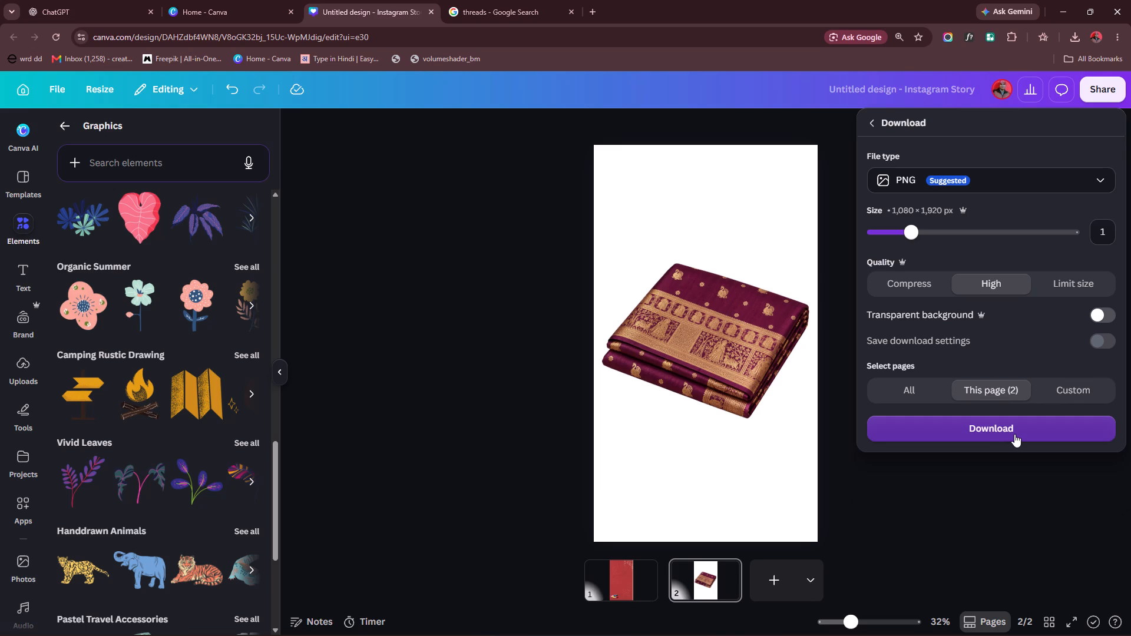
left_click(1014, 433)
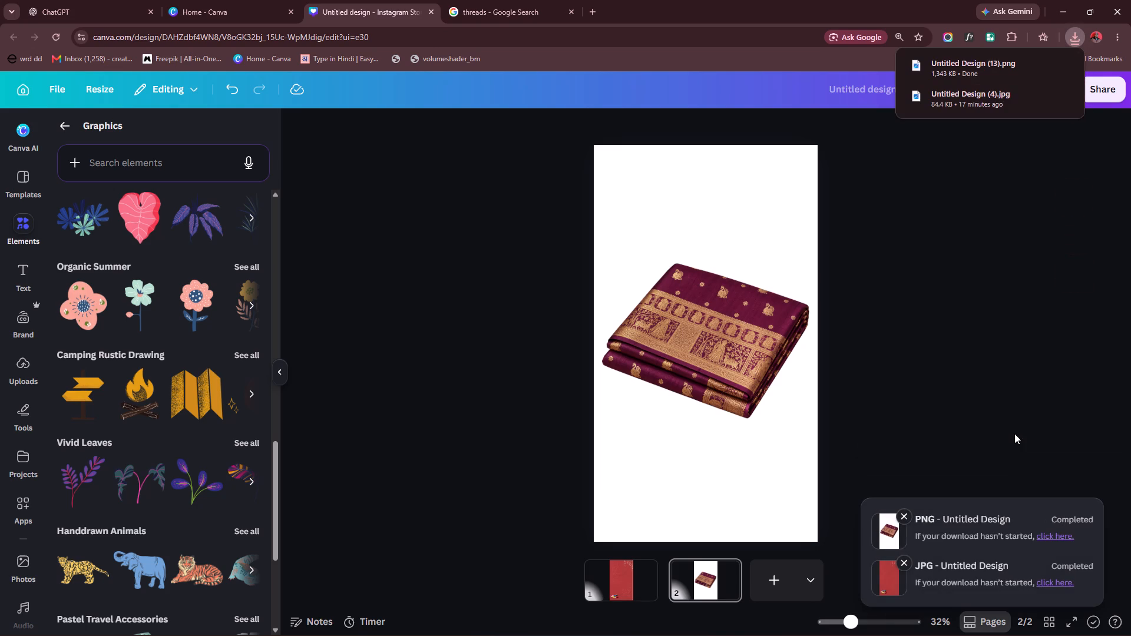
Delete the plum saree image from page 2.
left_click(761, 362)
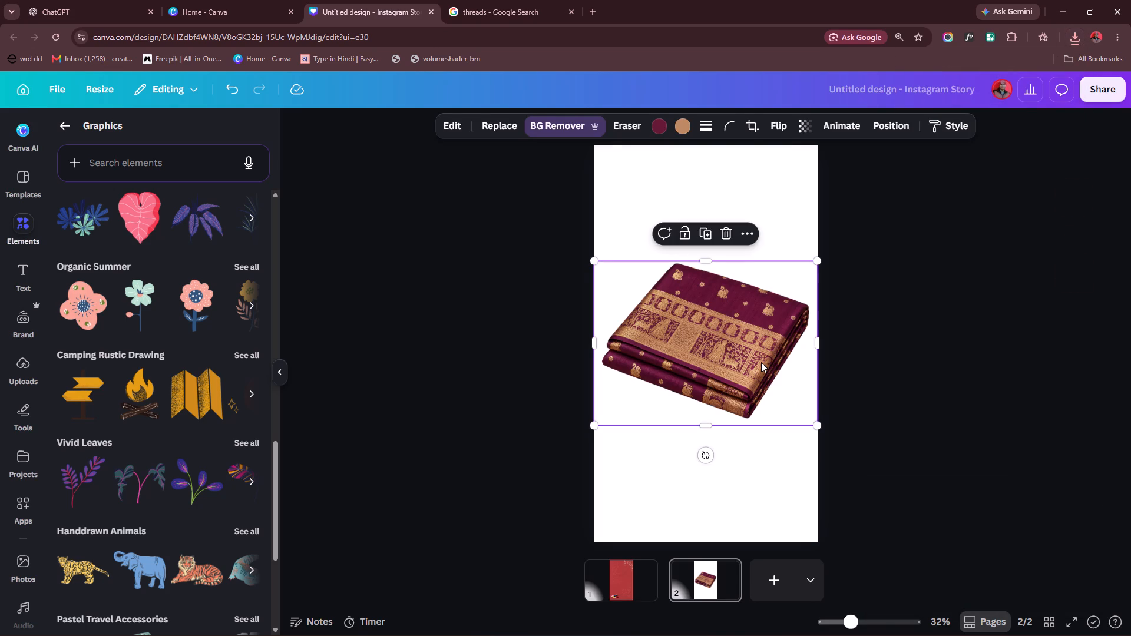
key("Delete")
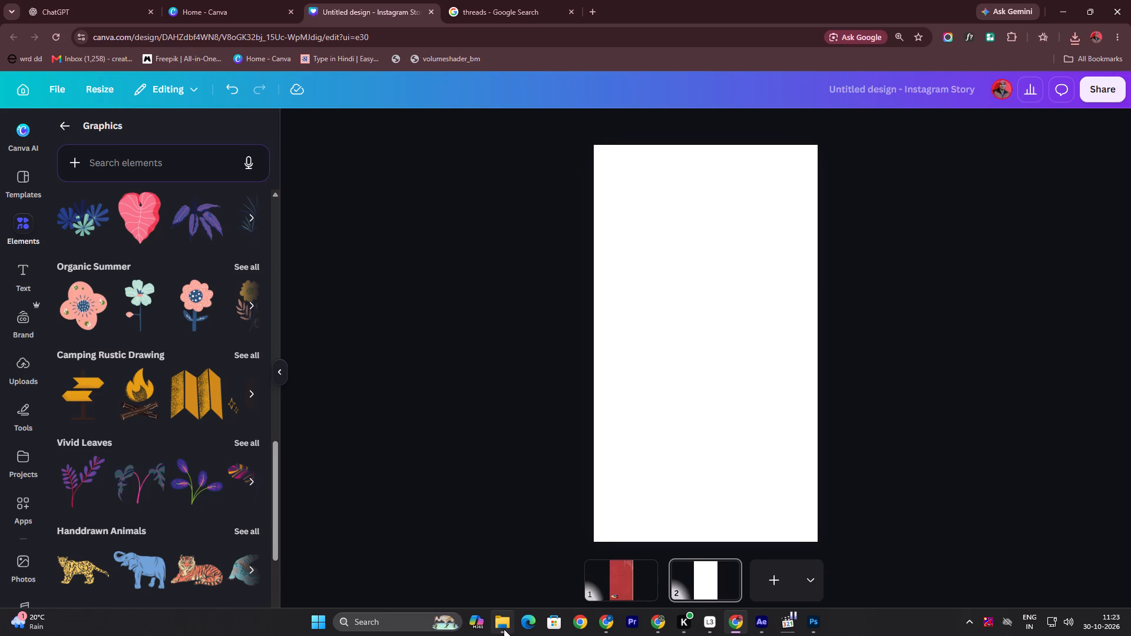
Add the Navy Gold Brocade Textile image from the Downloads folder to page 2, placed against the page's left edge.
left_click(504, 629)
left_click(730, 148)
left_click_drag(730, 133, 796, 566)
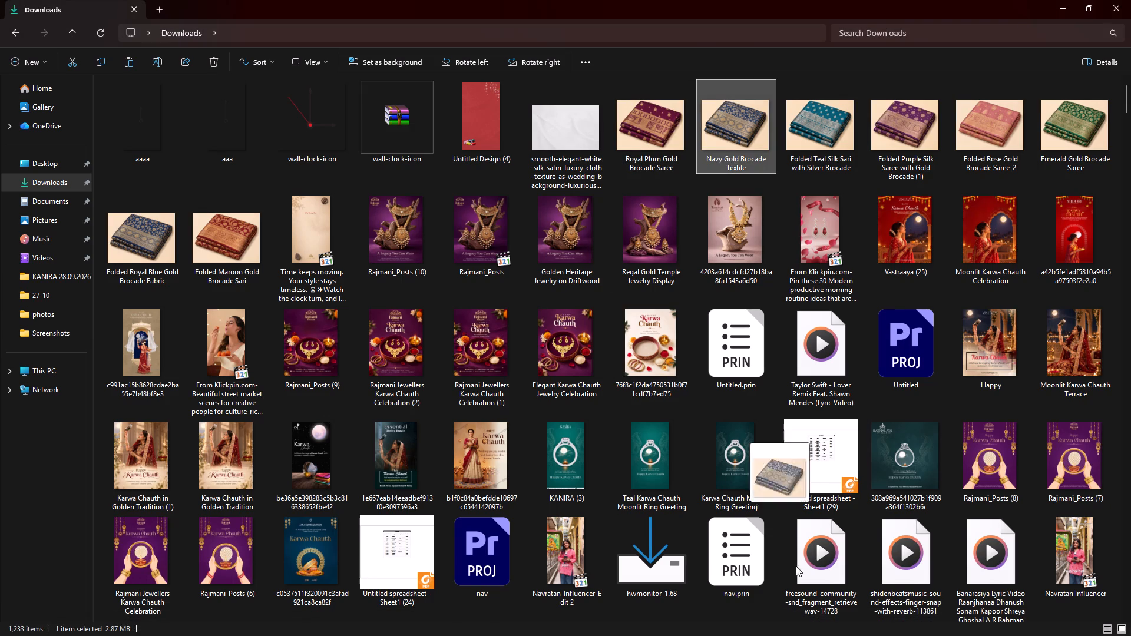
left_click_drag(796, 566, 740, 470)
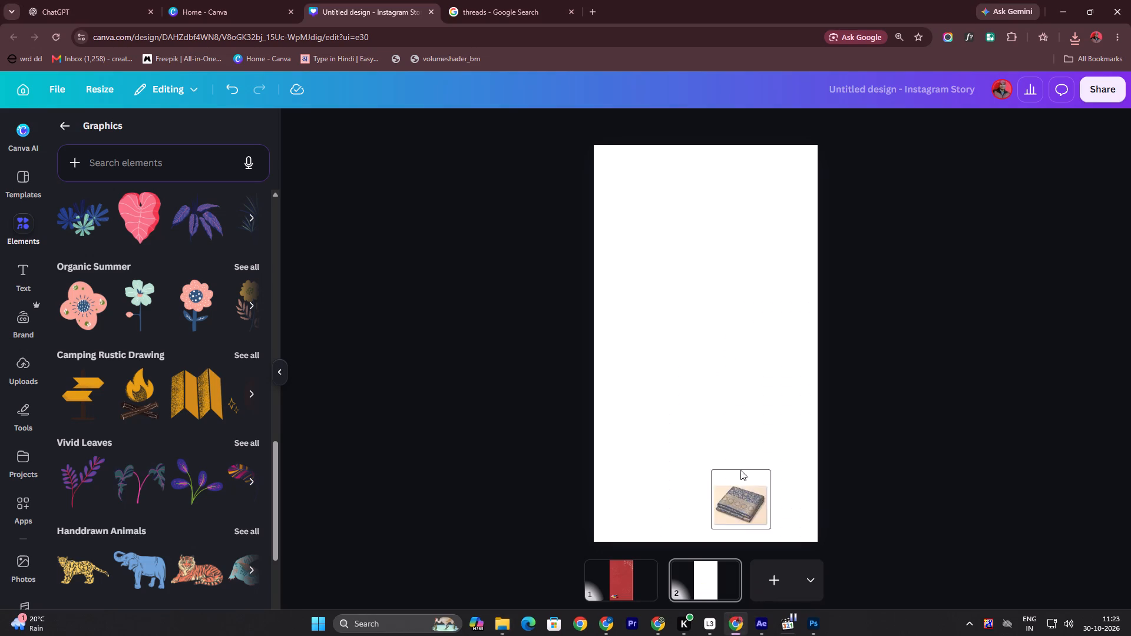
left_click_drag(740, 470, 713, 385)
left_click_drag(715, 370, 682, 387)
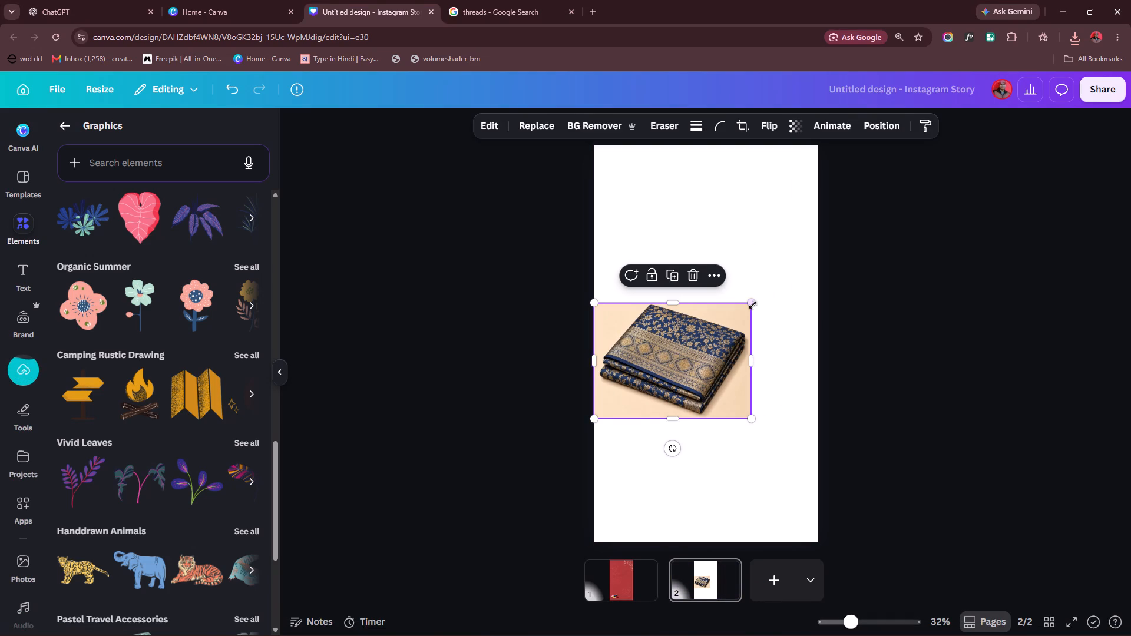
Enlarge the navy brocade saree image to the full width of page 2 and remove its background.
left_click_drag(753, 304, 829, 271)
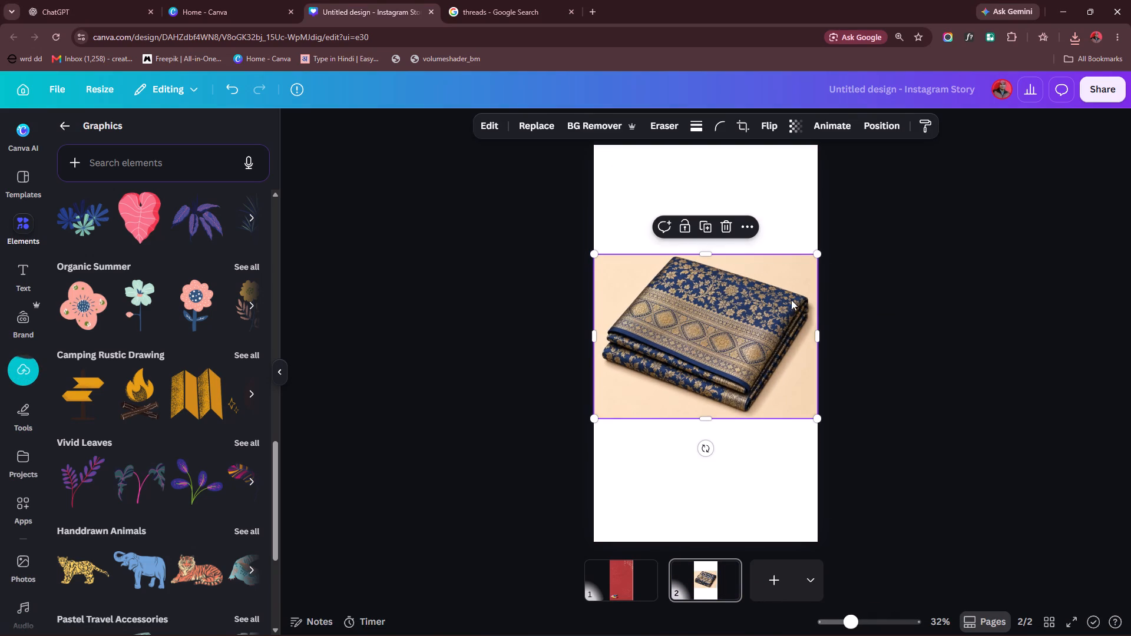
left_click(1109, 92)
left_click(880, 558)
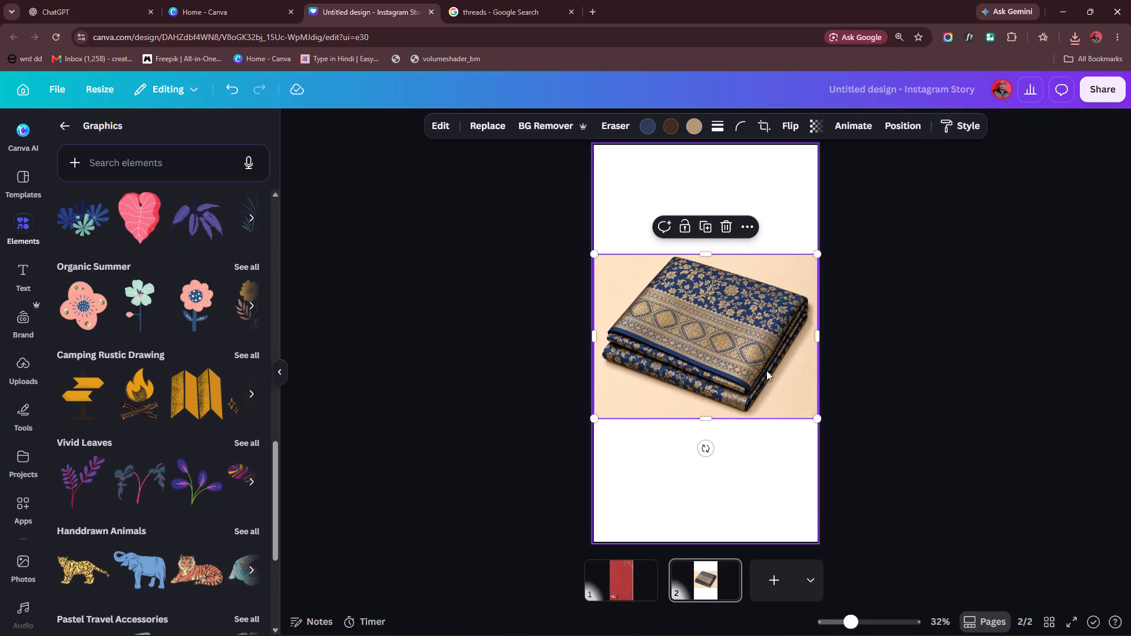
left_click(535, 126)
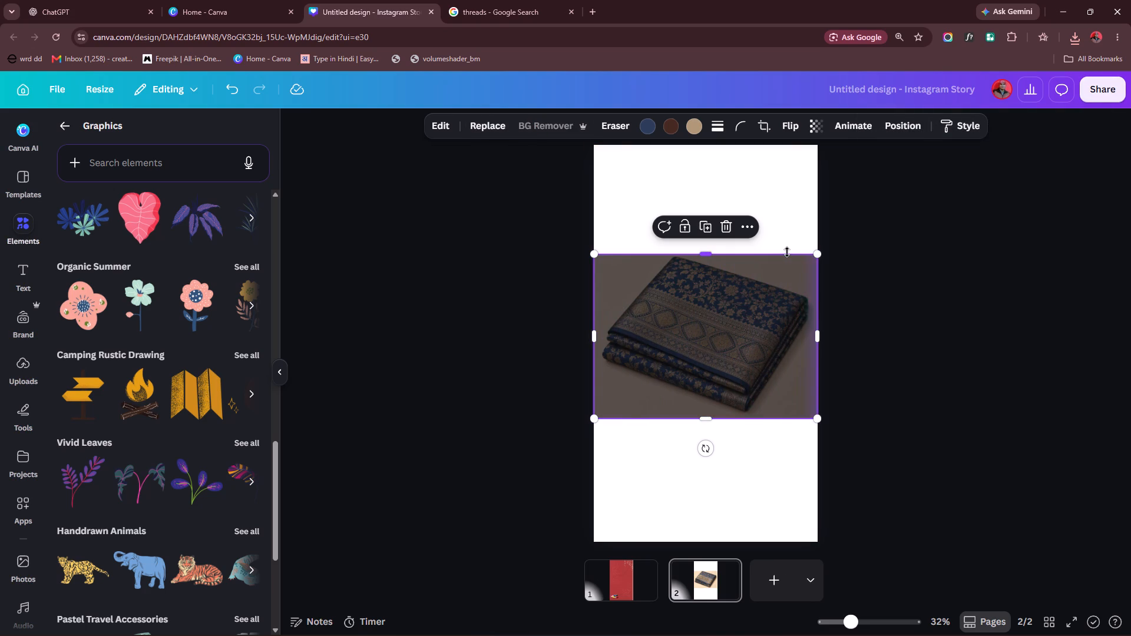
Download only page 2, the background-removed navy saree, as a PNG.
left_click(1111, 91)
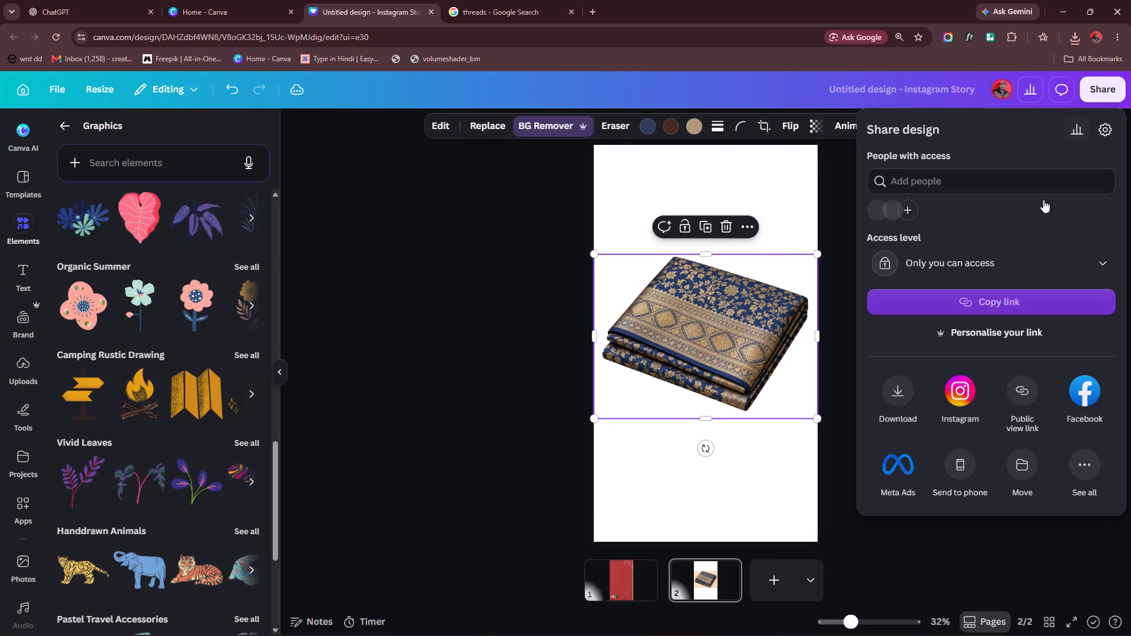
left_click(895, 398)
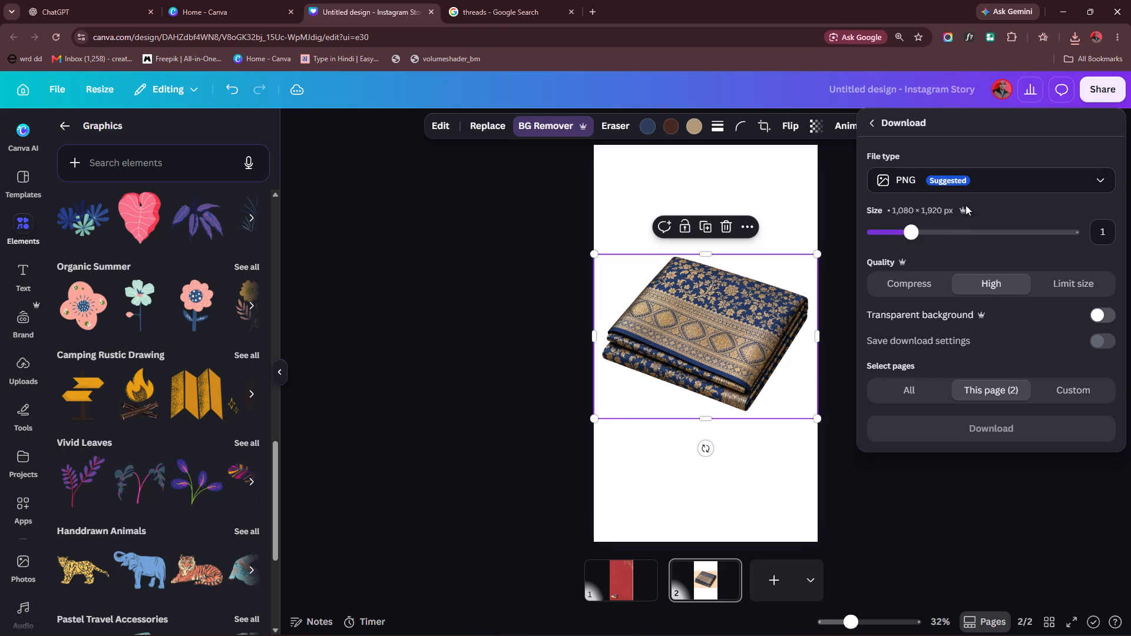
left_click(997, 424)
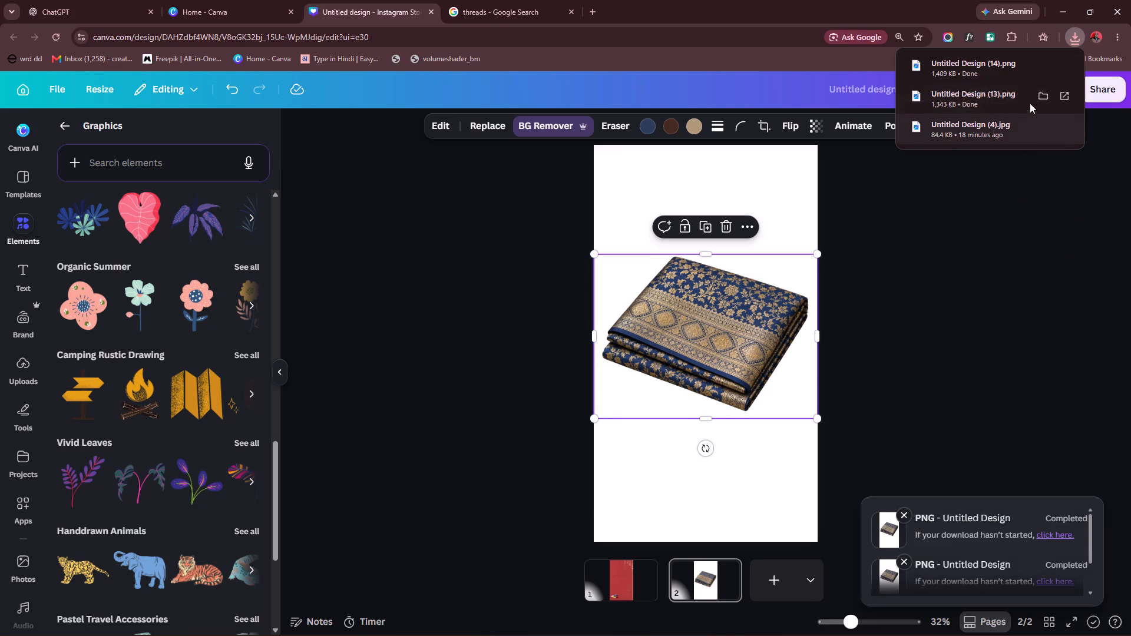
left_click(942, 314)
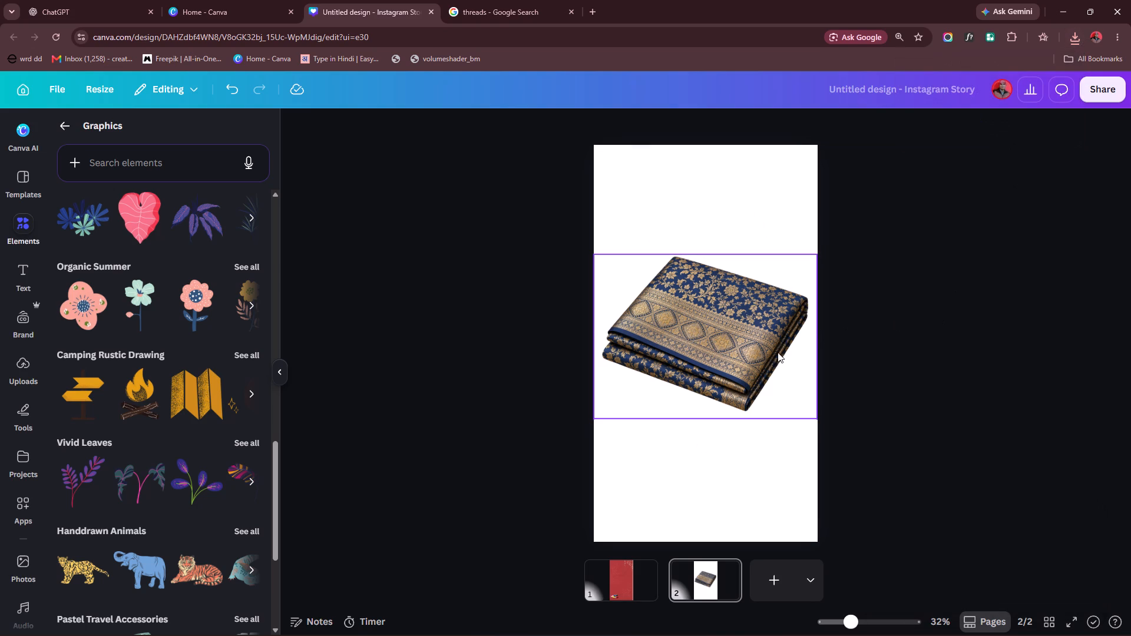
Delete the navy saree image from page 2.
left_click(778, 352)
key("Delete")
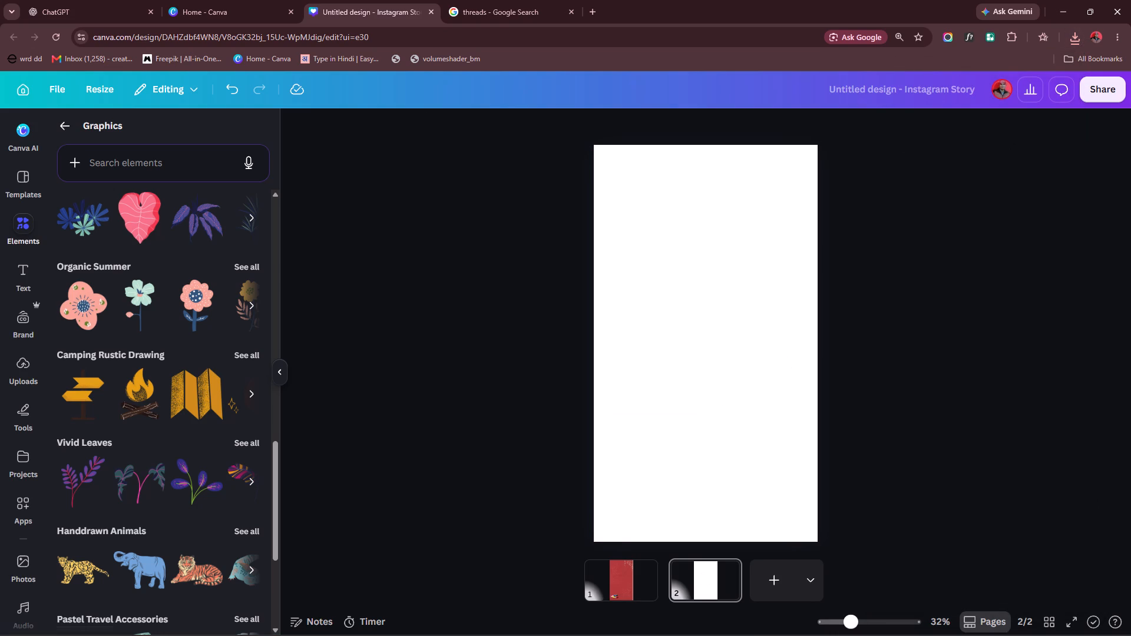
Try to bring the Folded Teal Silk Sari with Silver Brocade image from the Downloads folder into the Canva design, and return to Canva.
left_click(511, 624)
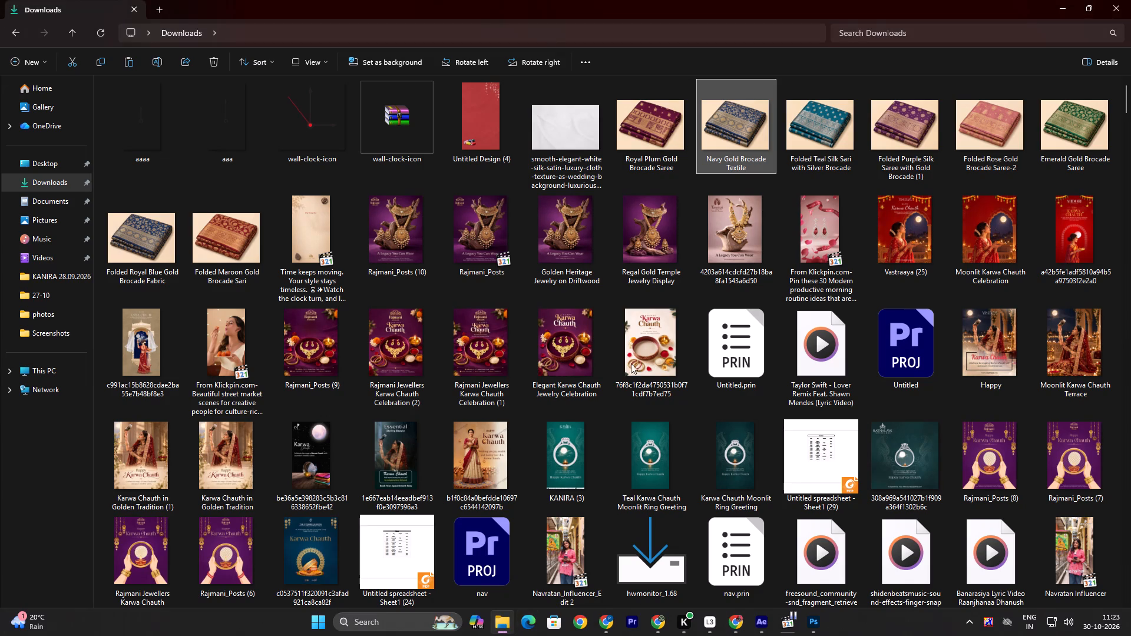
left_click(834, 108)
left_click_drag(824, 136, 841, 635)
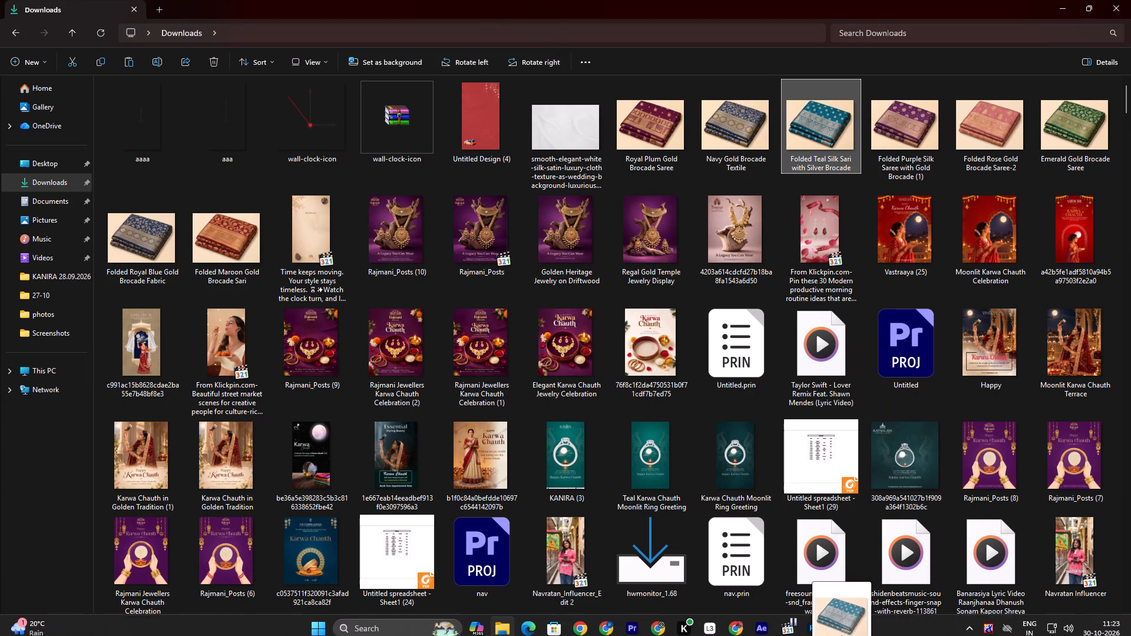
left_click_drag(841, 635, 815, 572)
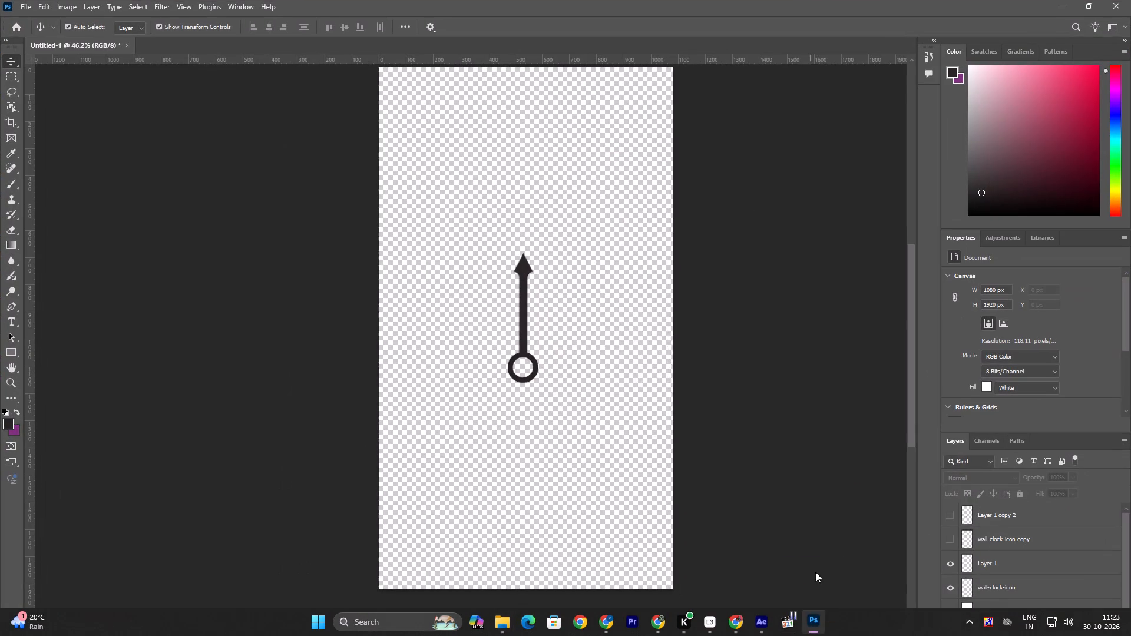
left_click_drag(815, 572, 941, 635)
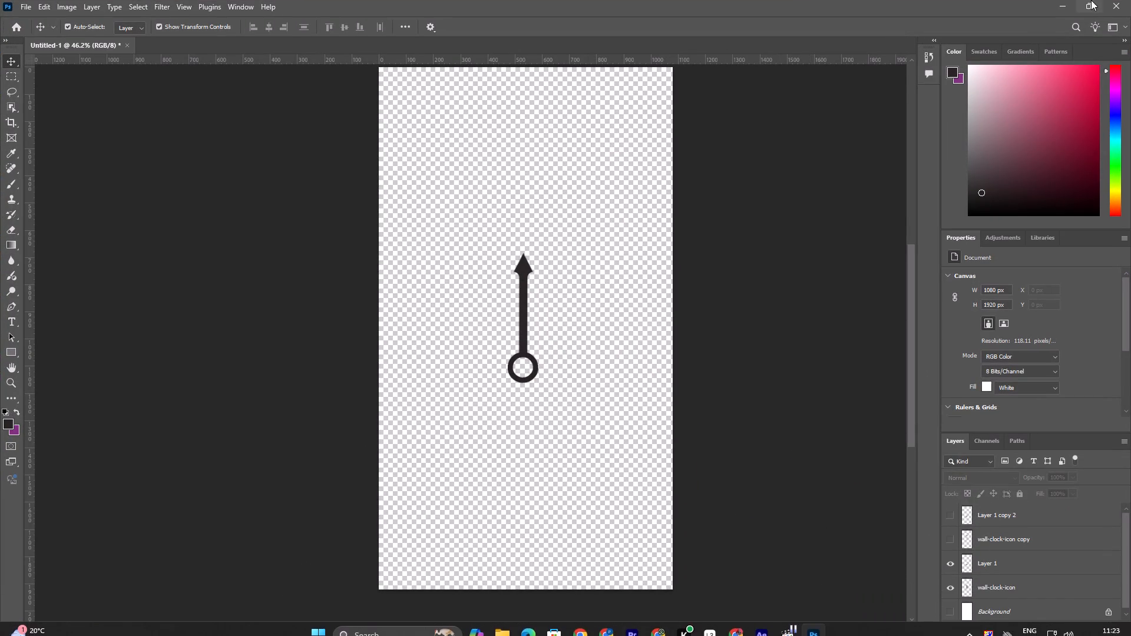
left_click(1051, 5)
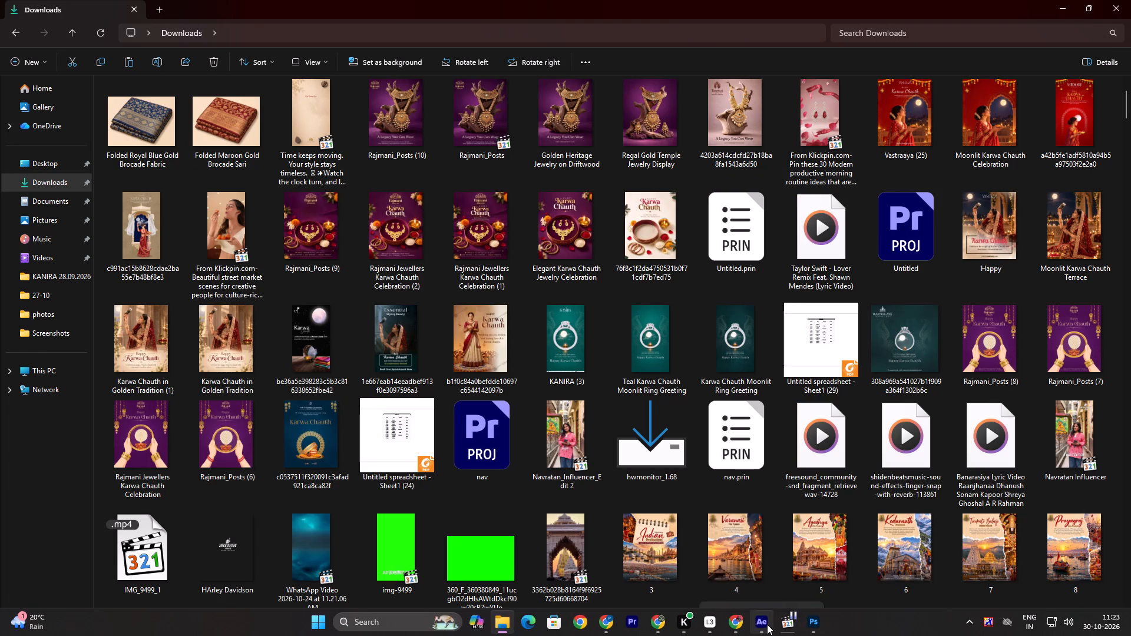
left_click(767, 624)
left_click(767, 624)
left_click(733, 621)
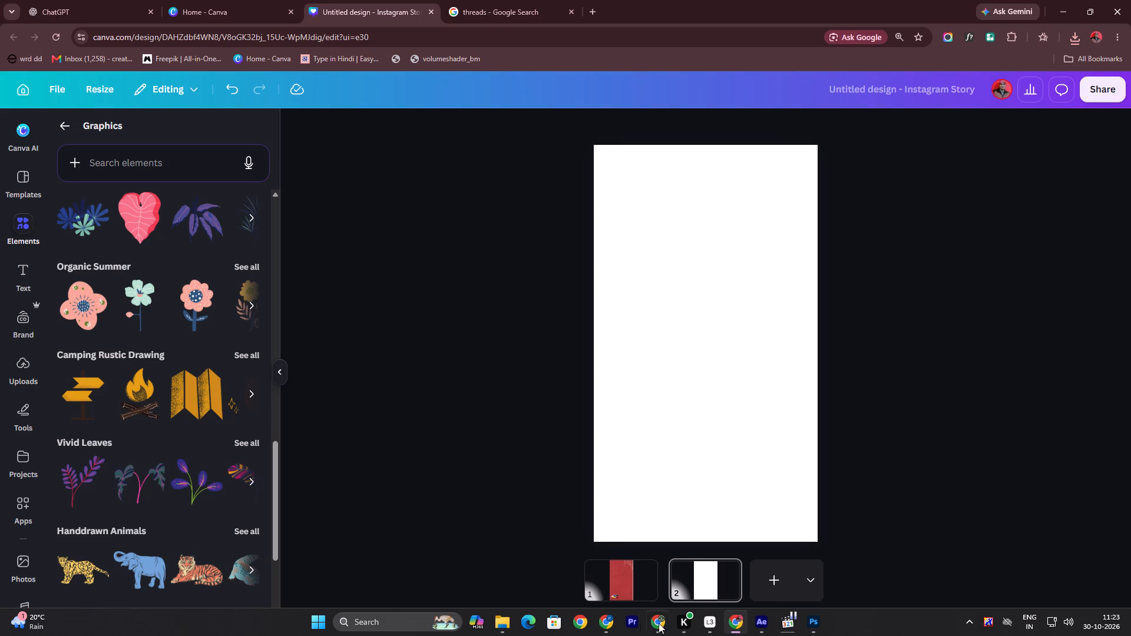
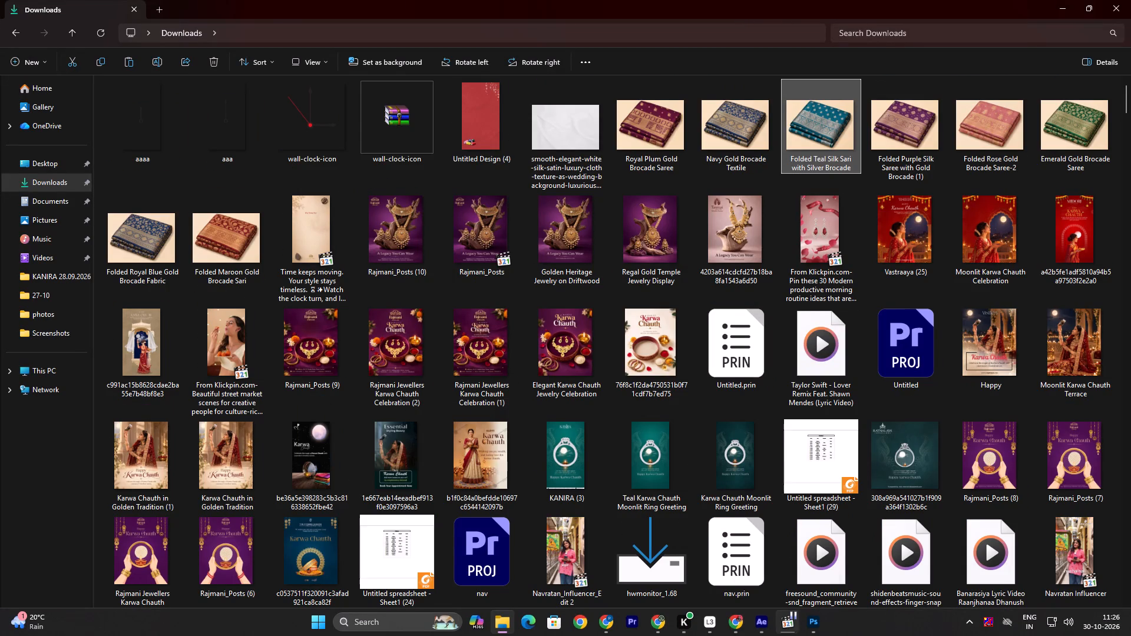
Refresh the Downloads folder and preview the exported plum saree image Untitled Design (13).
left_click(742, 625)
left_click(742, 625)
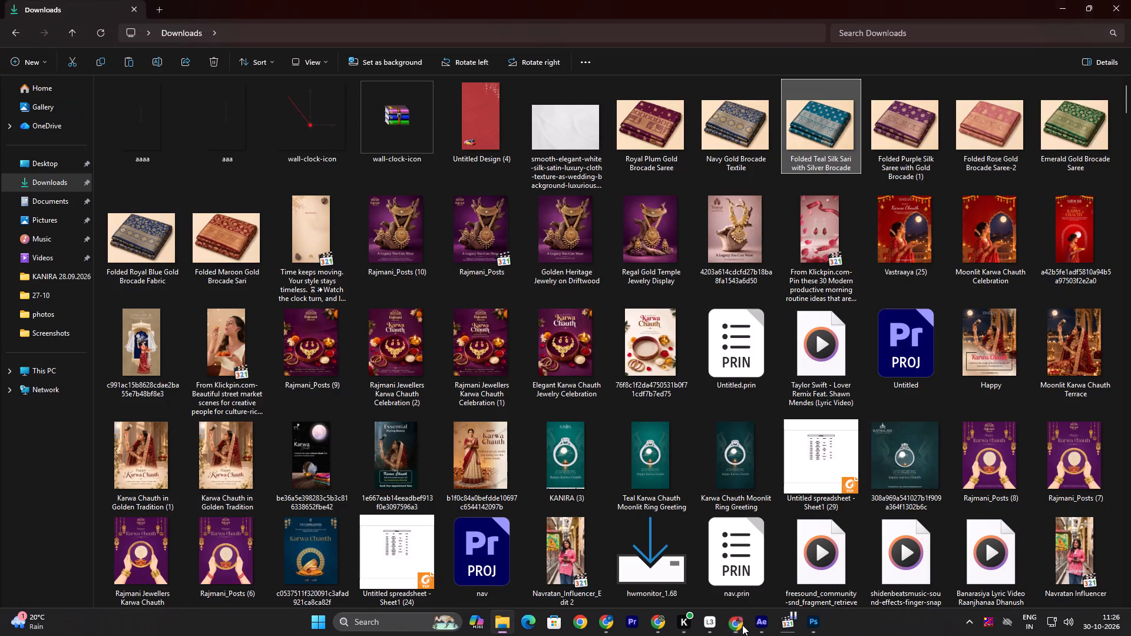
right_click(352, 178)
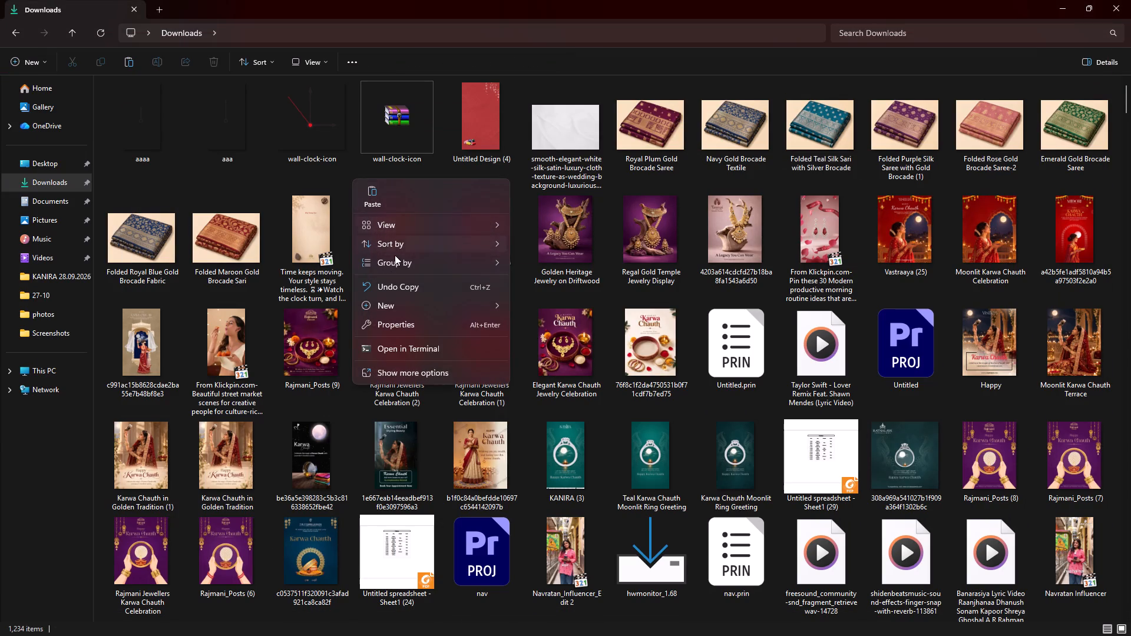
left_click(402, 370)
left_click(398, 228)
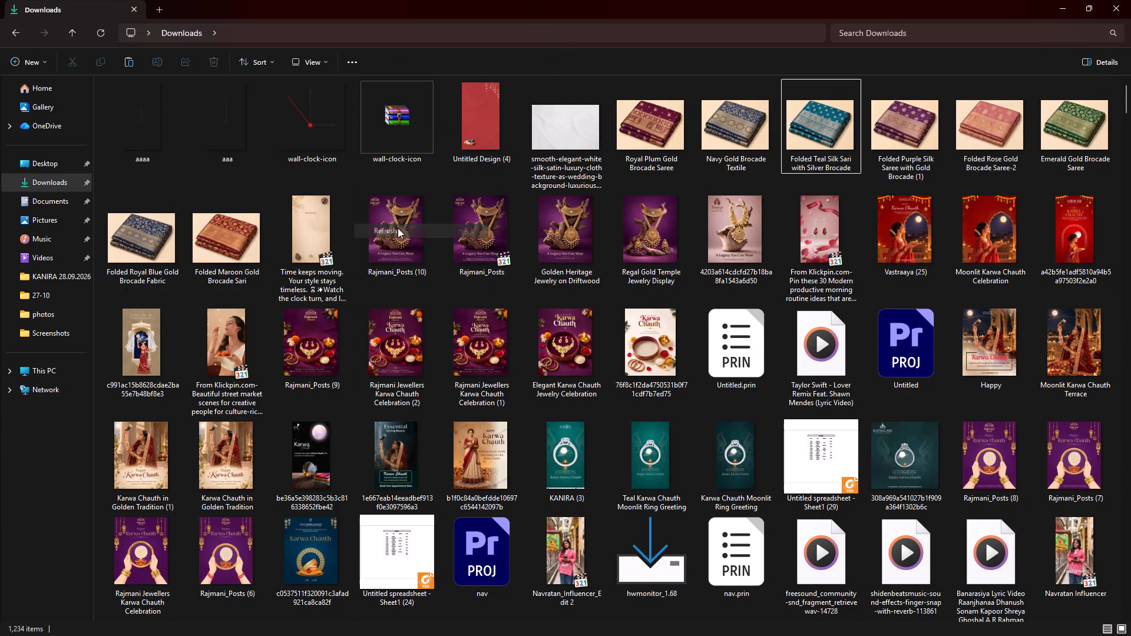
double_click(221, 136)
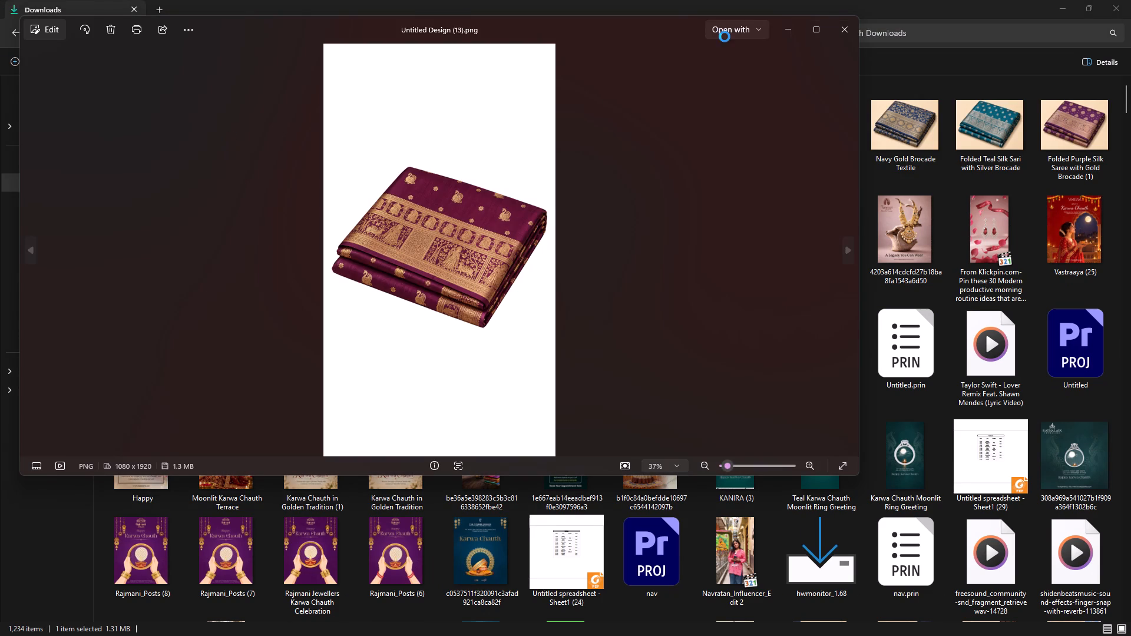
left_click(851, 22)
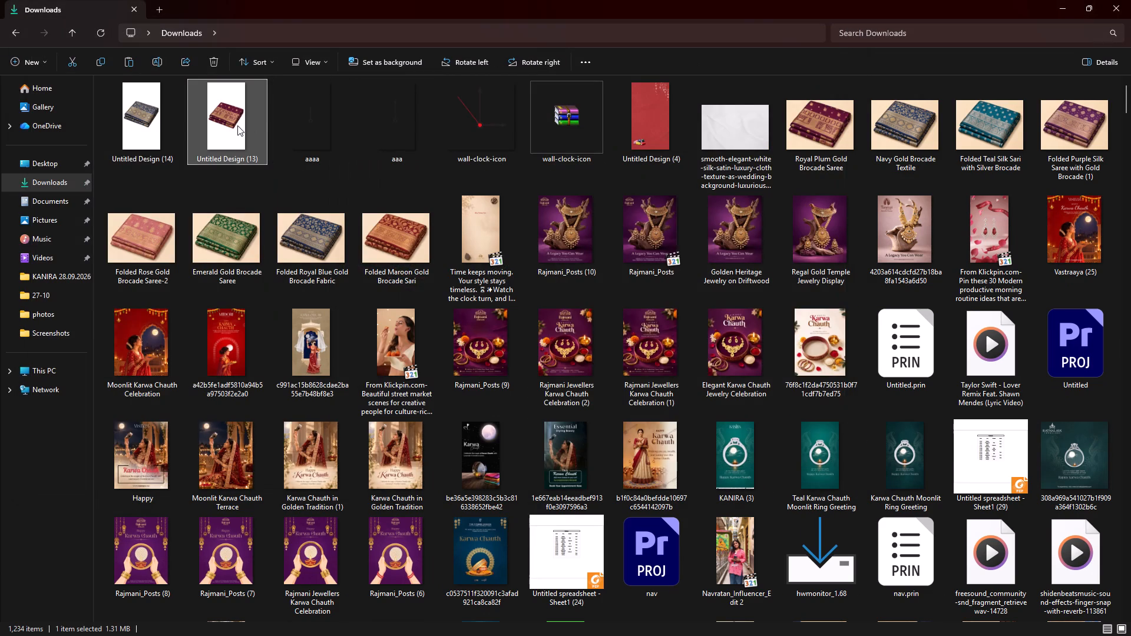
Delete the exported saree images Untitled Design (13) and Untitled Design (14) from the Downloads folder.
key("Delete")
left_click(159, 128)
key("Delete")
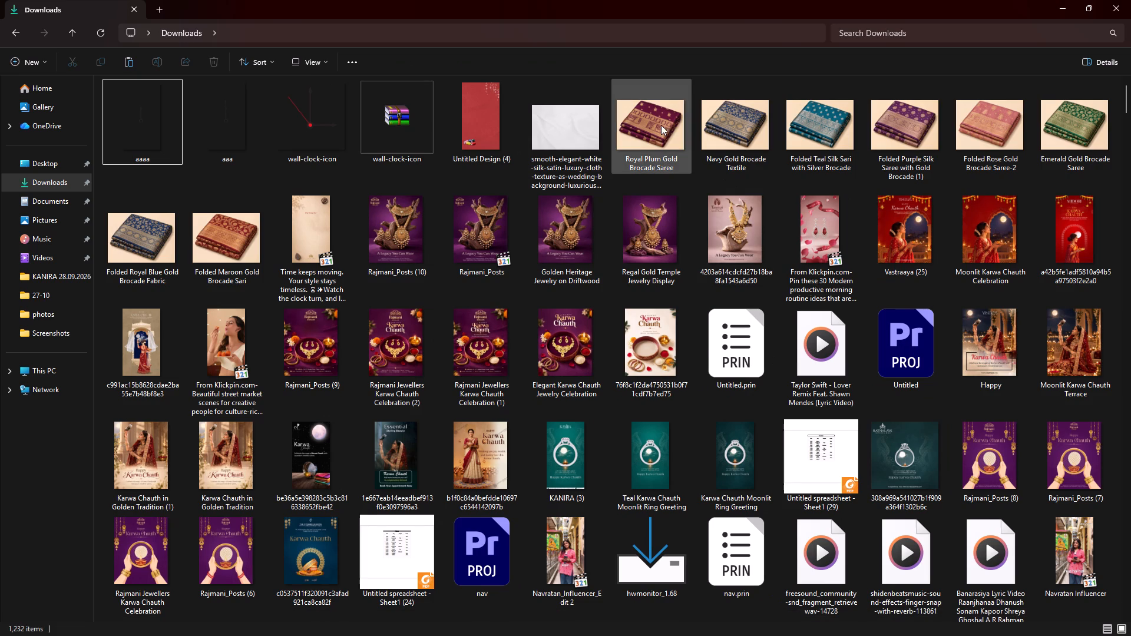
Add the Royal Plum Gold Brocade Saree image from Downloads to page 2 of the Canva design and enlarge it to the full page width.
left_click_drag(661, 125, 731, 621)
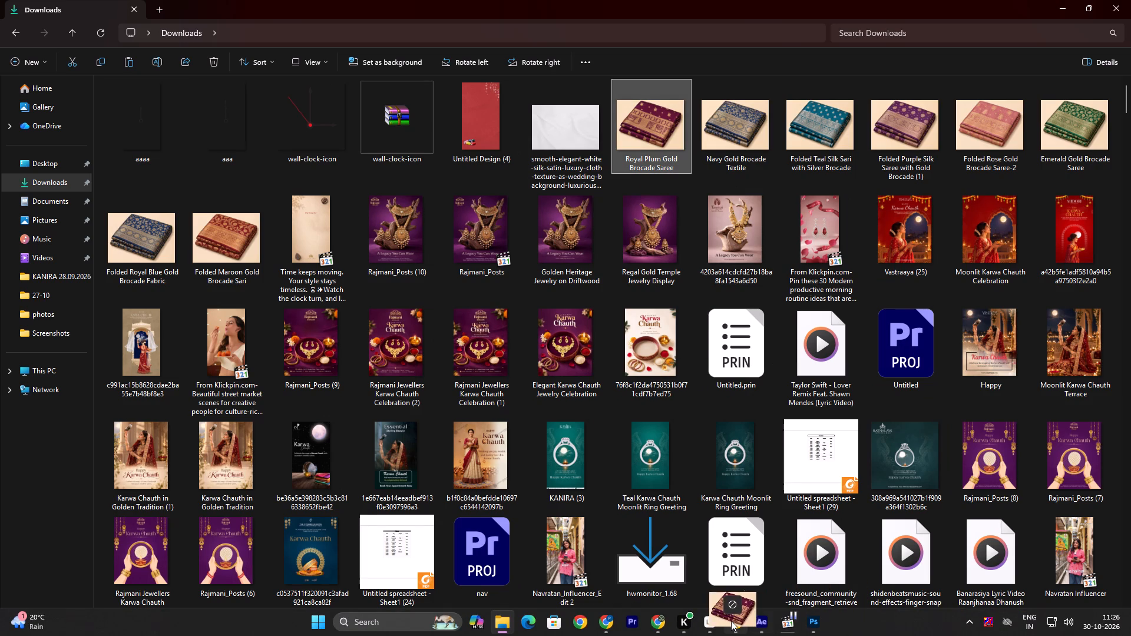
left_click_drag(731, 621, 699, 403)
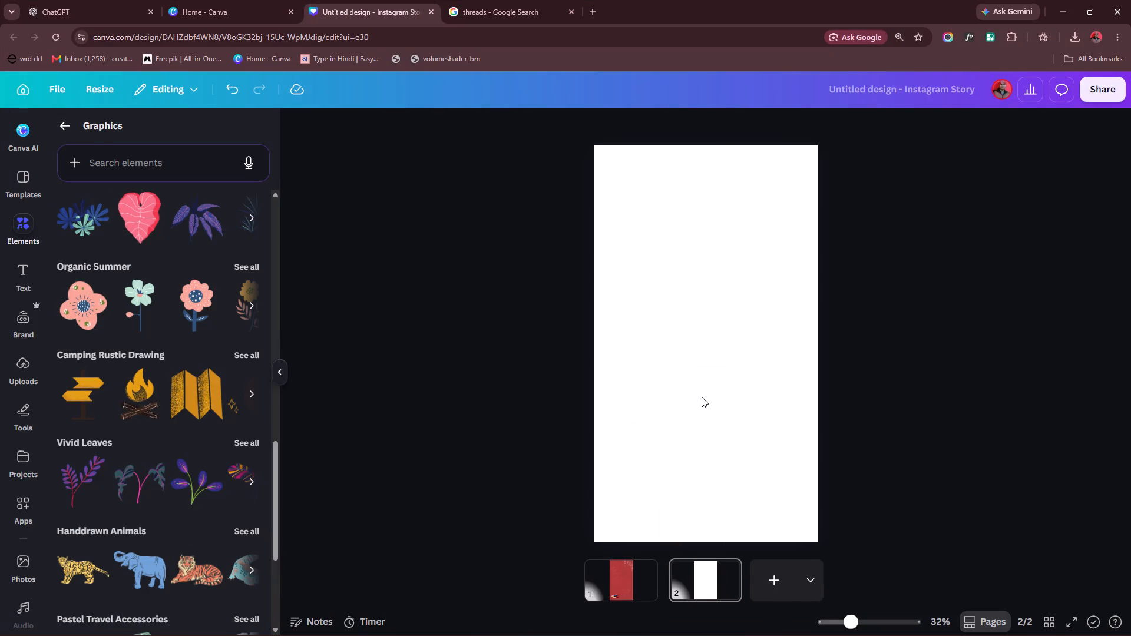
left_click_drag(697, 385, 666, 399)
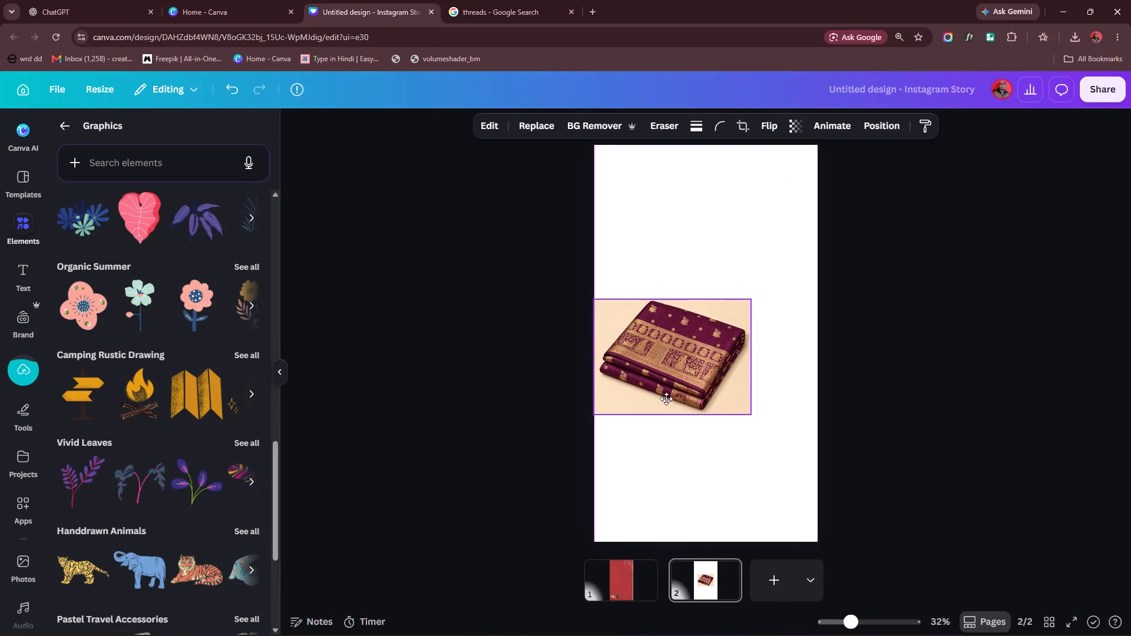
left_click_drag(666, 399, 666, 399)
left_click_drag(753, 299, 825, 269)
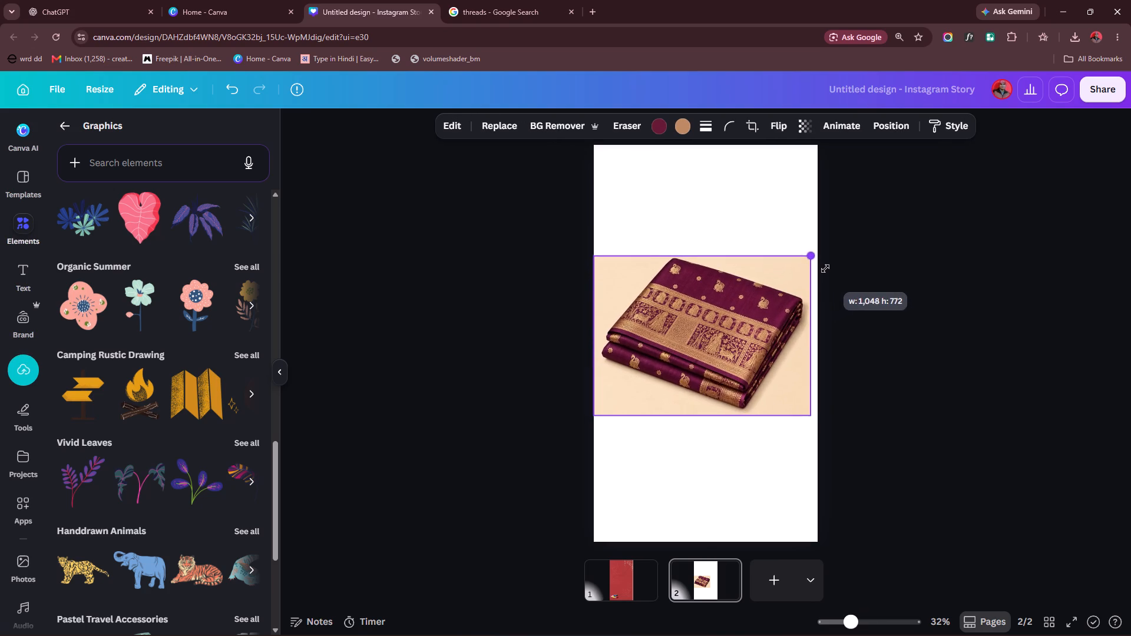
left_click_drag(825, 269, 836, 267)
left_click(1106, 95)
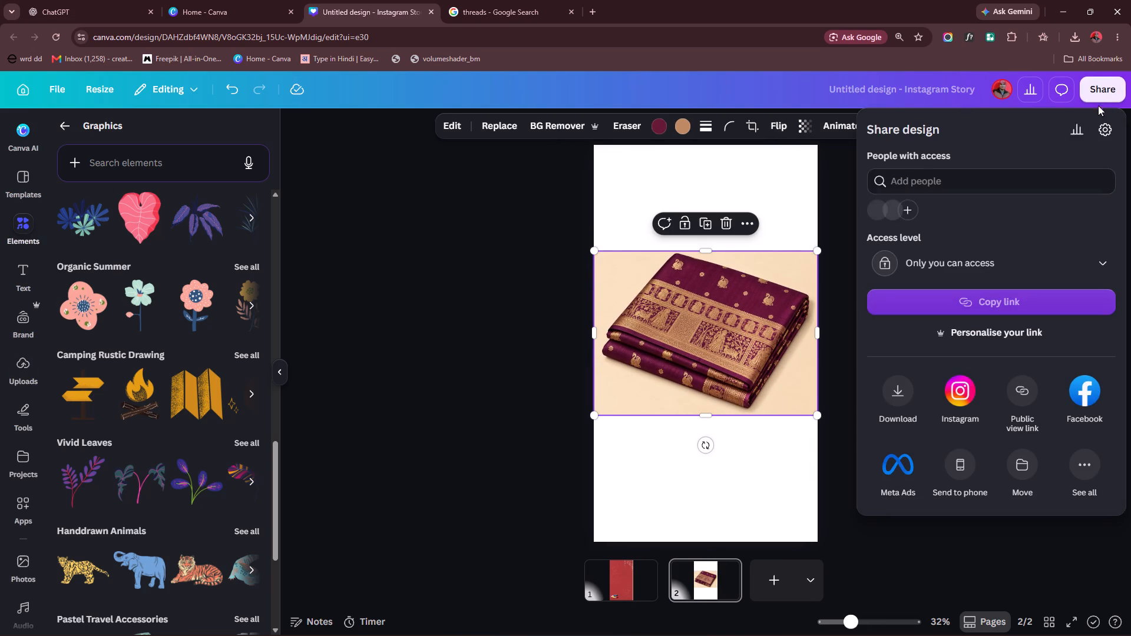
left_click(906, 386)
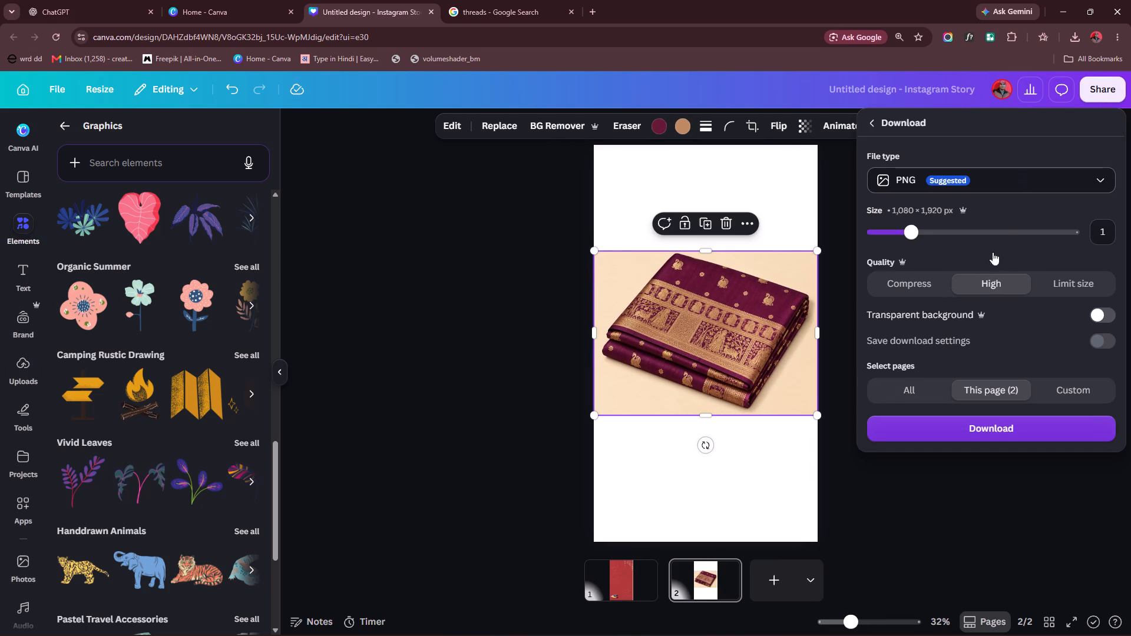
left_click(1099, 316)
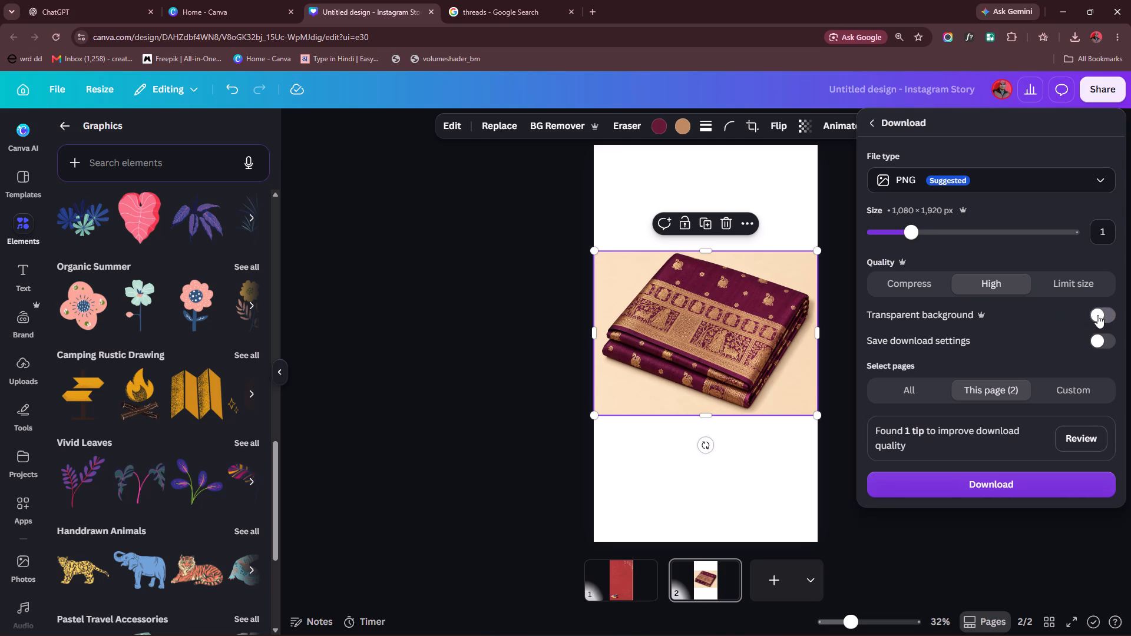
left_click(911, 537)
Remove the background from the plum saree image on page 2.
left_click(554, 127)
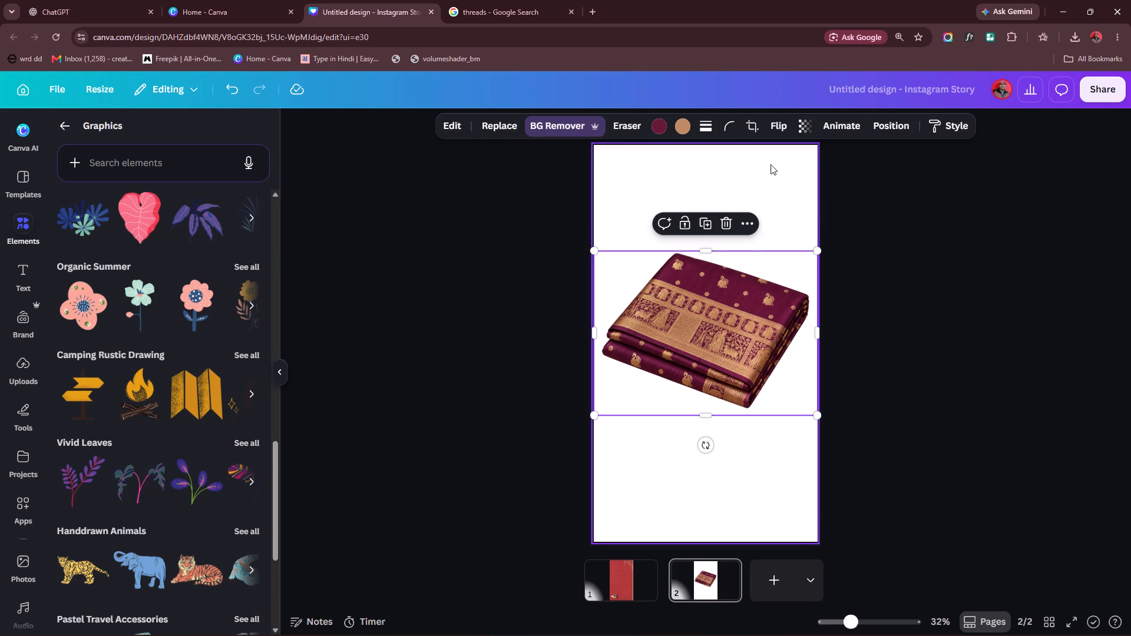
Download page 2 with the plum saree cutout as a transparent-background PNG at 1,080 × 1,920 px.
left_click(1020, 250)
left_click(1099, 91)
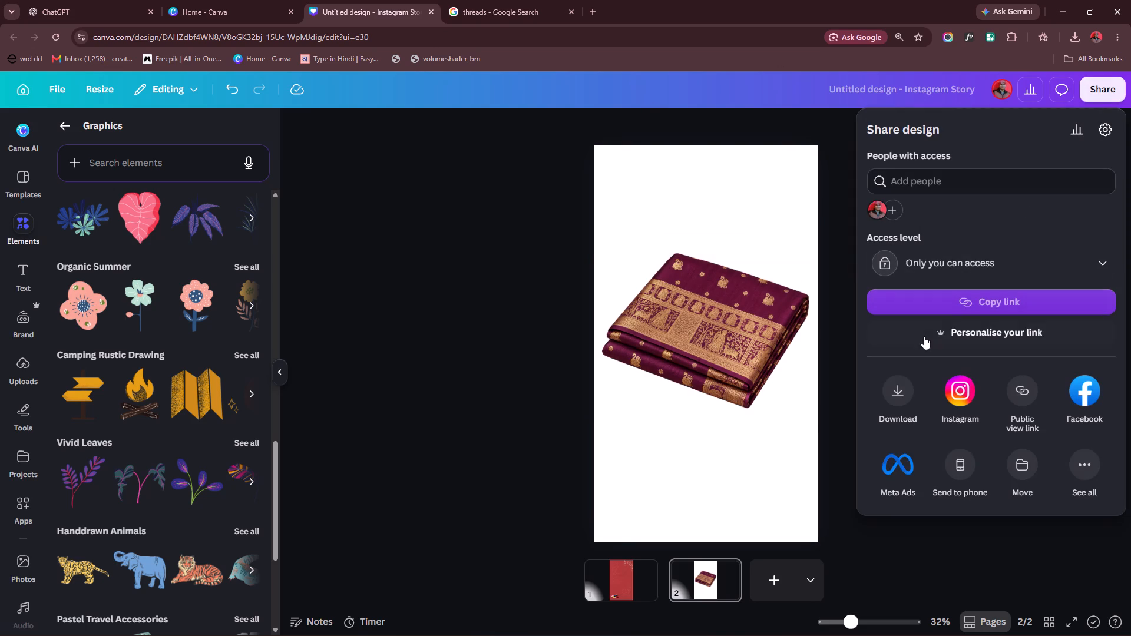
left_click(900, 388)
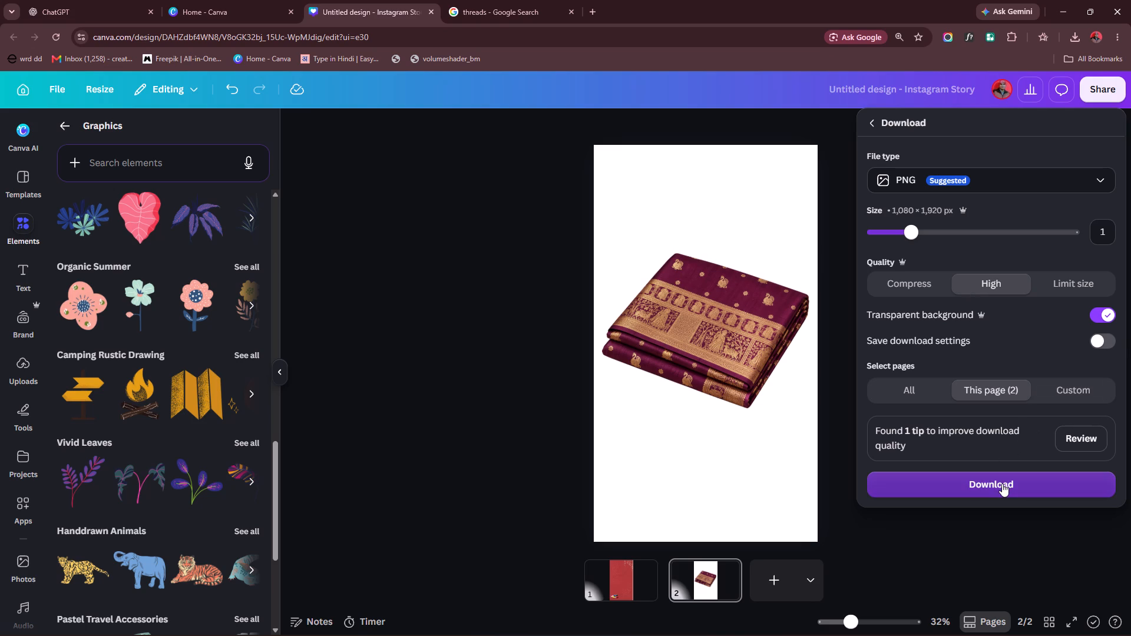
left_click(1002, 483)
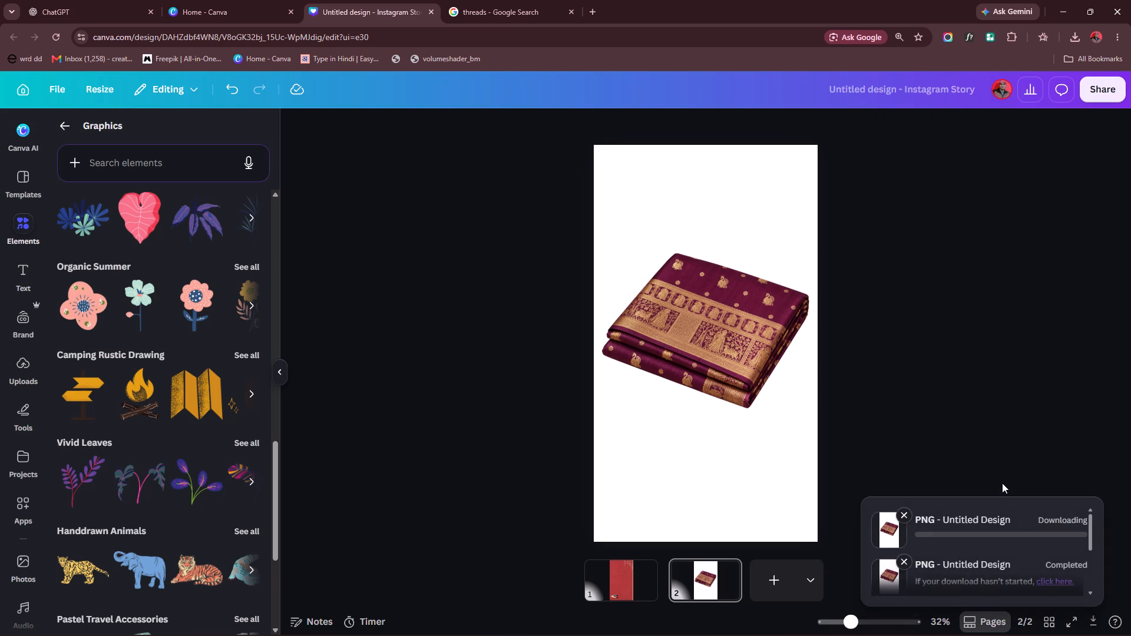
Add the Navy Gold Brocade Textile image from the Downloads folder to page 2 of the Canva design.
left_click(1064, 1)
left_click(740, 123)
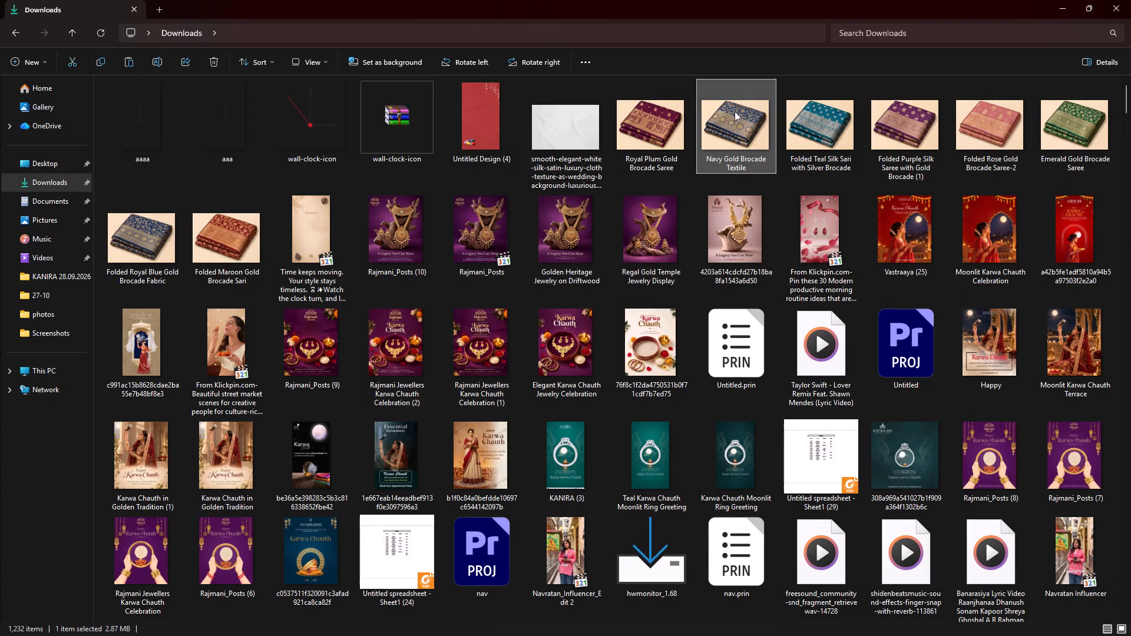
left_click_drag(735, 111, 822, 618)
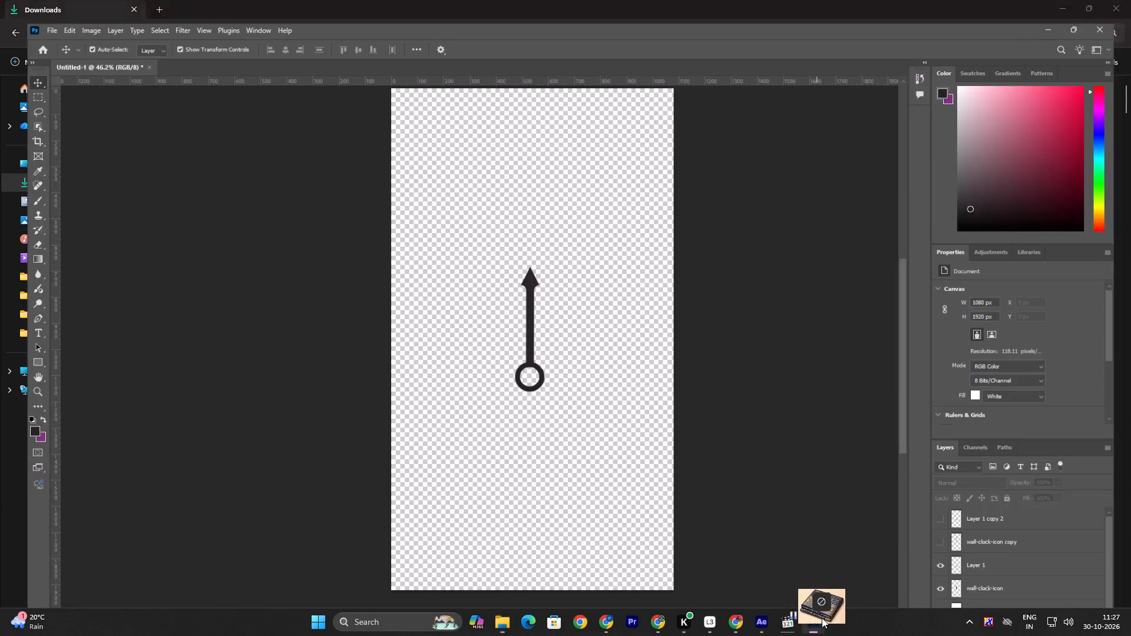
left_click_drag(822, 618, 680, 383)
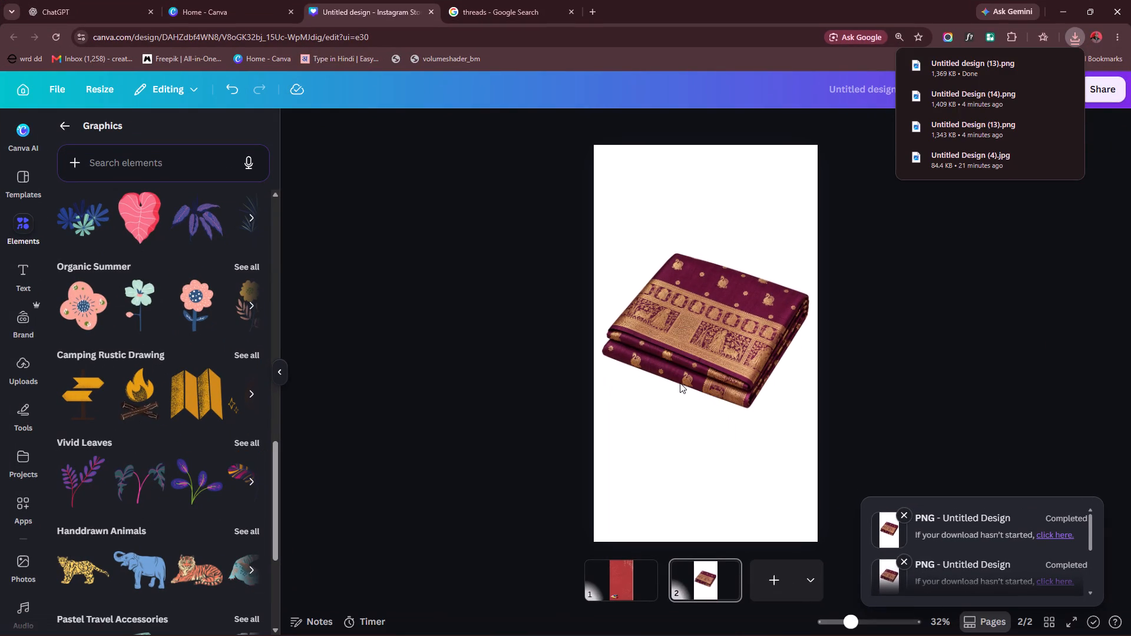
Delete the plum saree image behind the navy saree on page 2.
left_click(734, 271)
key("Delete")
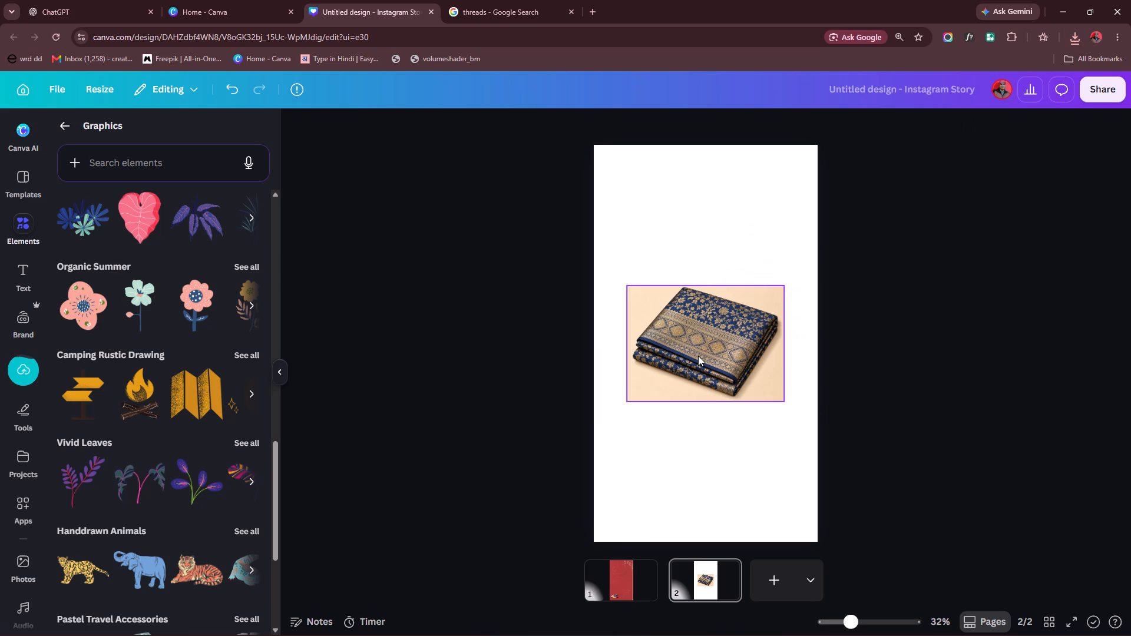
Align the navy saree image to the page's left edge, enlarge it to the full page width and remove its background.
left_click_drag(698, 356, 664, 383)
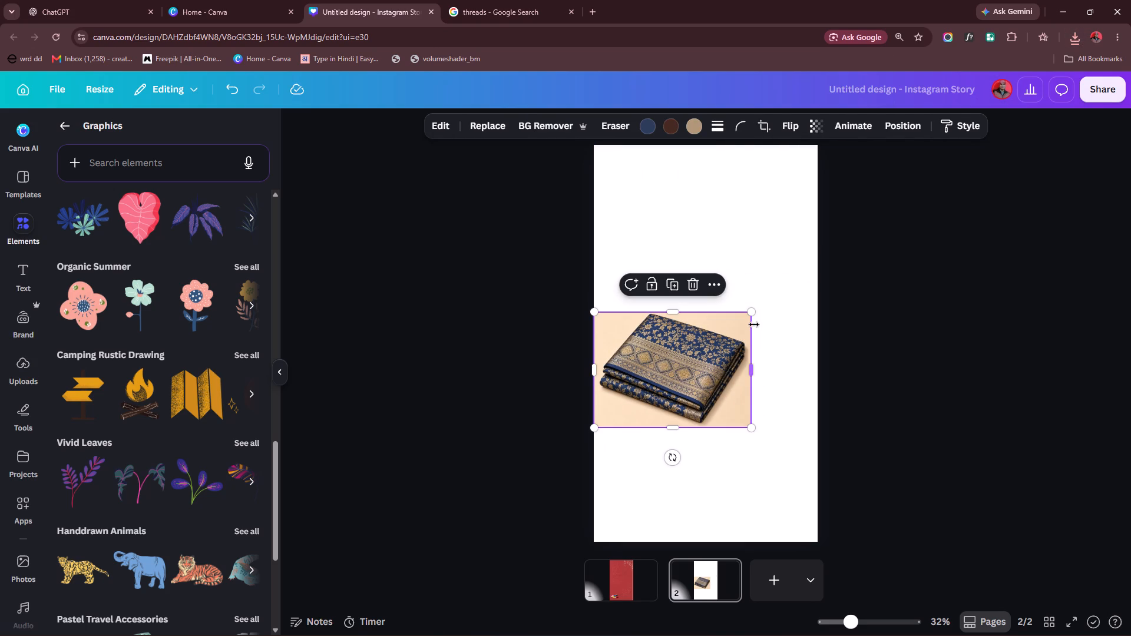
left_click_drag(754, 312, 827, 273)
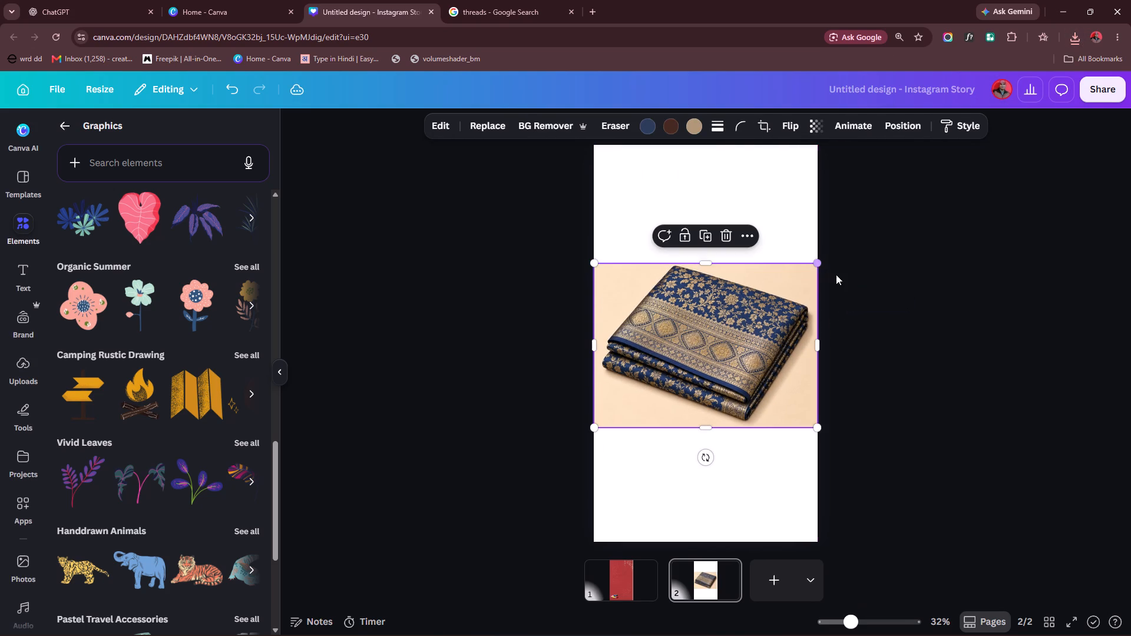
left_click(550, 122)
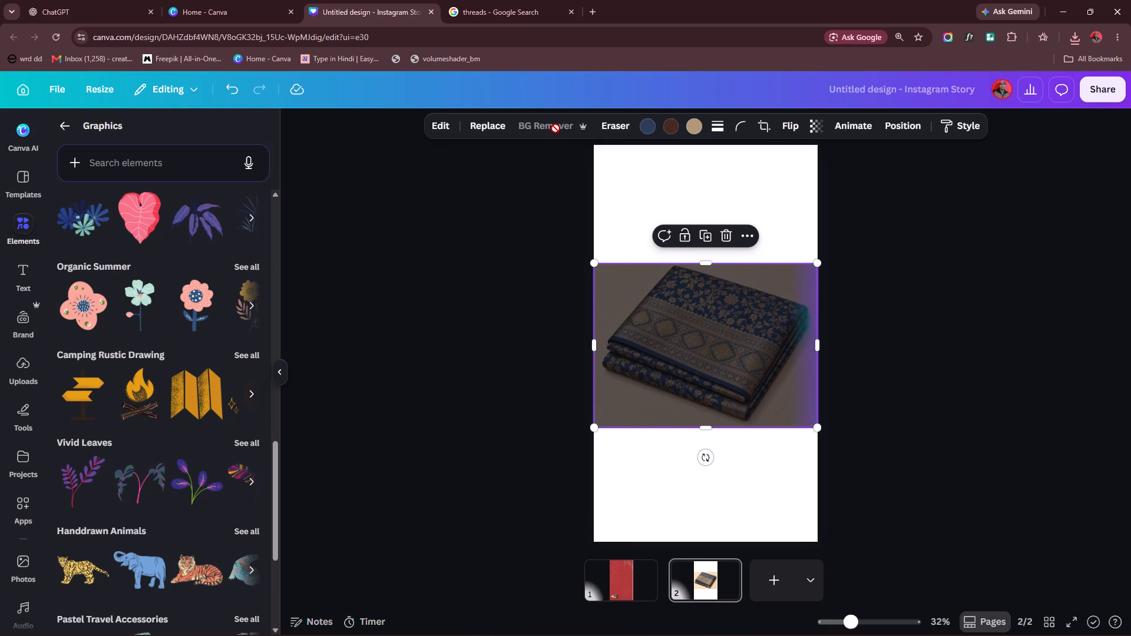
Download page 2 with the navy saree cutout as a transparent-background PNG at 1,080 × 1,920 px.
left_click(1104, 85)
left_click(911, 384)
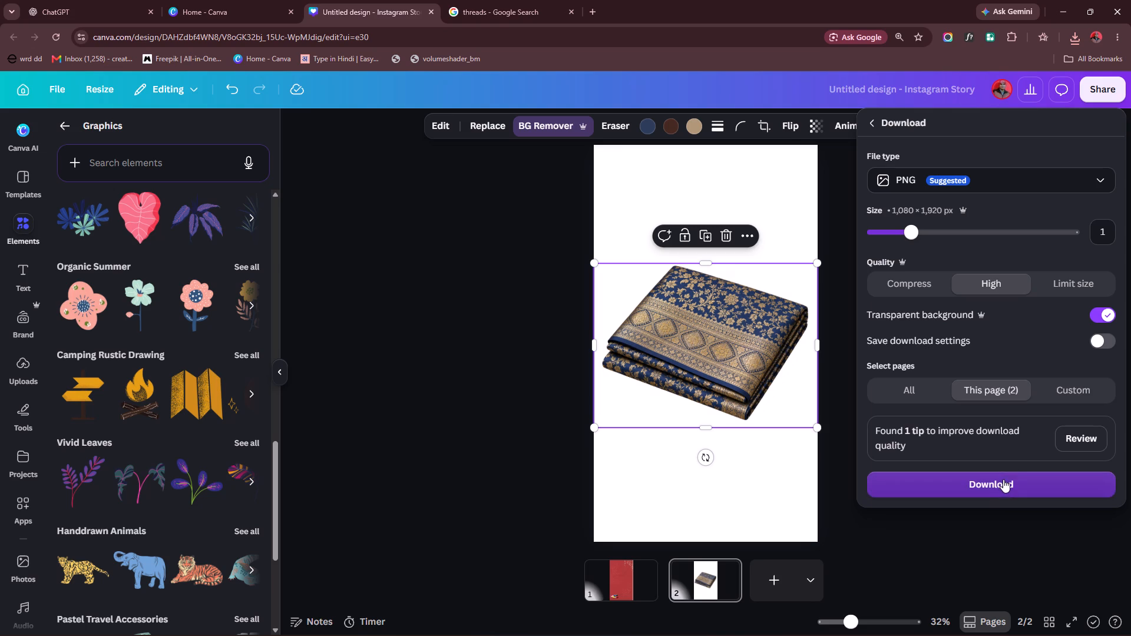
left_click(1003, 482)
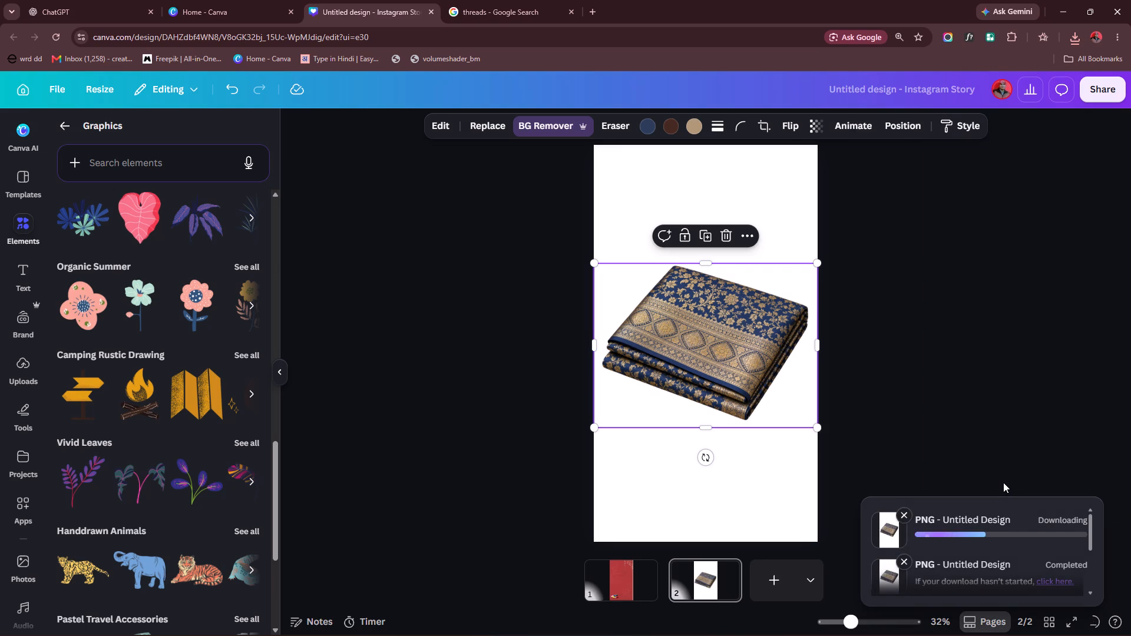
left_click(994, 445)
Delete the navy saree image from page 2.
left_click(800, 365)
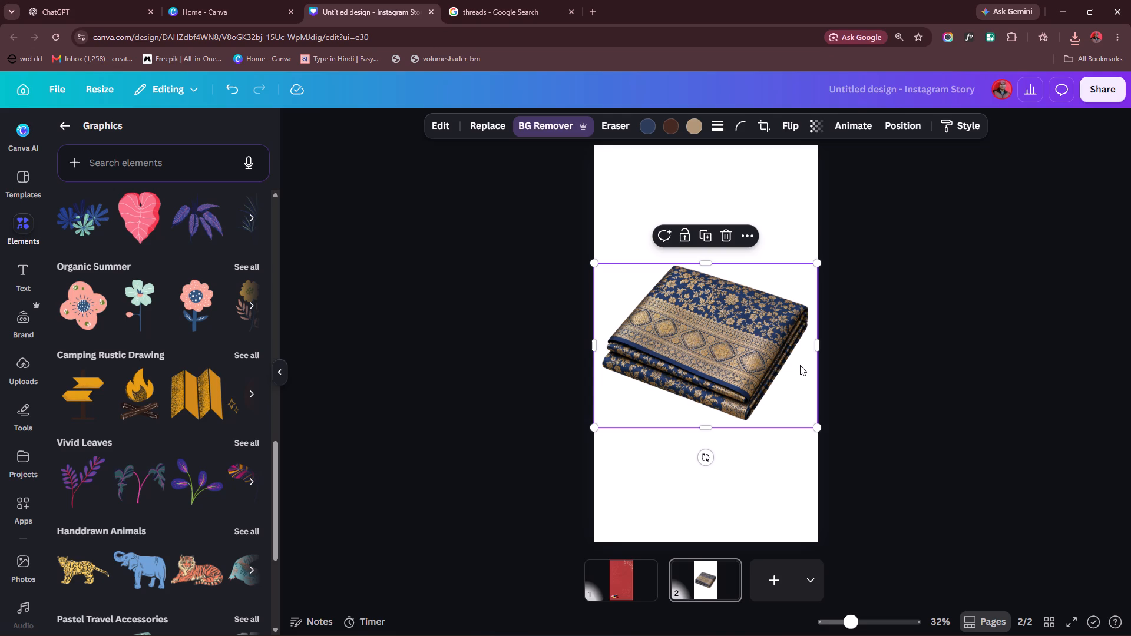
key("Delete")
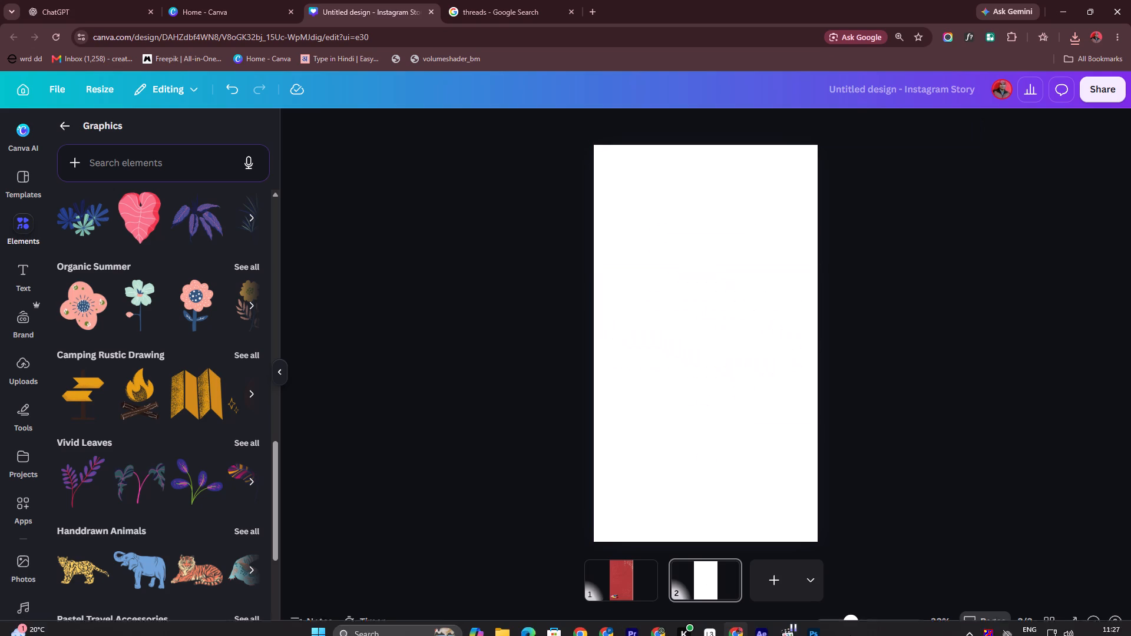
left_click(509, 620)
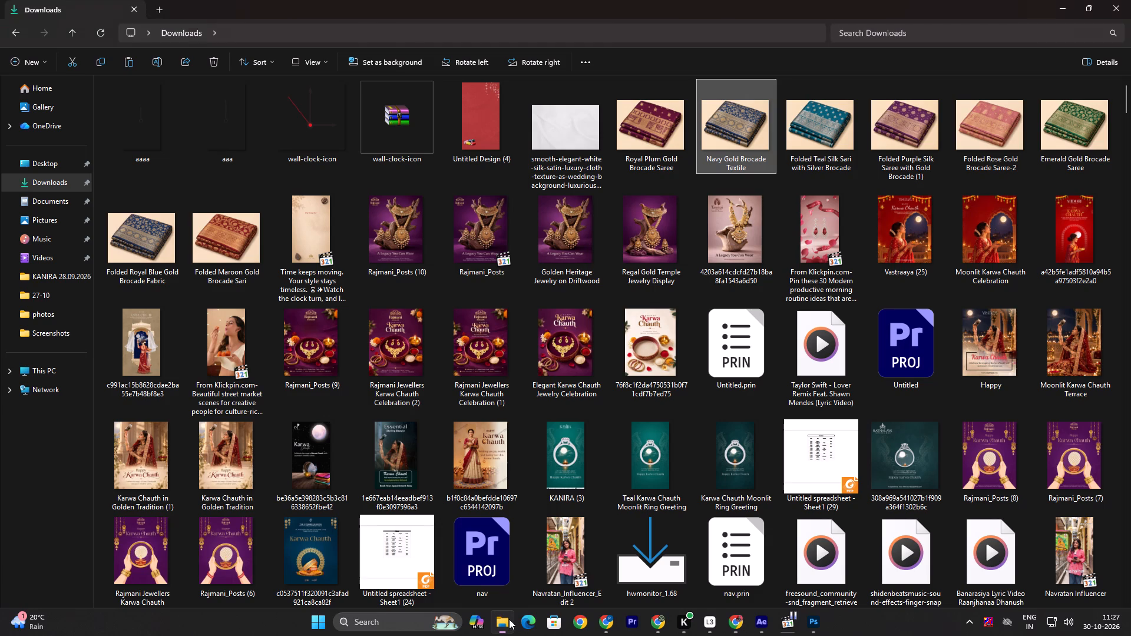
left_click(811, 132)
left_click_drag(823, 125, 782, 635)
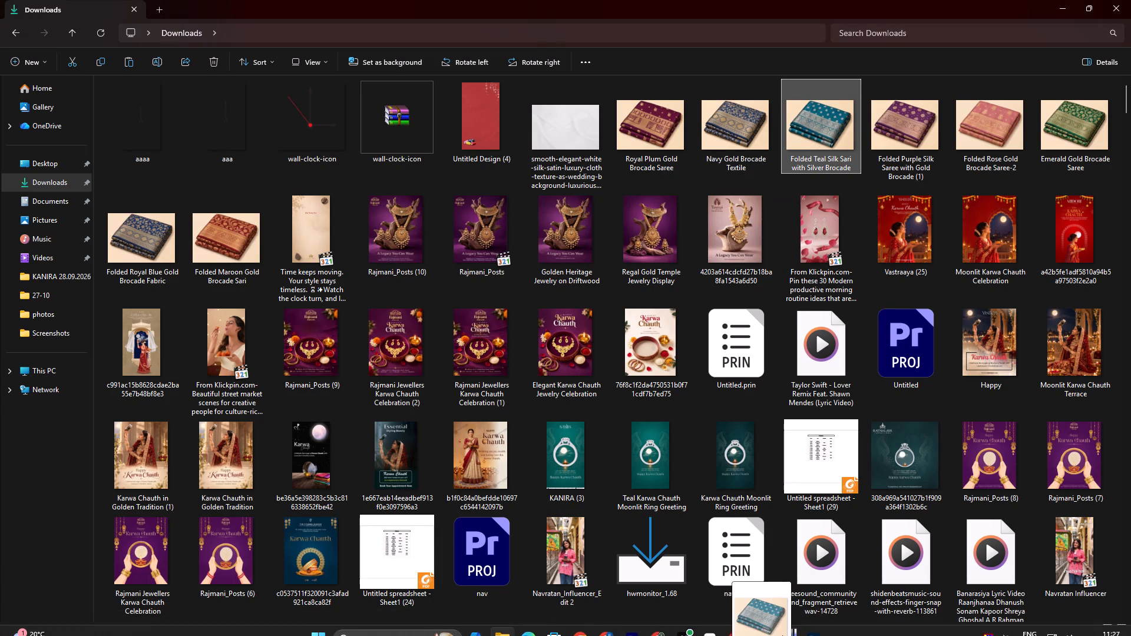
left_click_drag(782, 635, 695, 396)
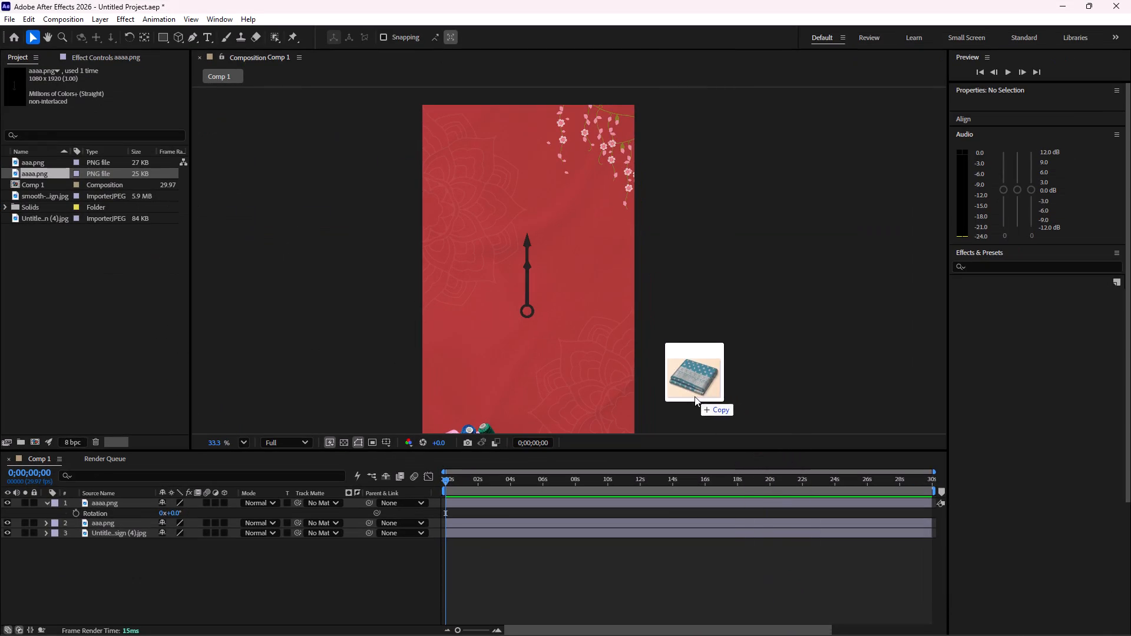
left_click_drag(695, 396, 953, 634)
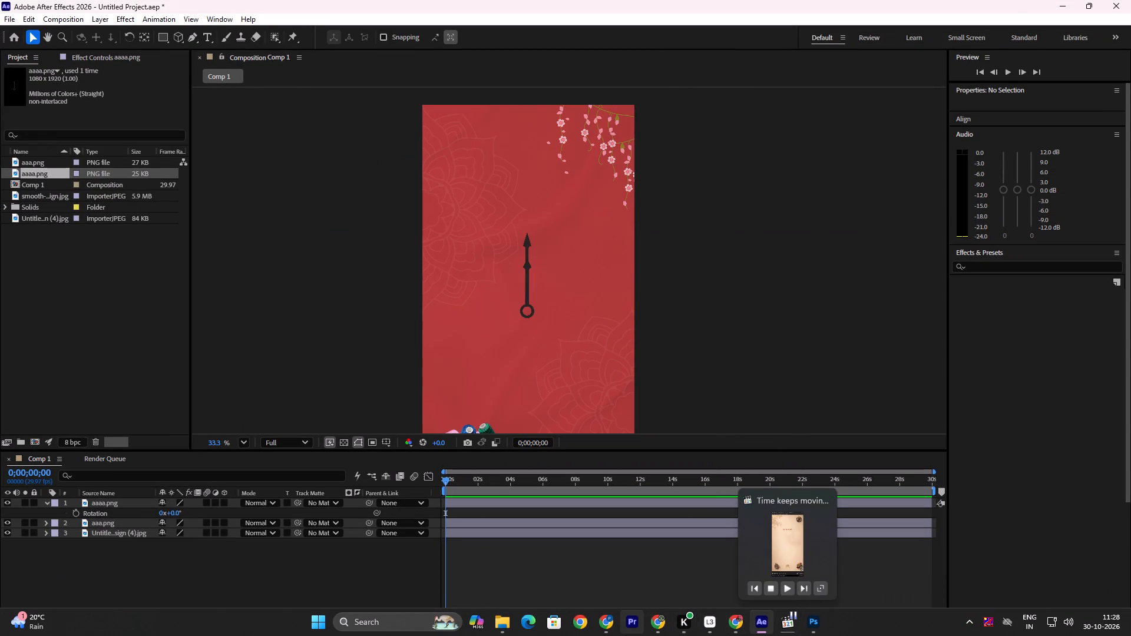
Add the Folded Teal Silk Sari with Silver Brocade image from the Downloads folder to Canva page 2.
left_click(504, 621)
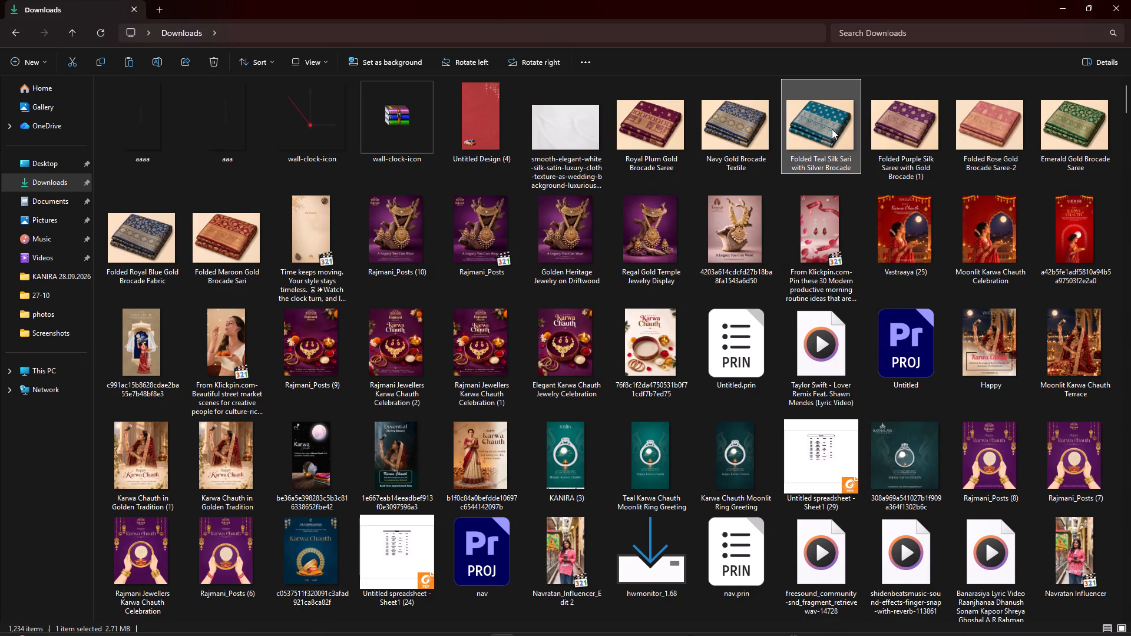
left_click_drag(831, 128, 694, 420)
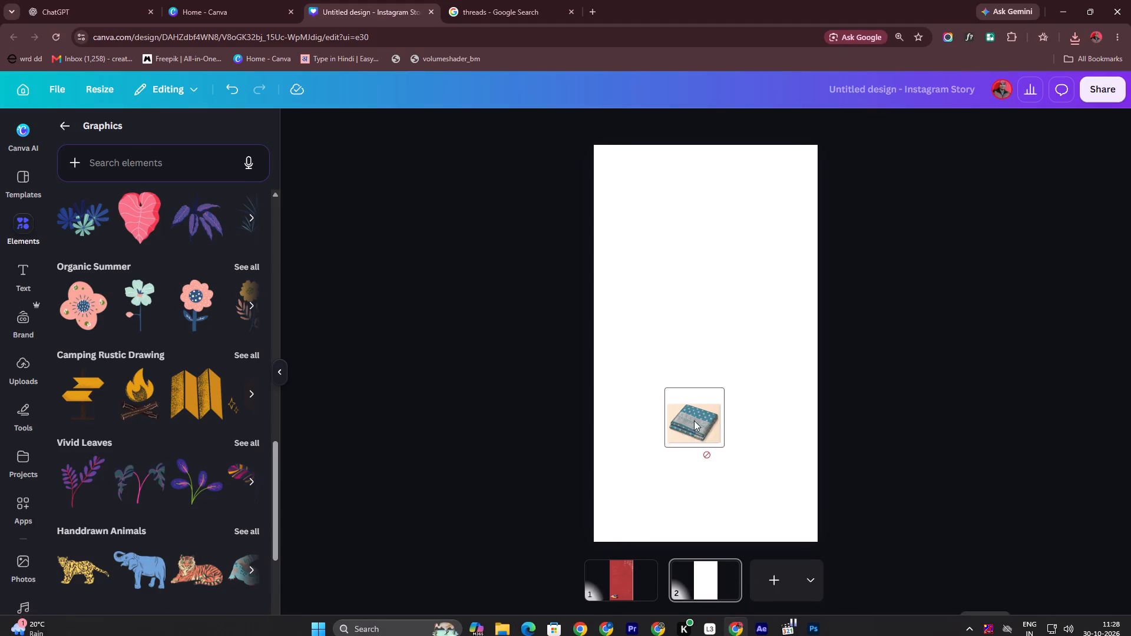
left_click_drag(694, 420, 699, 398)
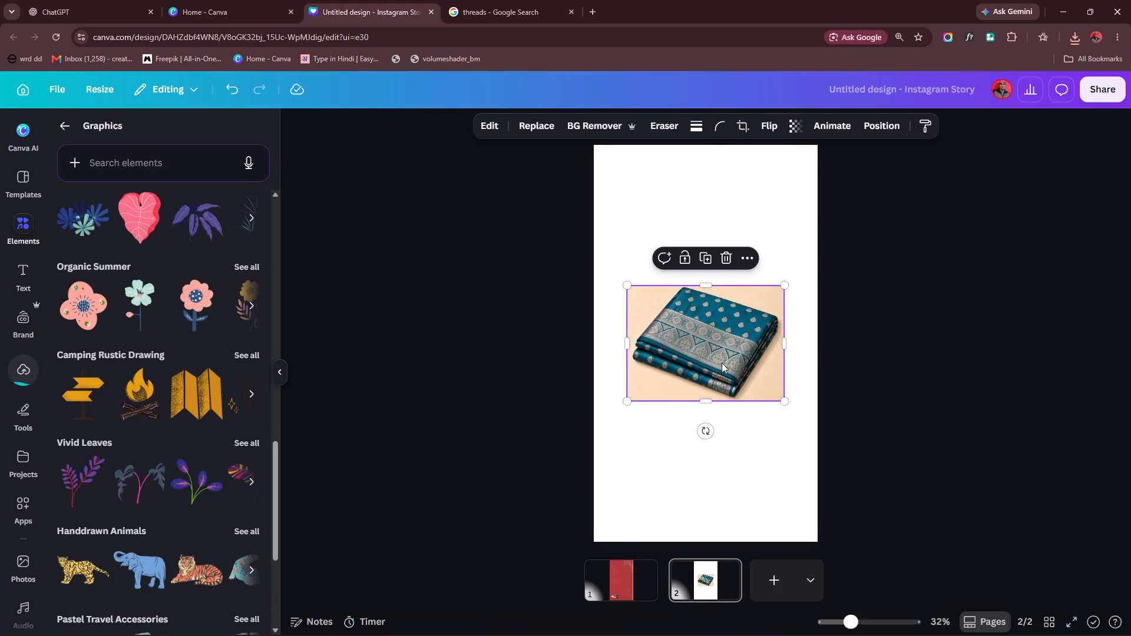
Align the teal saree image to the page's left edge, enlarge it to the full page width and remove its background.
left_click_drag(722, 360, 690, 378)
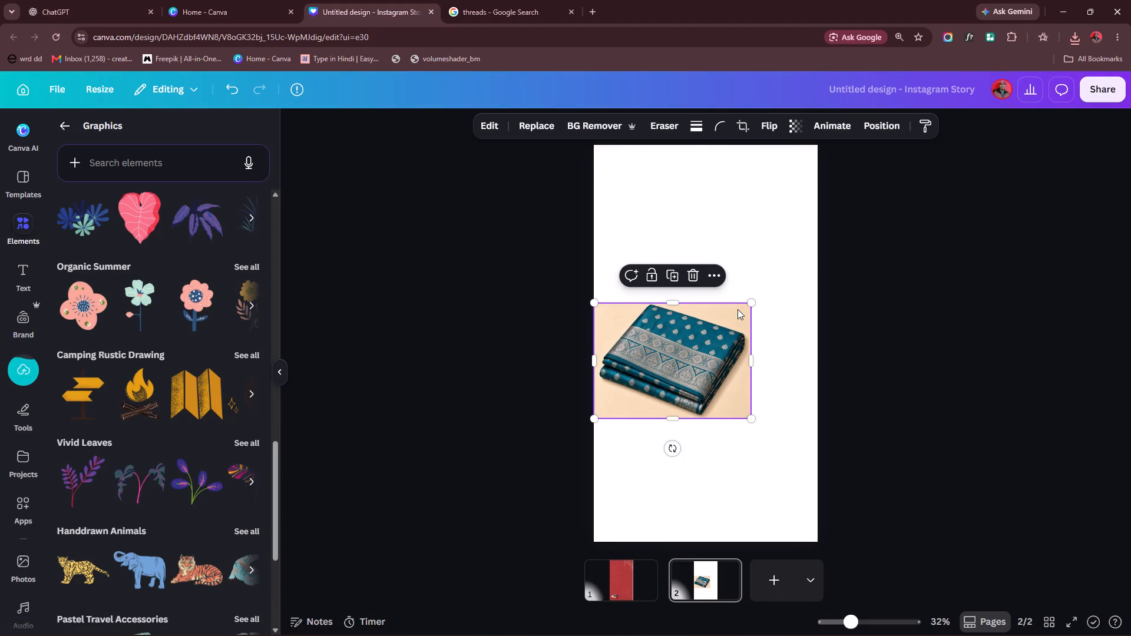
left_click_drag(752, 302, 824, 254)
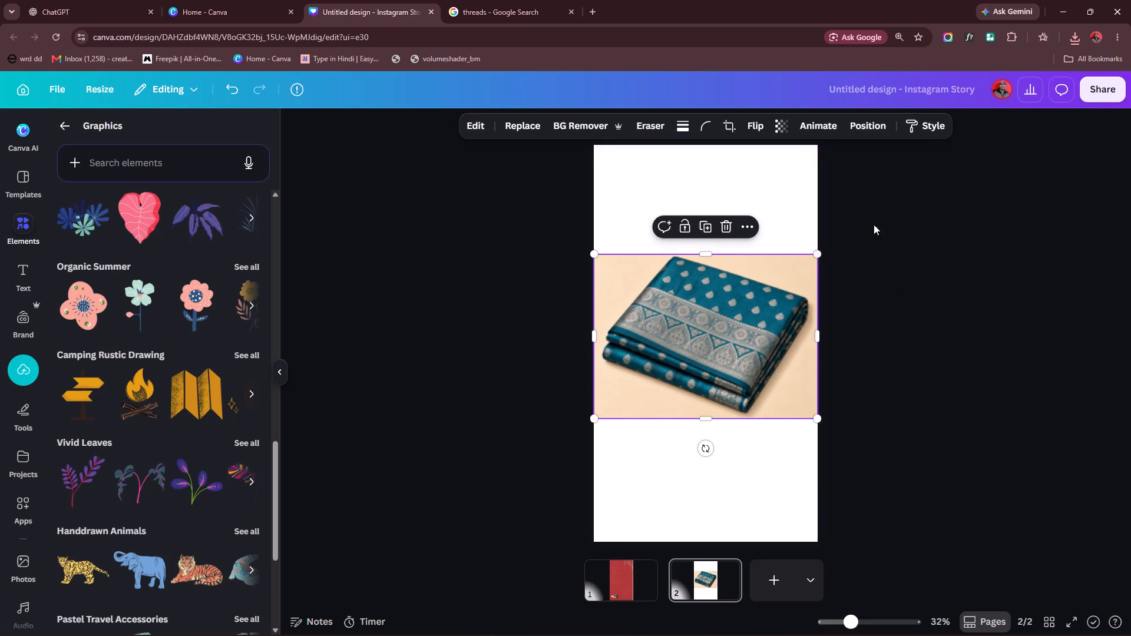
left_click(577, 120)
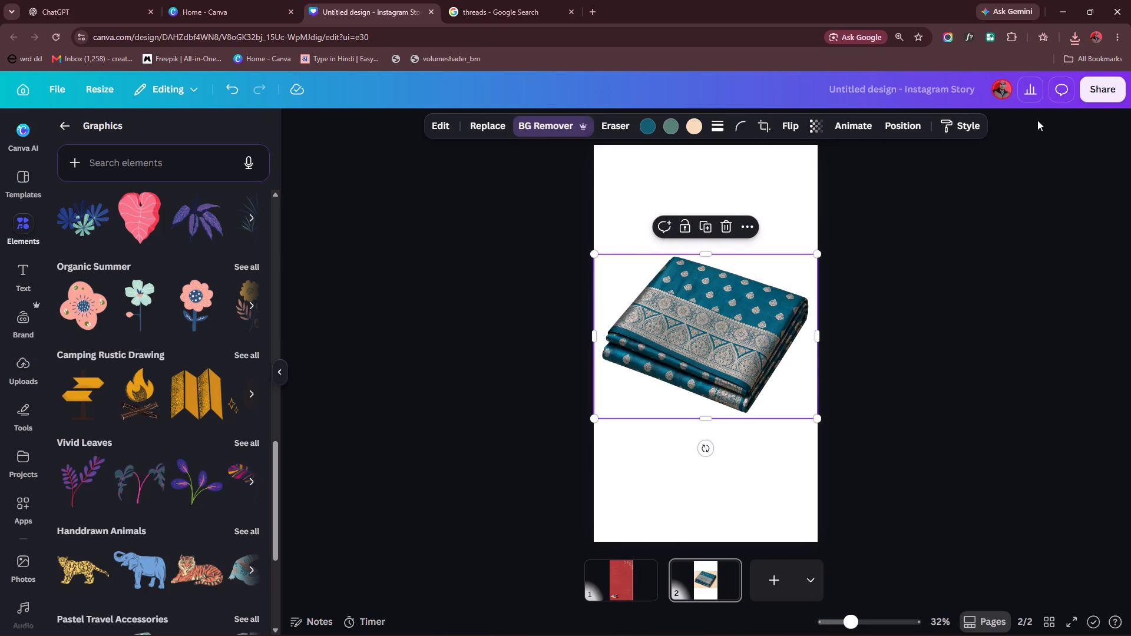
Download page 2 with the teal saree cutout as a transparent-background PNG at 1,080 × 1,920 px.
left_click(1090, 89)
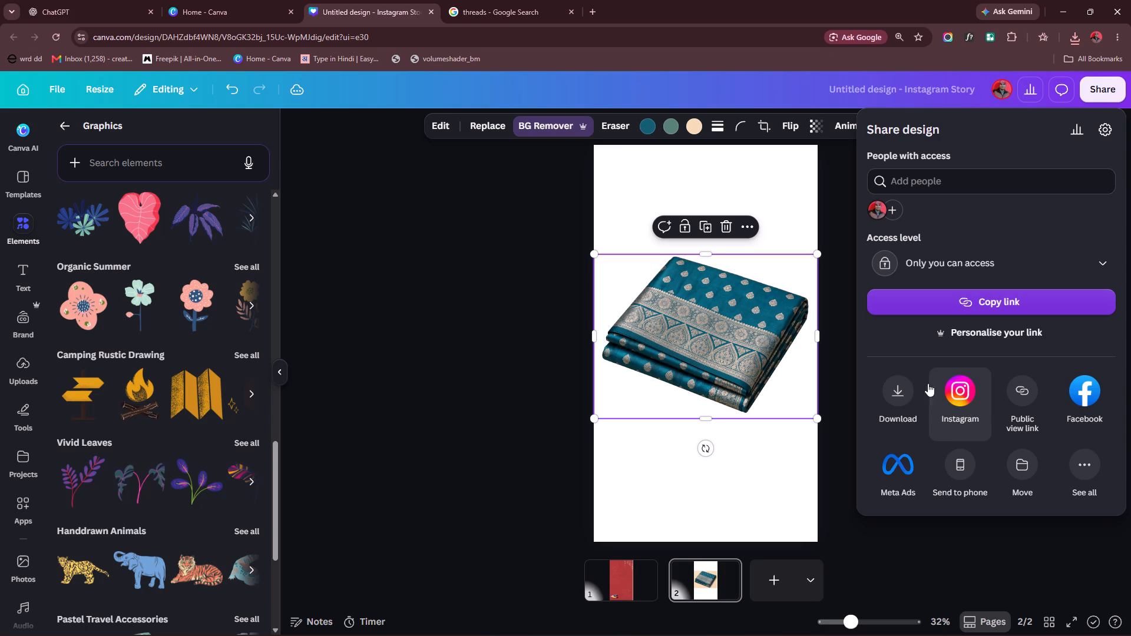
left_click(902, 385)
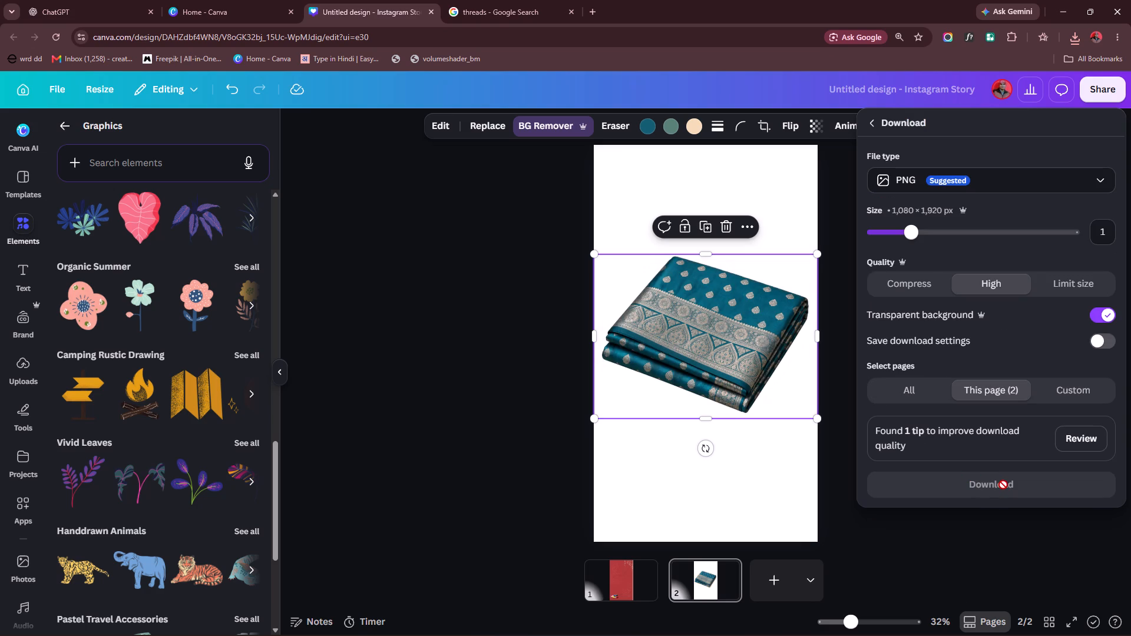
left_click(990, 488)
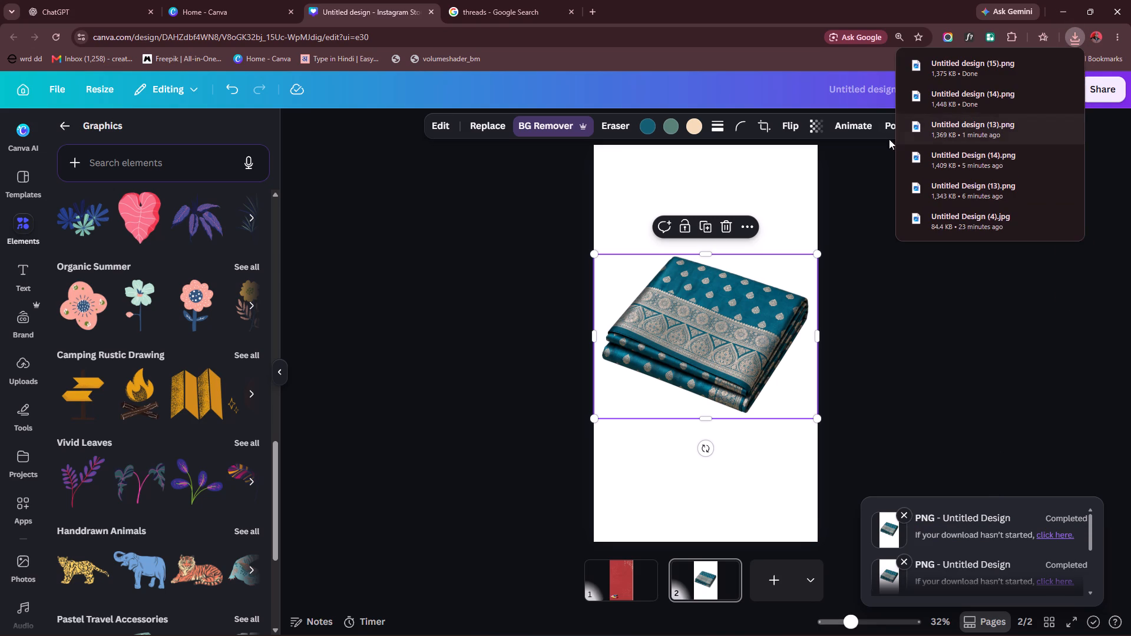
Delete the teal saree image from page 2.
left_click(745, 369)
key("Delete")
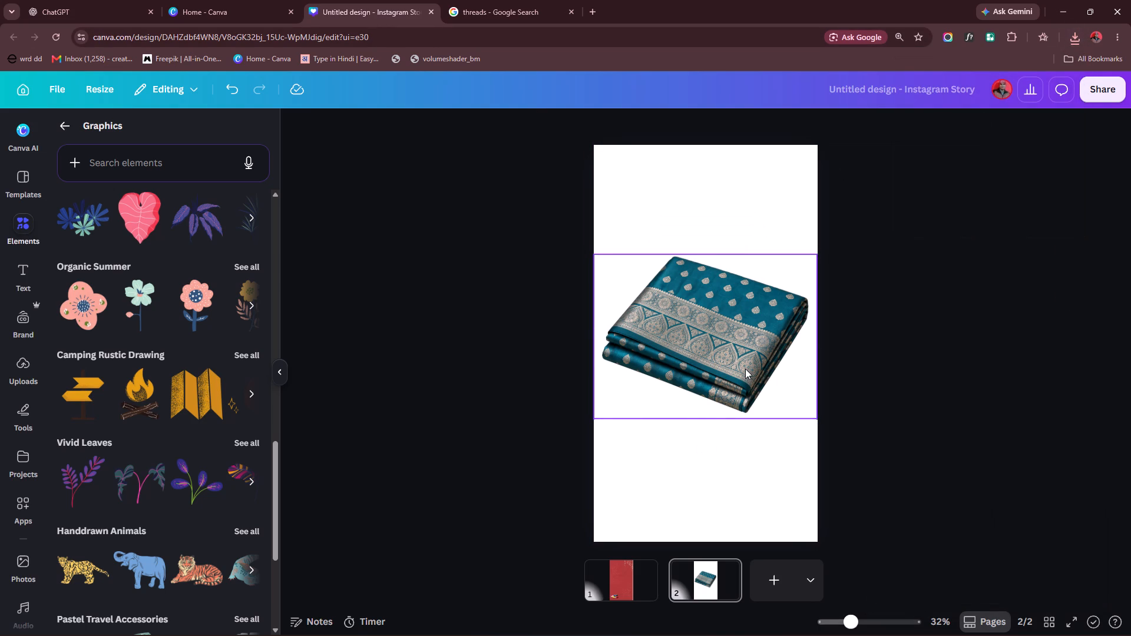
left_click(745, 369)
key("Delete")
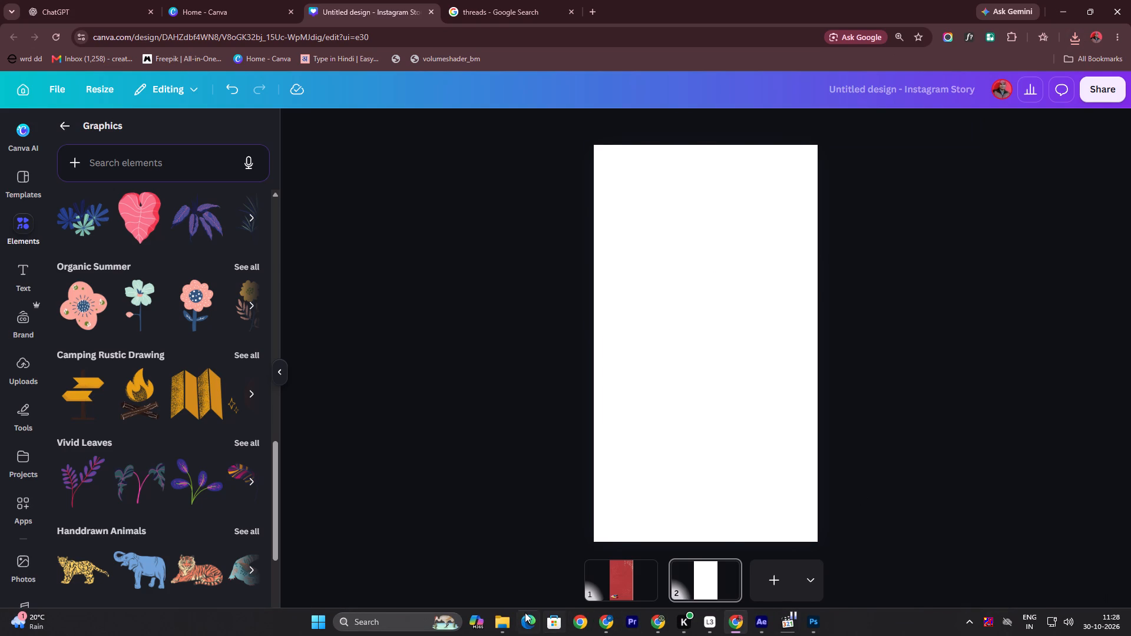
Add the Folded Purple Silk Saree with Gold Brocade (1) image from the Downloads folder to Canva page 2.
left_click(502, 618)
left_click(930, 153)
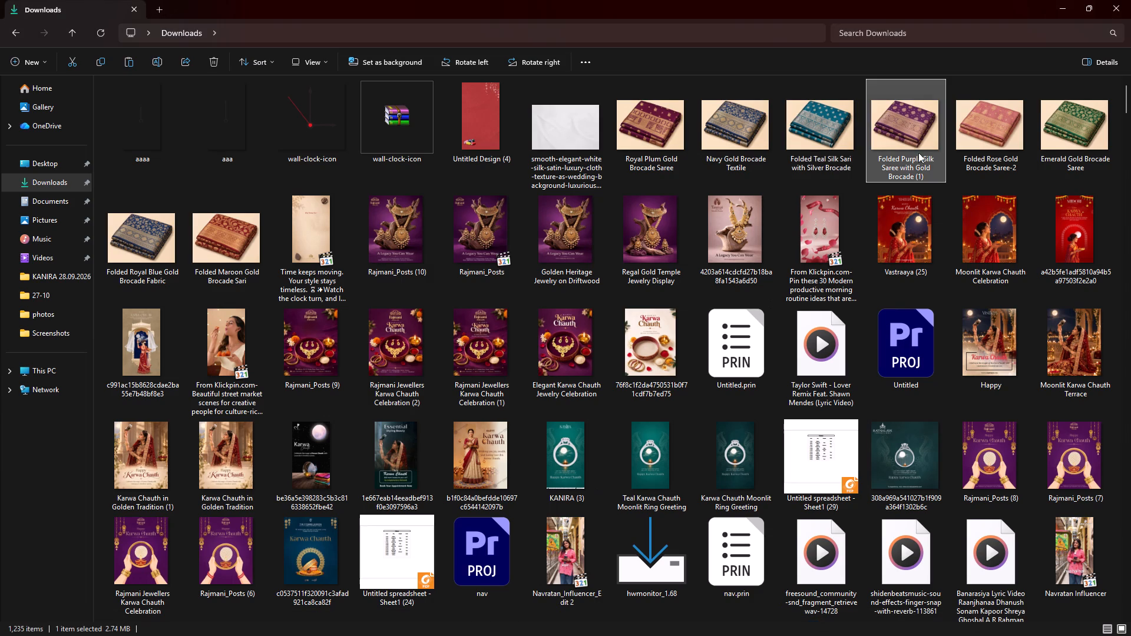
left_click_drag(898, 120, 732, 609)
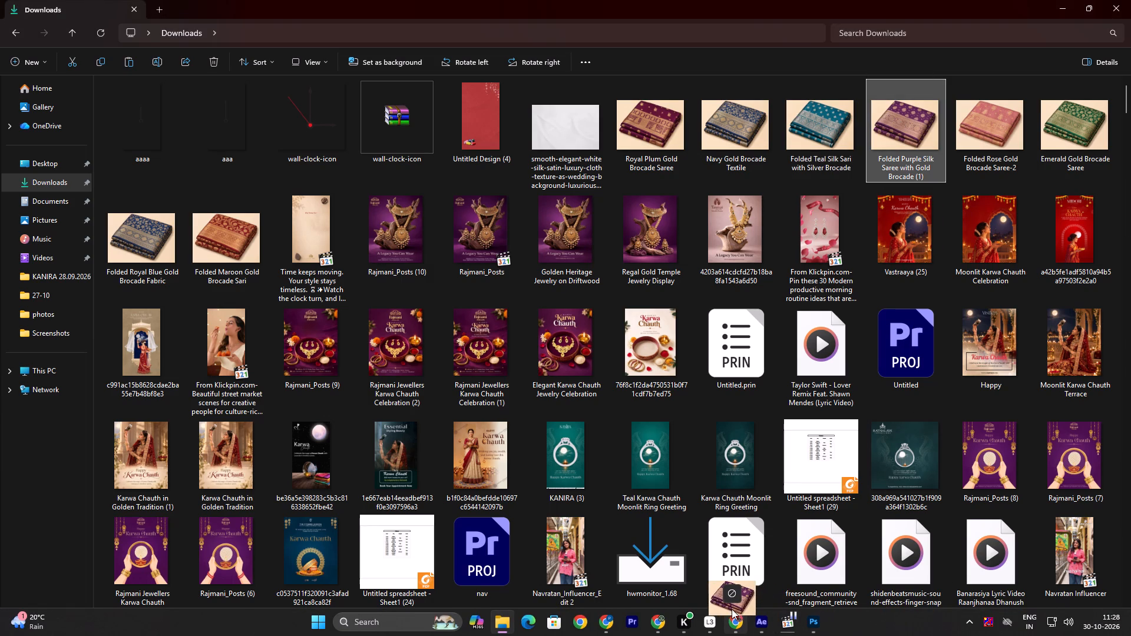
left_click_drag(732, 609, 707, 396)
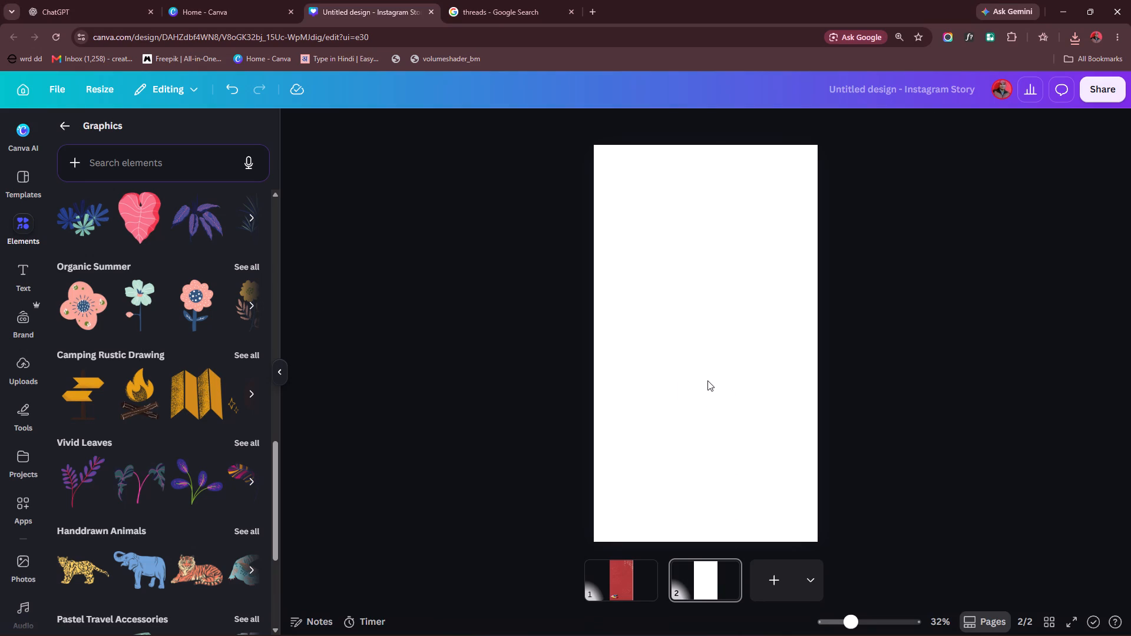
Align the purple saree image to the page's left edge and enlarge it to the full page width.
left_click_drag(708, 367, 676, 373)
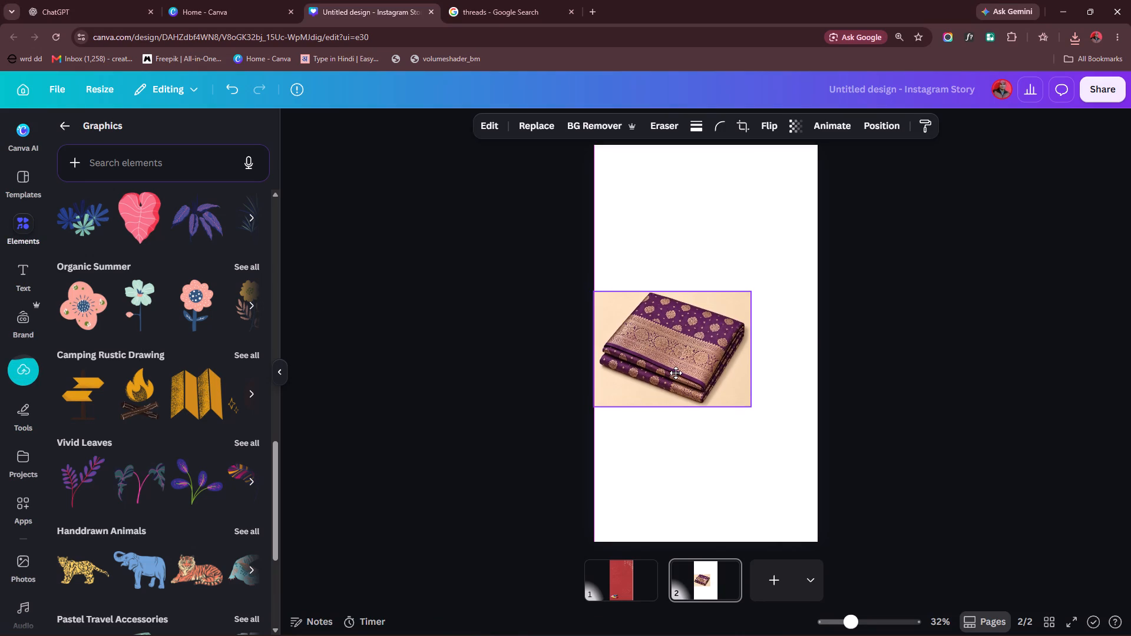
left_click_drag(676, 373, 676, 373)
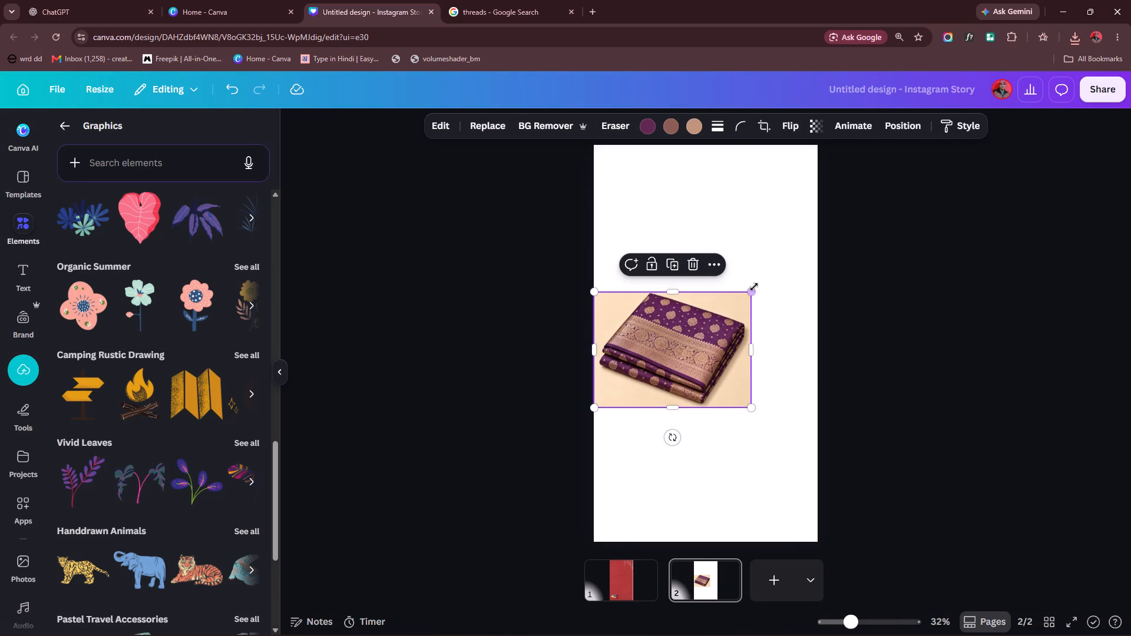
left_click_drag(754, 287, 835, 256)
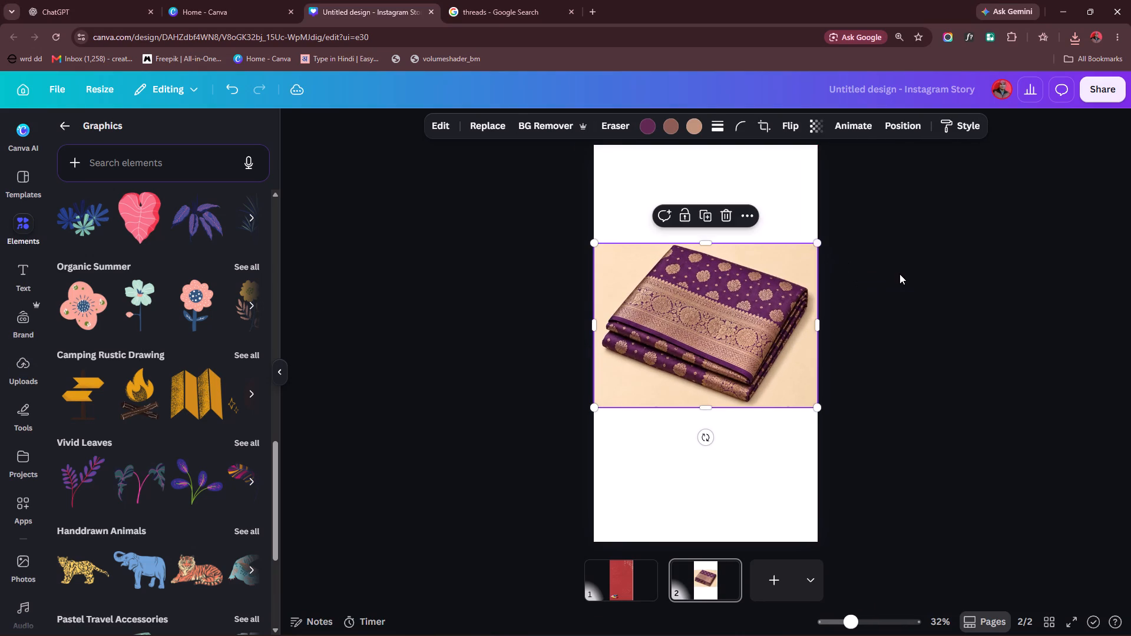
Remove the background from the purple saree image on page 2.
left_click(899, 274)
left_click(809, 275)
left_click(551, 125)
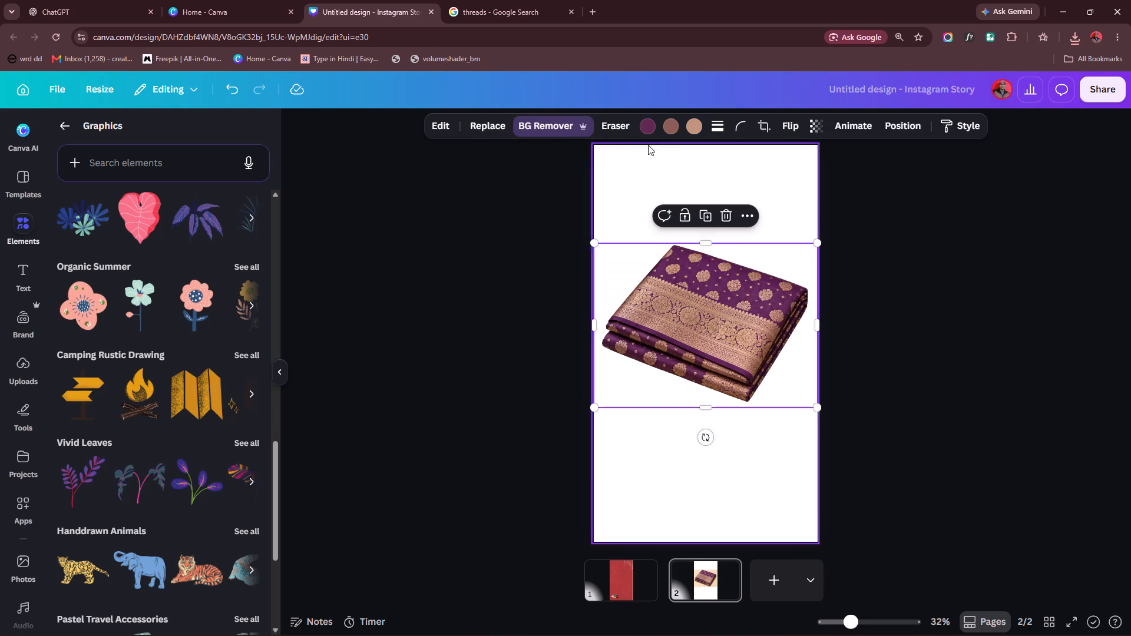
Download page 2 with the purple saree cutout as a transparent-background PNG at 1,080 × 1,920 px.
left_click(1099, 88)
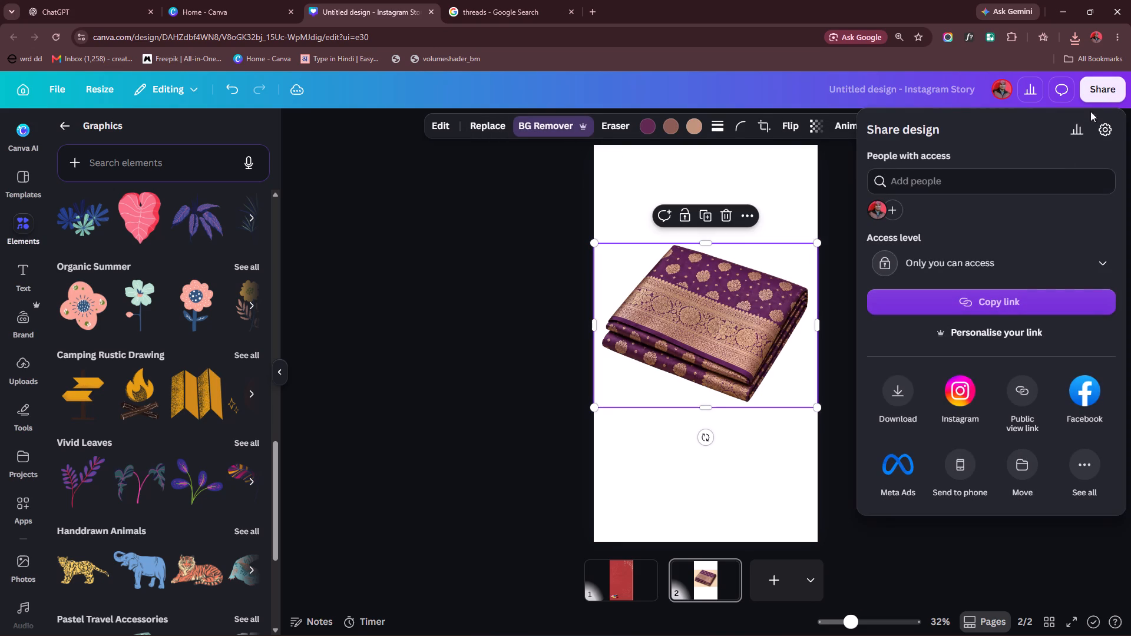
left_click(894, 385)
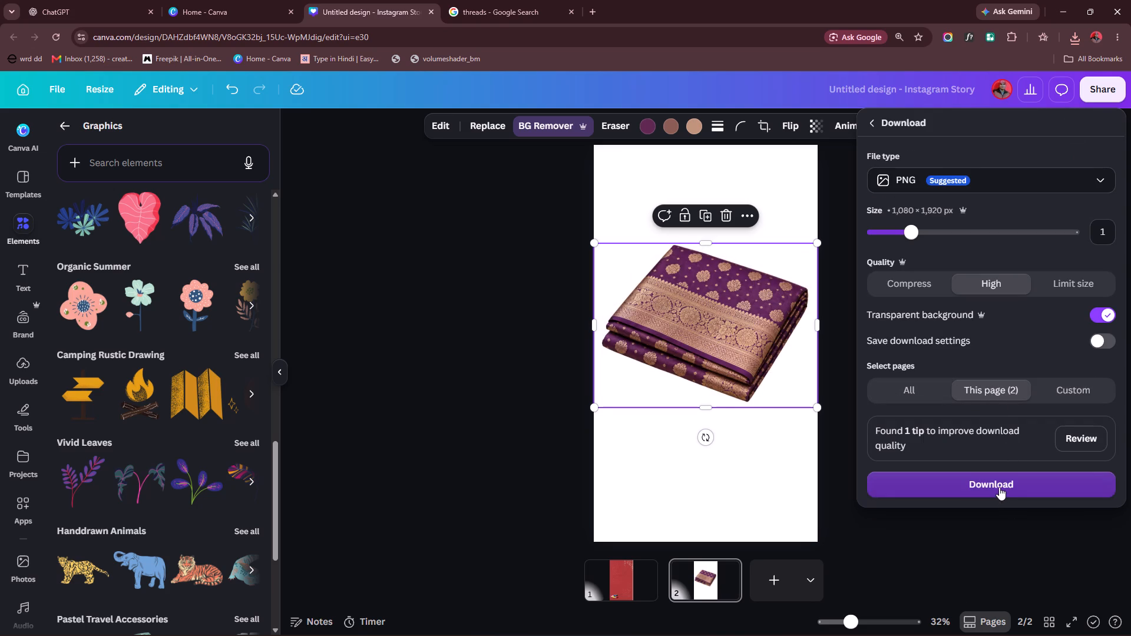
left_click(999, 487)
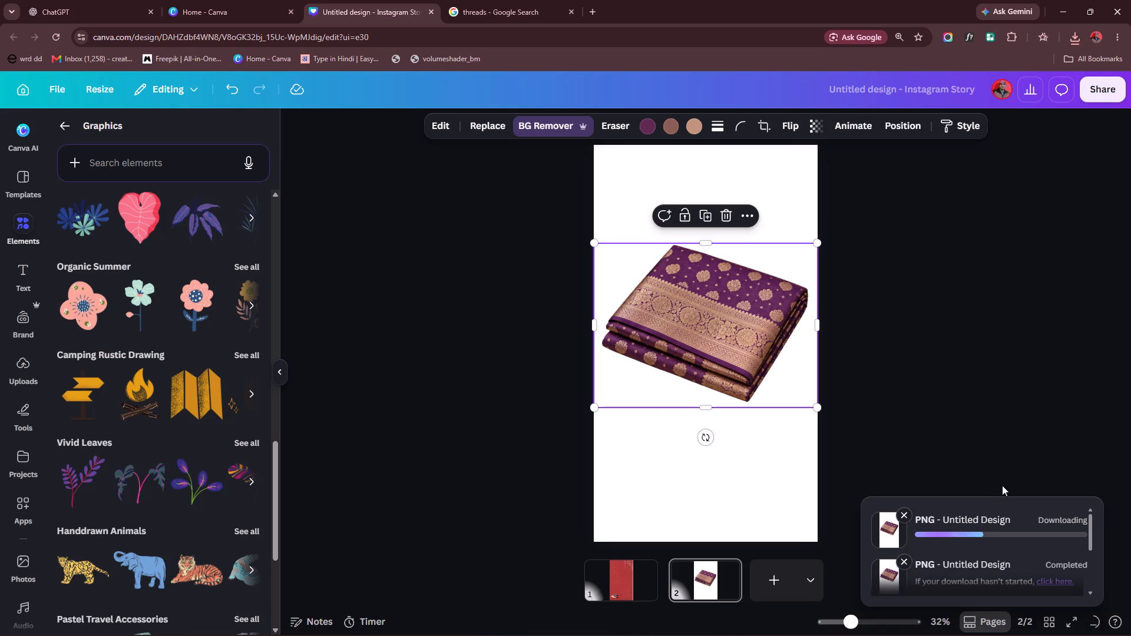
Delete the purple saree image from page 2.
left_click(981, 387)
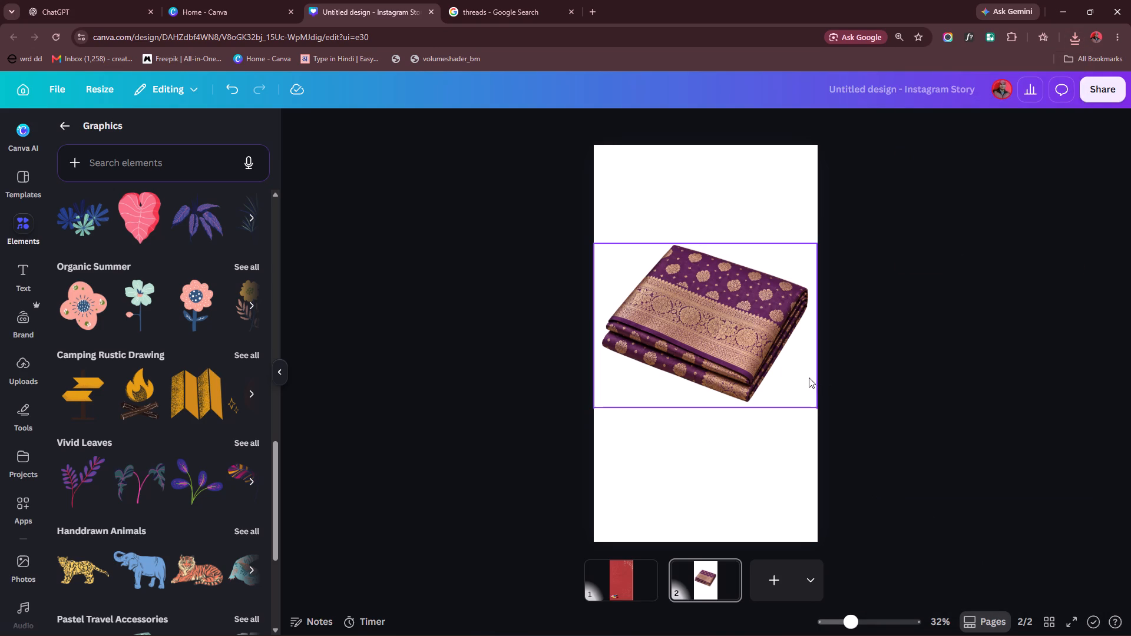
left_click(809, 377)
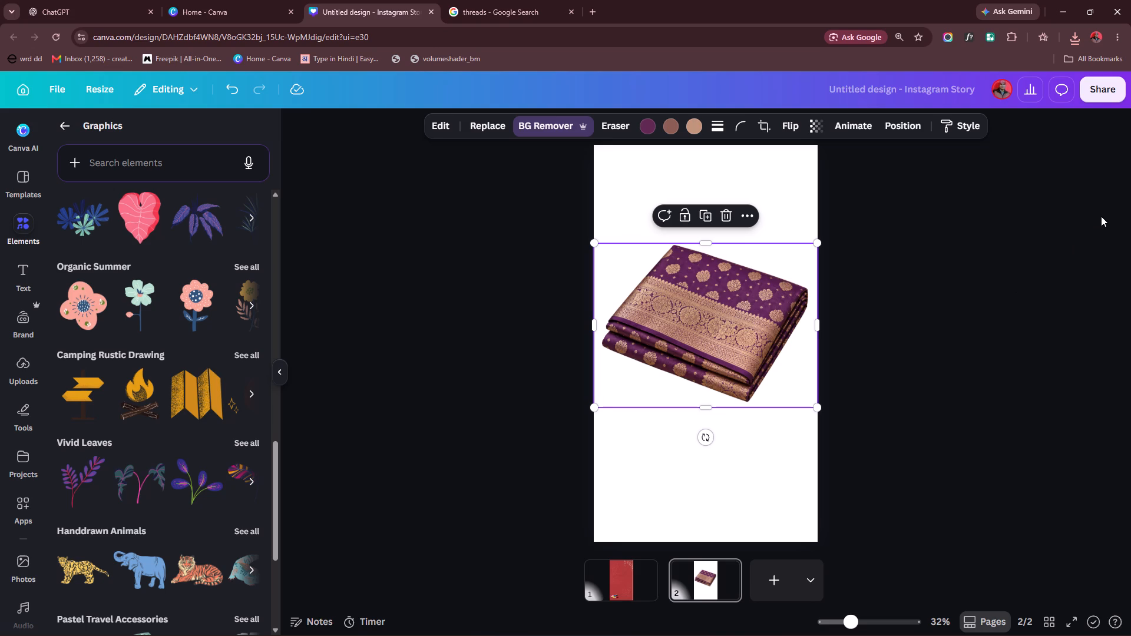
key("Delete")
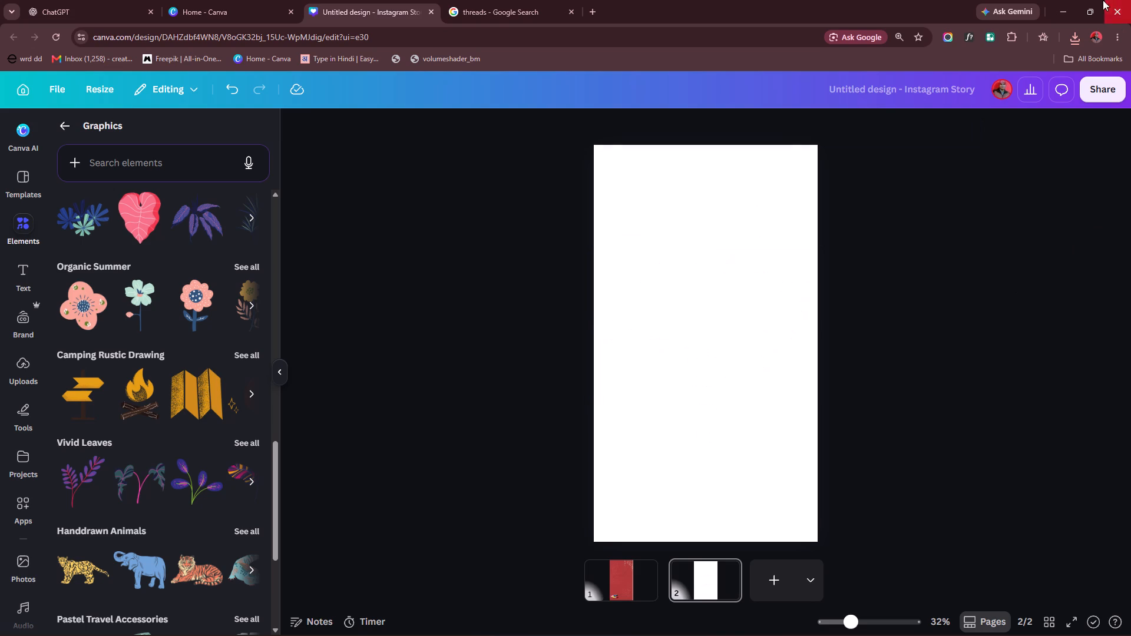
Add the Folded Rose Gold Brocade Saree-2 image from the Downloads folder to Canva page 2.
left_click(1064, 0)
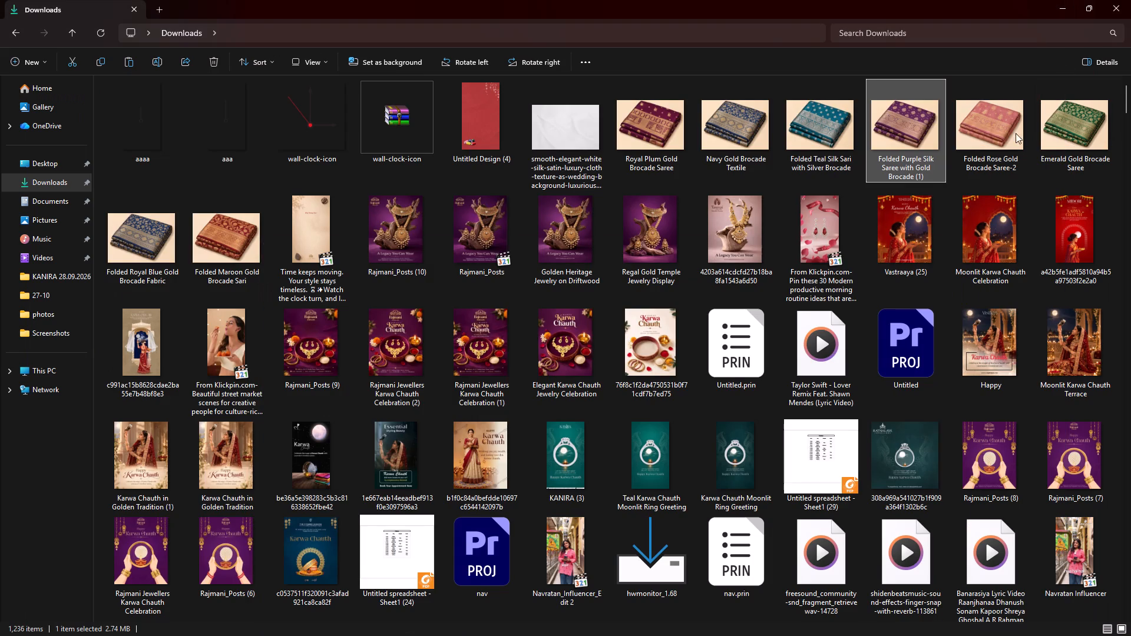
left_click(1001, 135)
left_click_drag(1005, 130, 1023, 240)
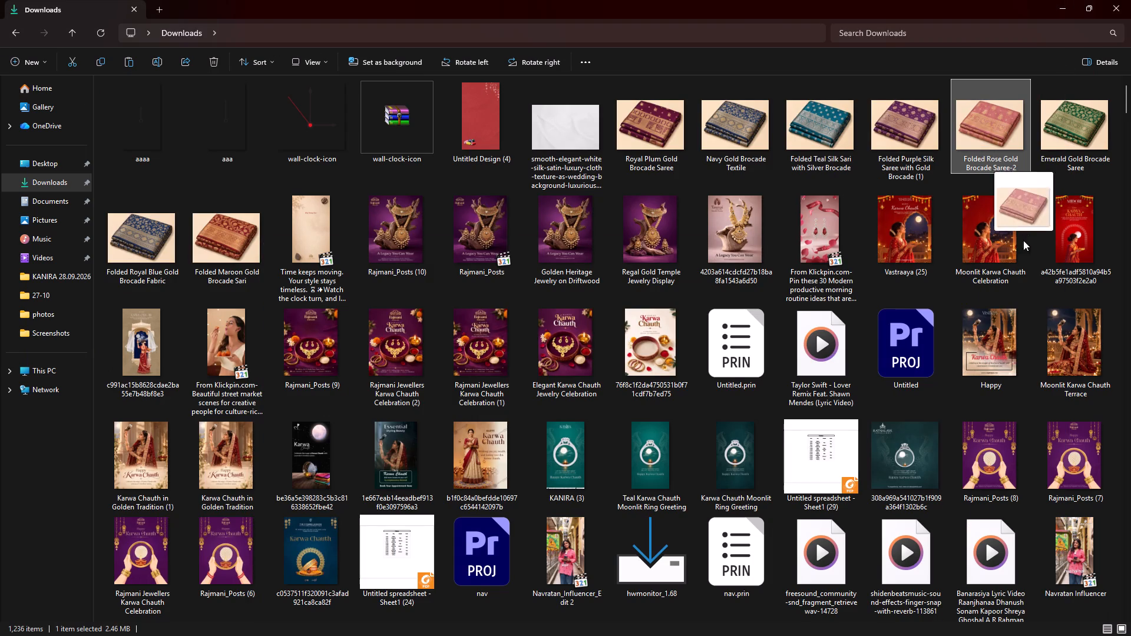
left_click_drag(1023, 240, 738, 615)
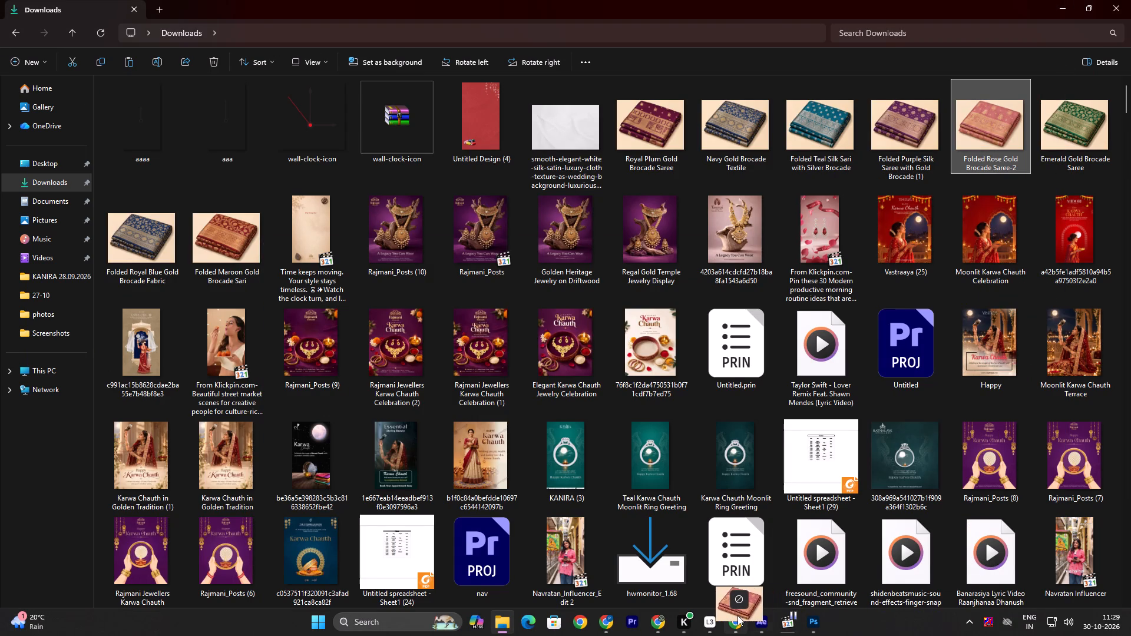
left_click_drag(738, 615, 703, 407)
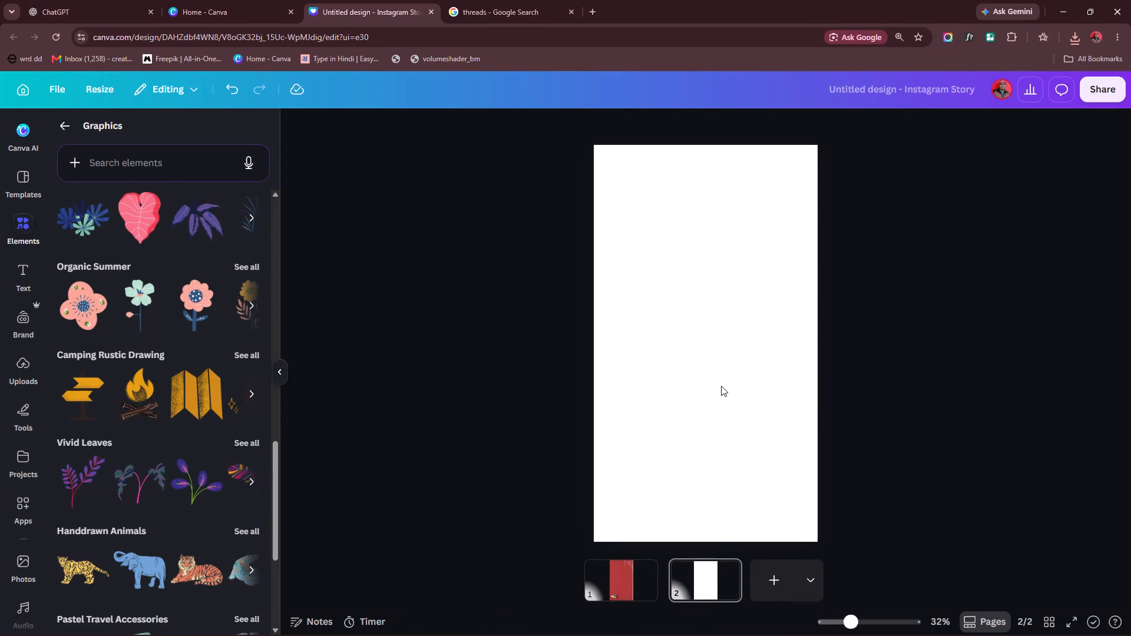
Align the rose saree image to the page's left edge and enlarge it to the full page width.
left_click_drag(680, 364, 657, 366)
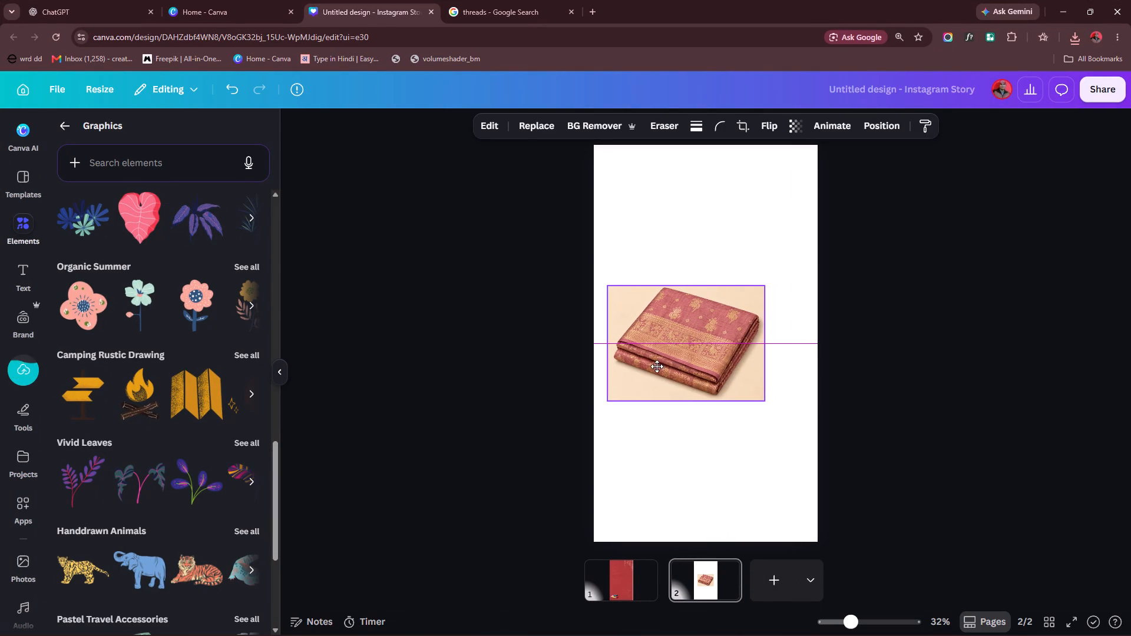
left_click_drag(657, 366, 648, 371)
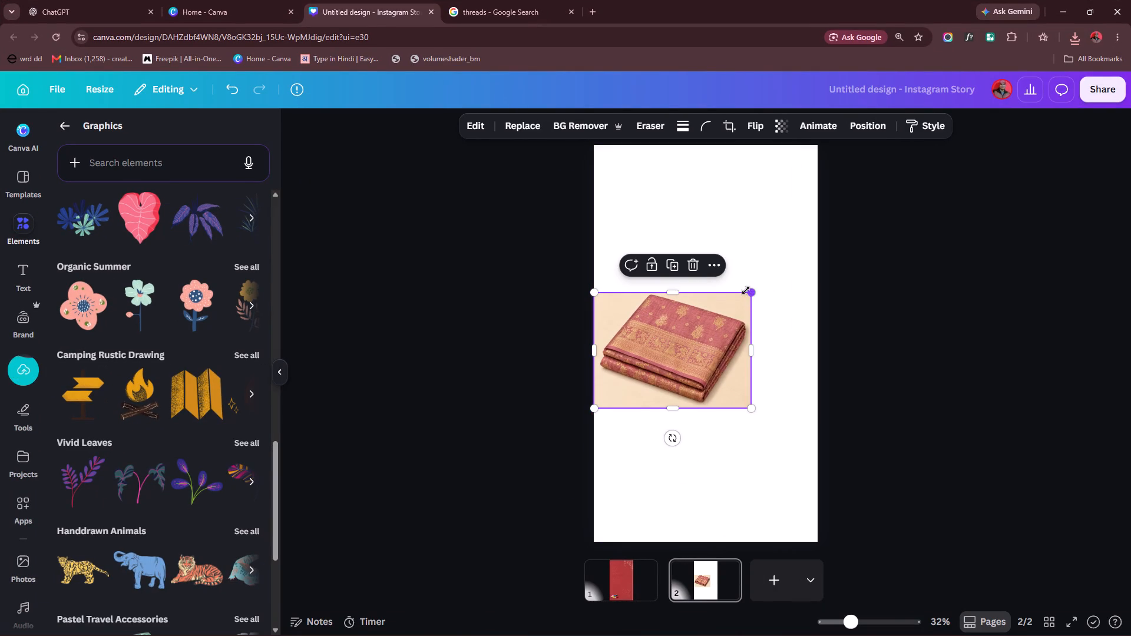
left_click_drag(750, 290, 835, 261)
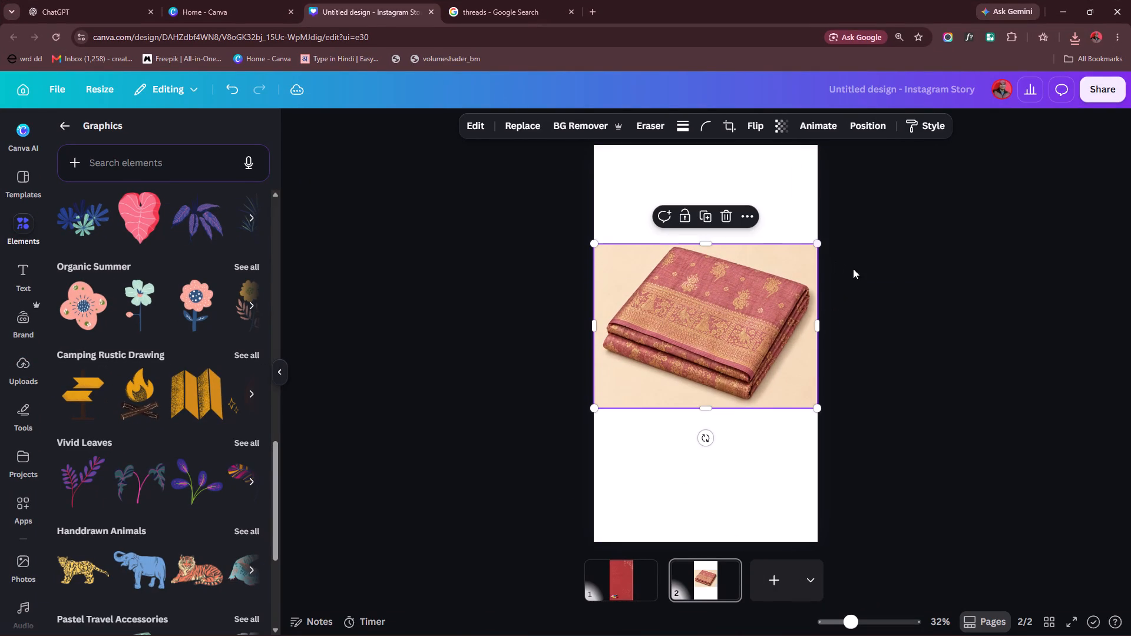
Remove the background from the rose saree image.
left_click(591, 121)
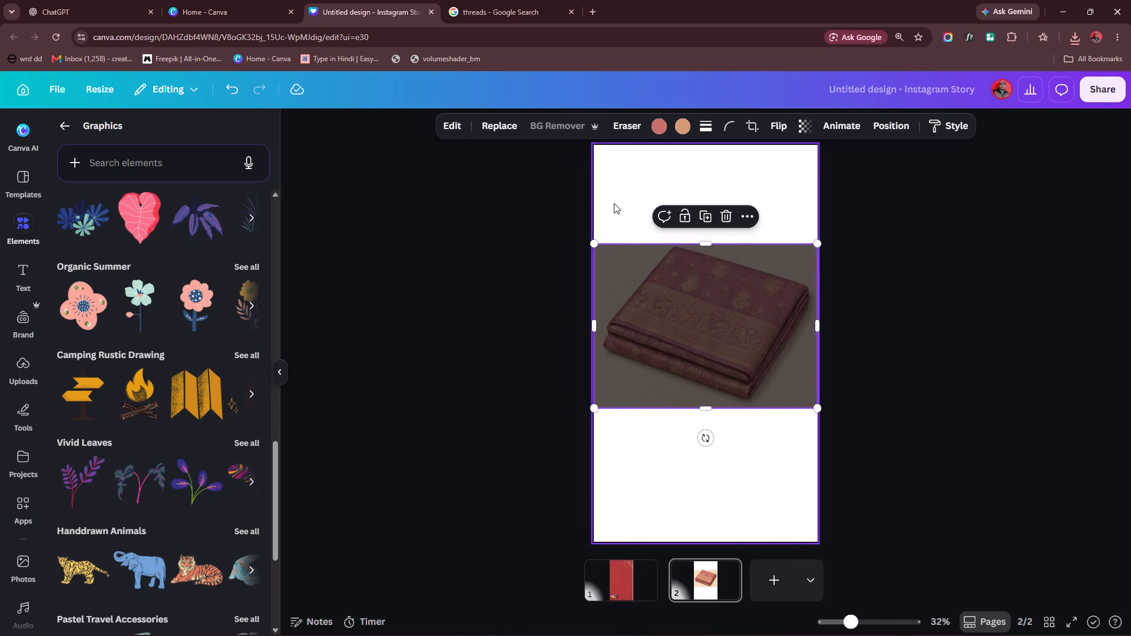
Download page 2 with the rose saree cutout as a transparent-background PNG at 1,080 × 1,920 px.
left_click(1107, 98)
left_click(904, 408)
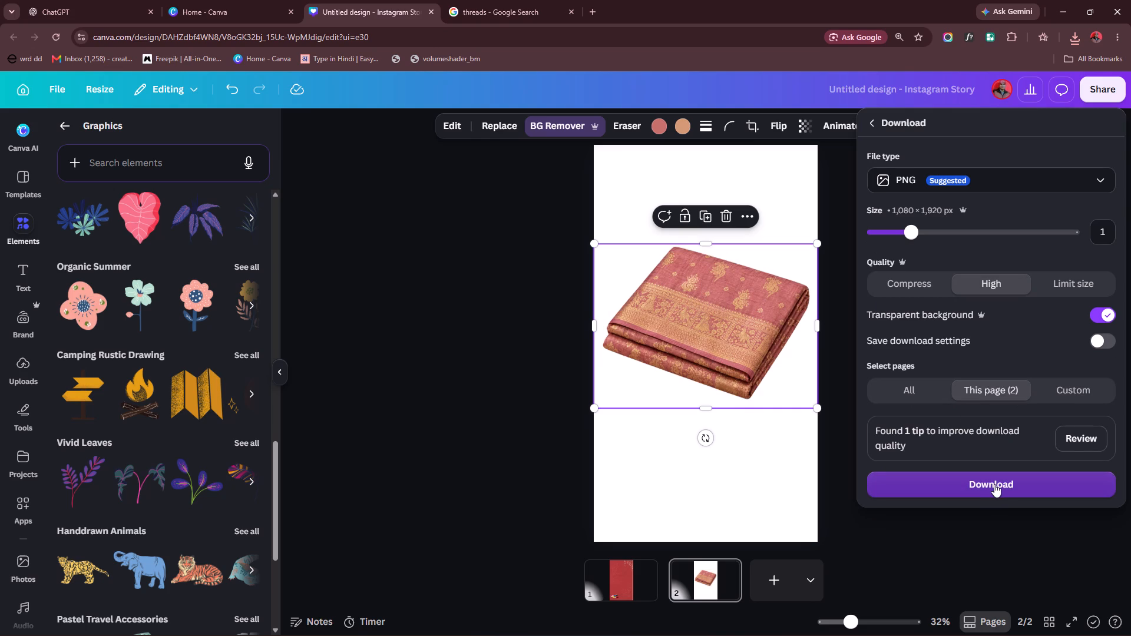
left_click(994, 484)
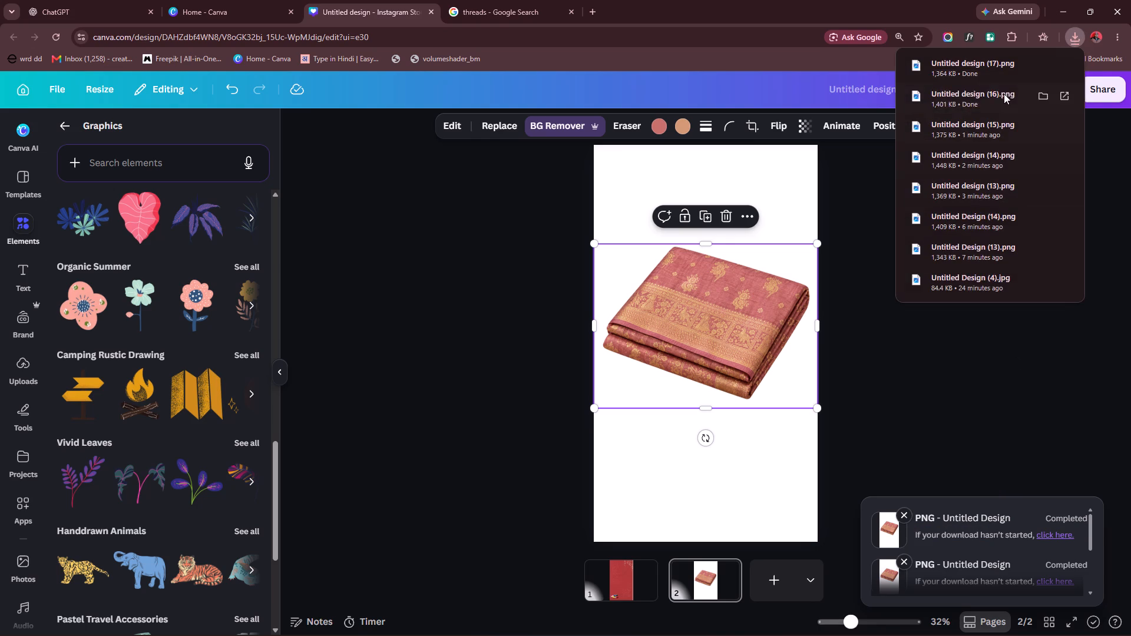
Add the Emerald Gold Brocade Saree image from the Downloads folder to Canva page 2.
left_click(1064, 5)
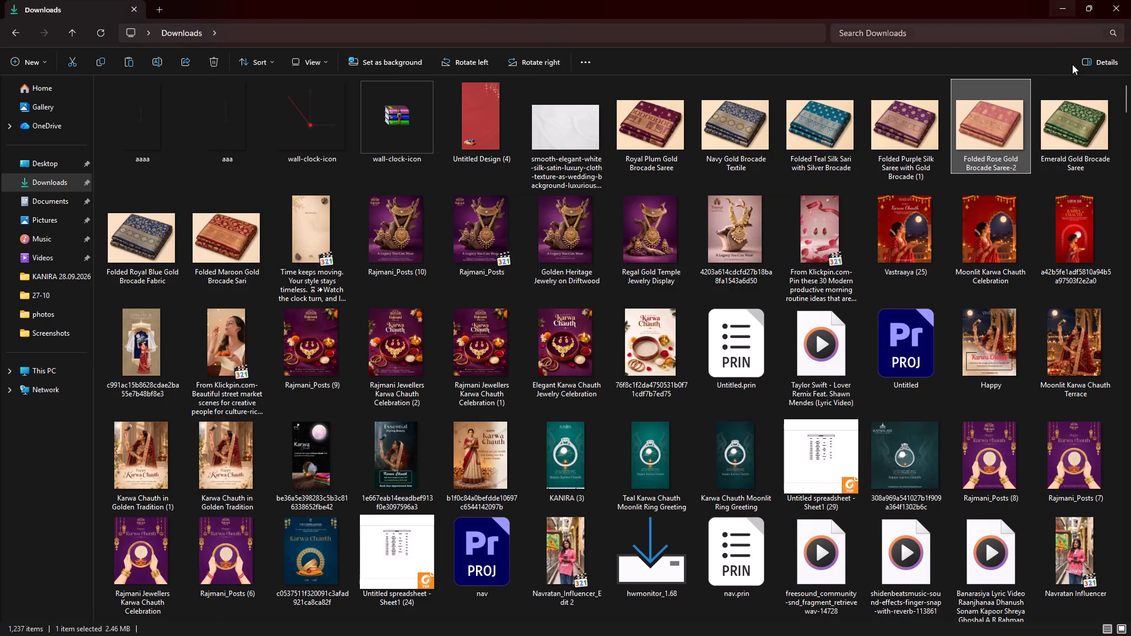
left_click(1082, 118)
left_click_drag(1079, 136, 1061, 180)
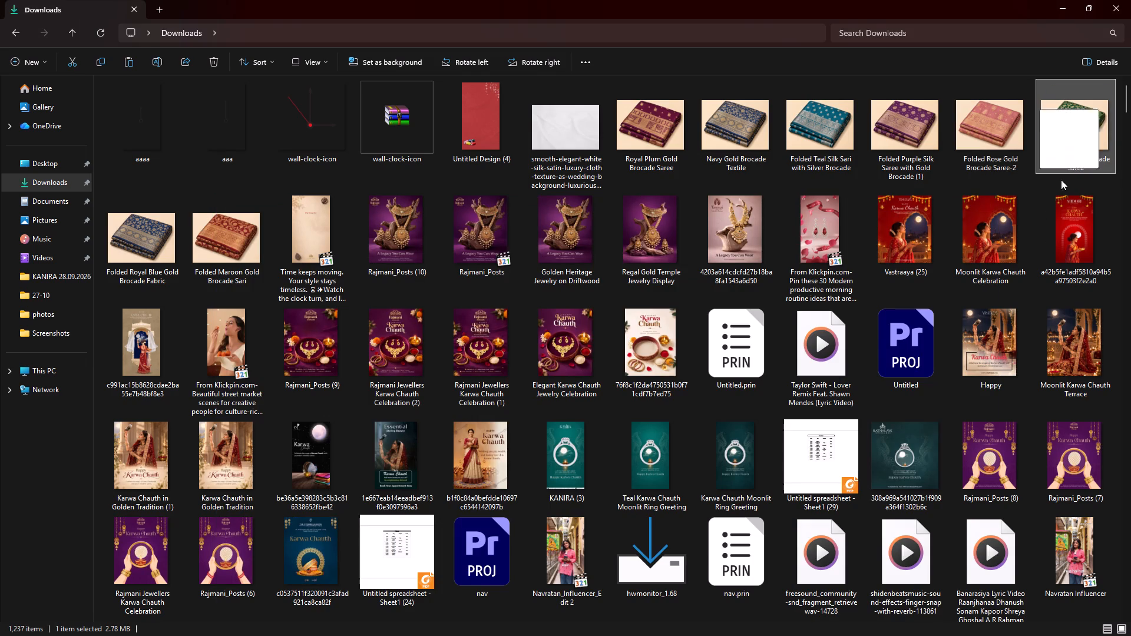
left_click_drag(1061, 180, 921, 635)
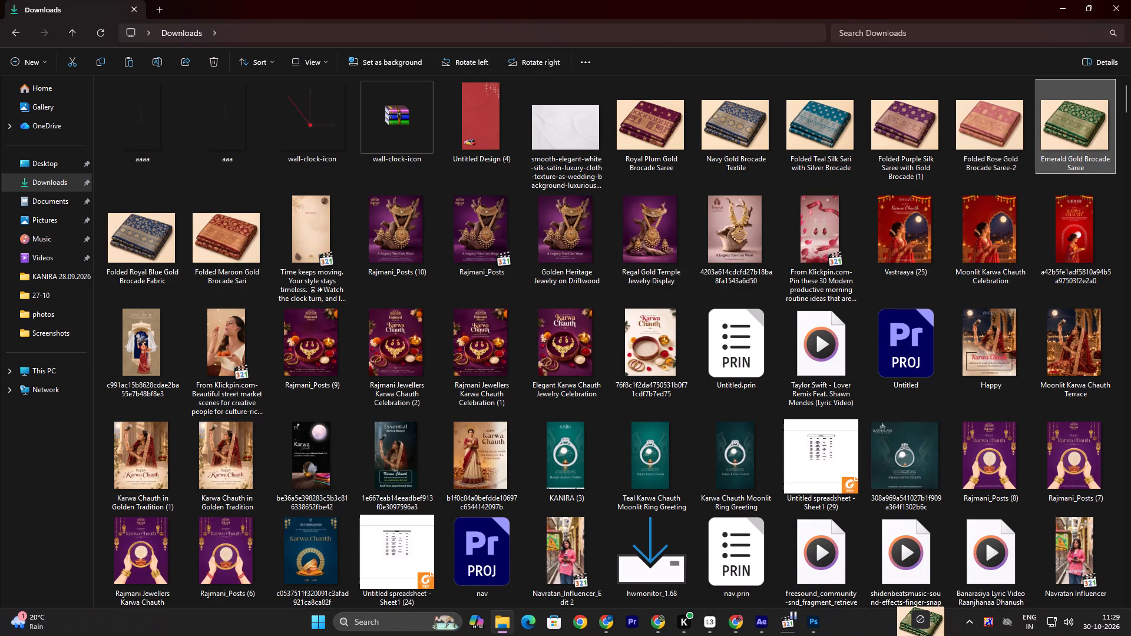
left_click_drag(921, 635, 749, 628)
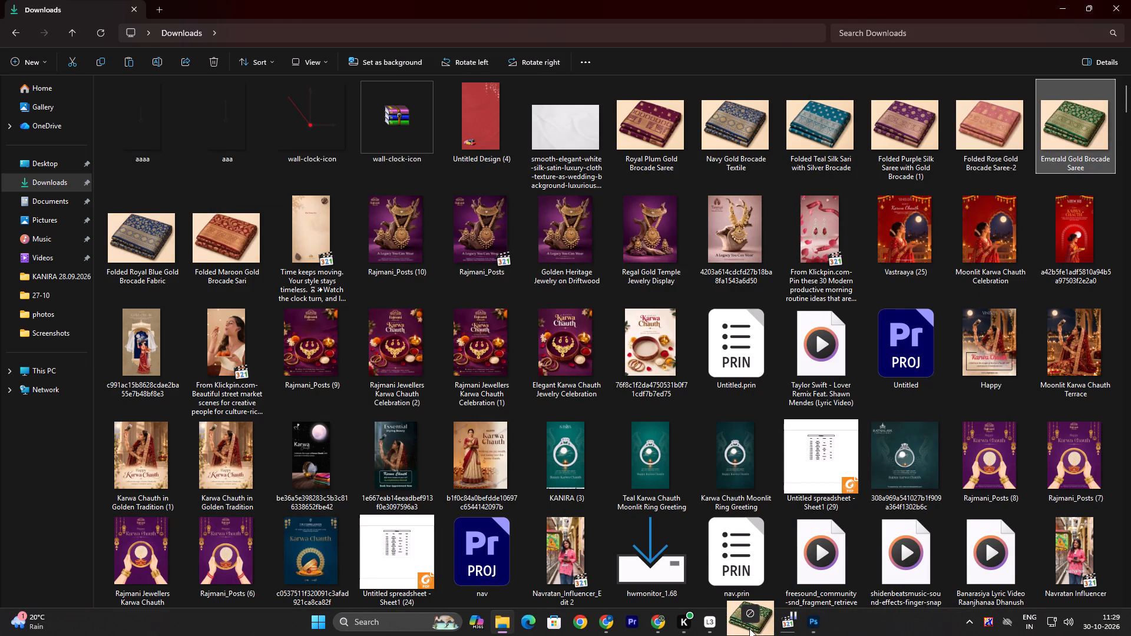
left_click_drag(749, 628, 672, 405)
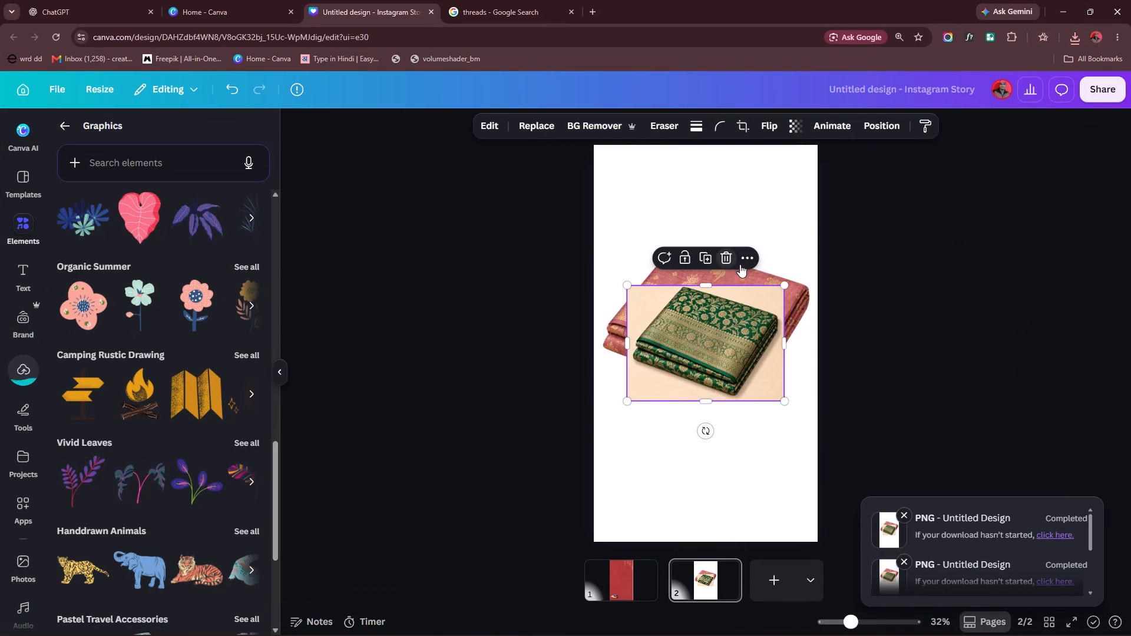
Delete the rose saree cutout behind the emerald saree image on page 2.
left_click(774, 270)
key("Delete")
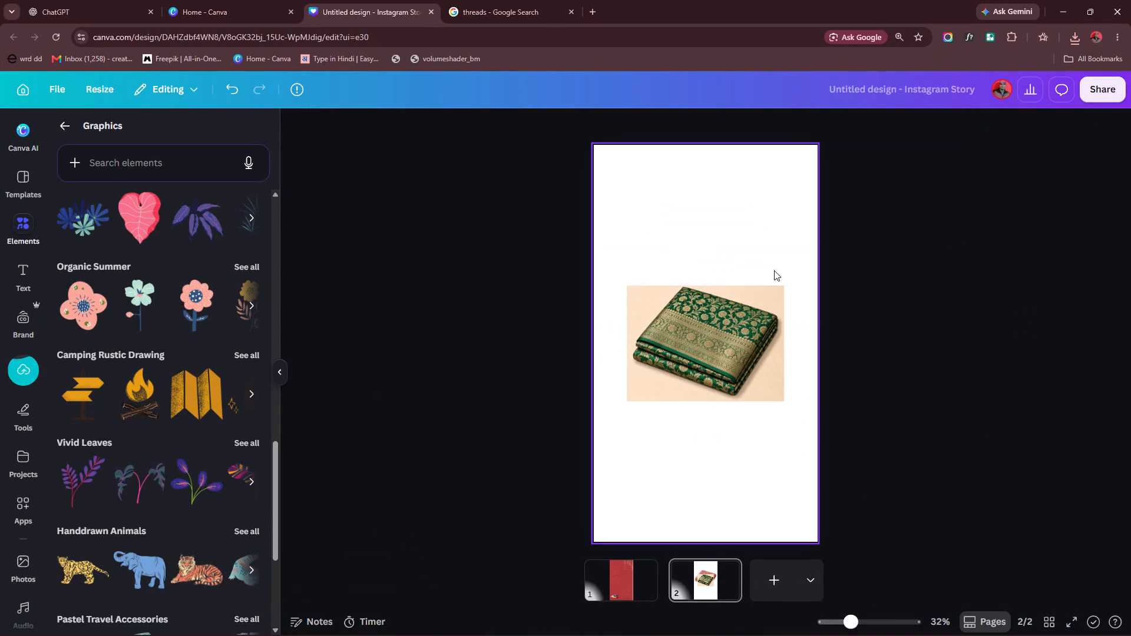
Align the emerald saree image to the page's left edge and enlarge it to the full page width.
left_click_drag(738, 339, 710, 343)
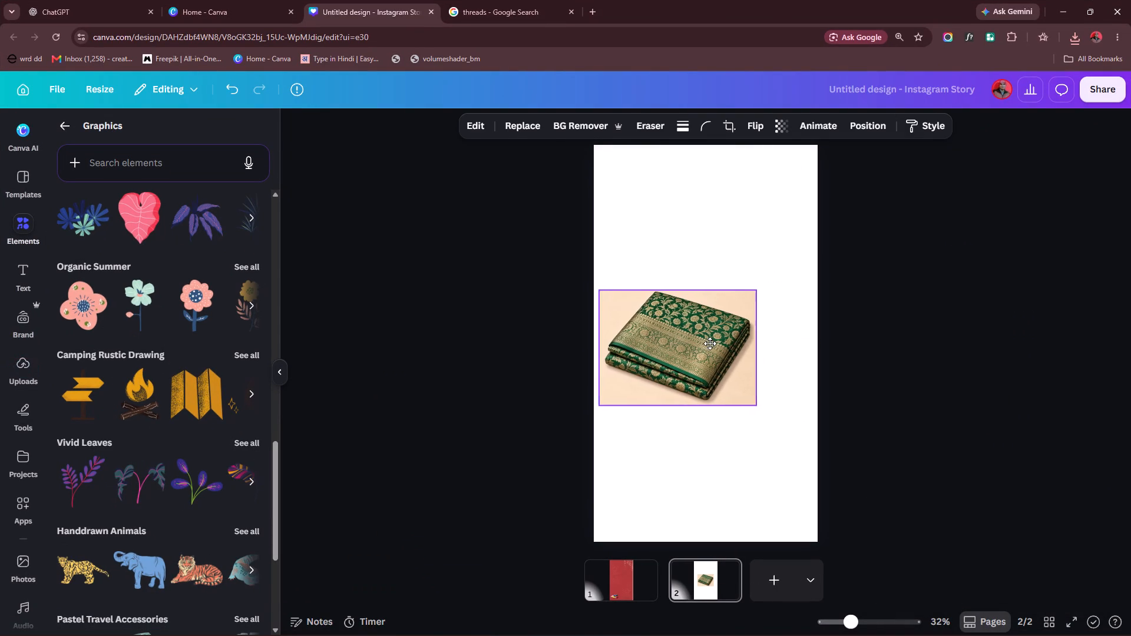
left_click_drag(710, 343, 707, 343)
left_click_drag(757, 290, 793, 269)
left_click(744, 293)
left_click_drag(752, 291, 806, 268)
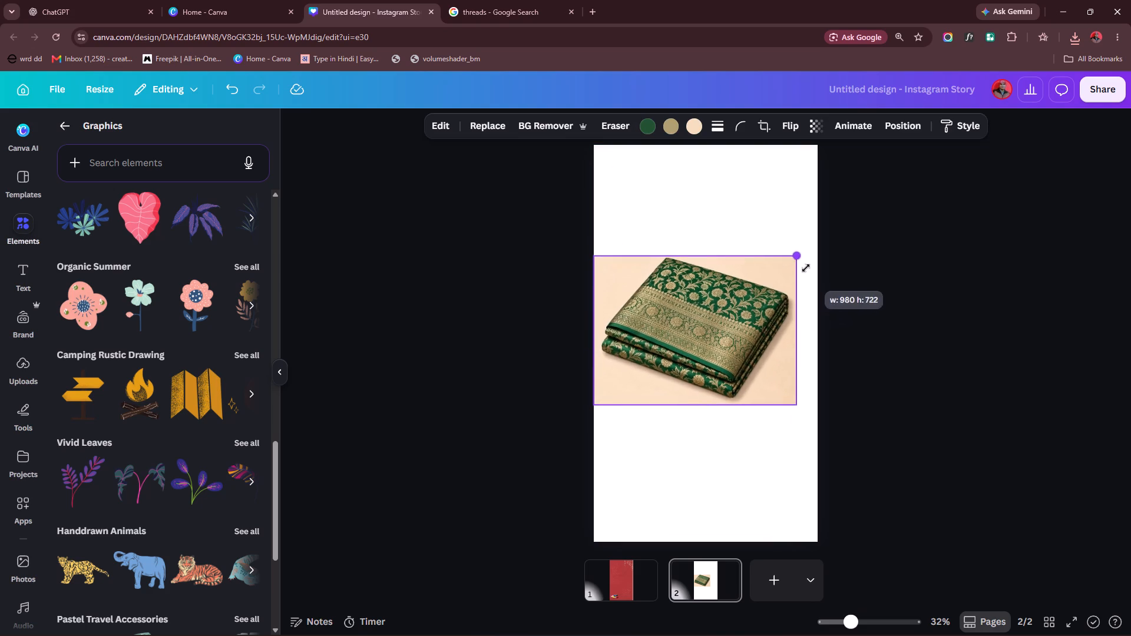
left_click_drag(806, 268, 832, 260)
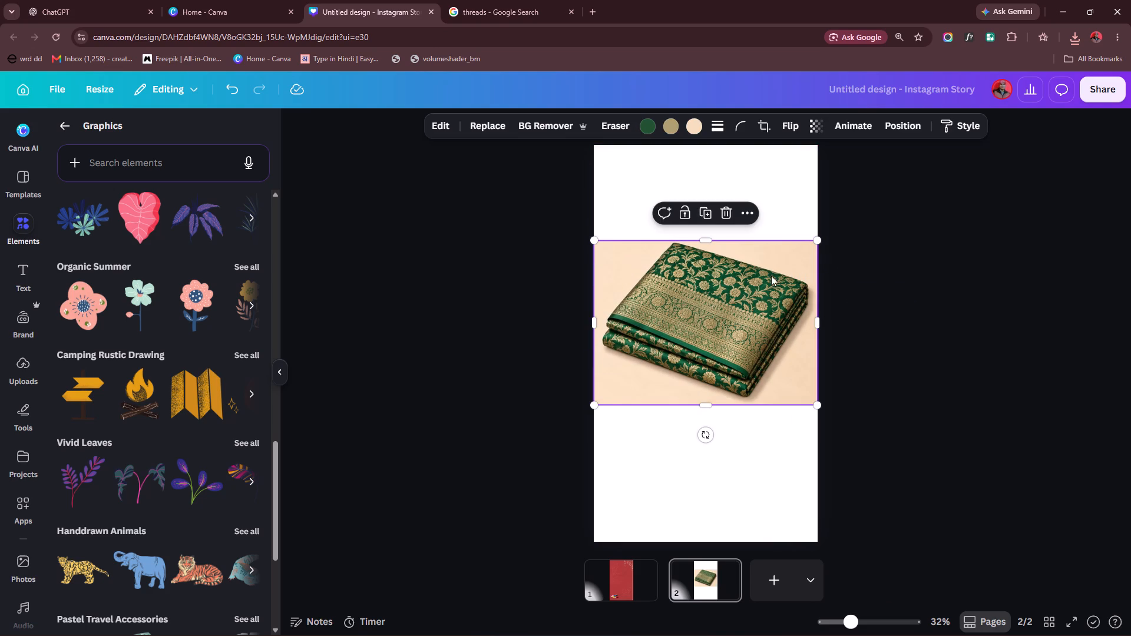
Remove the background from the emerald saree image.
left_click(540, 125)
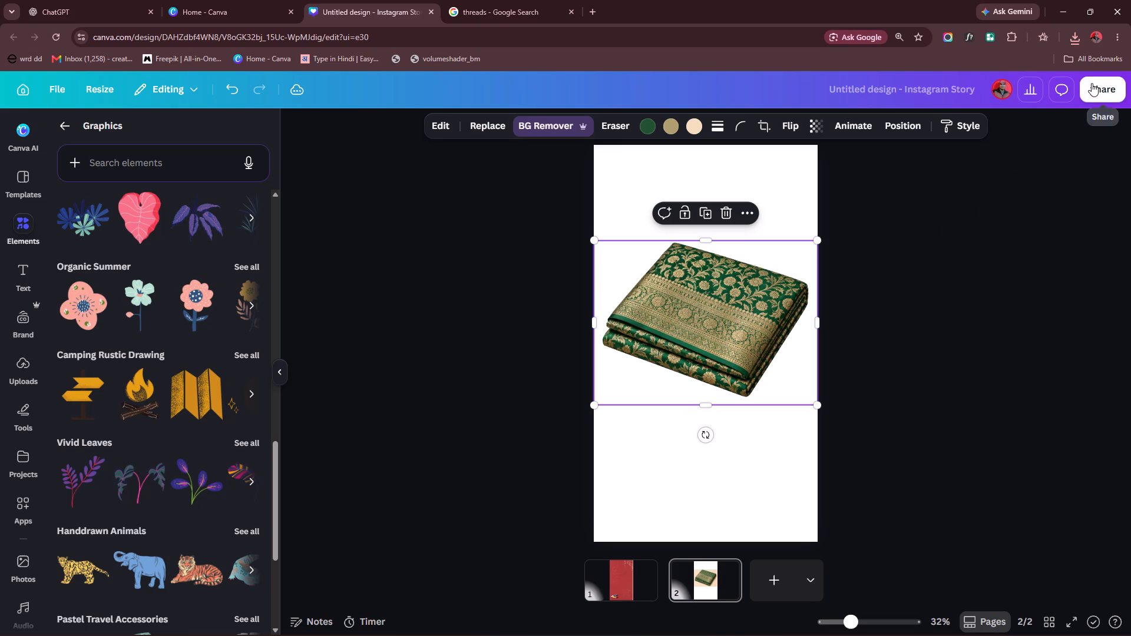
Download page 2 with the emerald saree cutout as a transparent-background PNG at 1,080 × 1,920 px.
left_click(1099, 102)
left_click(910, 394)
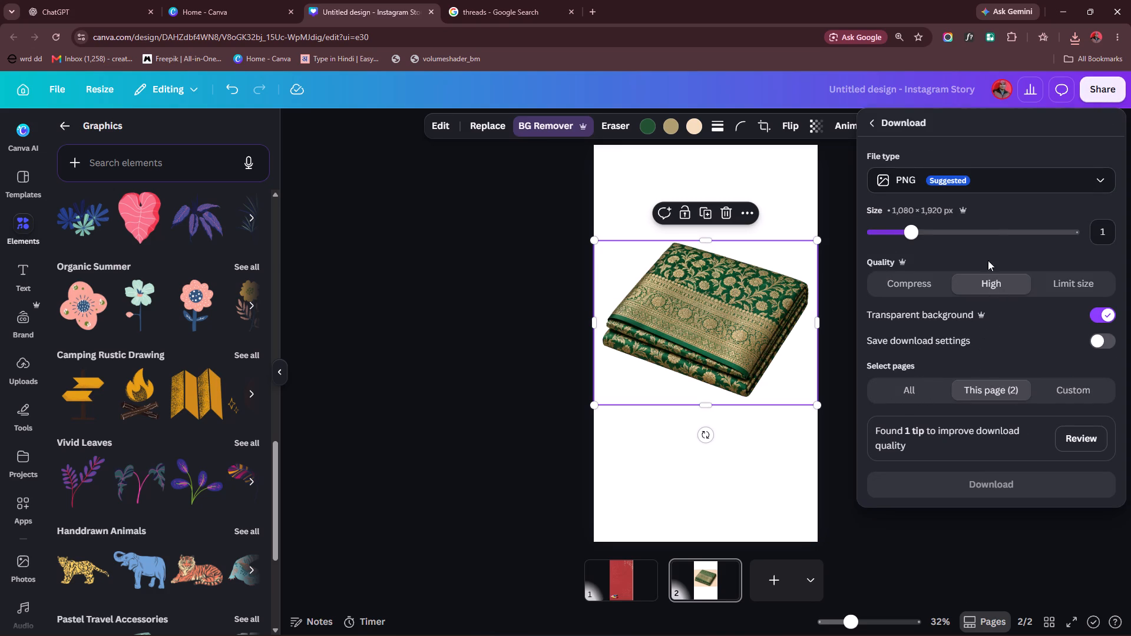
left_click(1006, 488)
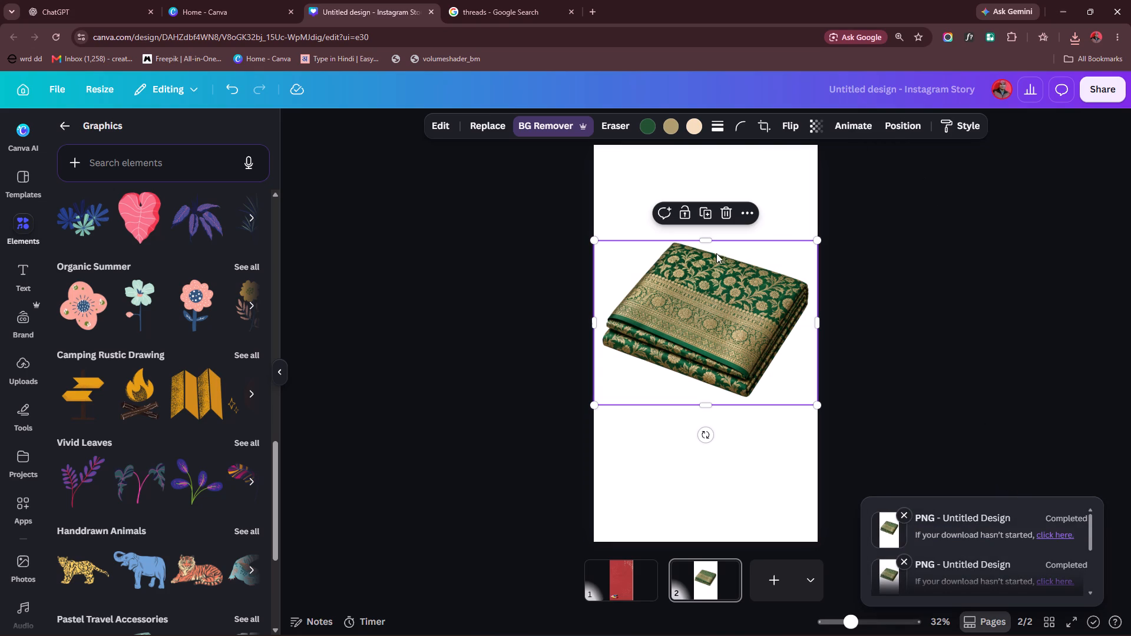
Delete the emerald saree image from page 2.
left_click(716, 277)
key("Delete")
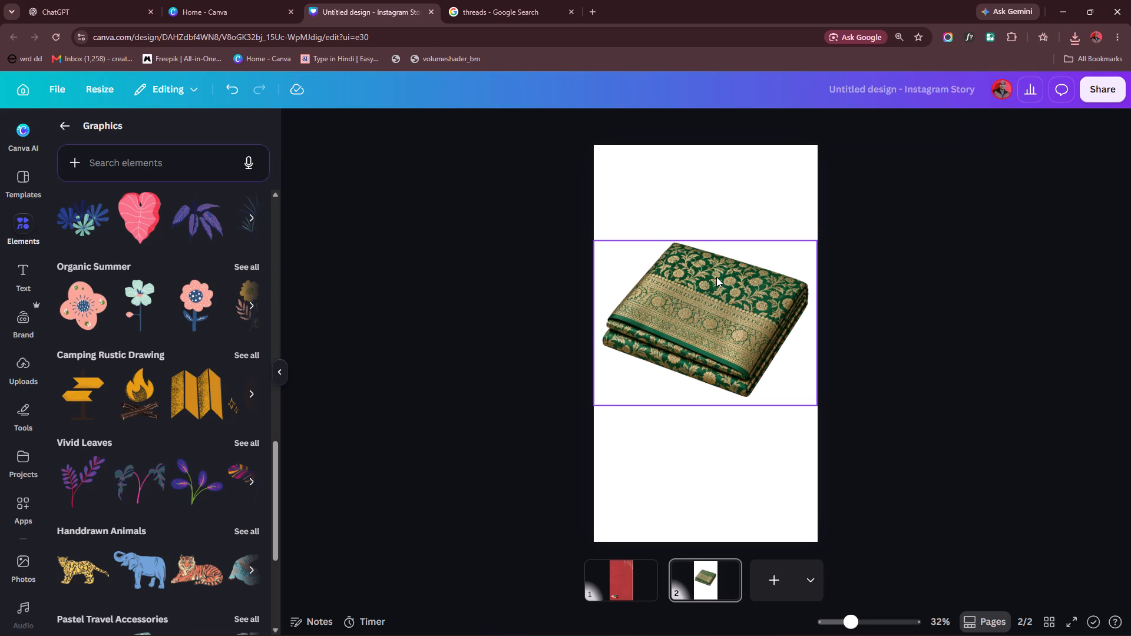
left_click(729, 303)
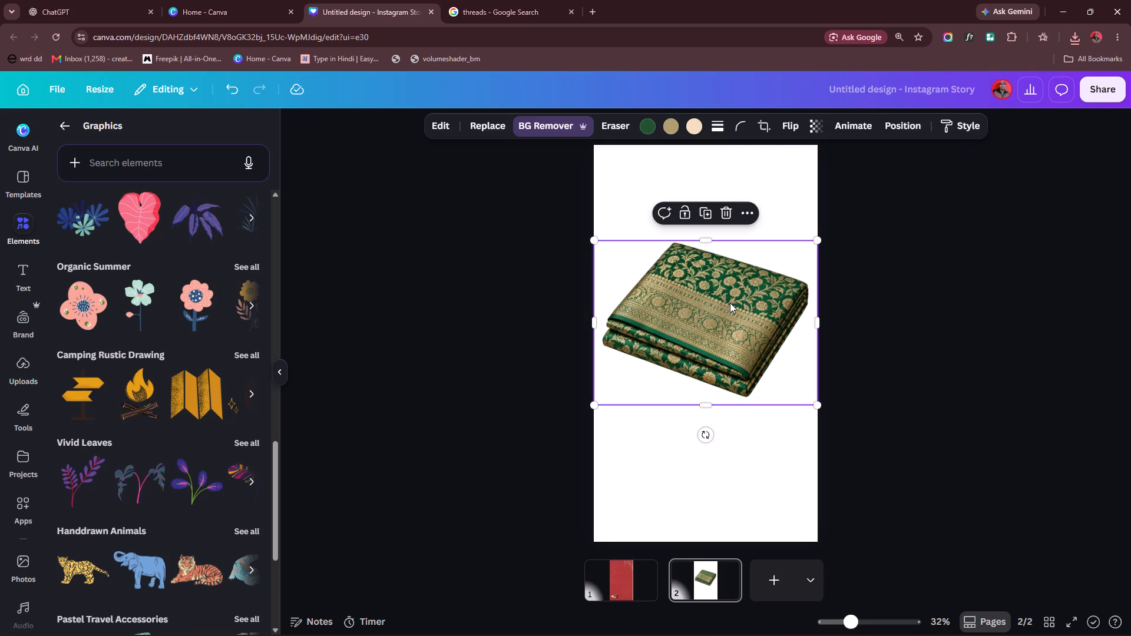
key("Delete")
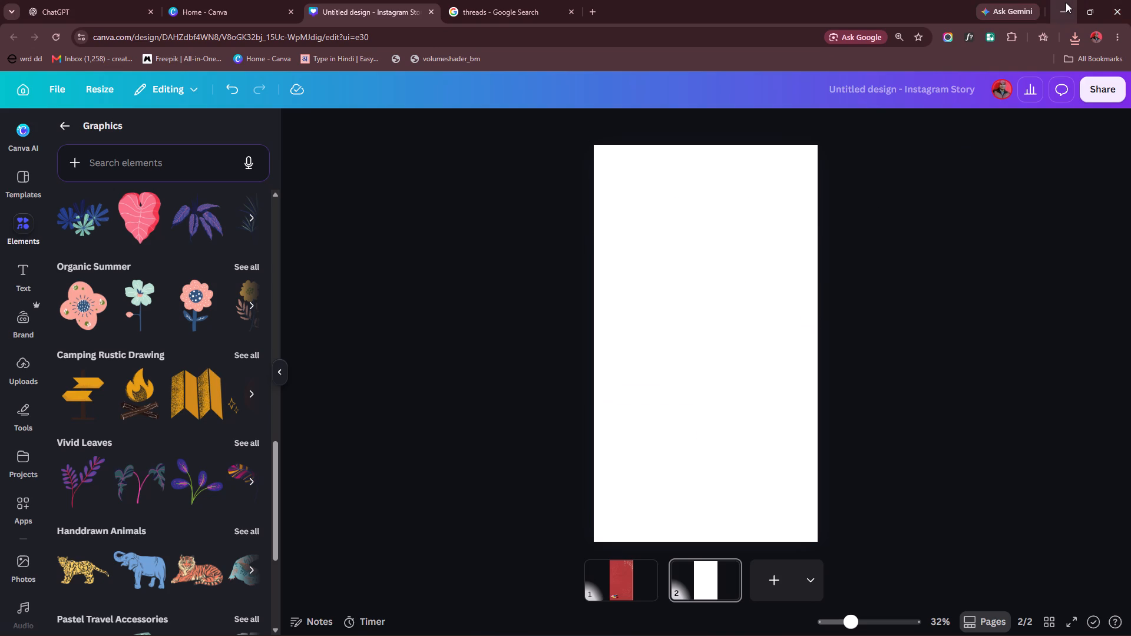
Add the Folded Royal Blue Gold Brocade Fabric image from the Downloads folder to Canva page 2.
left_click(1066, 2)
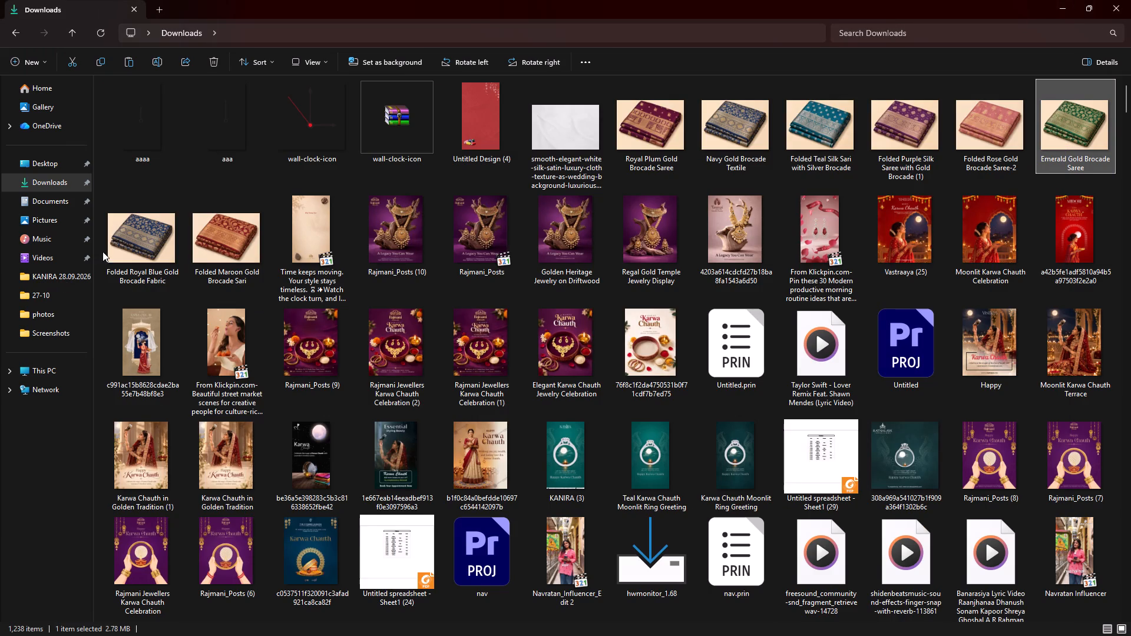
left_click_drag(135, 245, 861, 635)
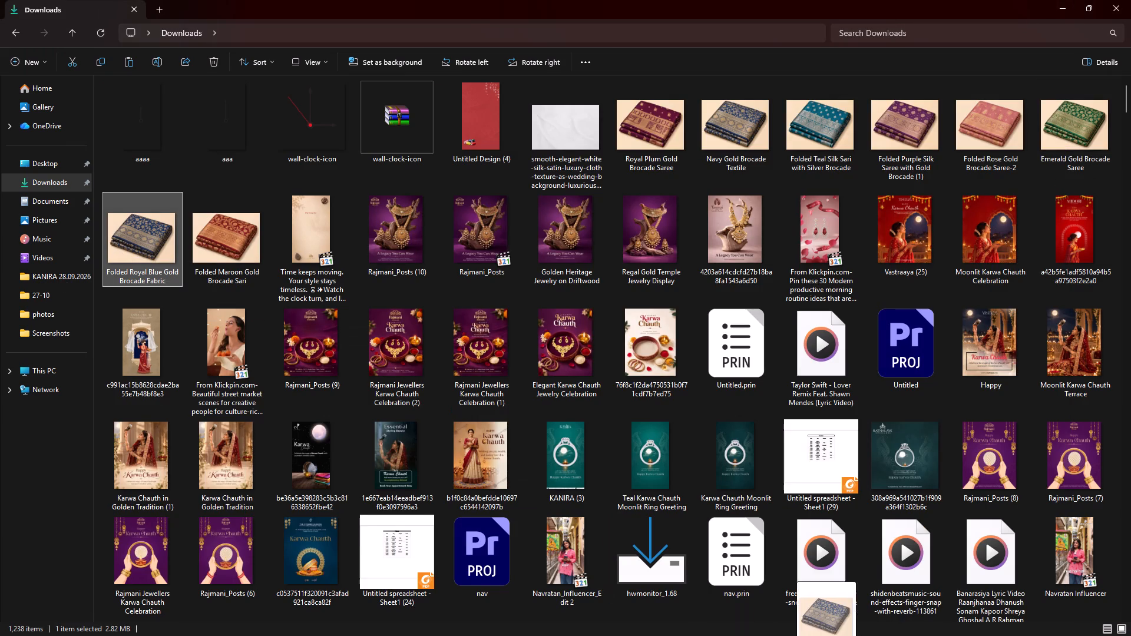
left_click_drag(861, 635, 735, 617)
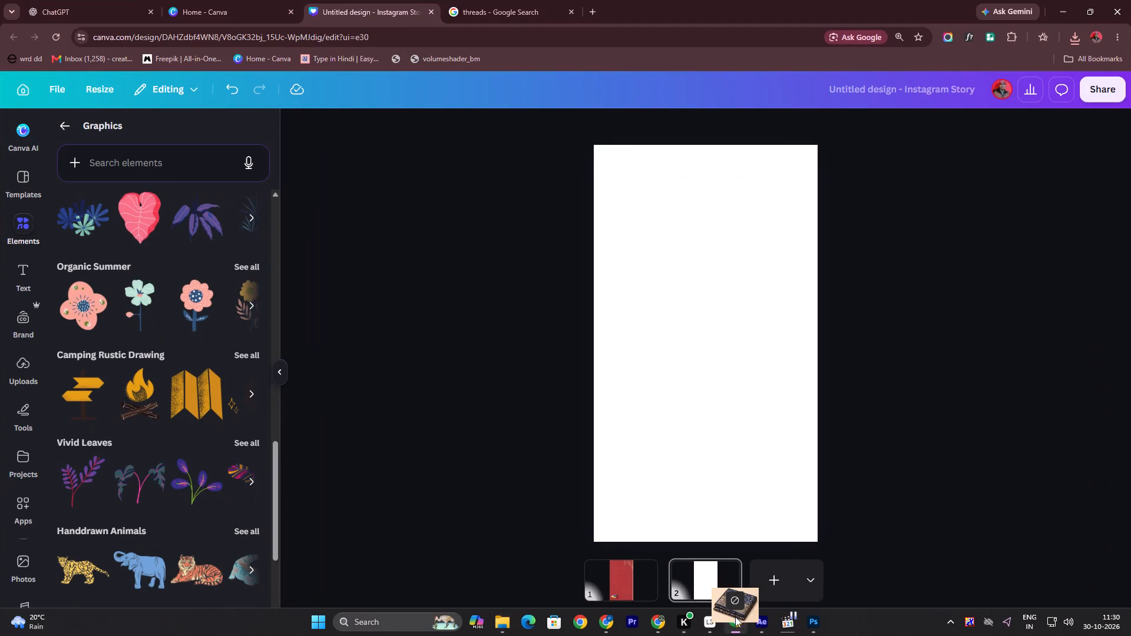
left_click_drag(735, 617, 679, 420)
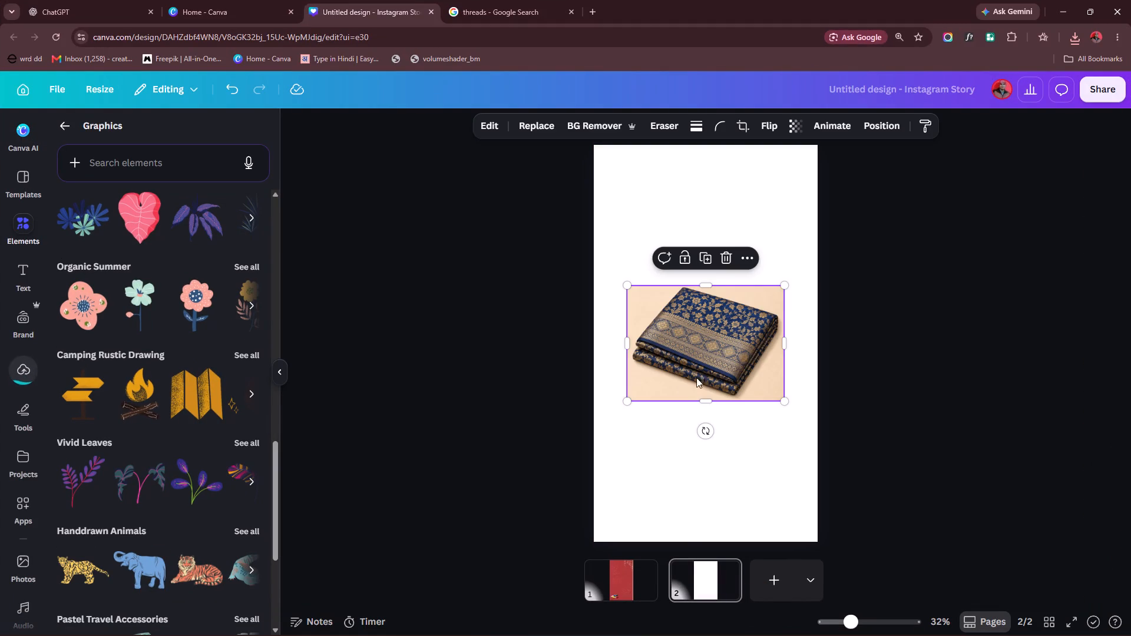
Align the royal blue saree image to the page's left edge and enlarge it to the full page width.
left_click_drag(706, 365, 676, 382)
left_click_drag(750, 299, 822, 263)
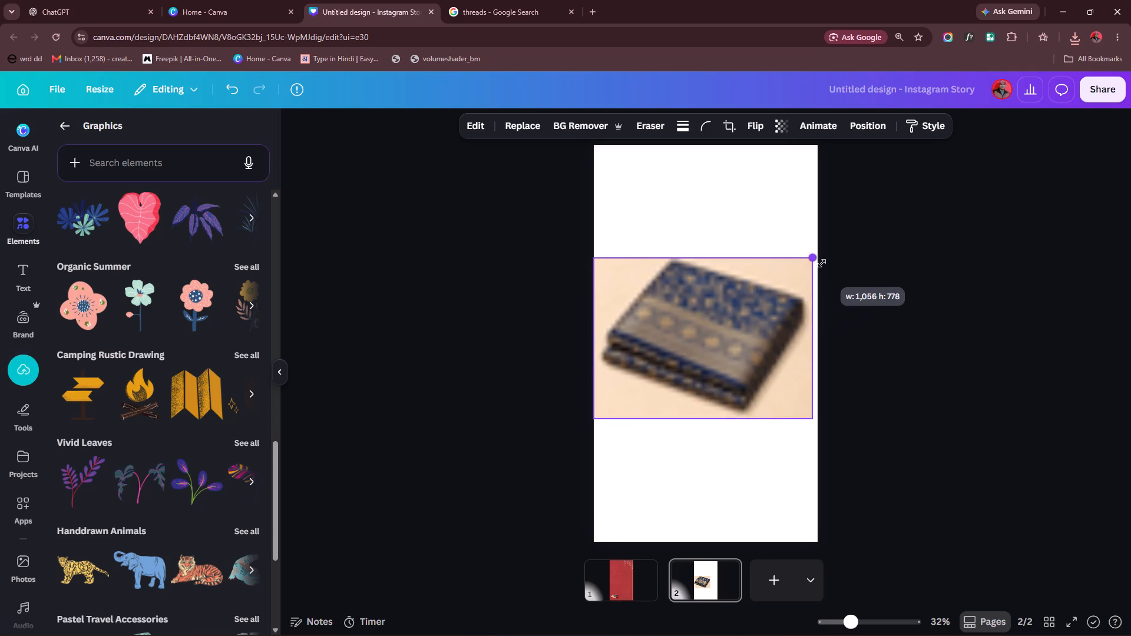
left_click_drag(822, 263, 826, 263)
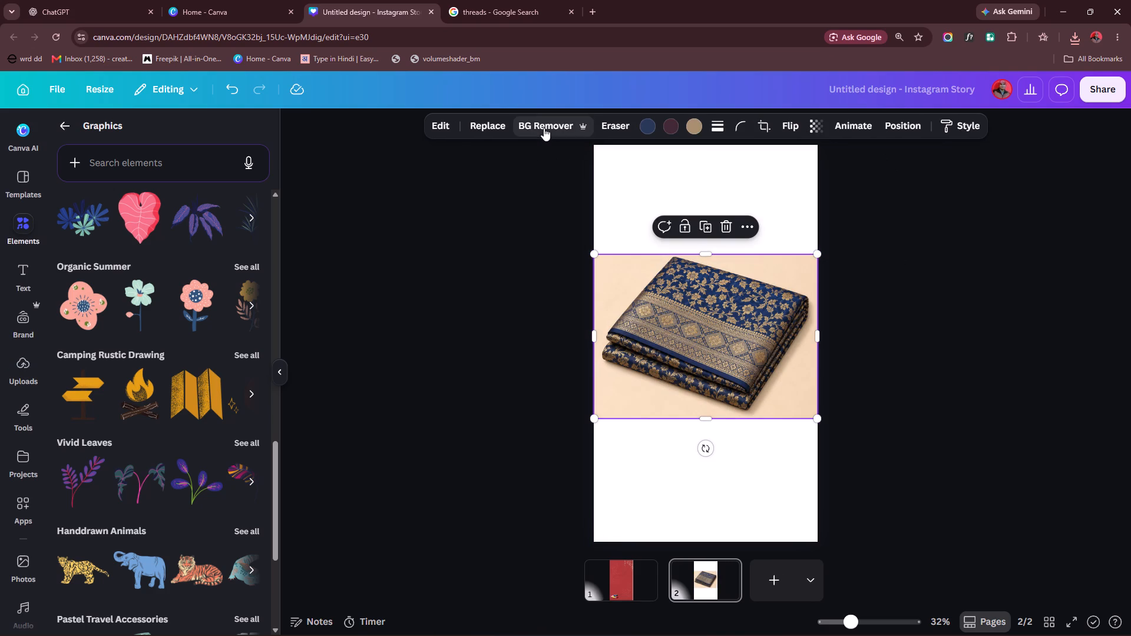
Remove the background from the royal blue saree image.
left_click(544, 128)
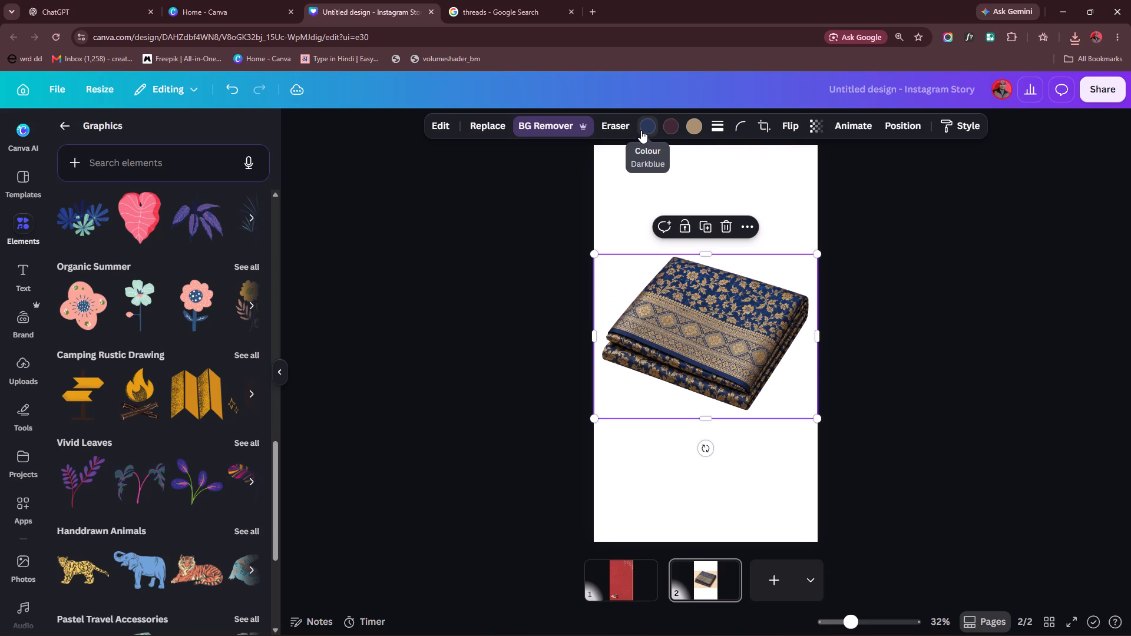
Download page 2 with the royal blue saree cutout as a transparent-background PNG at 1,080 × 1,920 px.
left_click(1112, 96)
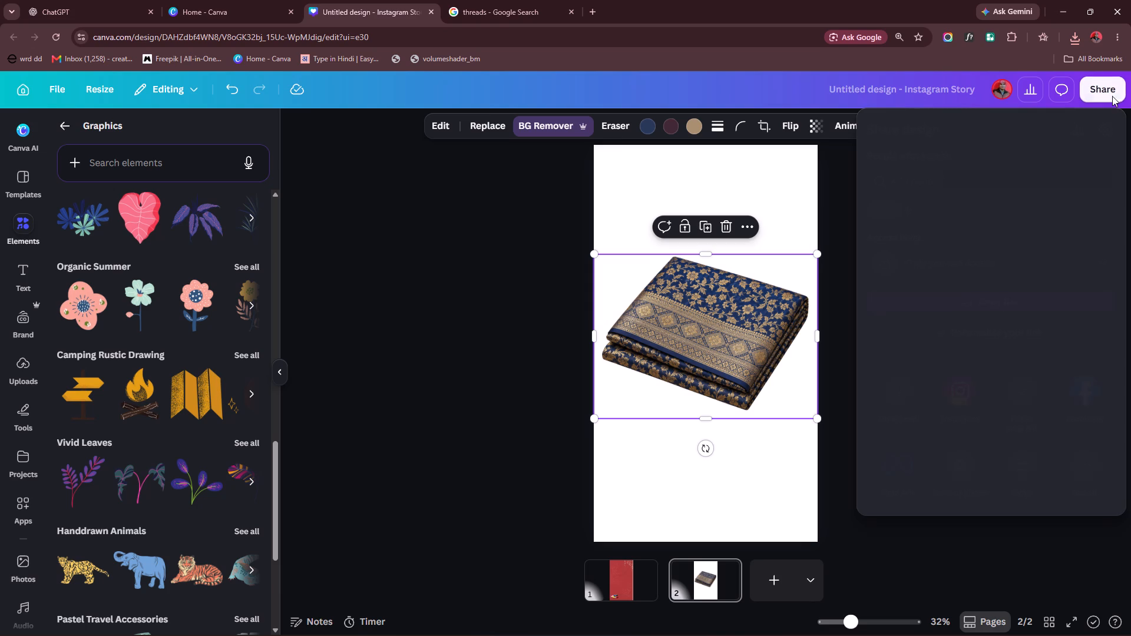
left_click(897, 403)
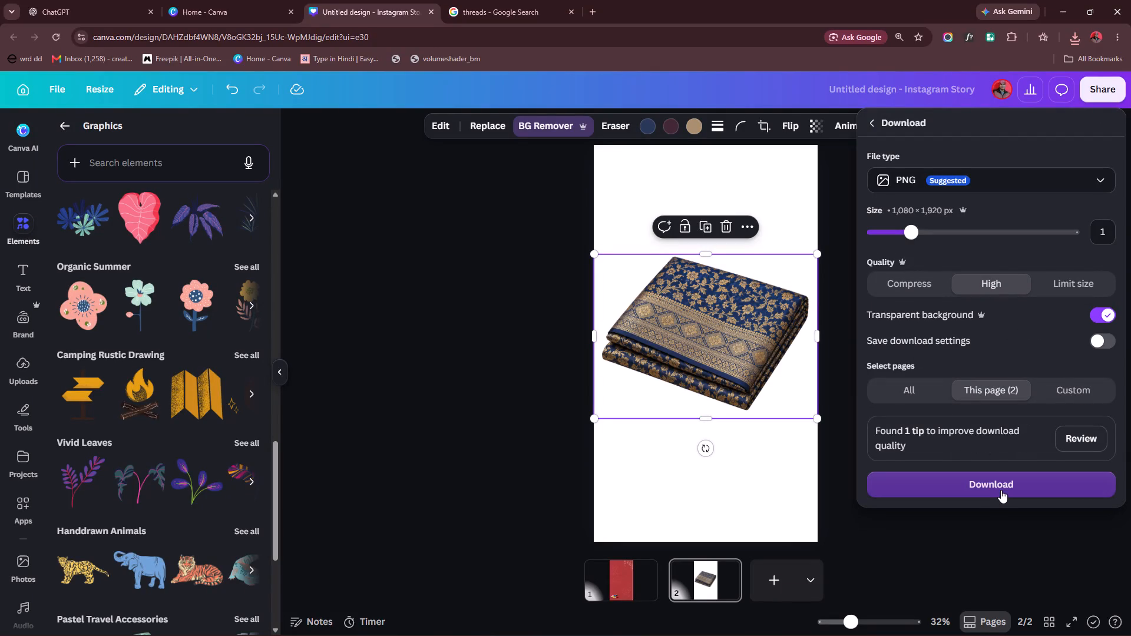
left_click(1006, 487)
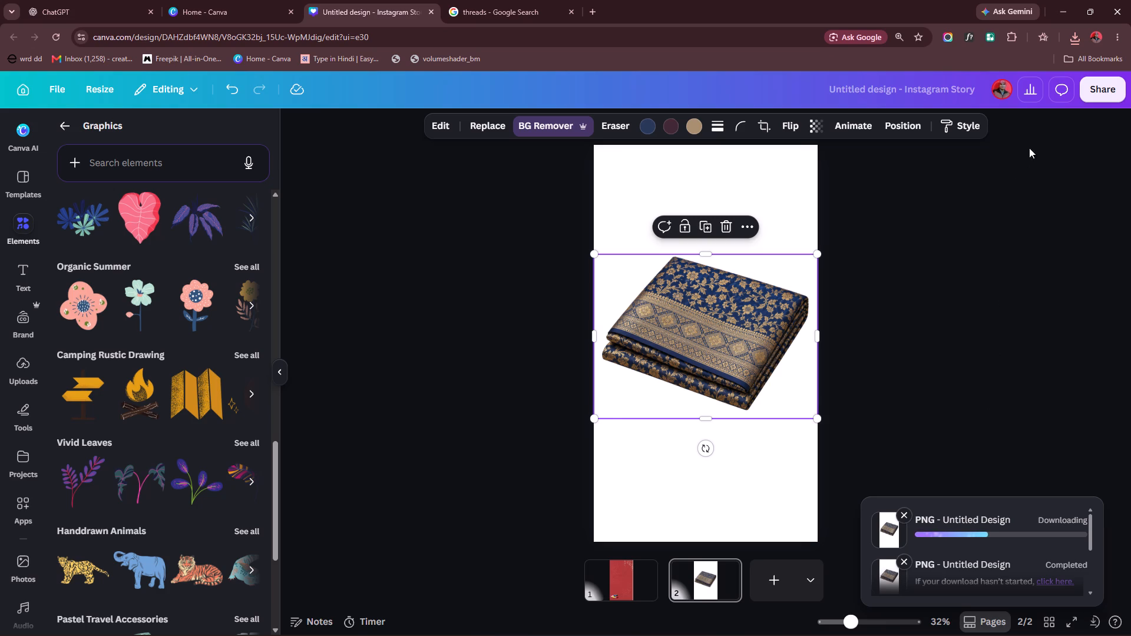
Add the Folded Maroon Gold Brocade Sari image from the Downloads folder to Canva page 2.
left_click(1068, 12)
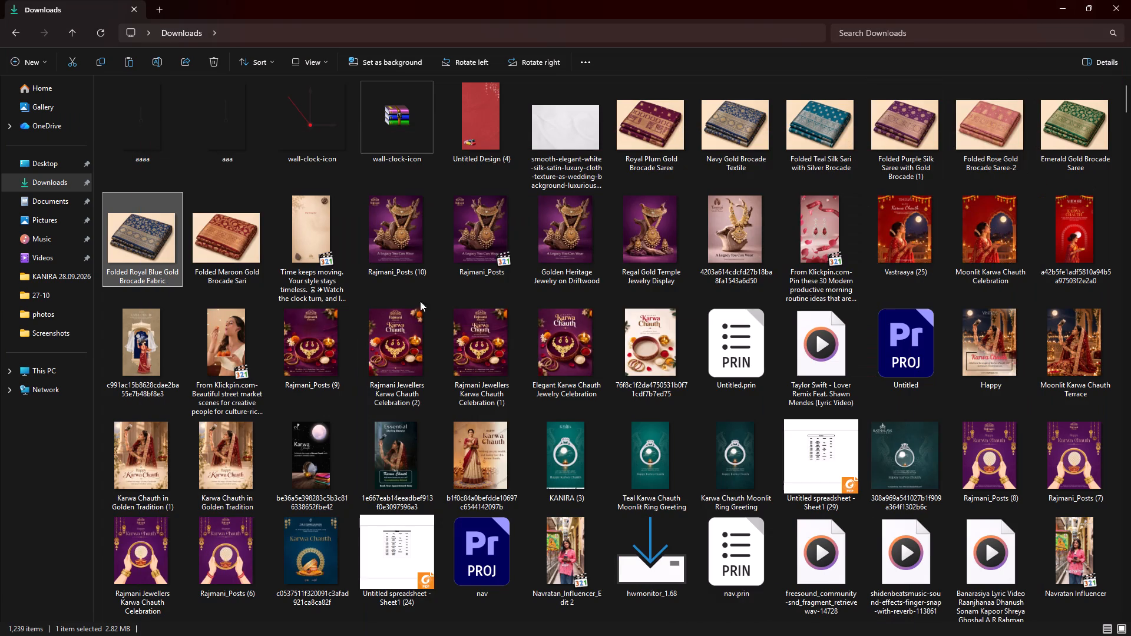
left_click(241, 233)
left_click_drag(232, 234, 1000, 635)
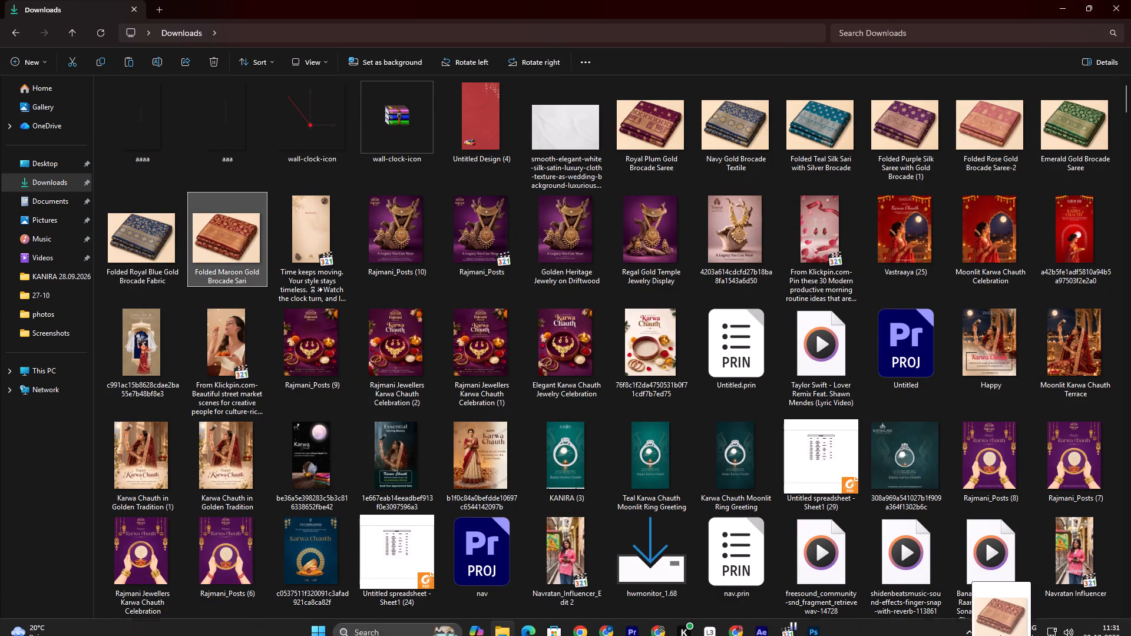
left_click_drag(1000, 635, 682, 462)
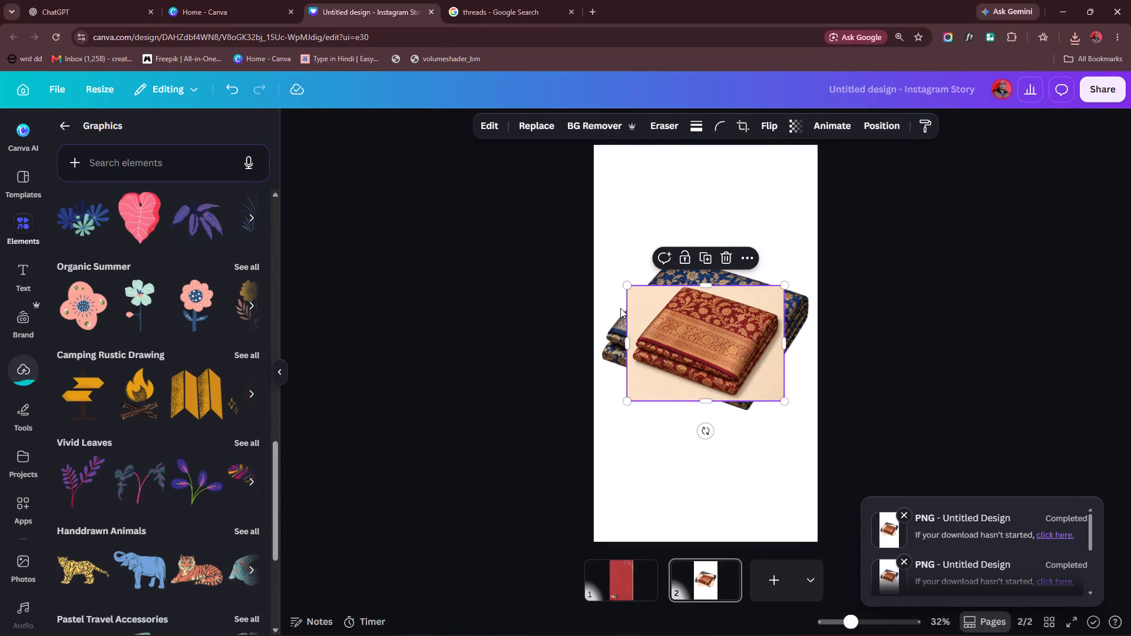
Delete the royal blue saree cutout from behind the maroon saree image on page 2.
left_click(618, 306)
key("Delete")
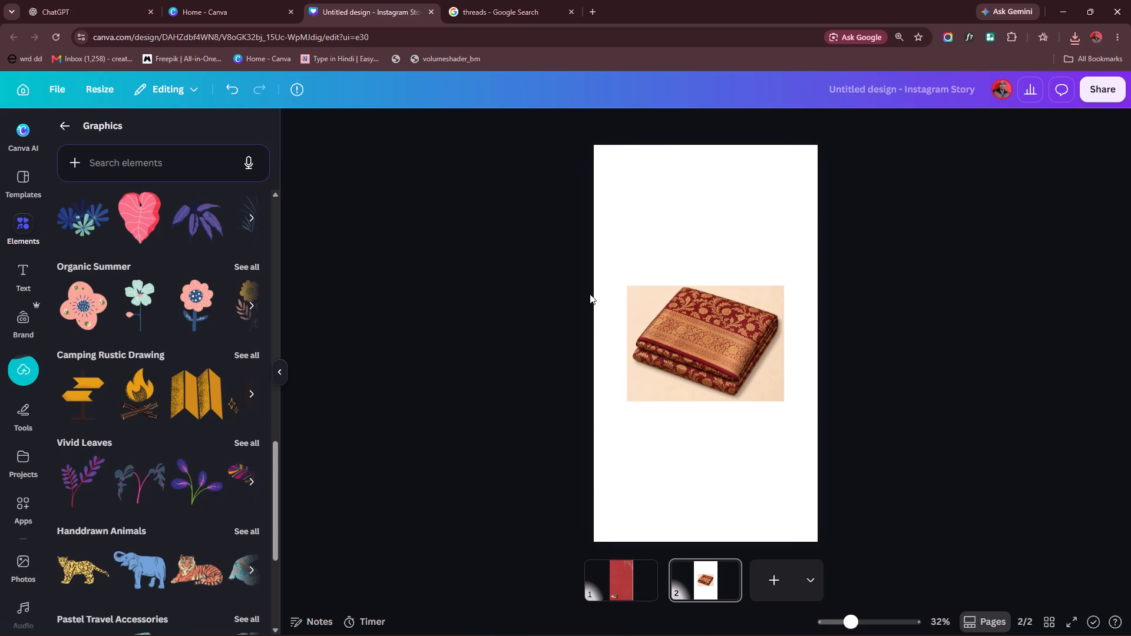
Align the maroon saree image to the page's left edge and enlarge it to the full page width.
left_click_drag(683, 353, 656, 363)
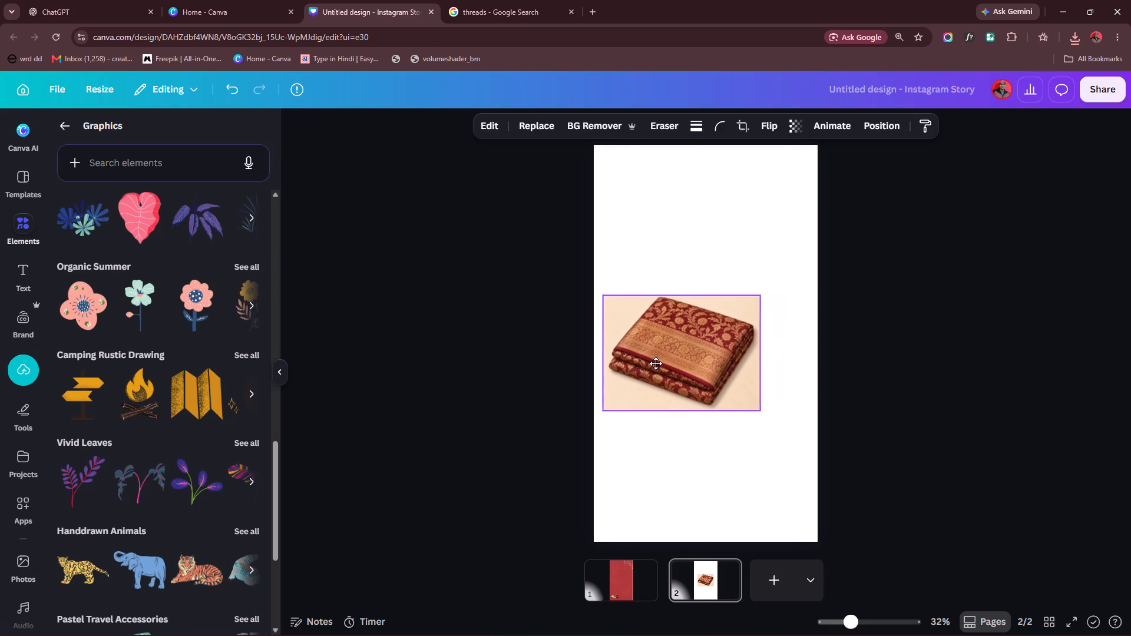
left_click_drag(656, 363, 652, 364)
left_click_drag(755, 293, 760, 290)
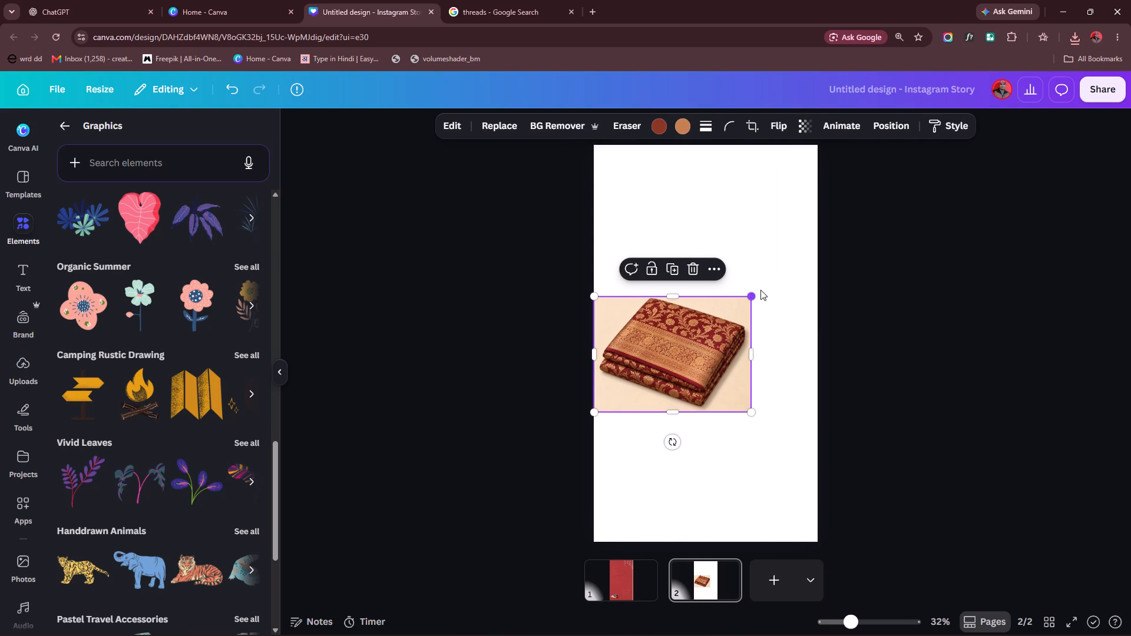
left_click_drag(760, 290, 837, 263)
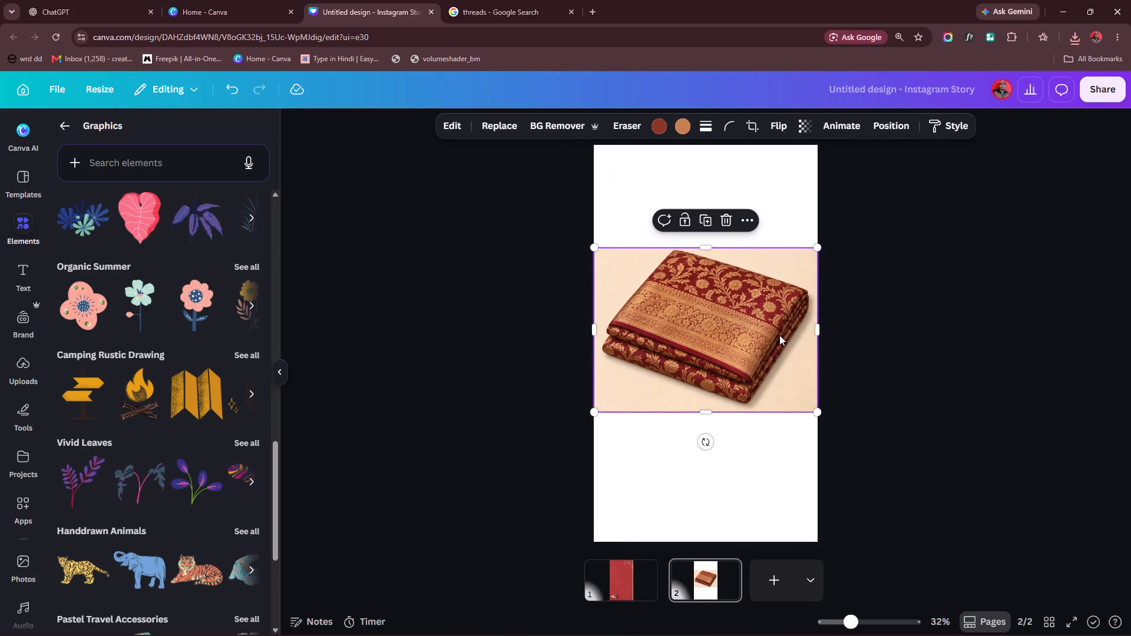
Remove the background from the maroon saree image.
left_click(565, 130)
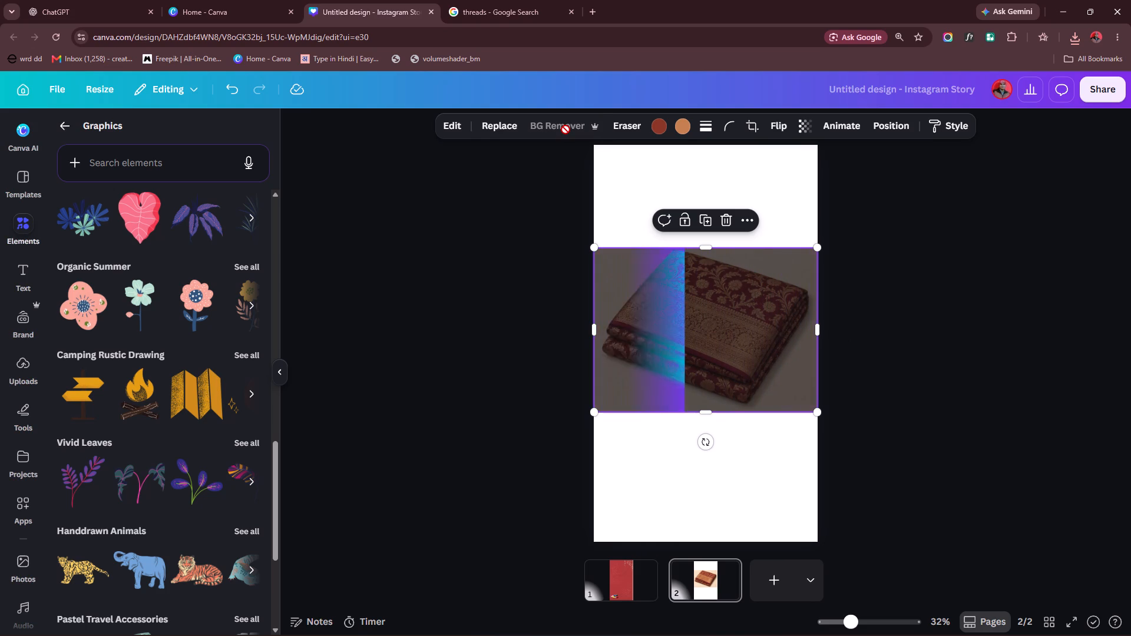
Download page 2 with the maroon saree cutout as a transparent-background PNG at 1,080 × 1,920 px.
left_click(1110, 96)
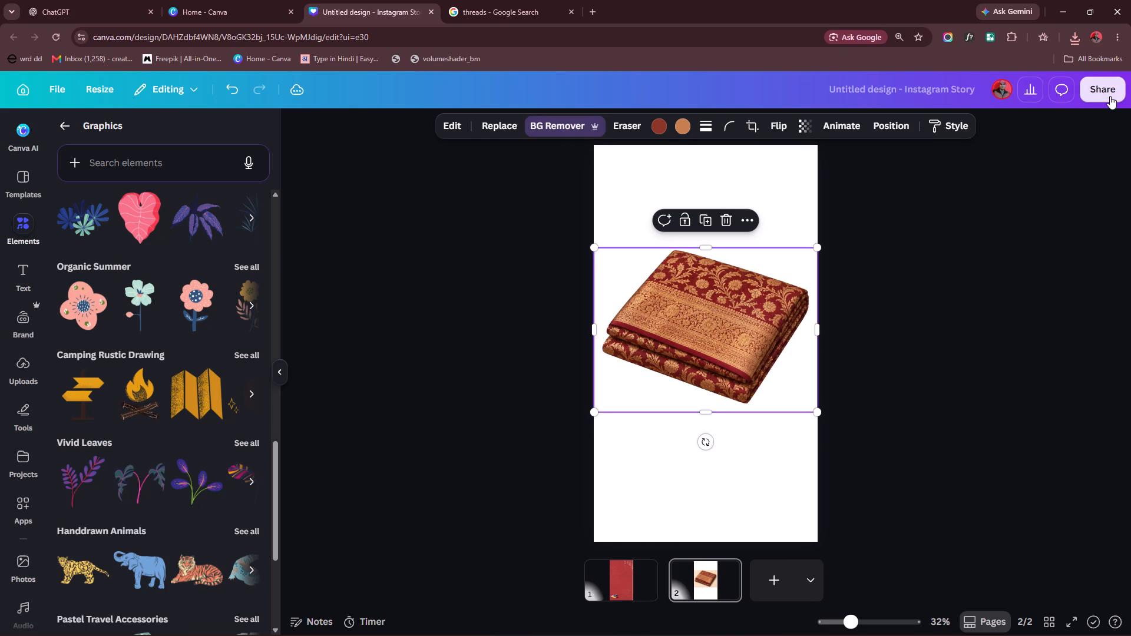
left_click(892, 397)
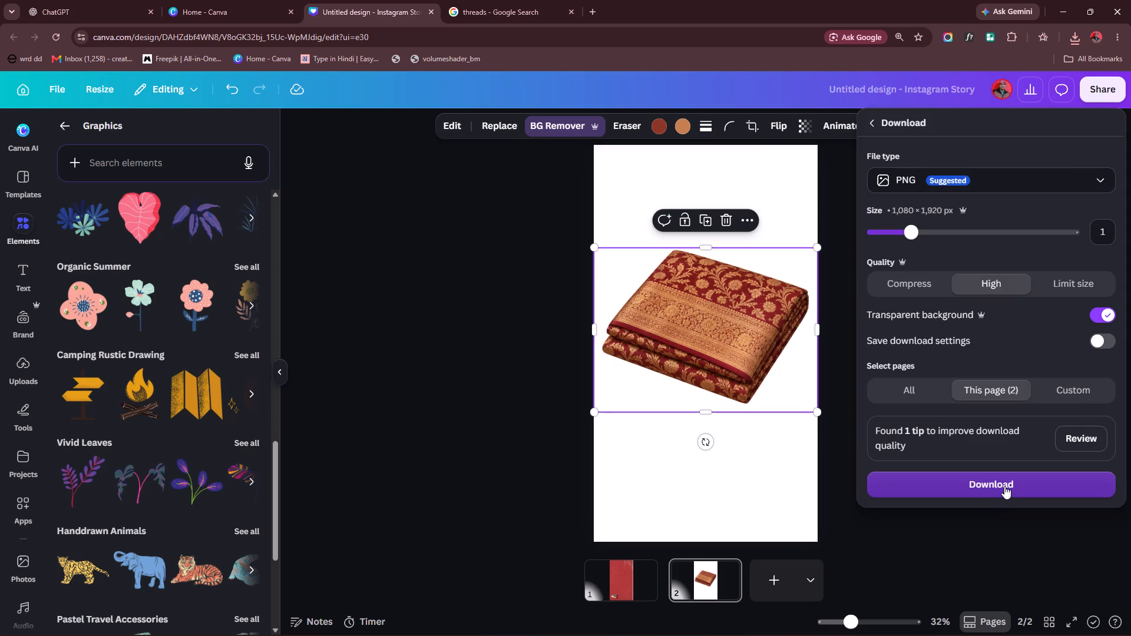
left_click(1004, 486)
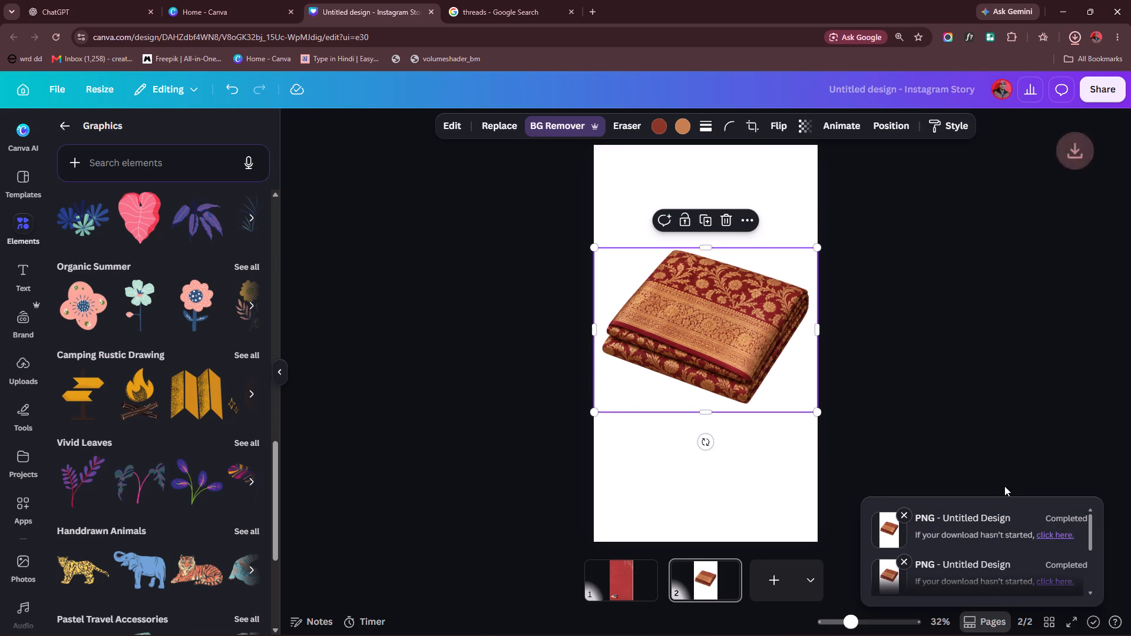
left_click(1001, 465)
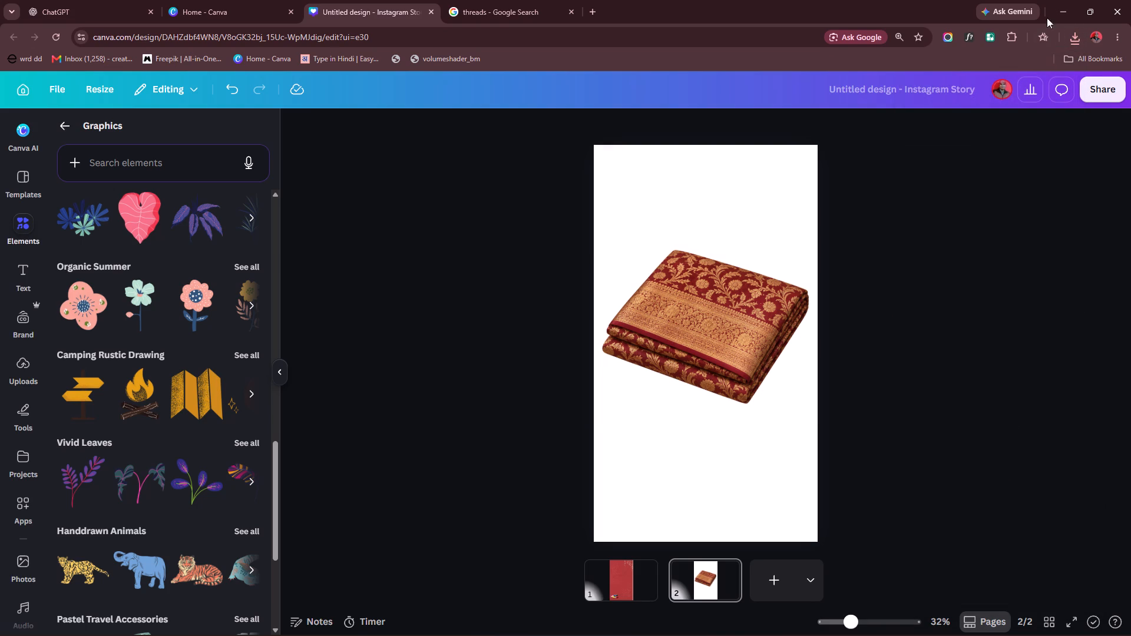
Switch to the Downloads folder and refresh its file listing.
left_click(1066, 8)
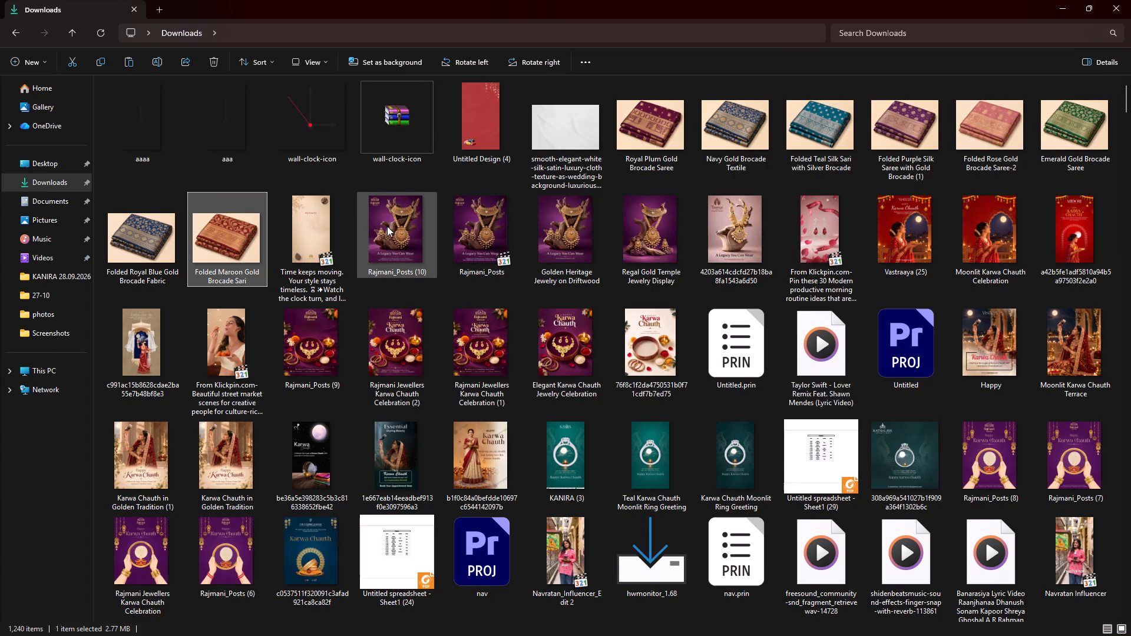
right_click(356, 183)
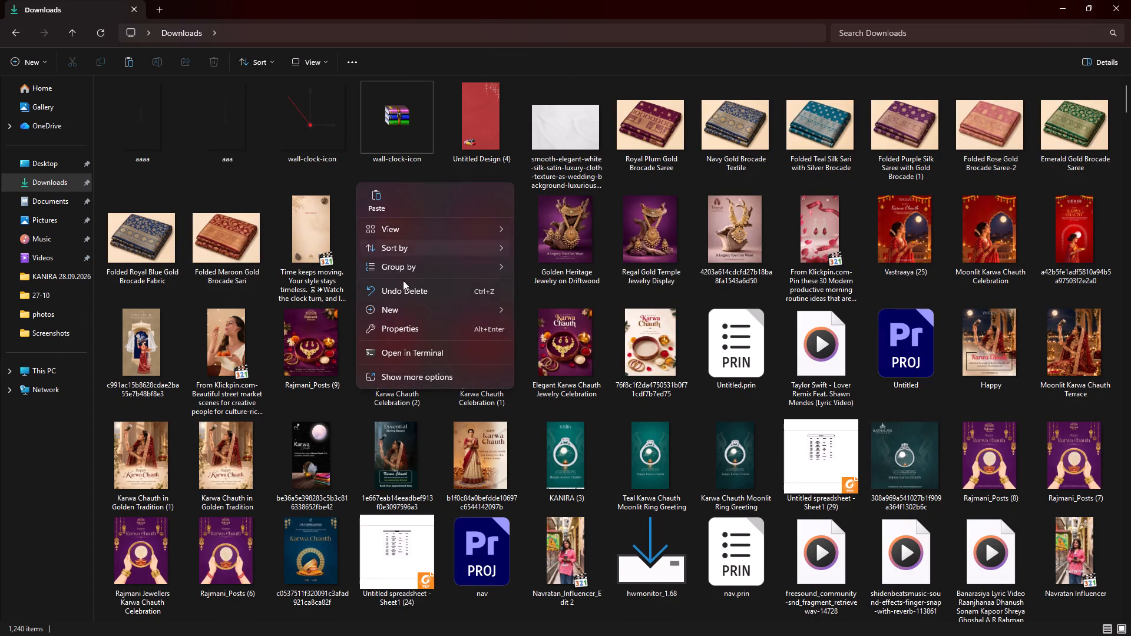
left_click(444, 372)
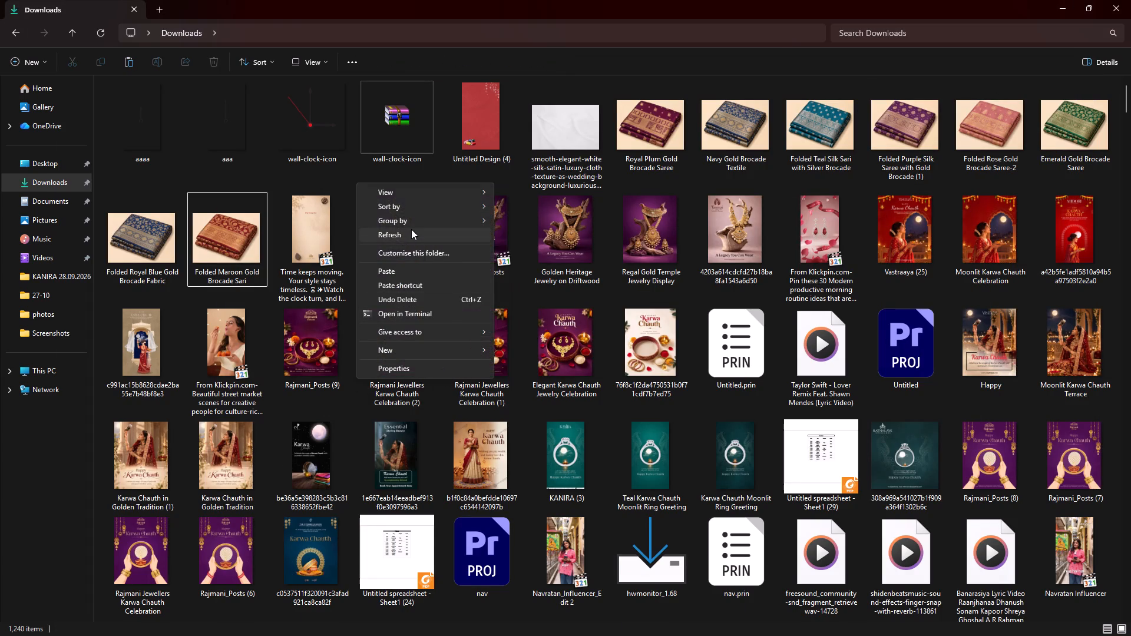
left_click(413, 231)
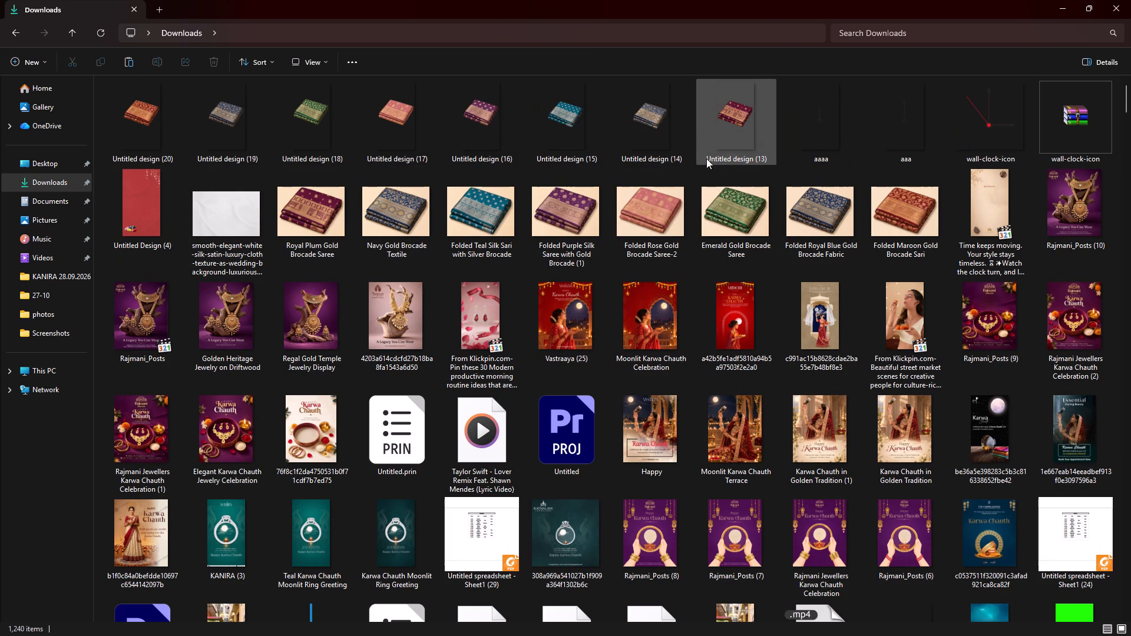
Import the eight saree cutout PNGs, Untitled design (13) to Untitled design (20), into the After Effects project.
left_click(738, 138)
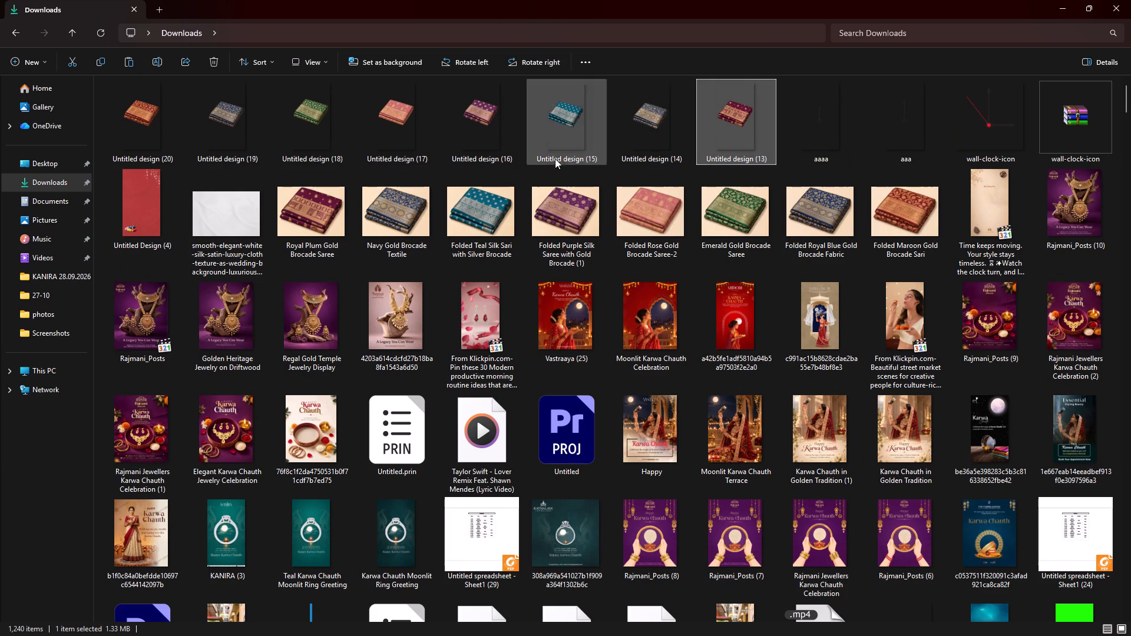
left_click(162, 122, "shift")
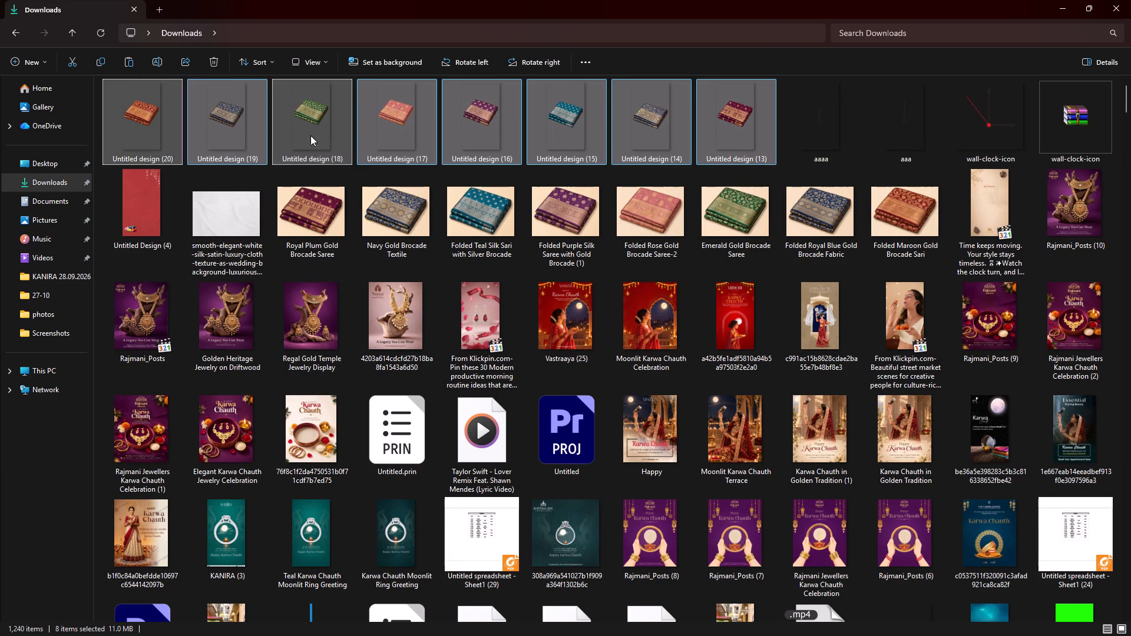
left_click_drag(408, 135, 844, 618)
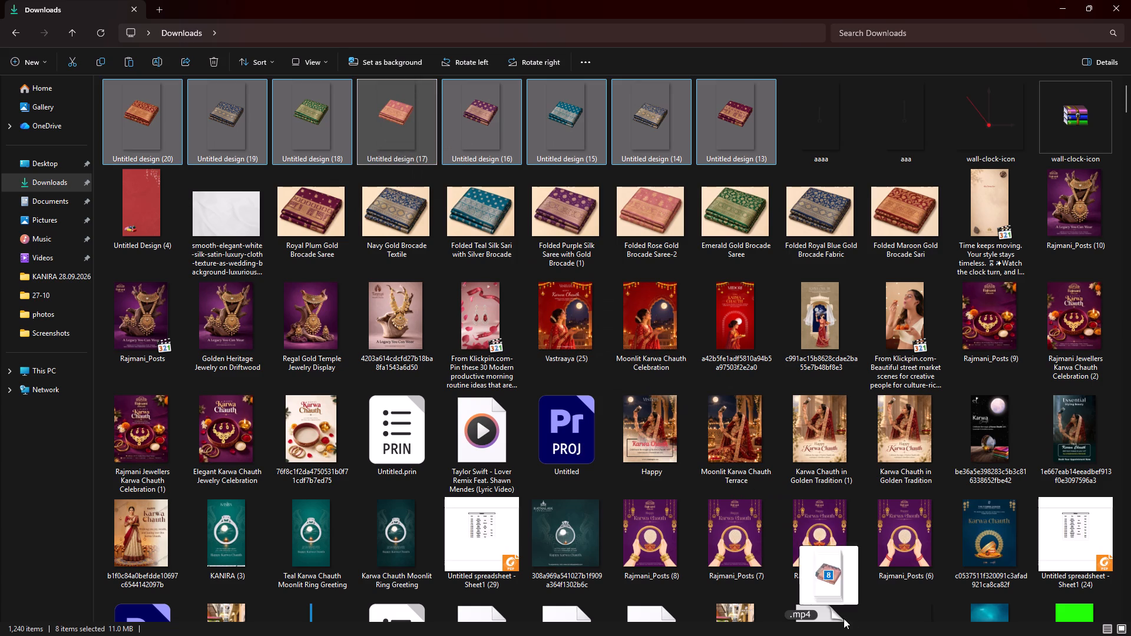
left_click_drag(844, 618, 884, 635)
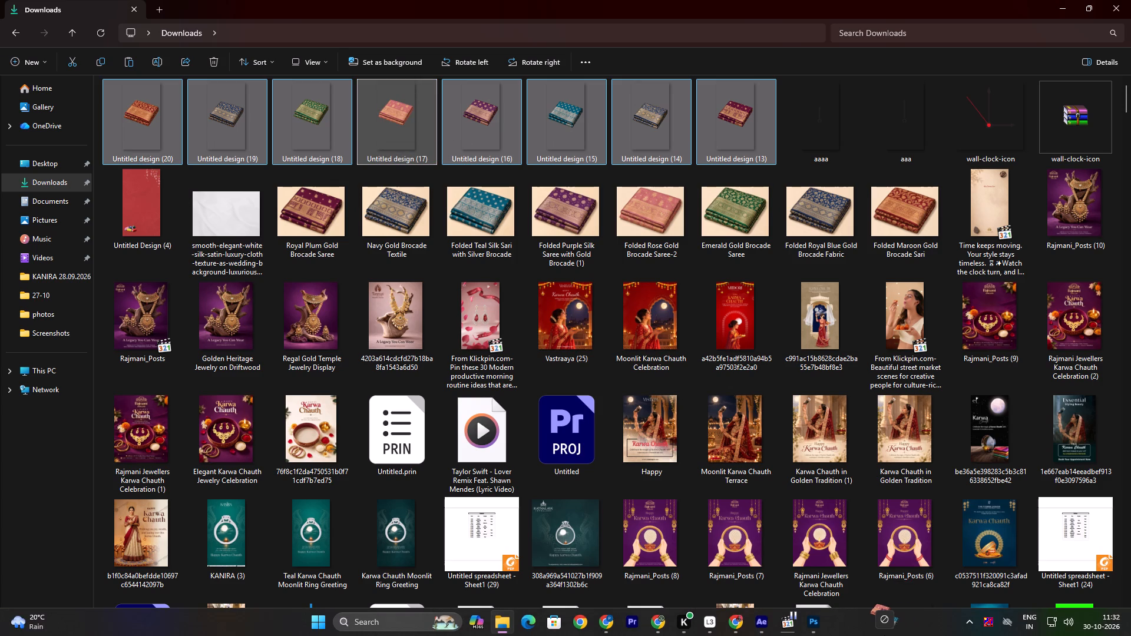
left_click_drag(884, 635, 779, 630)
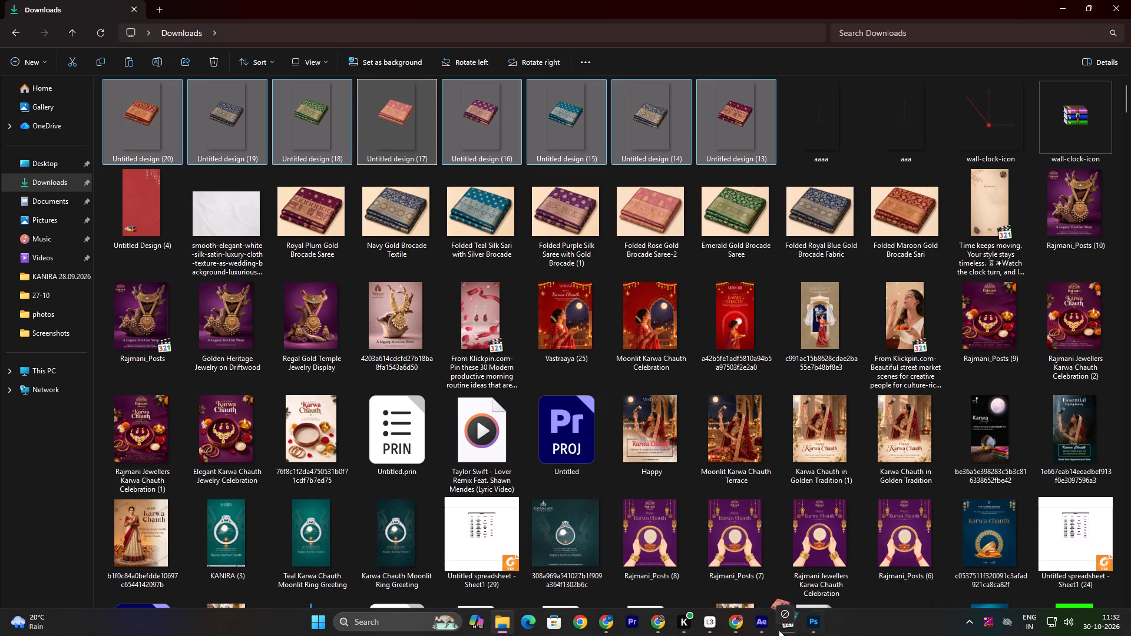
left_click_drag(779, 630, 83, 342)
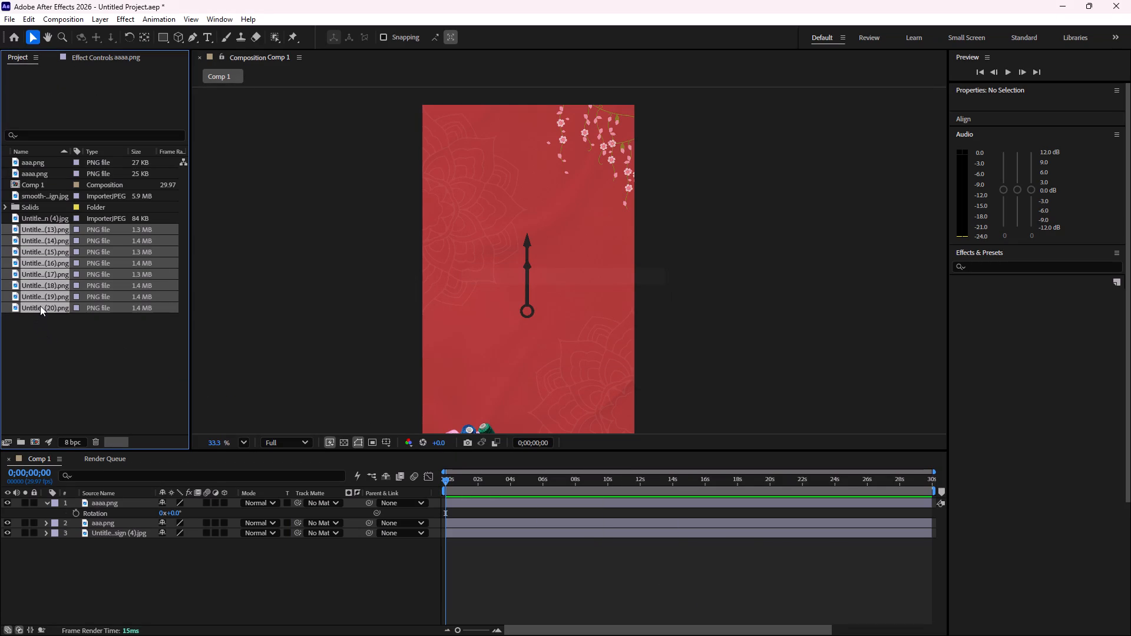
left_click(60, 318)
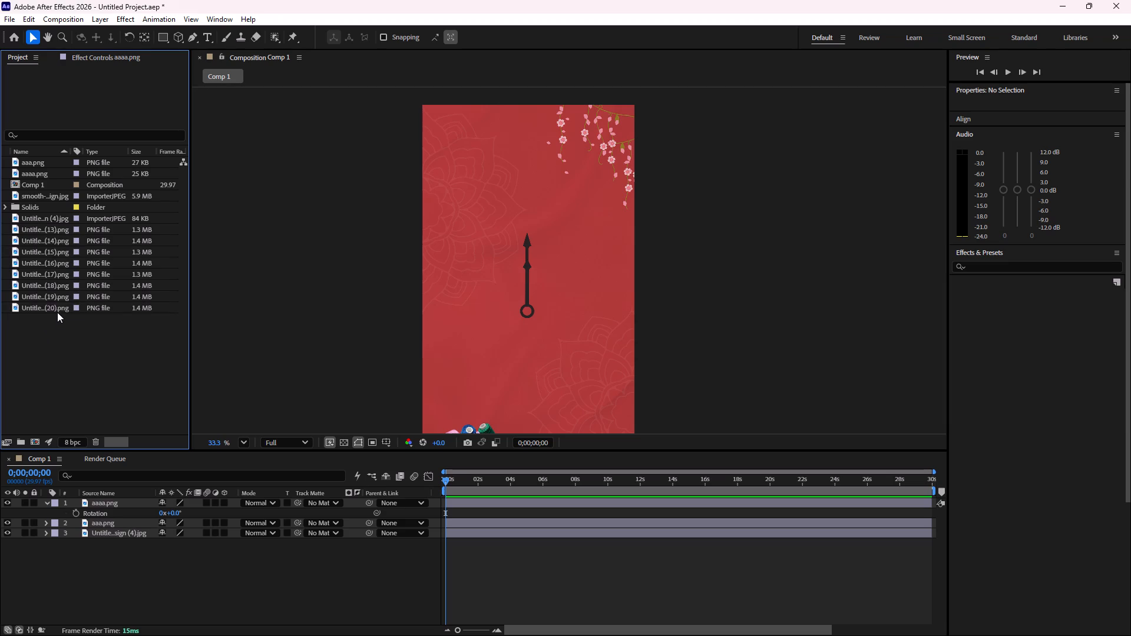
Add Untitled design (13).png, the plum saree cutout, to Comp 1 as the top layer above aaaa.png.
left_click_drag(51, 229, 121, 501)
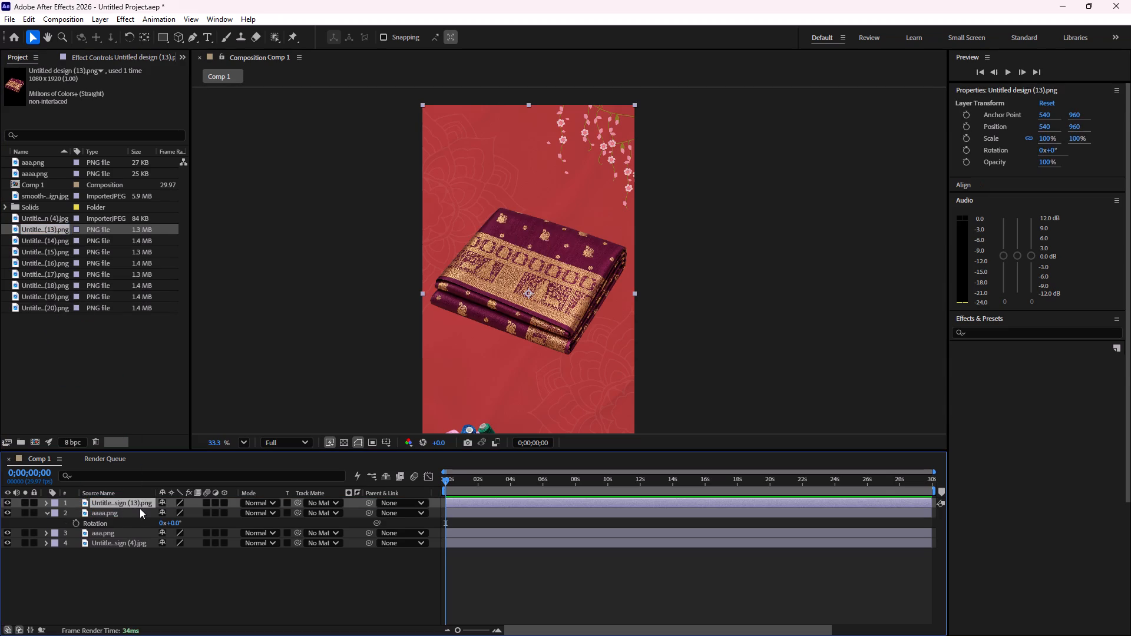
Scale the plum saree layer, Untitled design (13).png, down to 33% in Comp 1.
key("s")
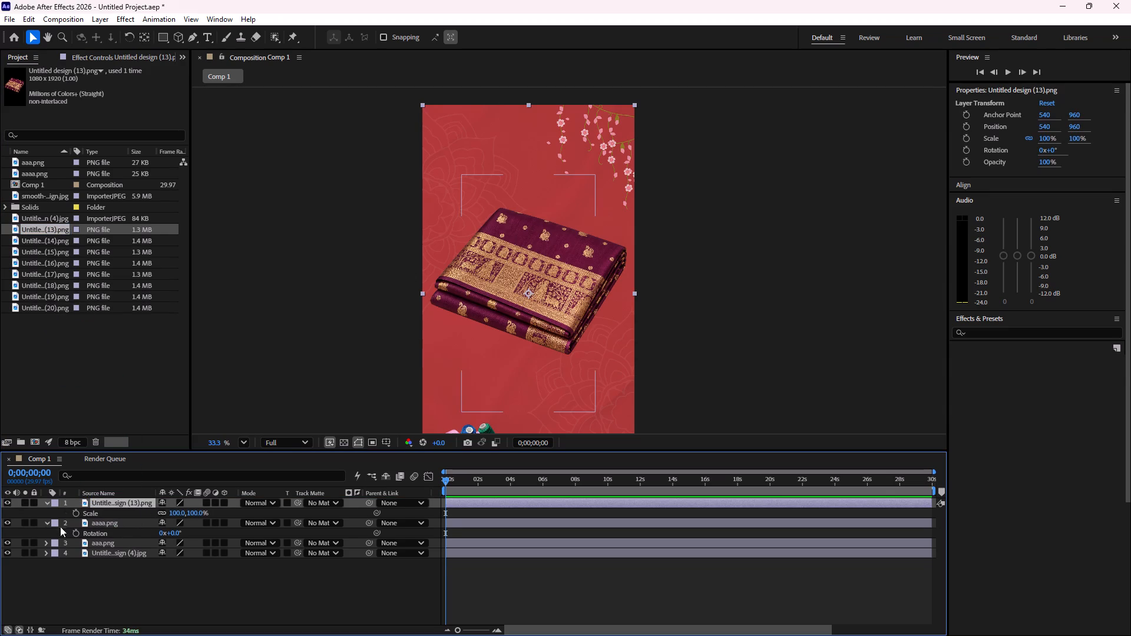
left_click(45, 523)
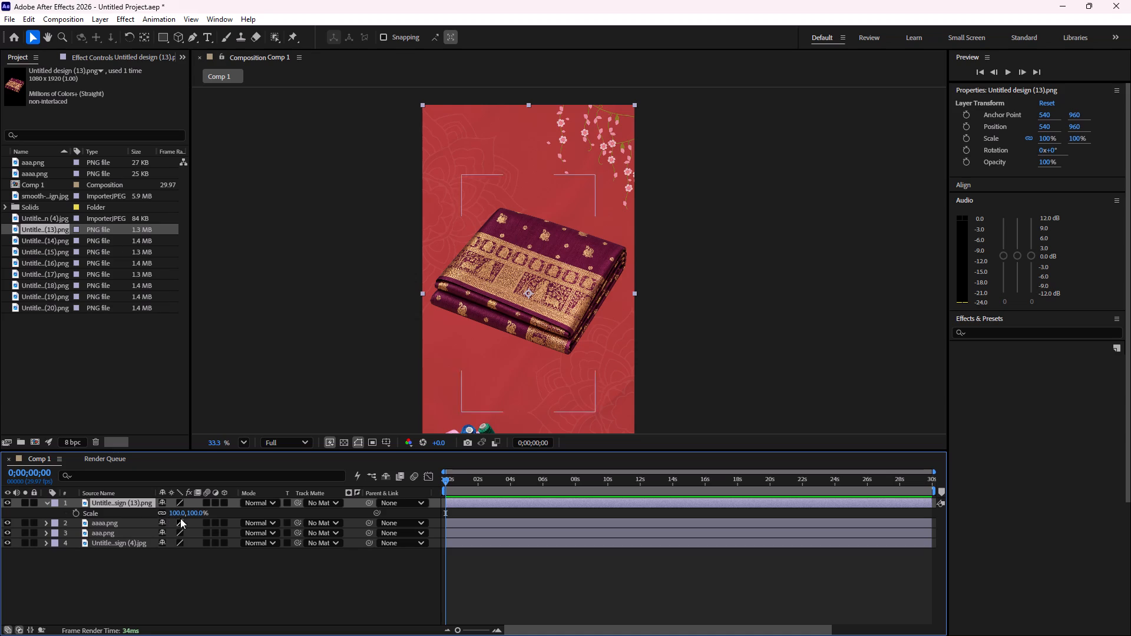
left_click_drag(180, 514, 156, 524)
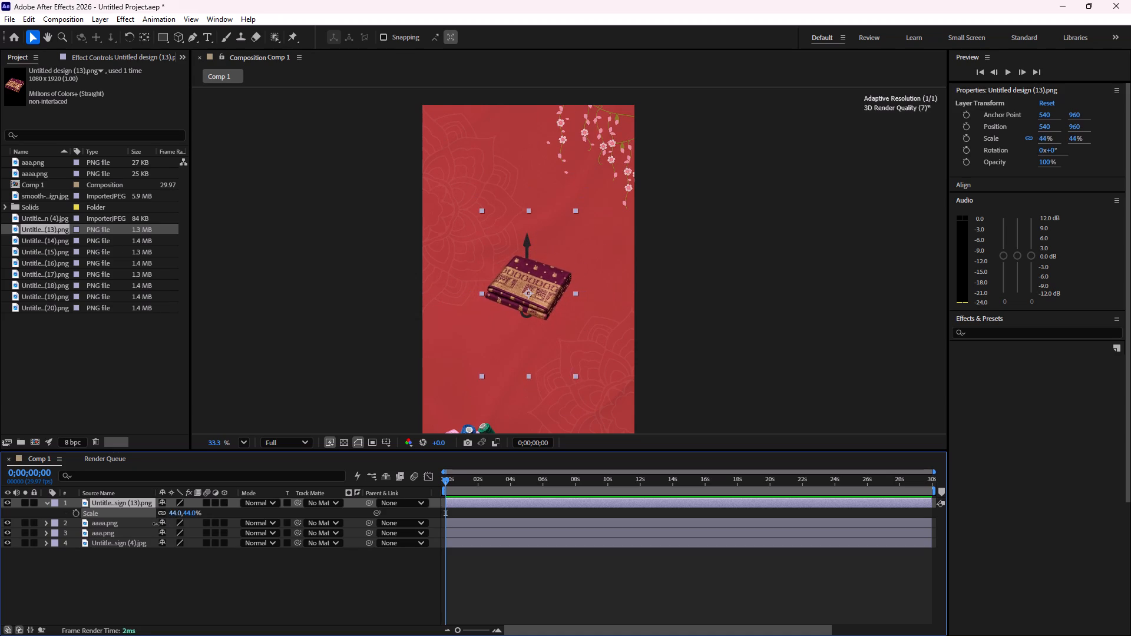
left_click_drag(156, 524, 152, 526)
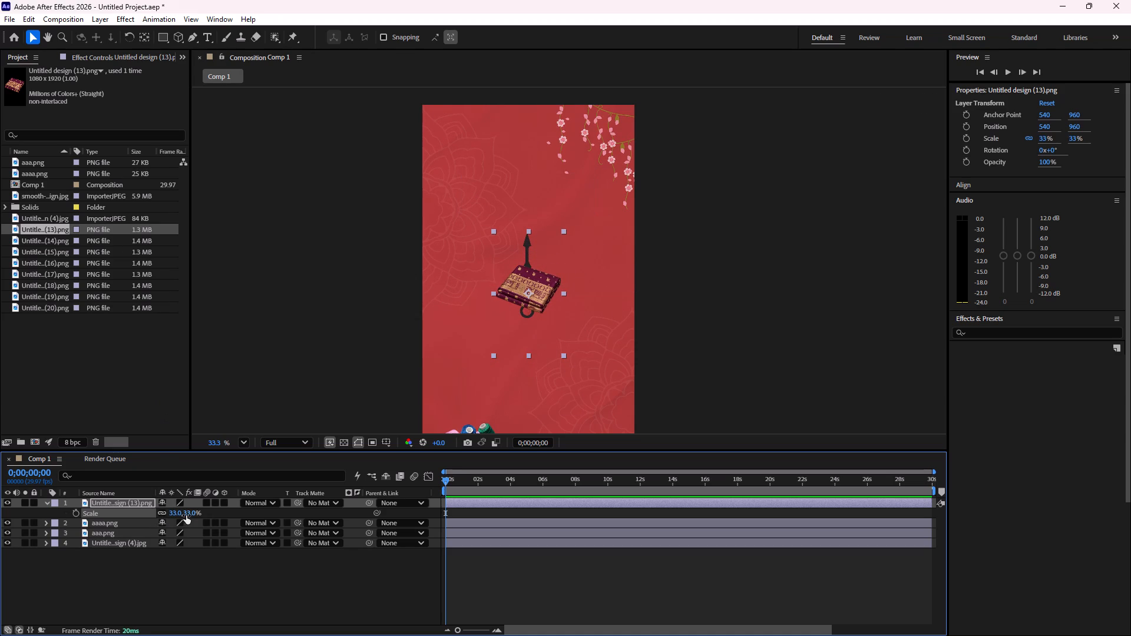
Move the plum saree up above the clock hands' tip, to position 540, 525.
key("p")
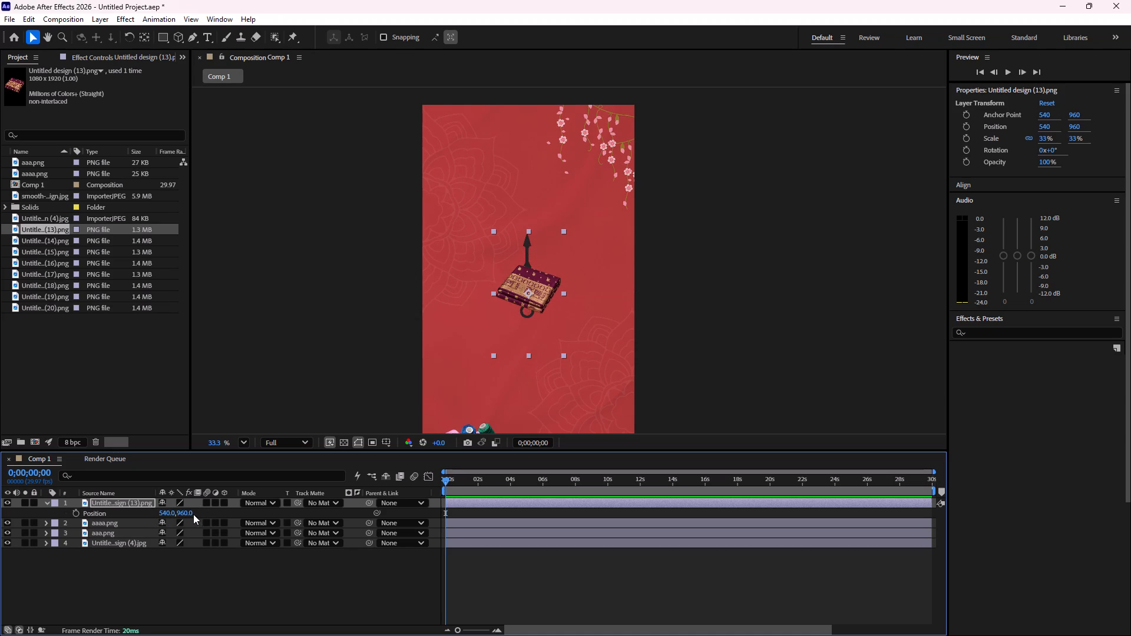
key("p")
key("p")
left_click_drag(185, 513, 142, 507)
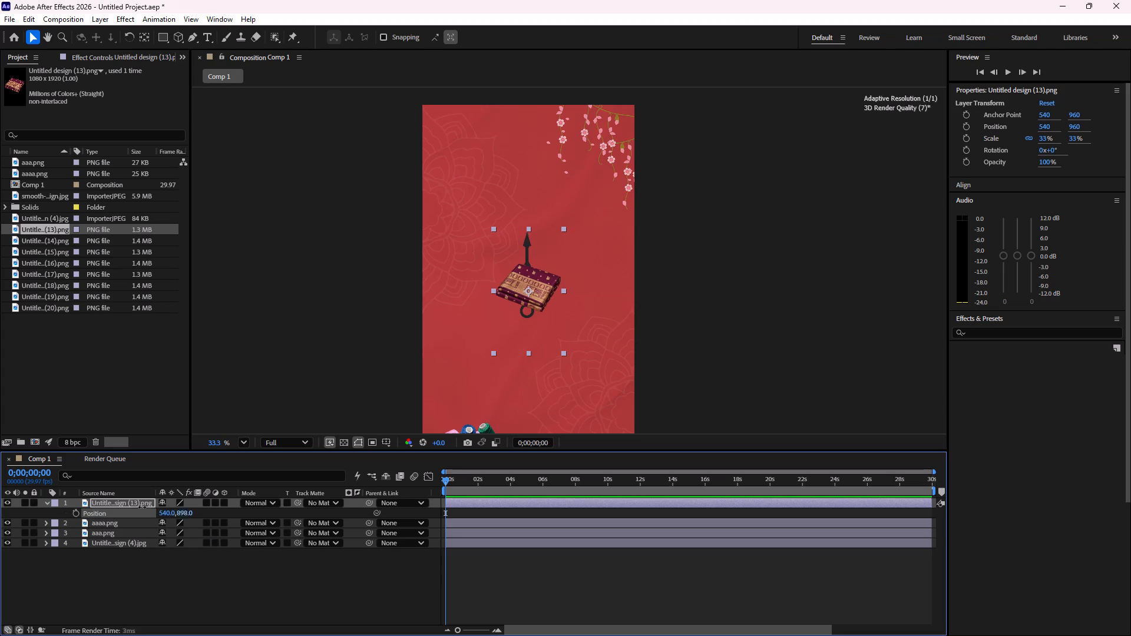
left_click_drag(142, 507, 0, 496)
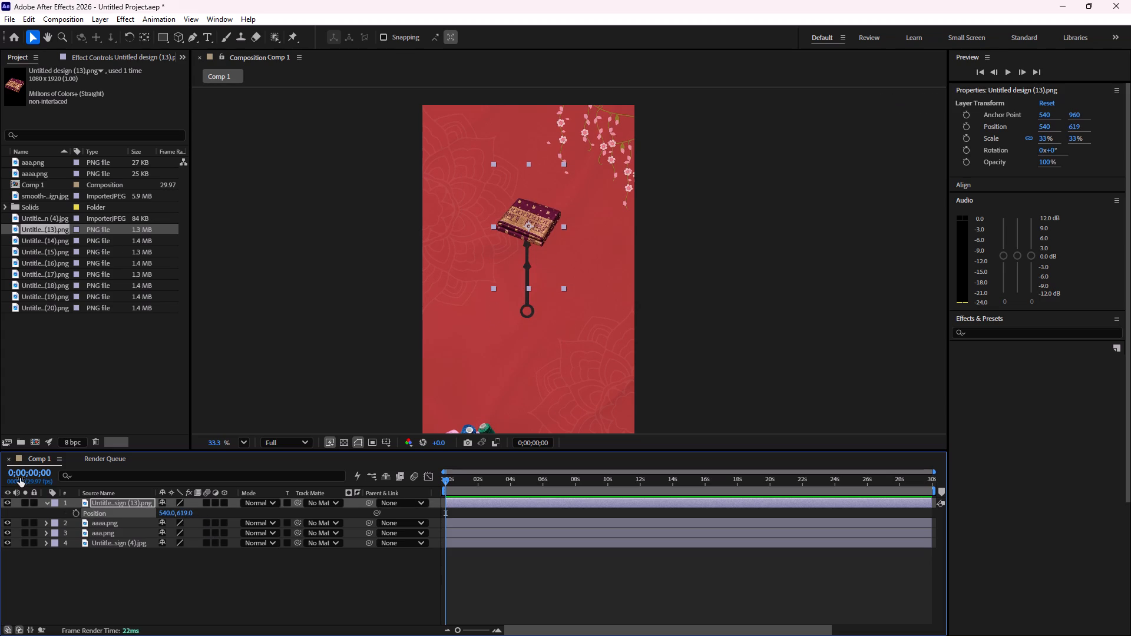
left_click_drag(187, 514, 180, 515)
left_click_drag(180, 515, 124, 525)
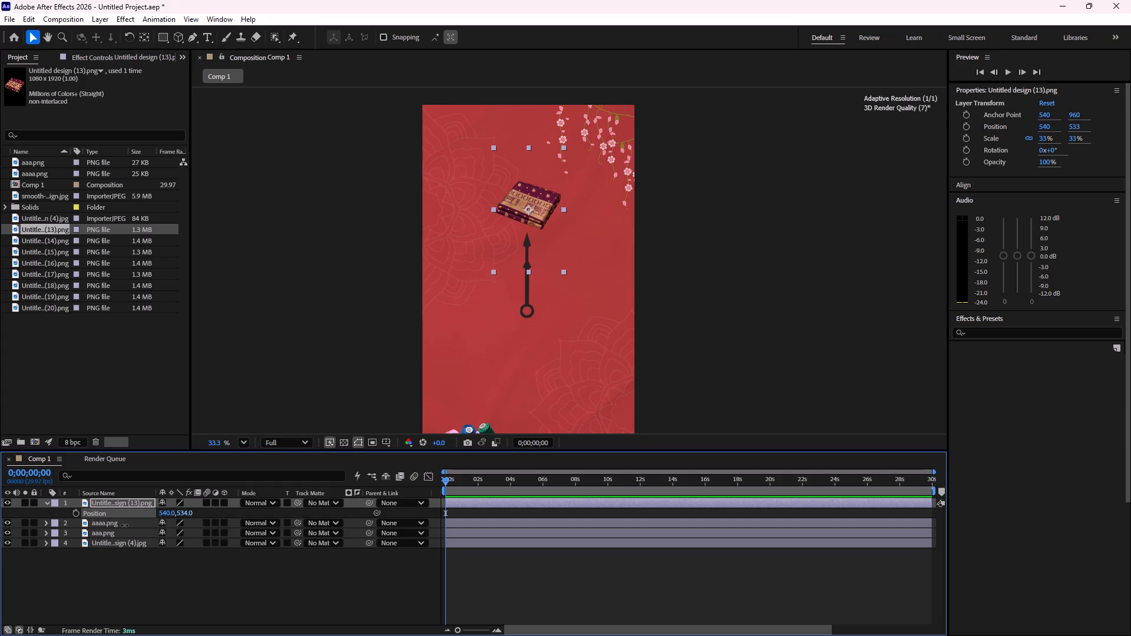
left_click_drag(124, 525, 127, 525)
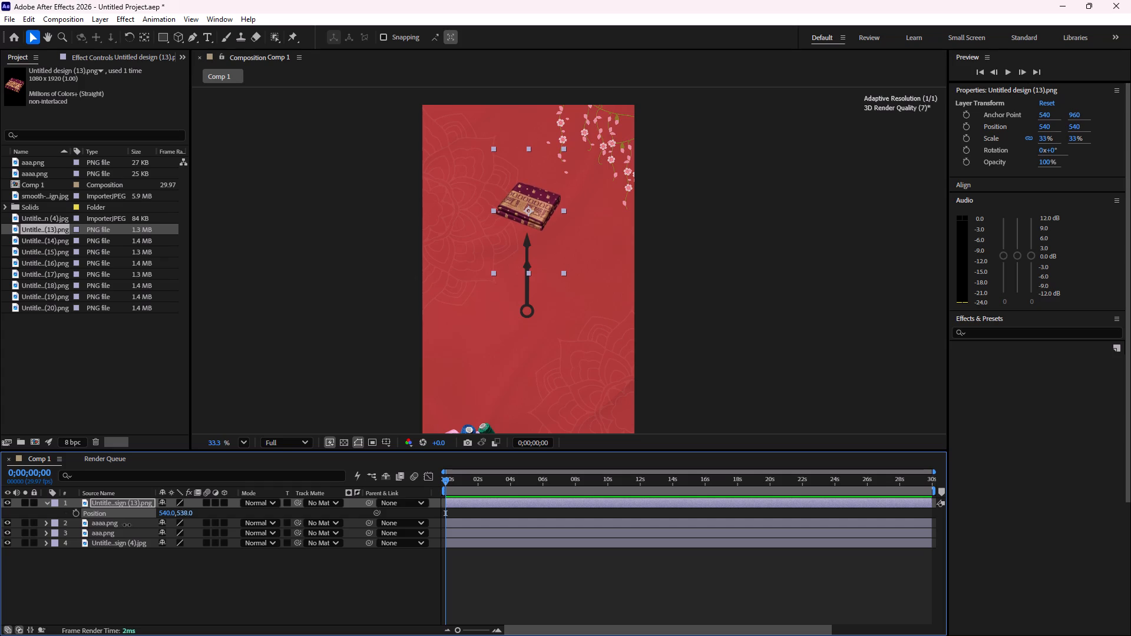
left_click_drag(127, 525, 119, 525)
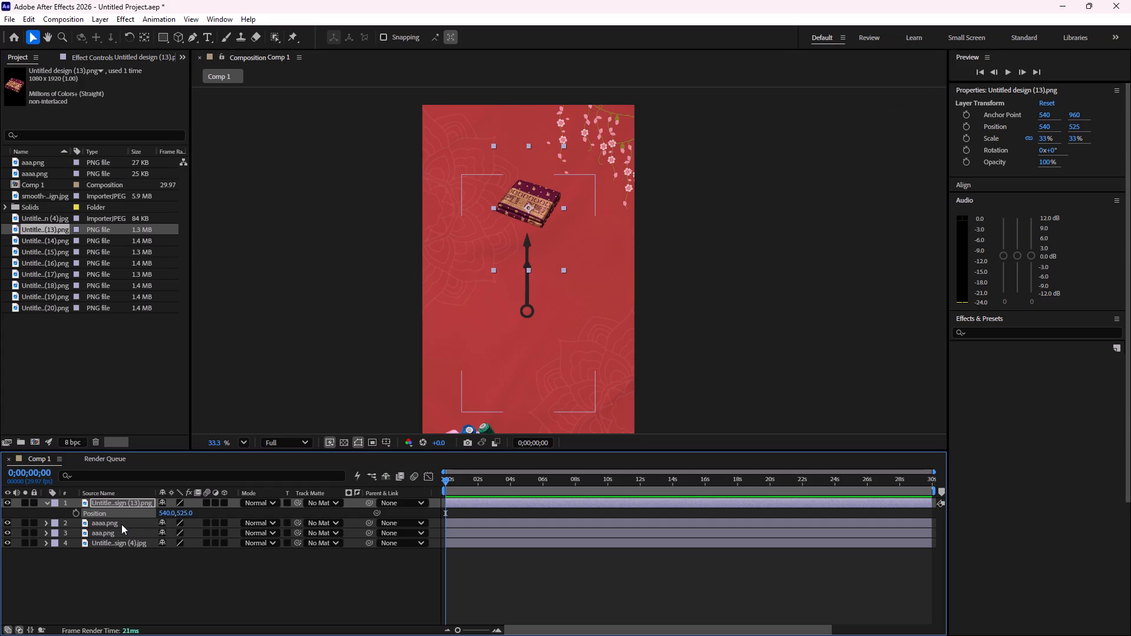
Add Untitled design (14).png, the navy blue saree cutout, to Comp 1 as the top layer.
left_click(48, 243)
left_click_drag(47, 241, 131, 496)
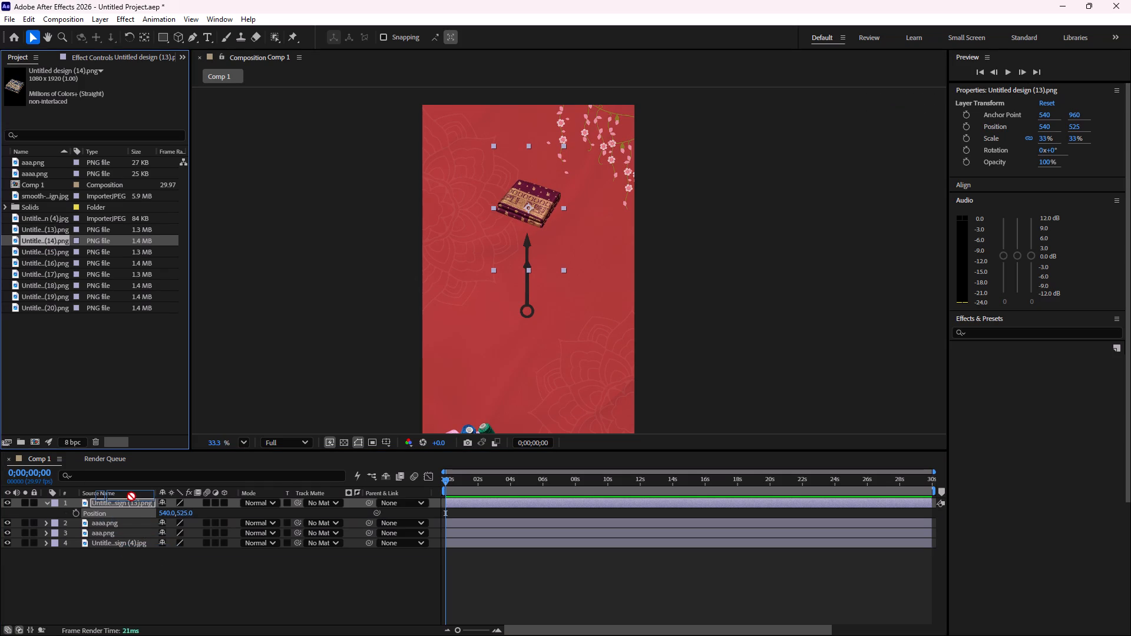
left_click_drag(131, 496, 133, 502)
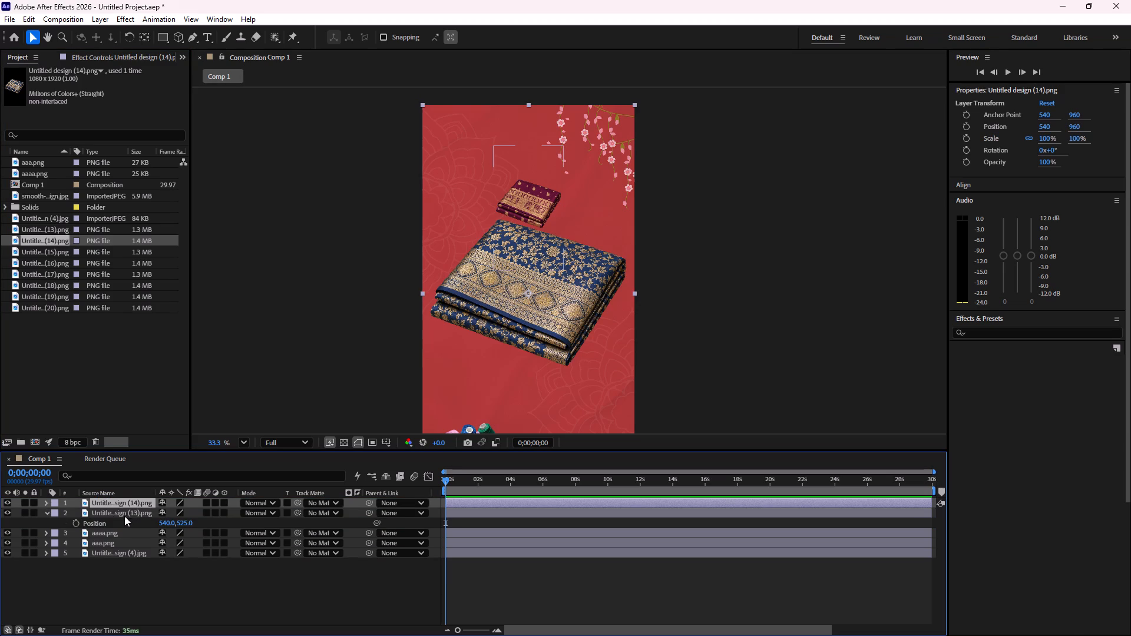
Set the navy blue saree layer's scale to 33%, matching the plum saree.
left_click(98, 502)
left_click(44, 512)
left_click(110, 501)
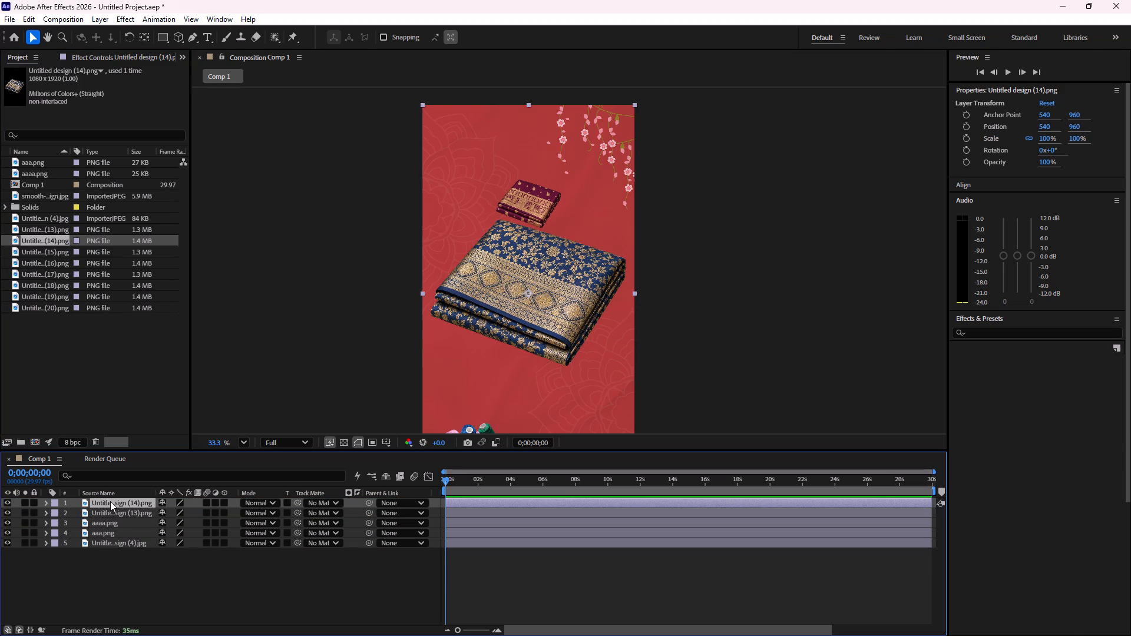
left_click(108, 511)
key("s")
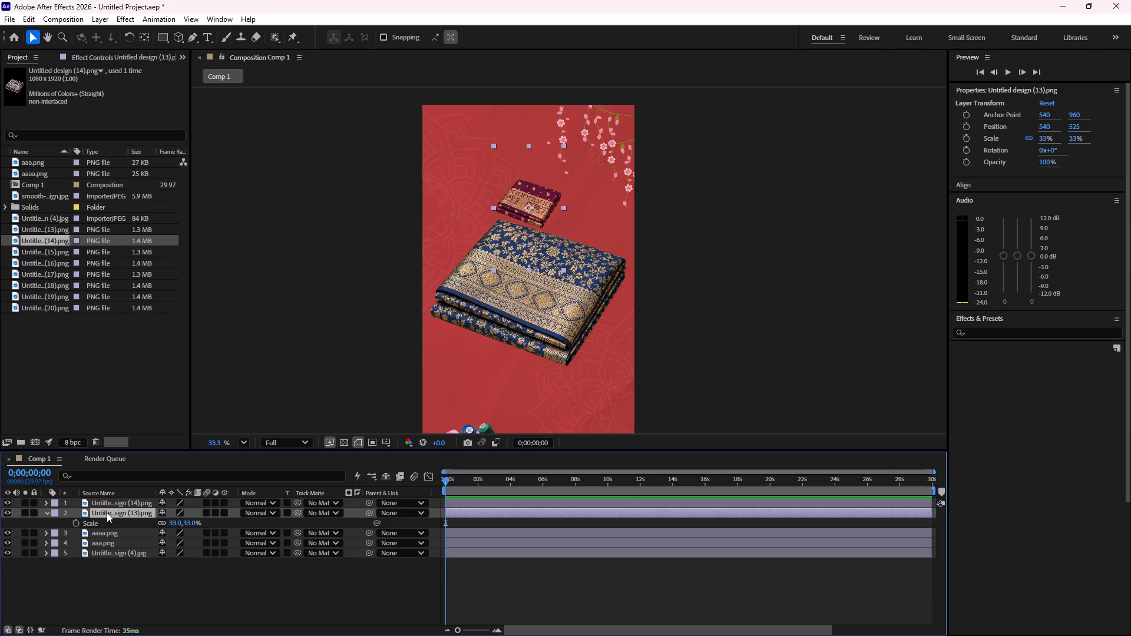
key("s")
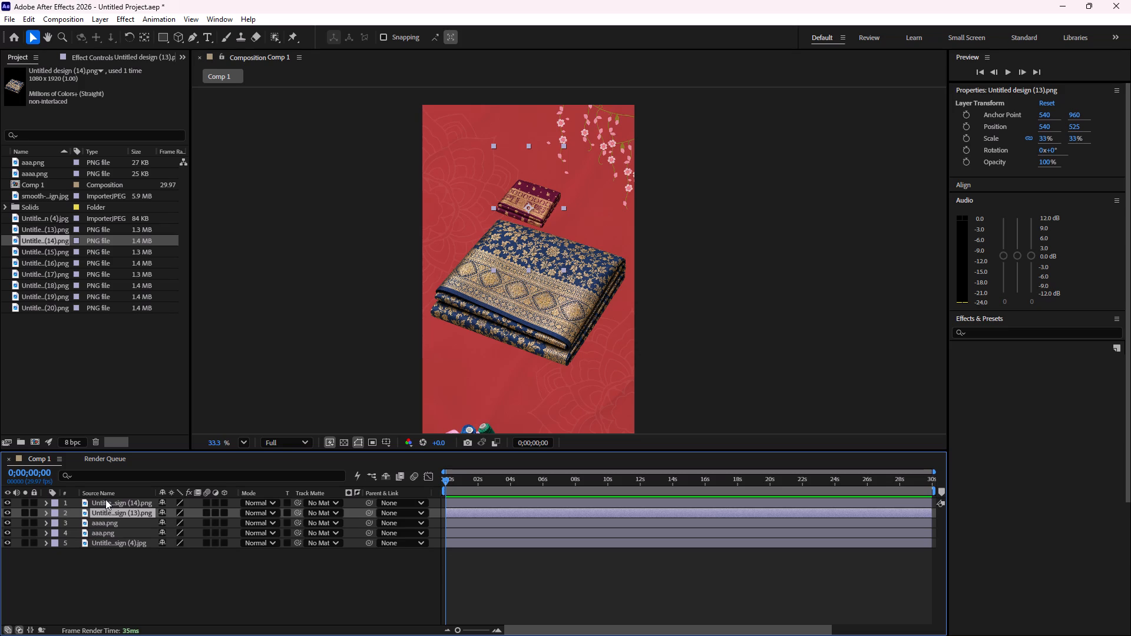
left_click(107, 501)
key("s")
left_click(177, 514)
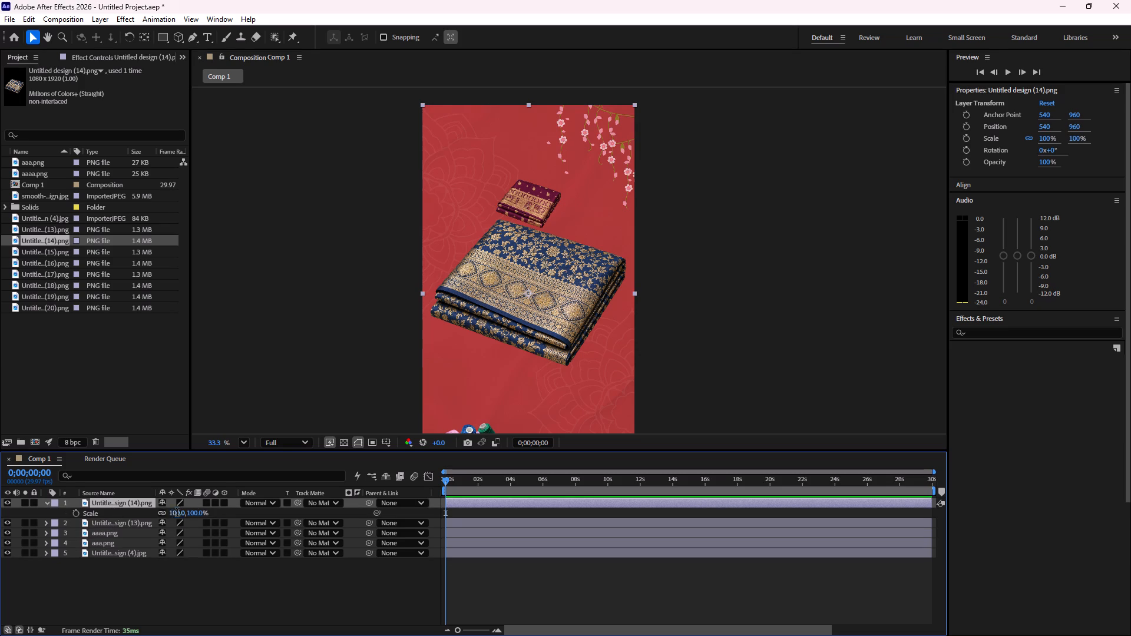
type("33")
key("Return")
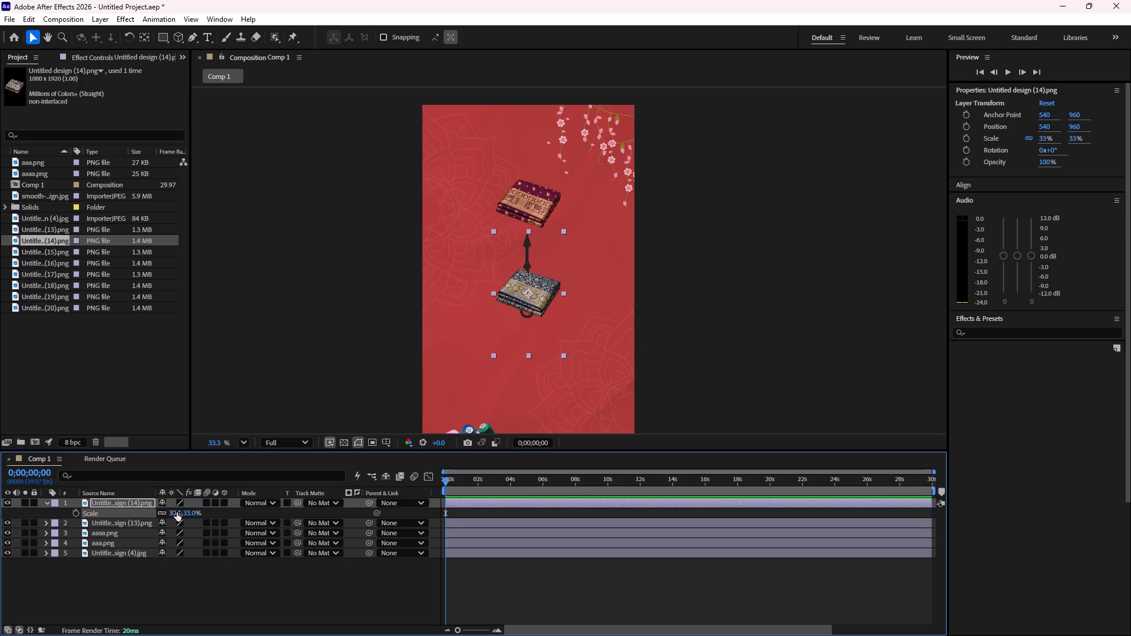
Move the navy blue saree straight down below the clock hands, to position 540, 1548.
left_click(130, 501)
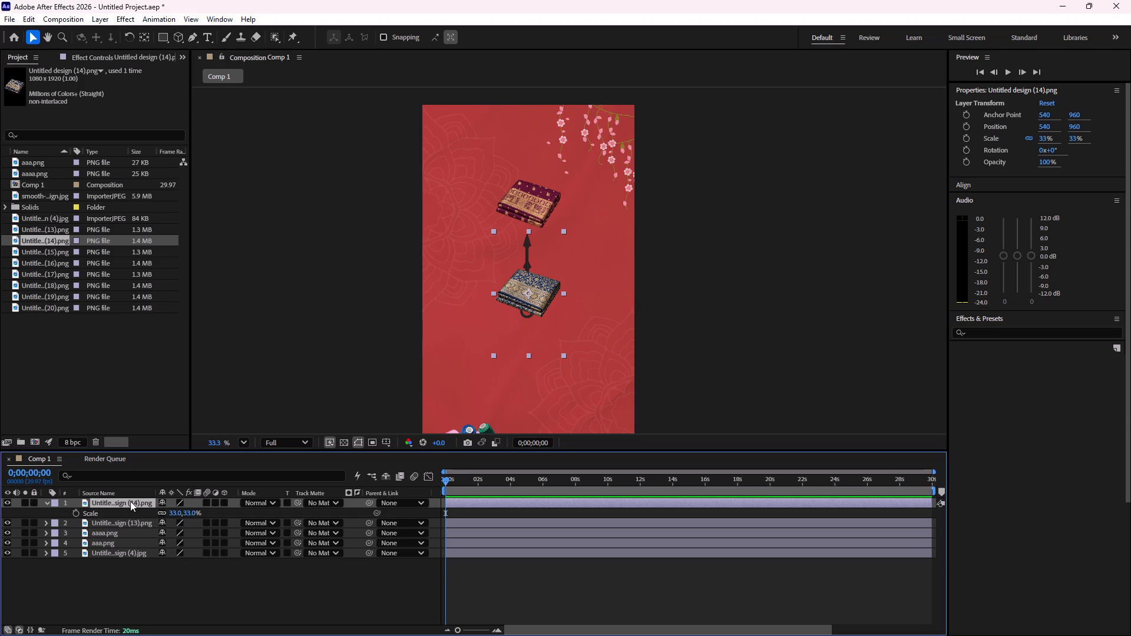
key("p")
left_click_drag(188, 513, 413, 494)
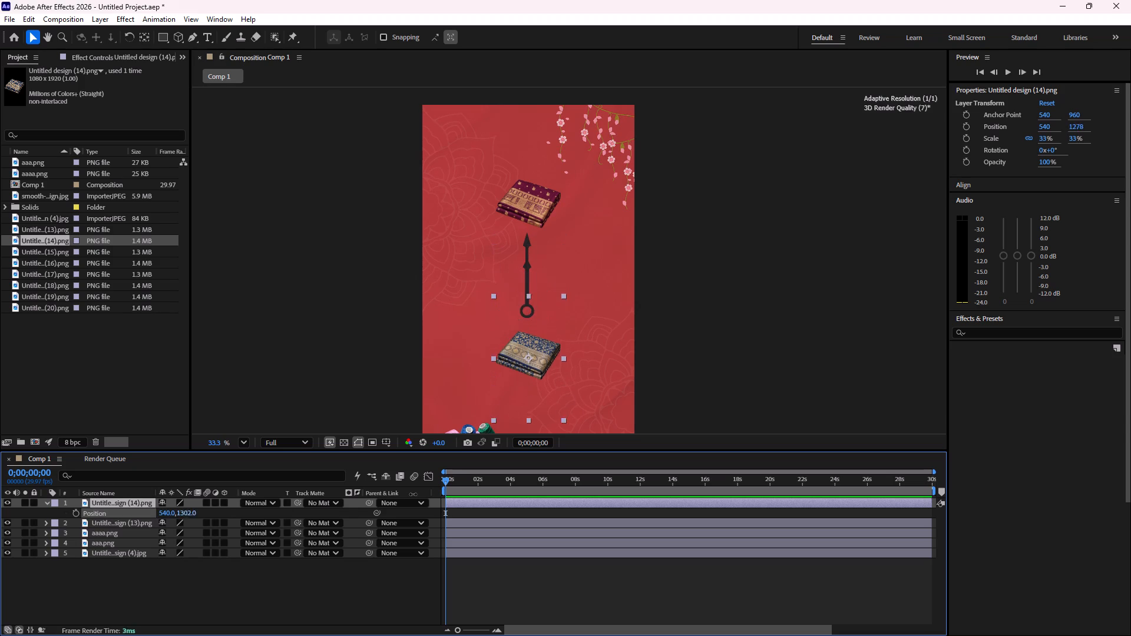
left_click_drag(413, 494, 577, 476)
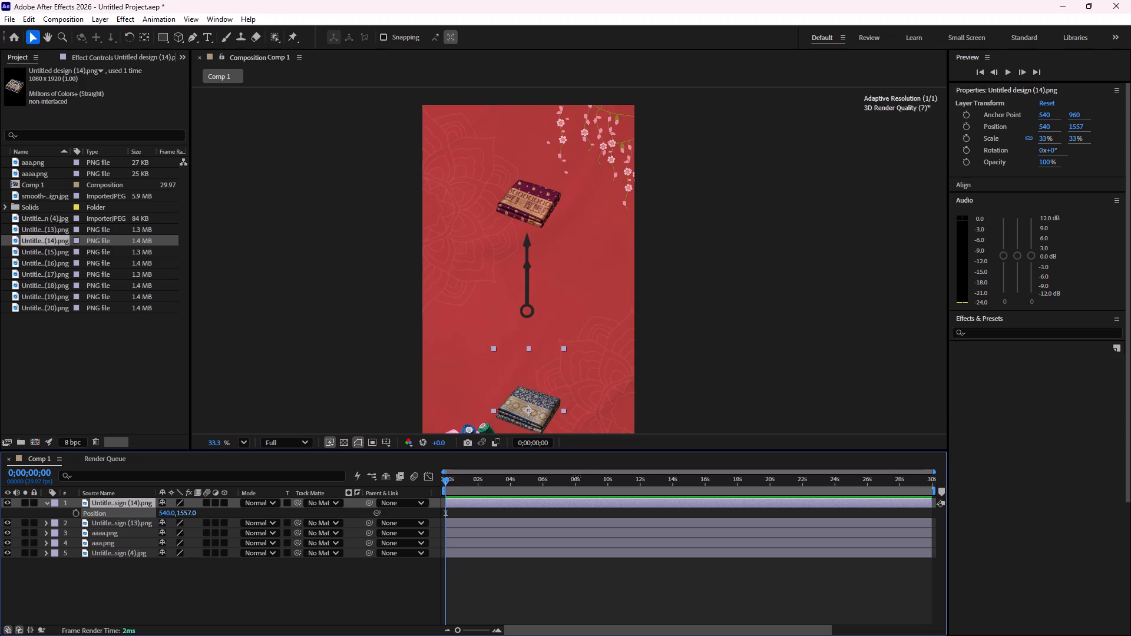
left_click_drag(577, 476, 571, 478)
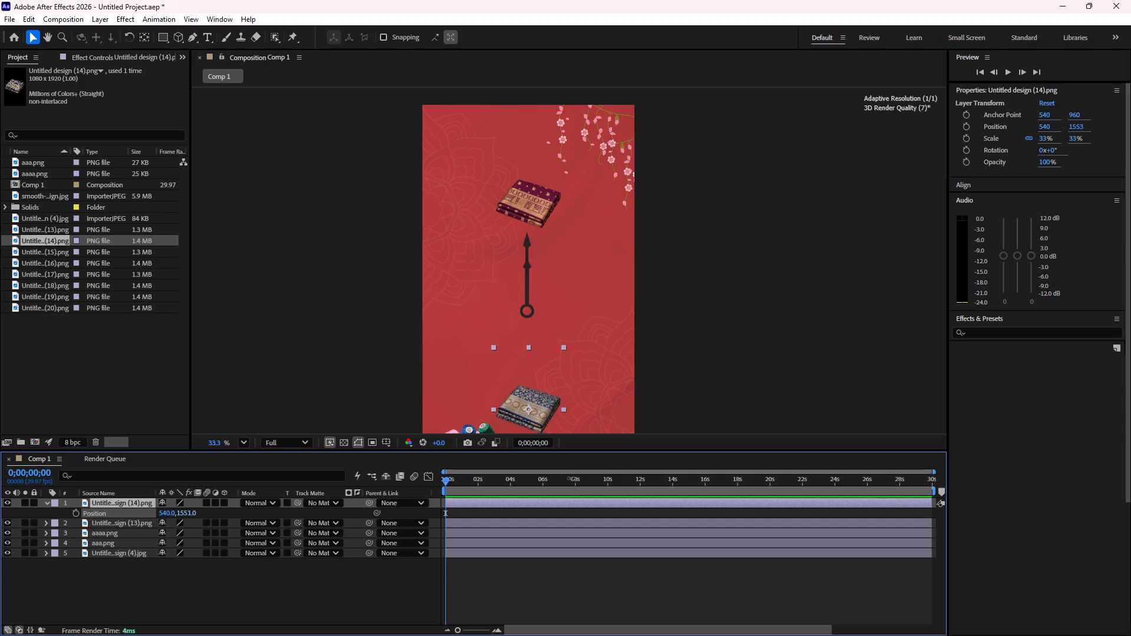
left_click_drag(571, 478, 569, 479)
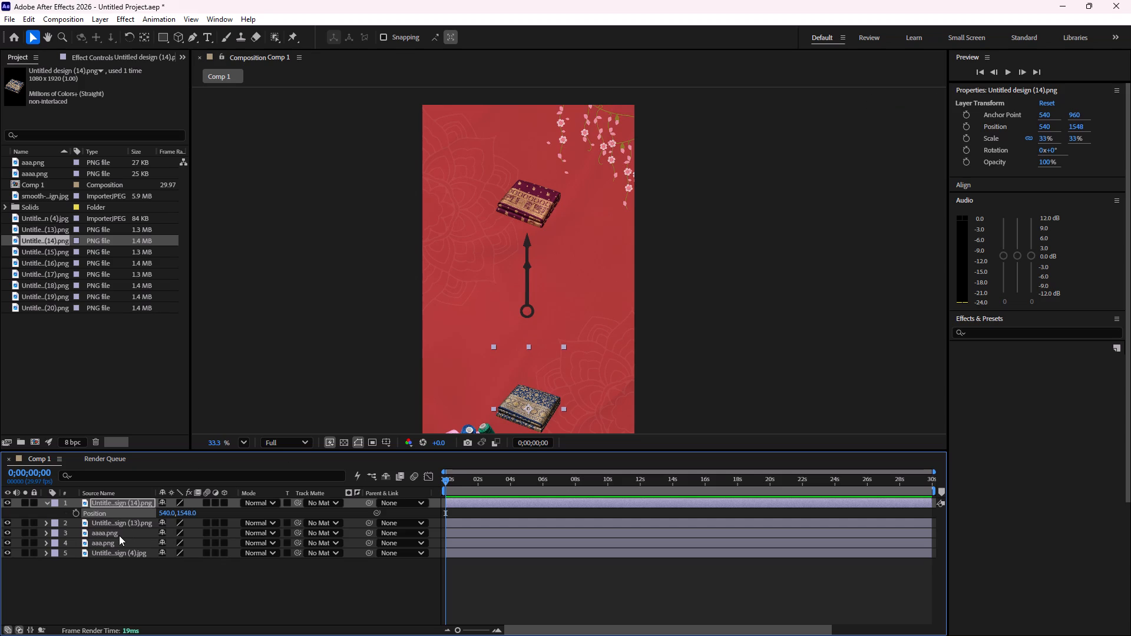
Rotate the shorter clock hand, aaaa.png, to 180° so it points straight down.
left_click(119, 535)
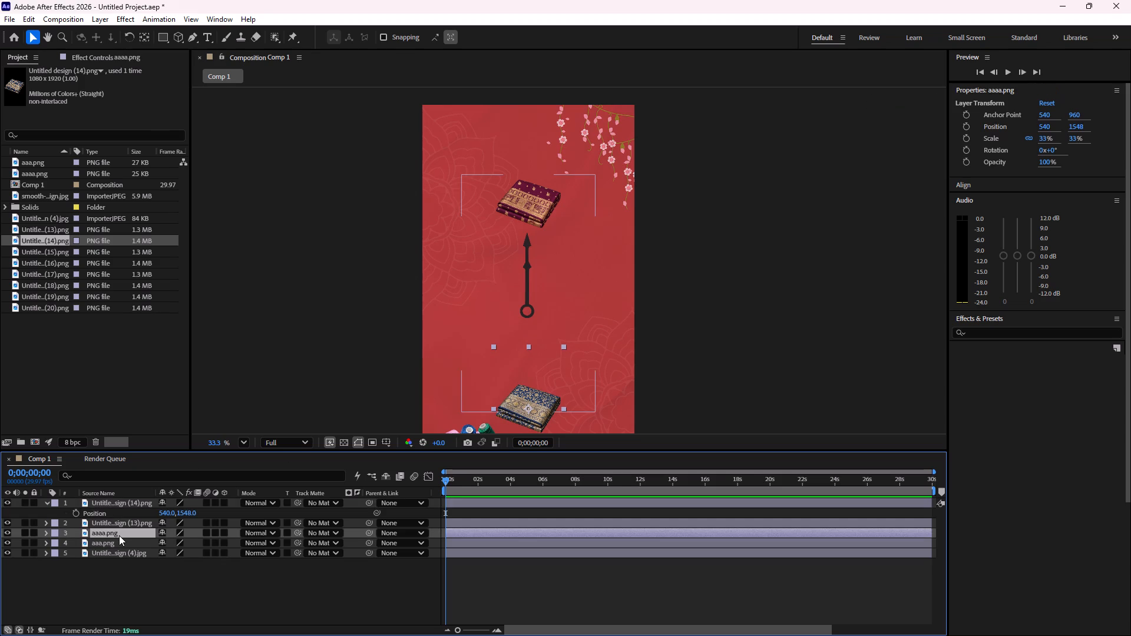
key("r")
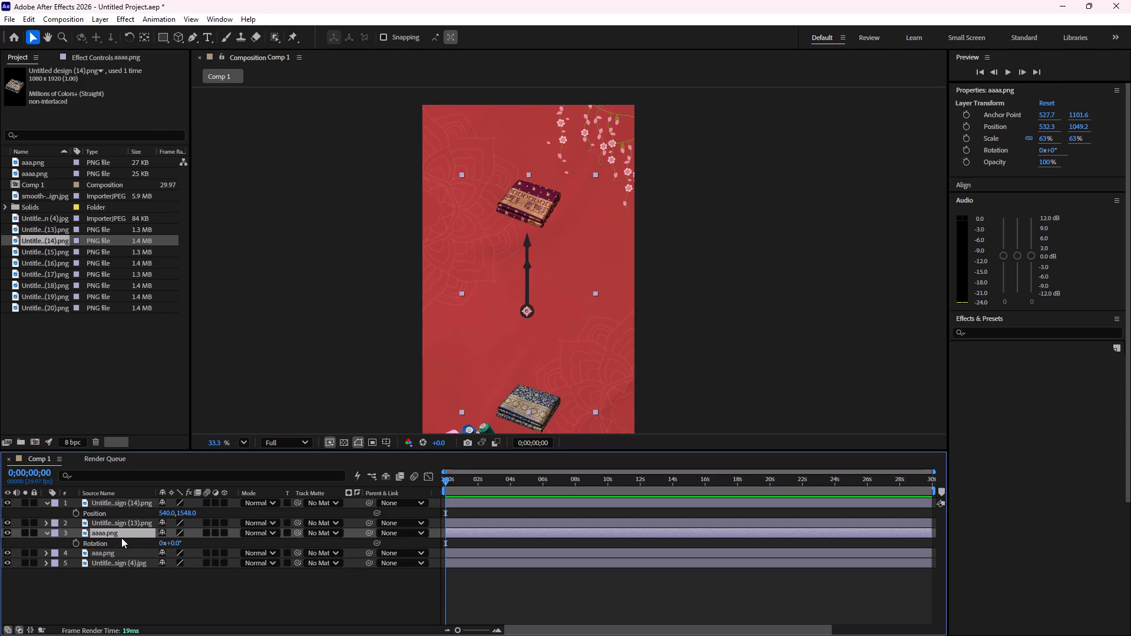
left_click_drag(175, 542, 292, 528)
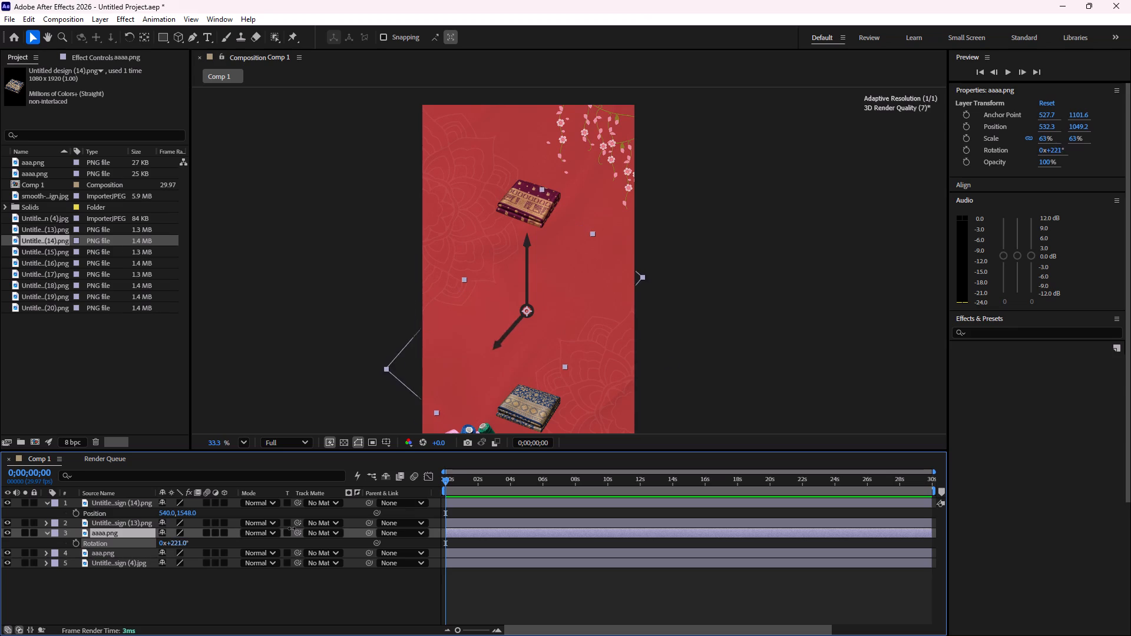
left_click_drag(292, 528, 268, 529)
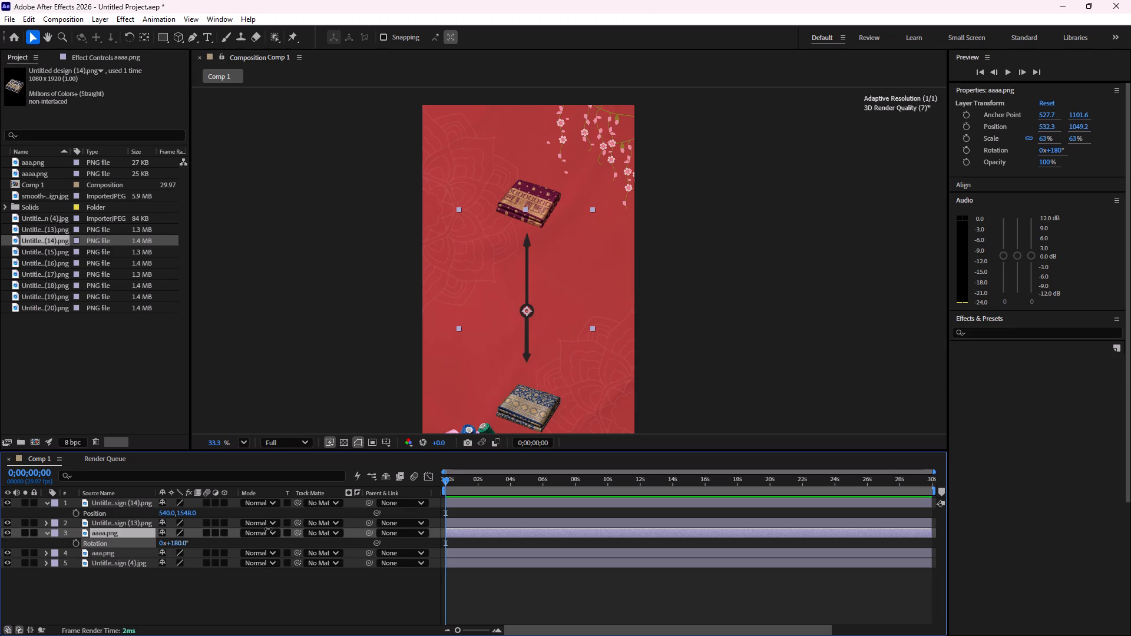
left_click_drag(268, 529, 267, 528)
Move the navy blue saree up closer to the downward hand's tip, to position 540, 1482.
left_click_drag(190, 511, 184, 512)
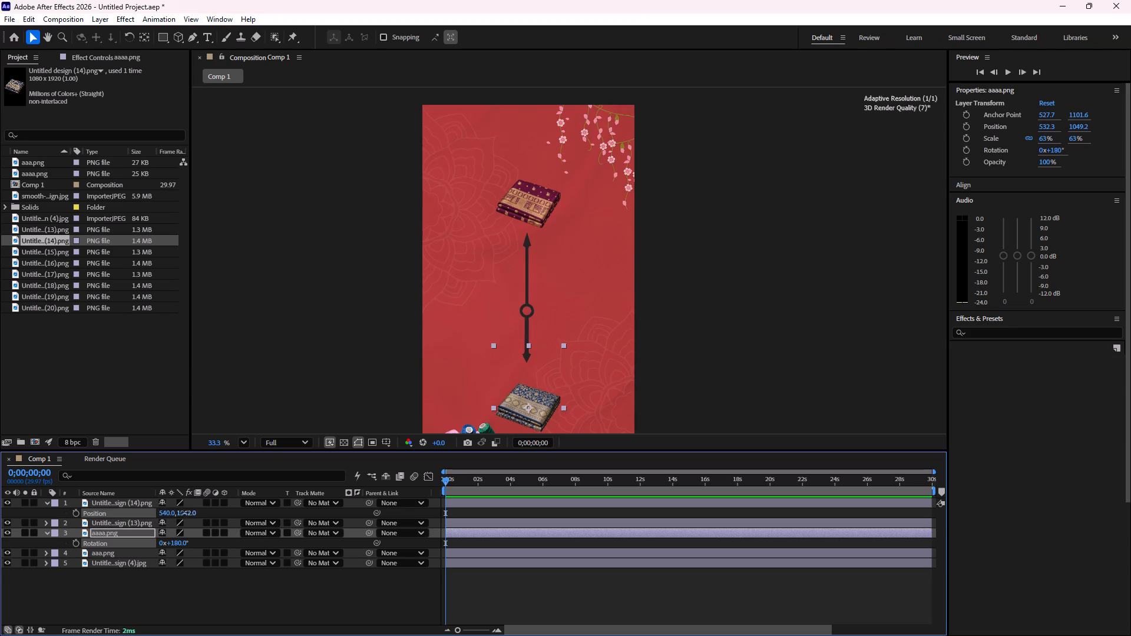
left_click_drag(184, 512, 124, 537)
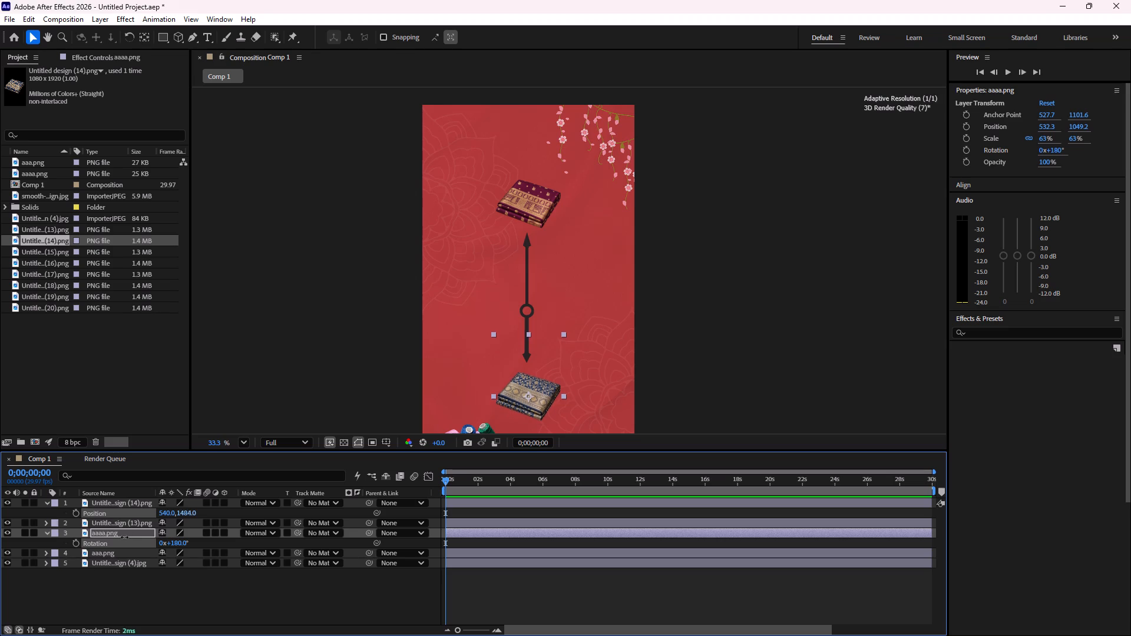
left_click_drag(124, 537, 123, 538)
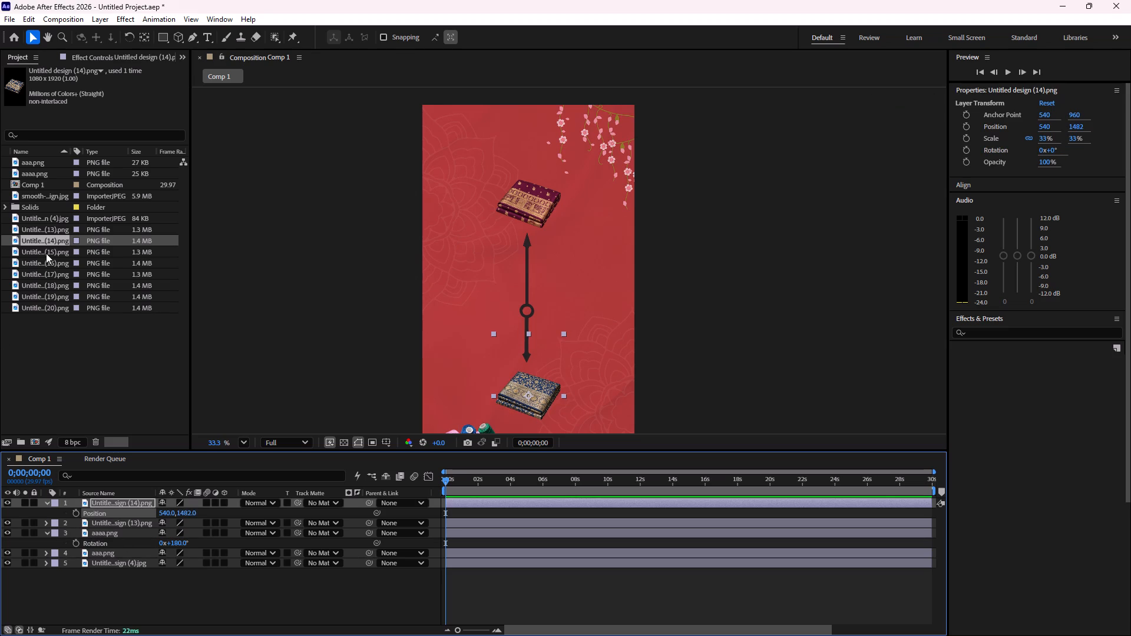
Add the teal saree, Untitled design (15).png, as the top layer of Comp 1 and set its scale to 33%.
left_click(48, 253)
left_click_drag(48, 251, 99, 497)
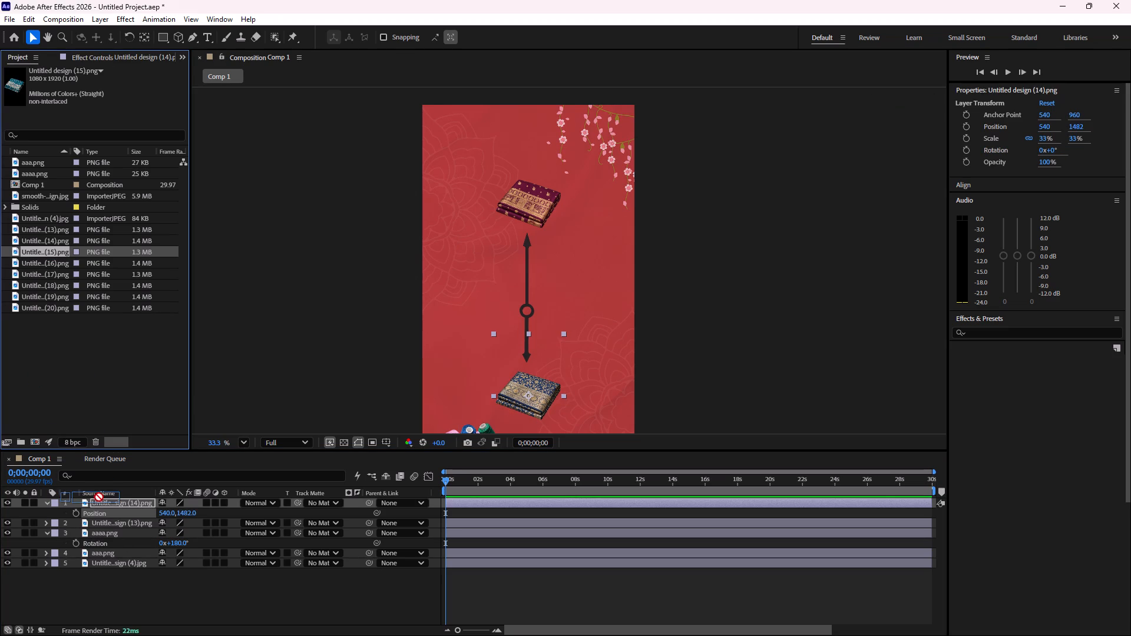
left_click_drag(99, 497, 101, 498)
left_click(47, 512)
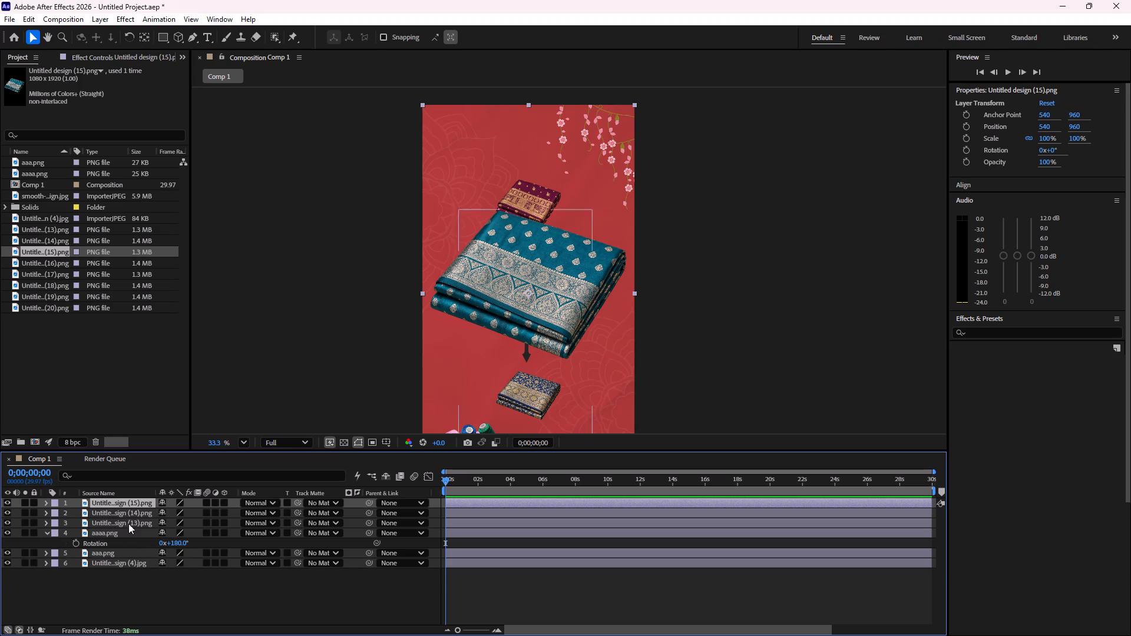
key("s")
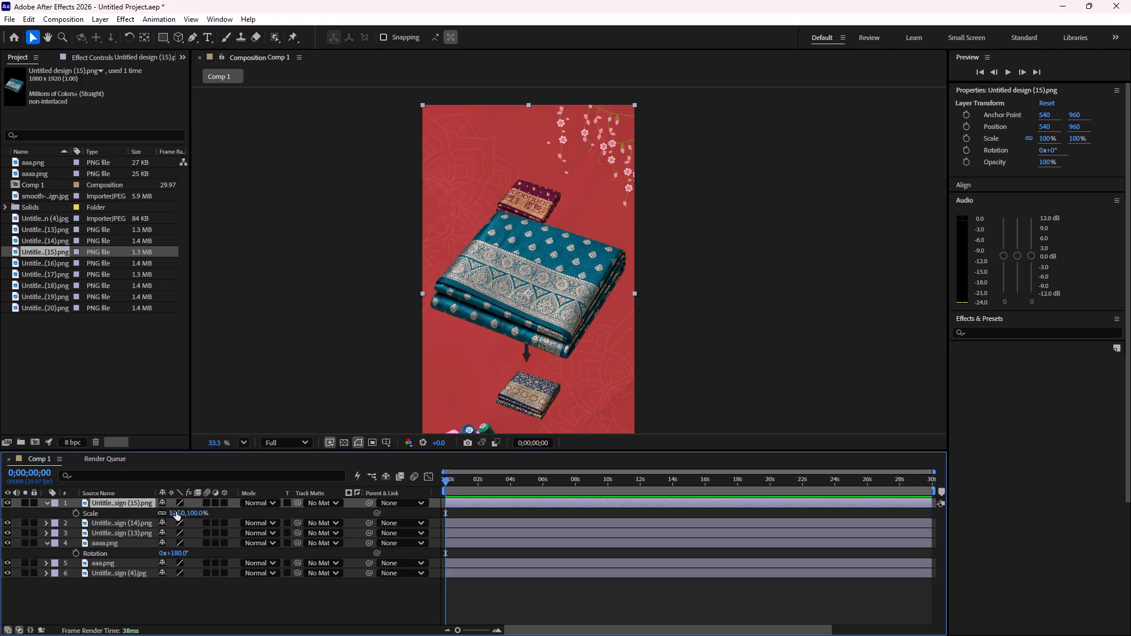
left_click(177, 512)
type("33")
key("Return")
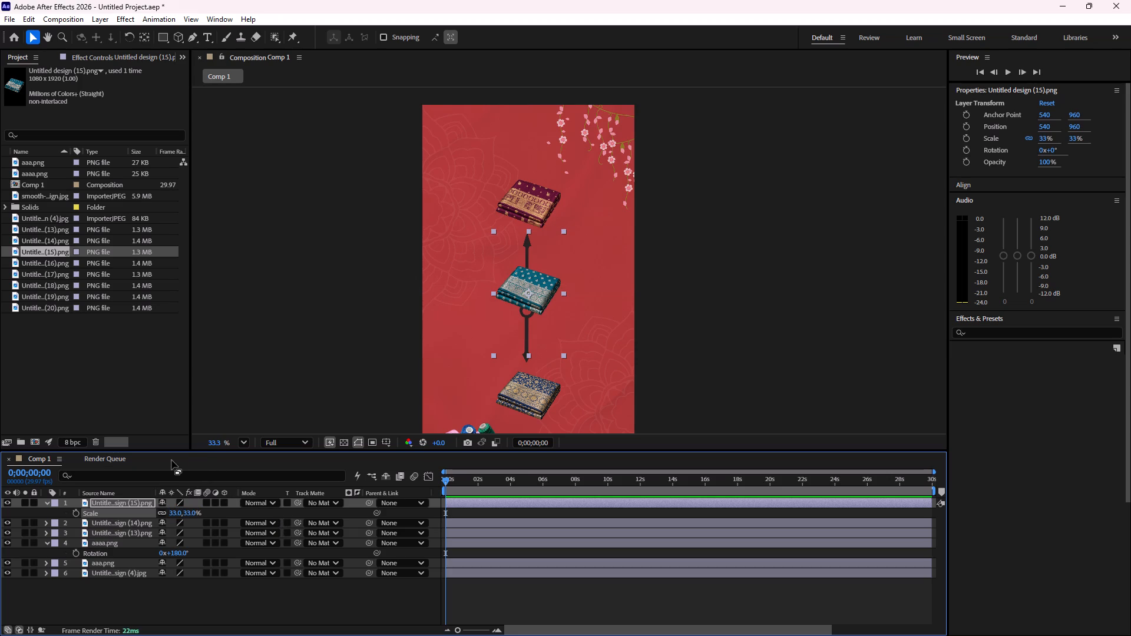
Rotate the shorter clock hand, aaaa.png, to 91° so it points to the right.
left_click_drag(181, 555, 166, 556)
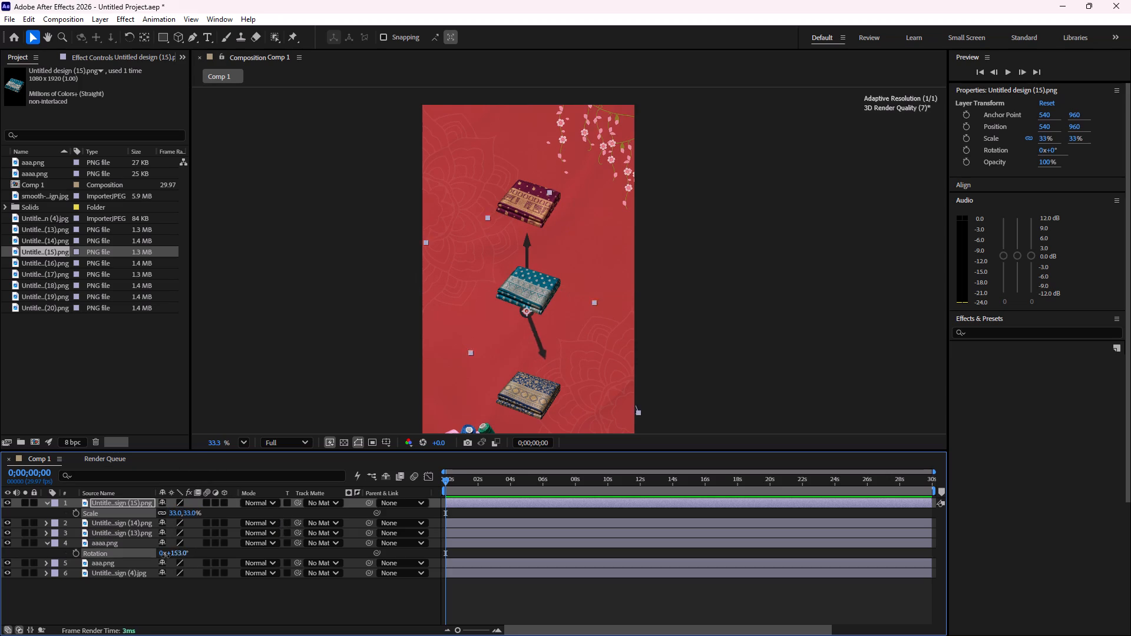
left_click_drag(166, 556, 134, 559)
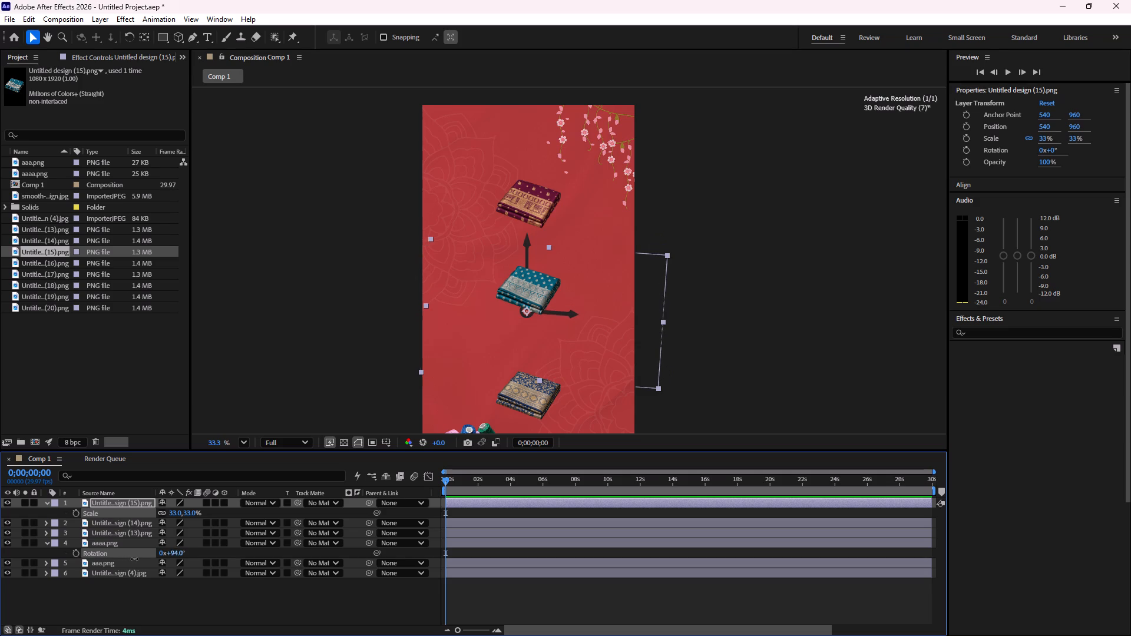
left_click_drag(134, 559, 131, 558)
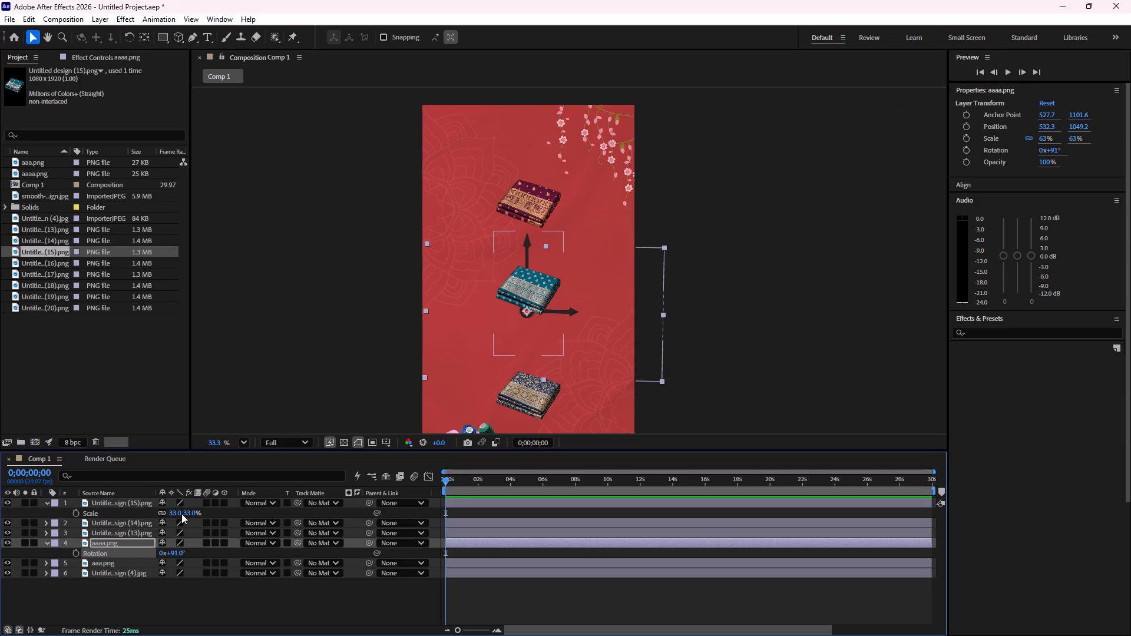
key("p")
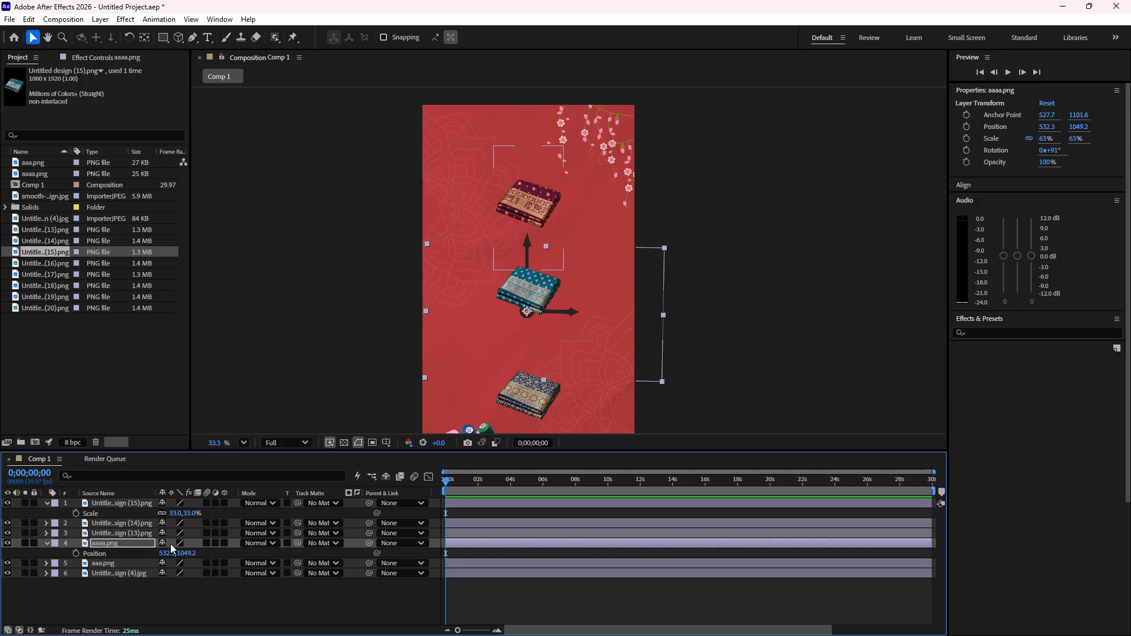
key("r")
Move the teal saree to the right of the clock hands, to position 912, 1089.
left_click(141, 502)
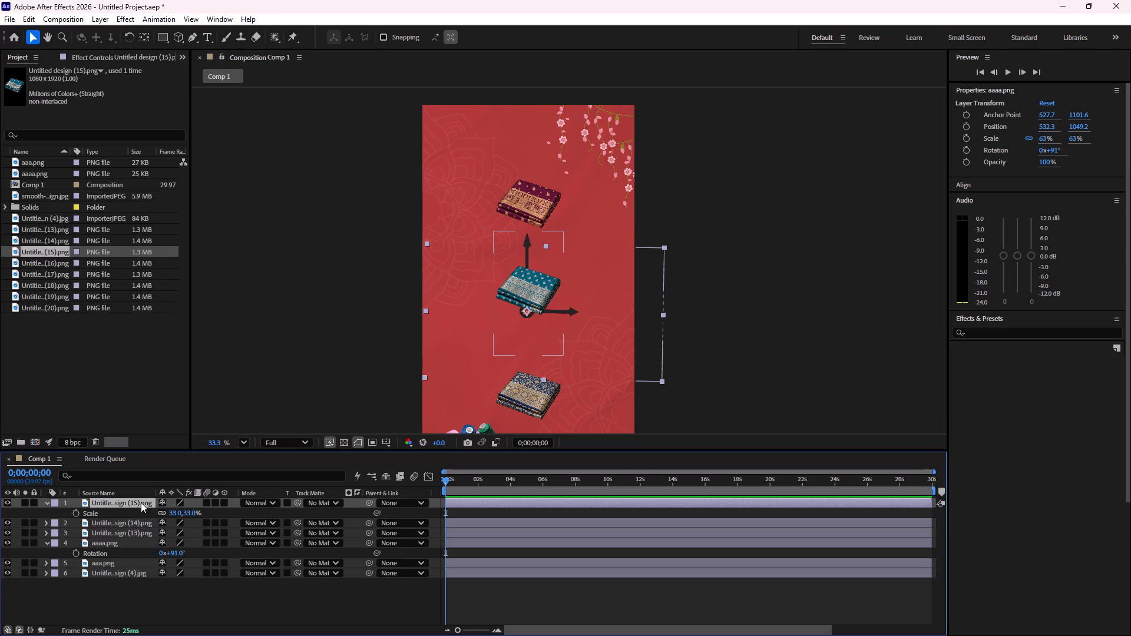
key("p")
left_click_drag(167, 512, 168, 513)
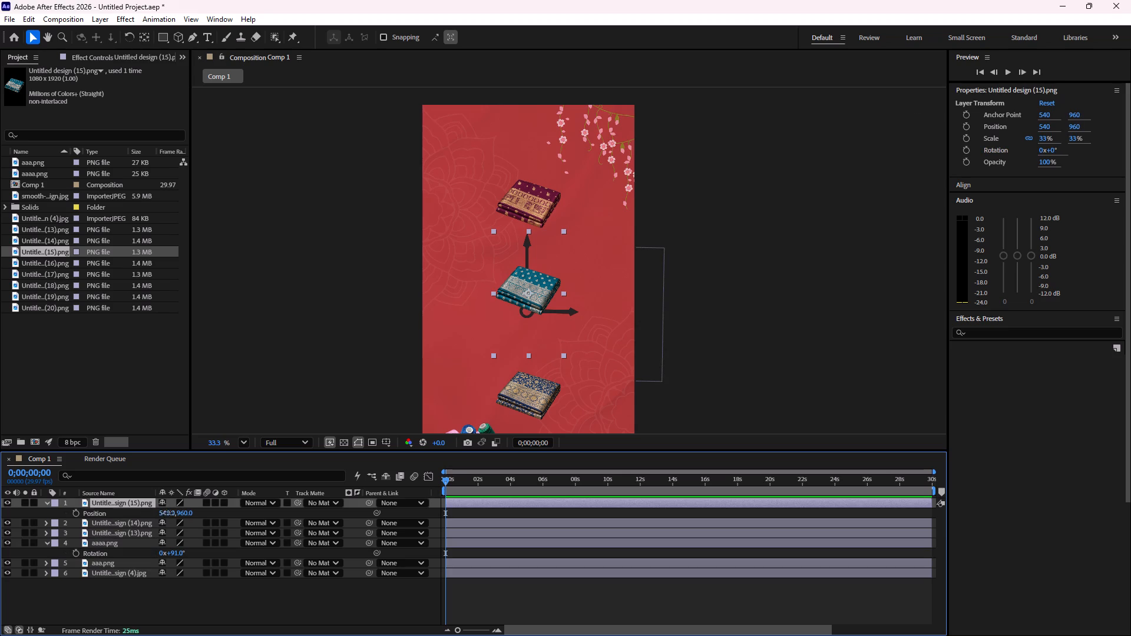
left_click_drag(168, 513, 363, 488)
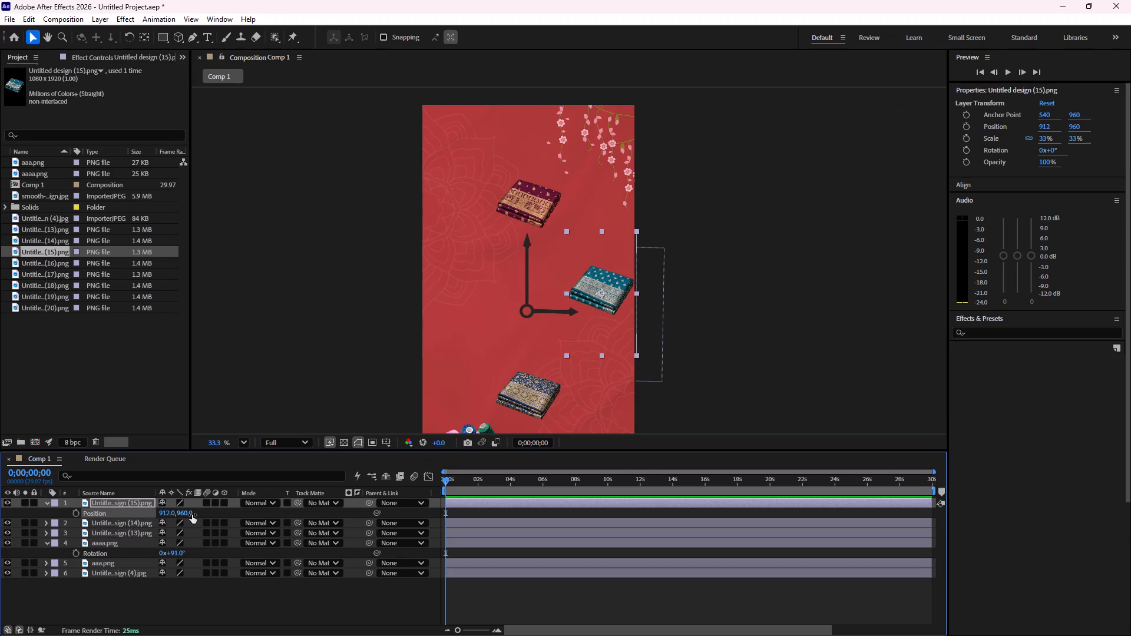
left_click_drag(188, 513, 301, 492)
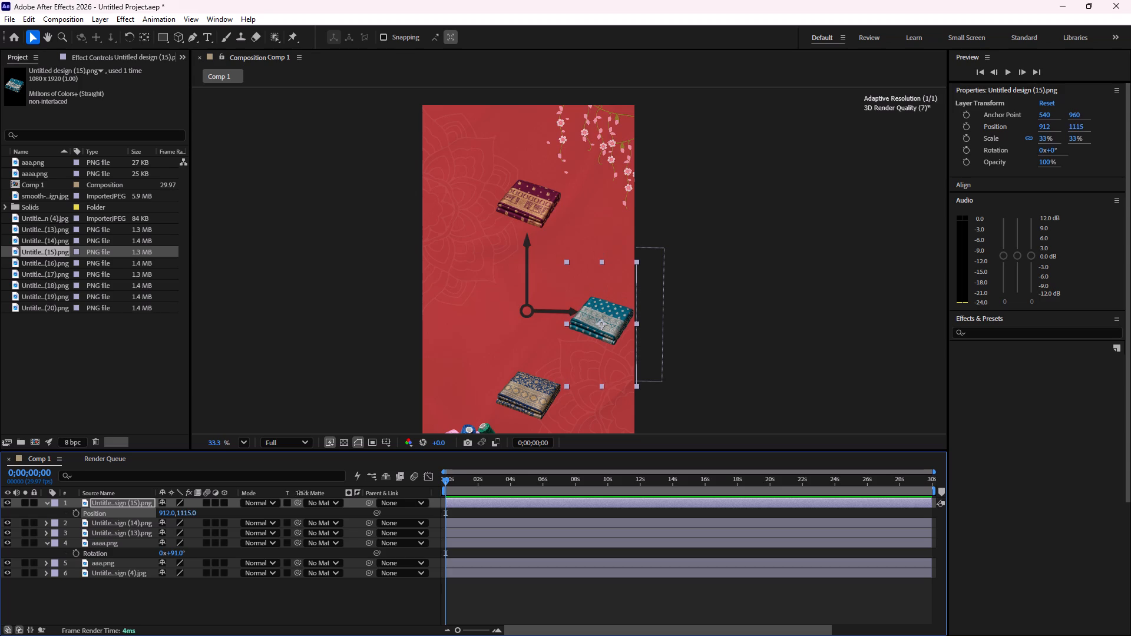
left_click_drag(301, 492, 286, 491)
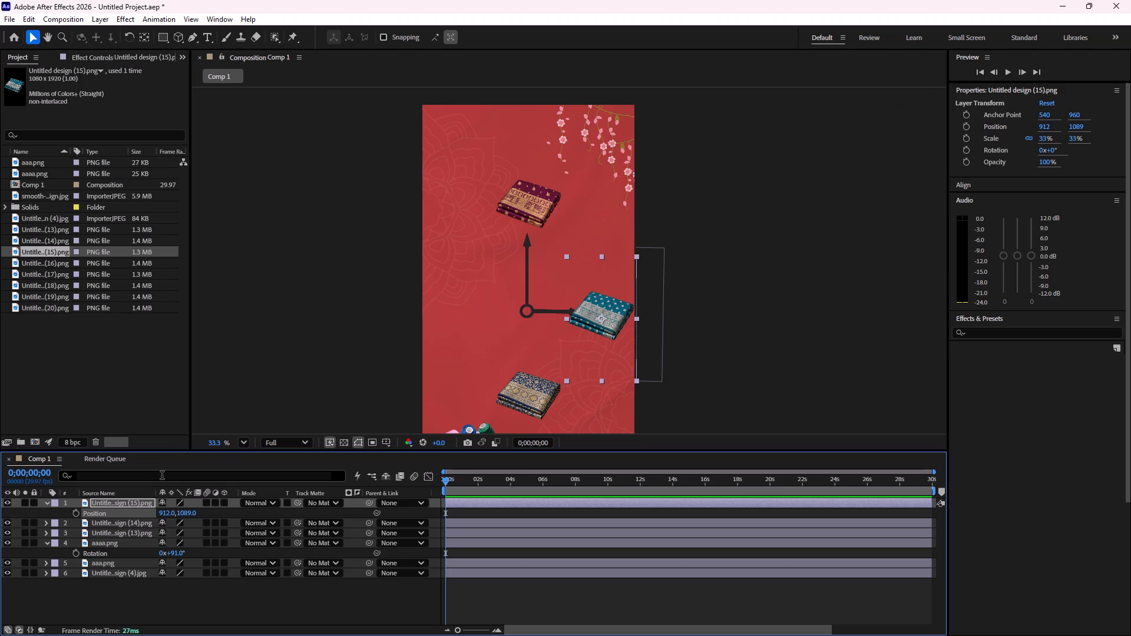
Rotate the teal saree counterclockwise to -36°.
key("r")
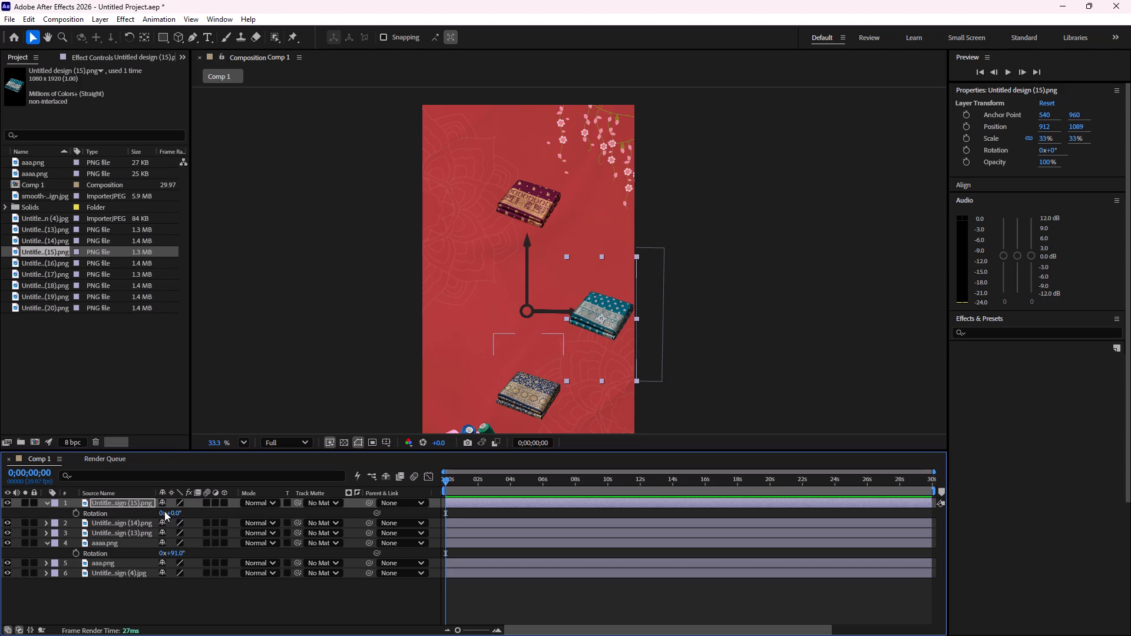
left_click_drag(175, 514, 155, 512)
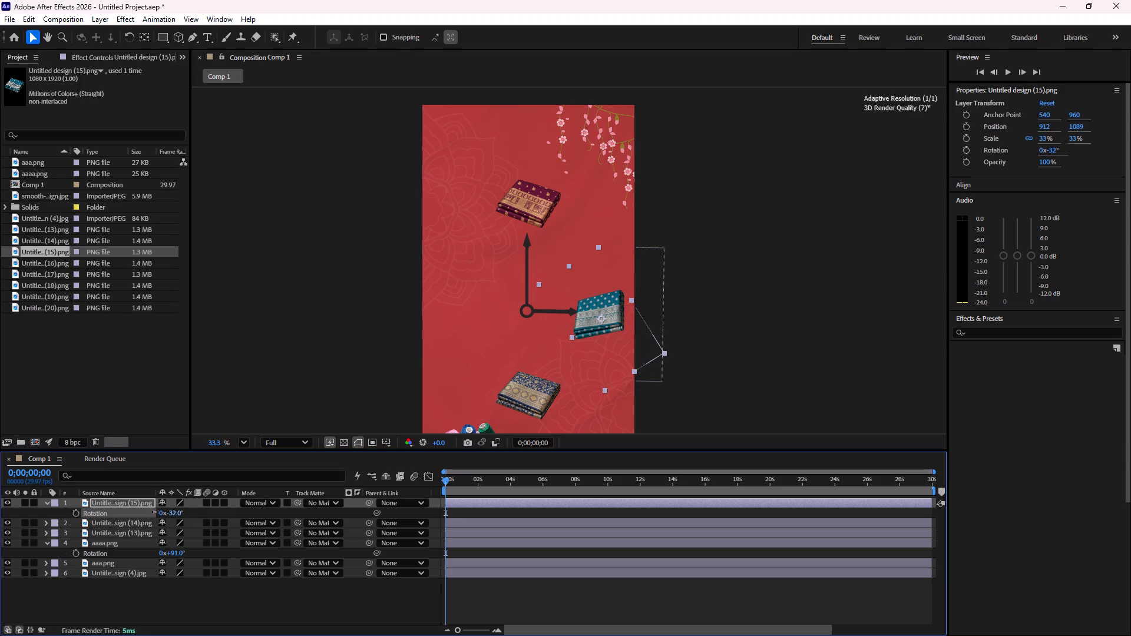
left_click_drag(155, 512, 153, 512)
Shift the rotated teal saree just beyond the shorter hand's tip, to position 943, 1071.
key("p")
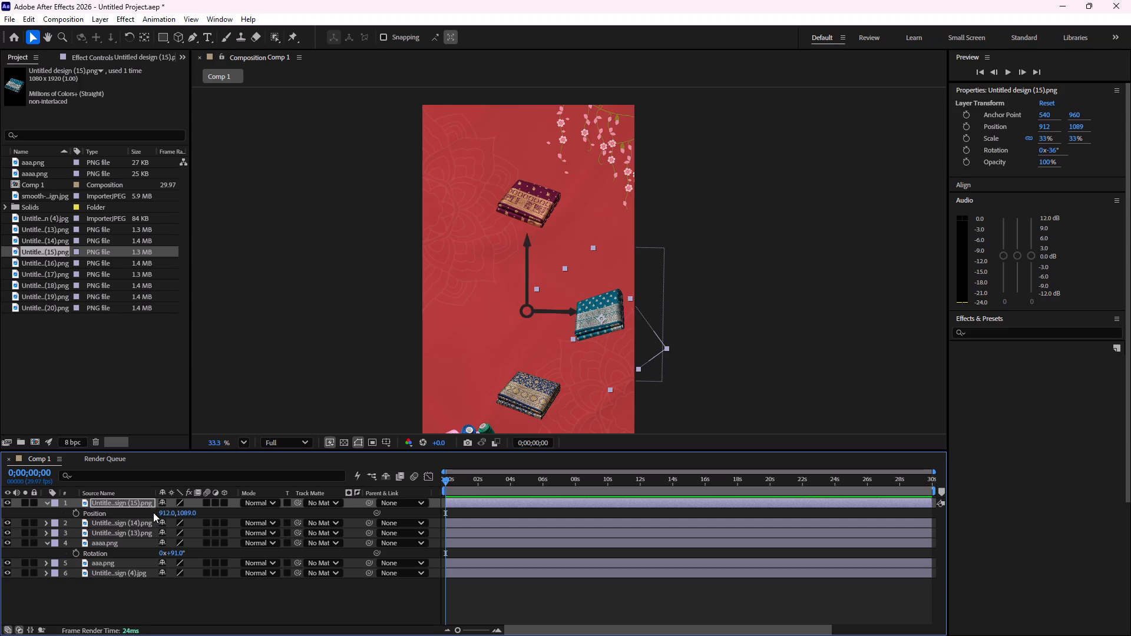
left_click_drag(167, 512, 181, 505)
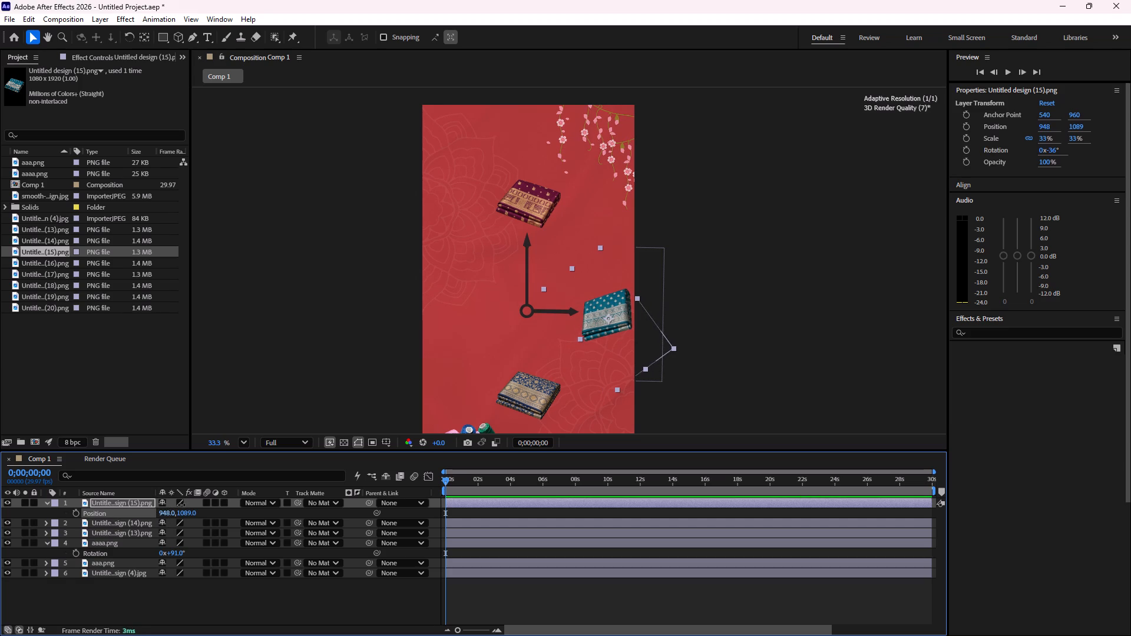
left_click_drag(181, 505, 178, 504)
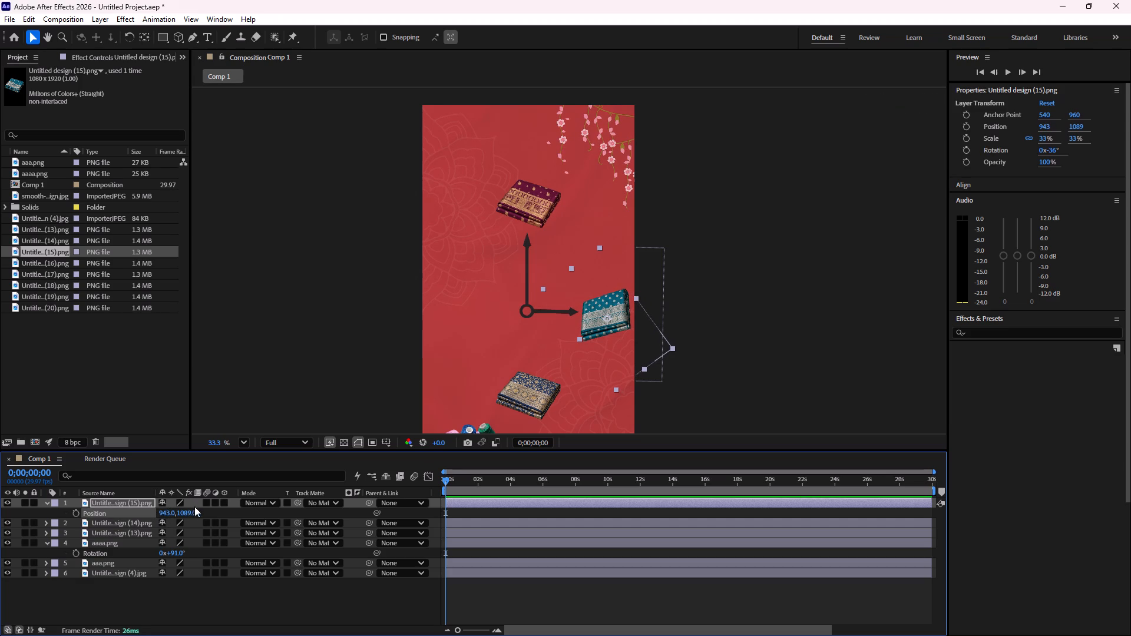
left_click_drag(187, 511, 172, 515)
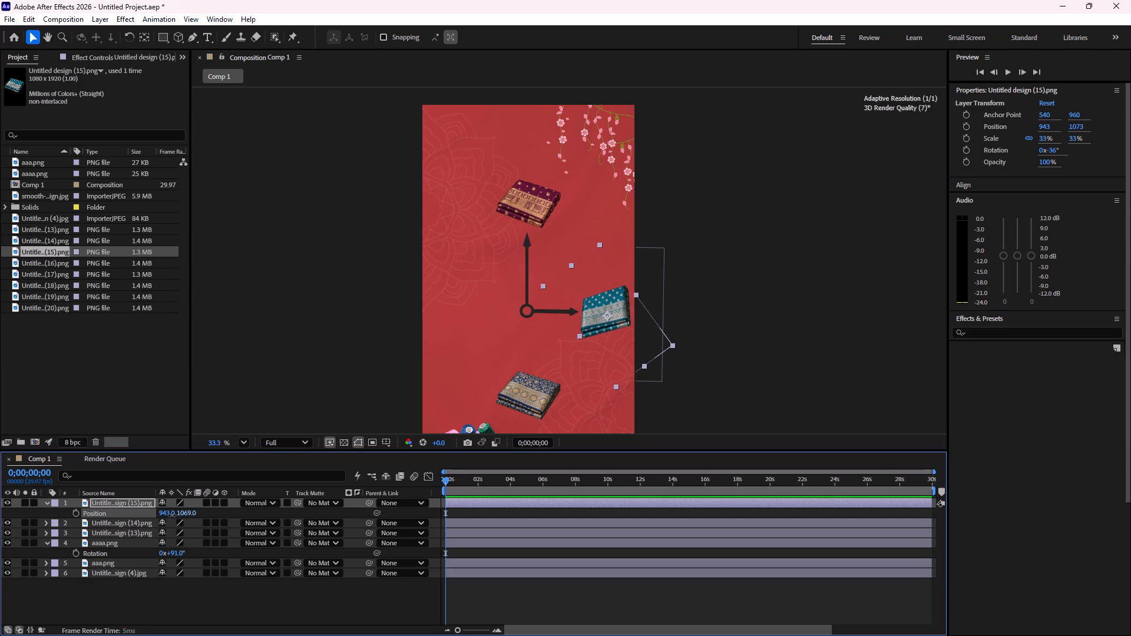
left_click_drag(172, 515, 173, 515)
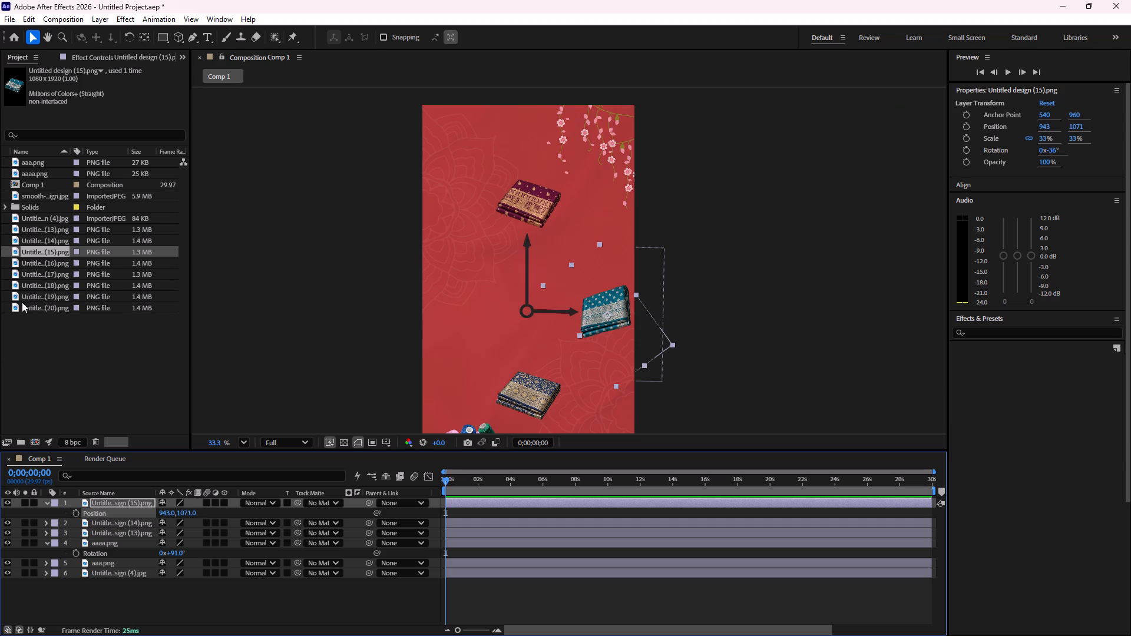
Add the purple saree, Untitled design (16).png, as the top layer of Comp 1 and set its scale to 33%.
left_click_drag(38, 261, 102, 501)
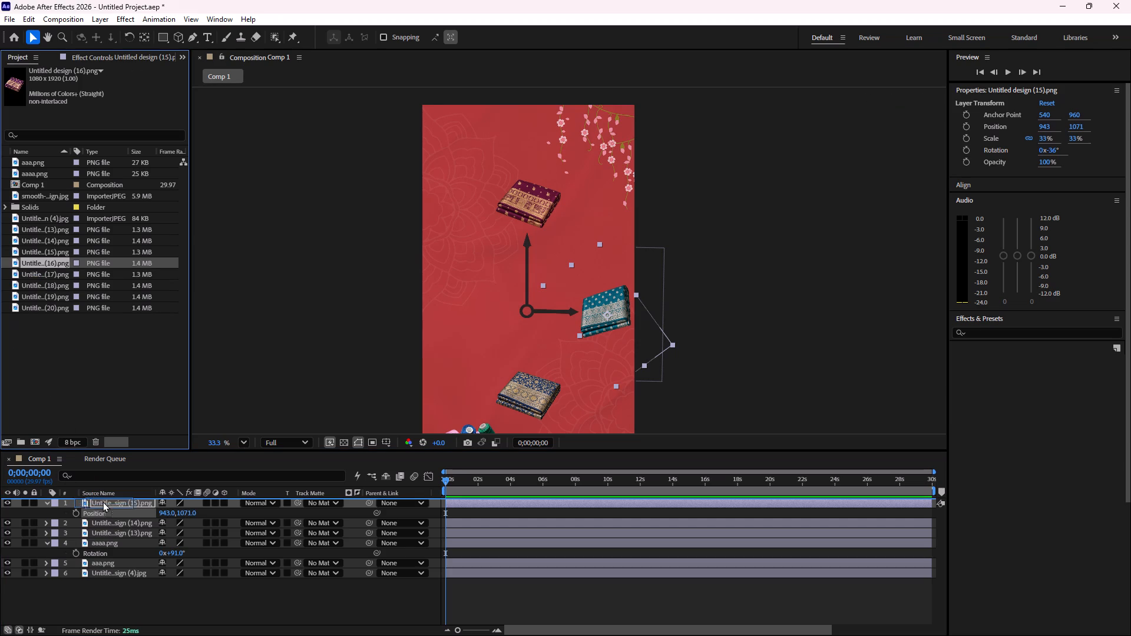
left_click_drag(102, 501, 103, 501)
key("s")
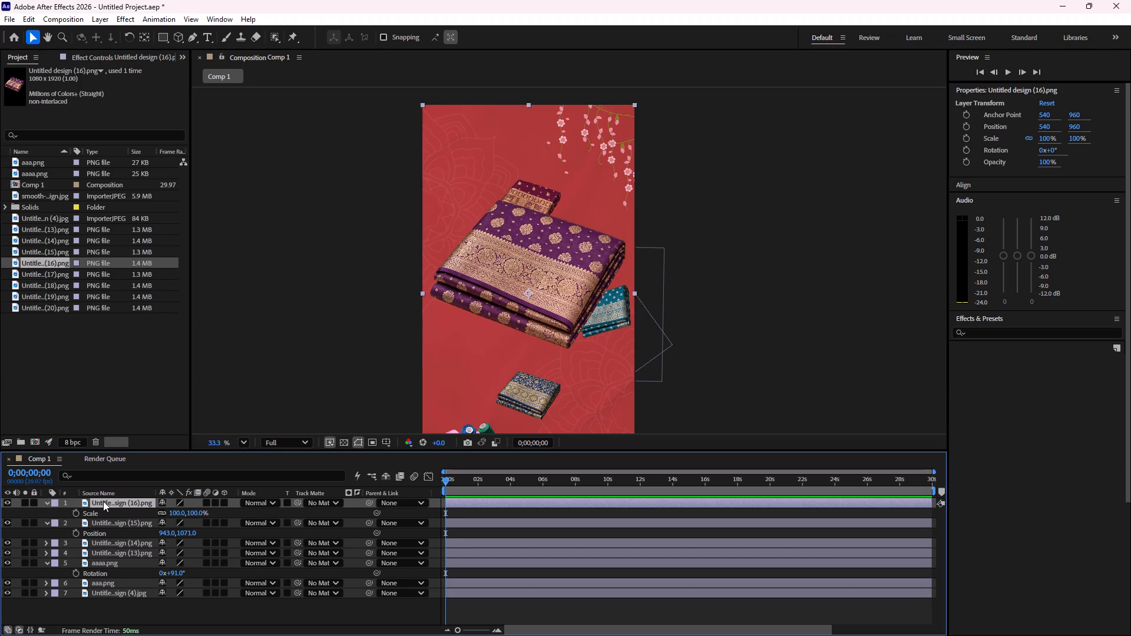
left_click(178, 511)
type("33")
key("Return")
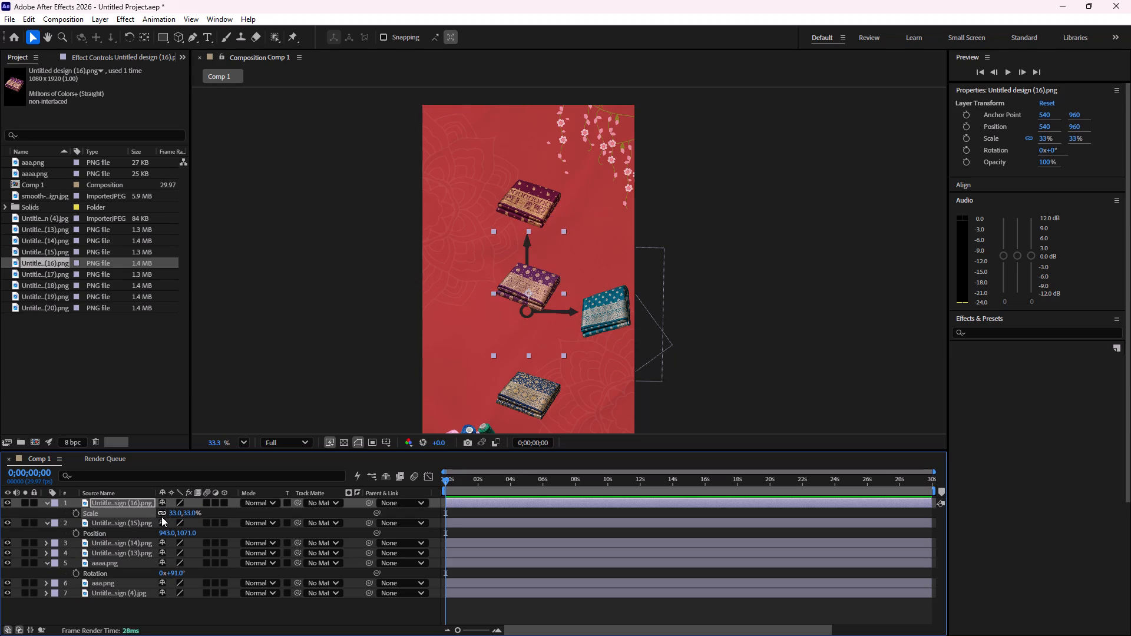
Rotate the purple saree counterclockwise to -29°.
key("r")
left_click_drag(176, 512, 181, 509)
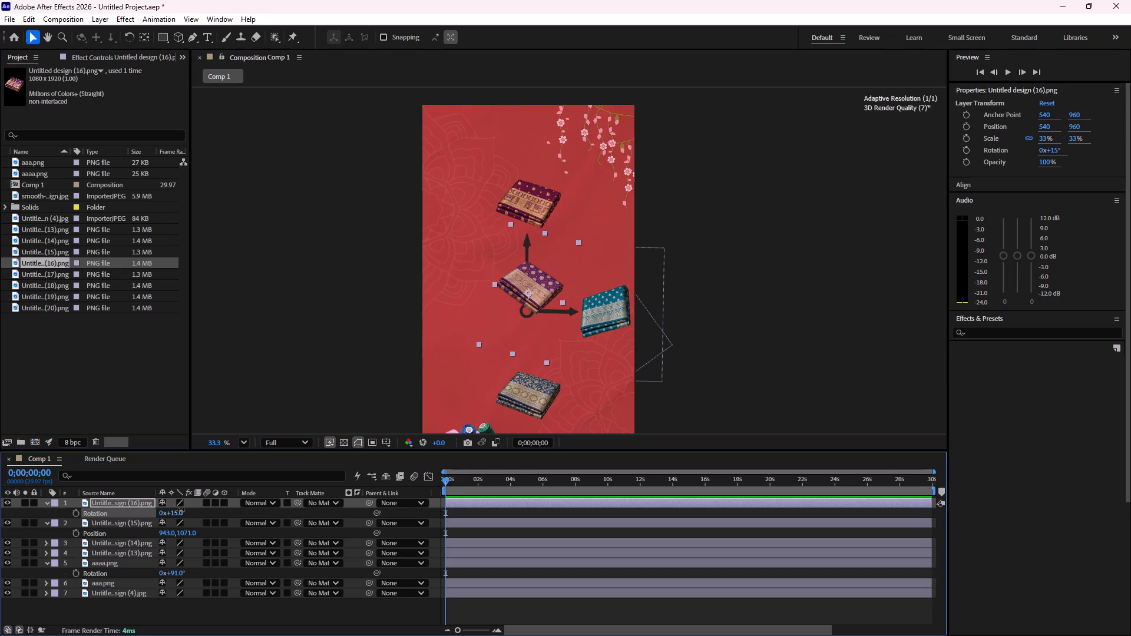
left_click_drag(181, 509, 158, 512)
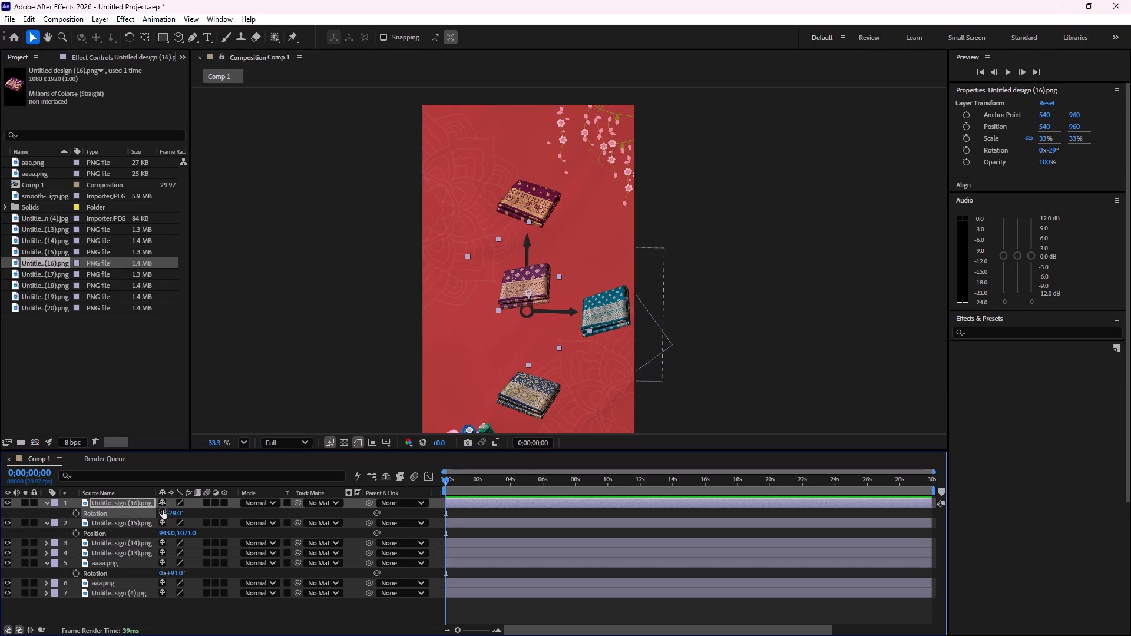
Move the purple saree to the left of the clock hands, opposite the teal saree, to position 165, 1097.
key("p")
left_click_drag(182, 514, 206, 502)
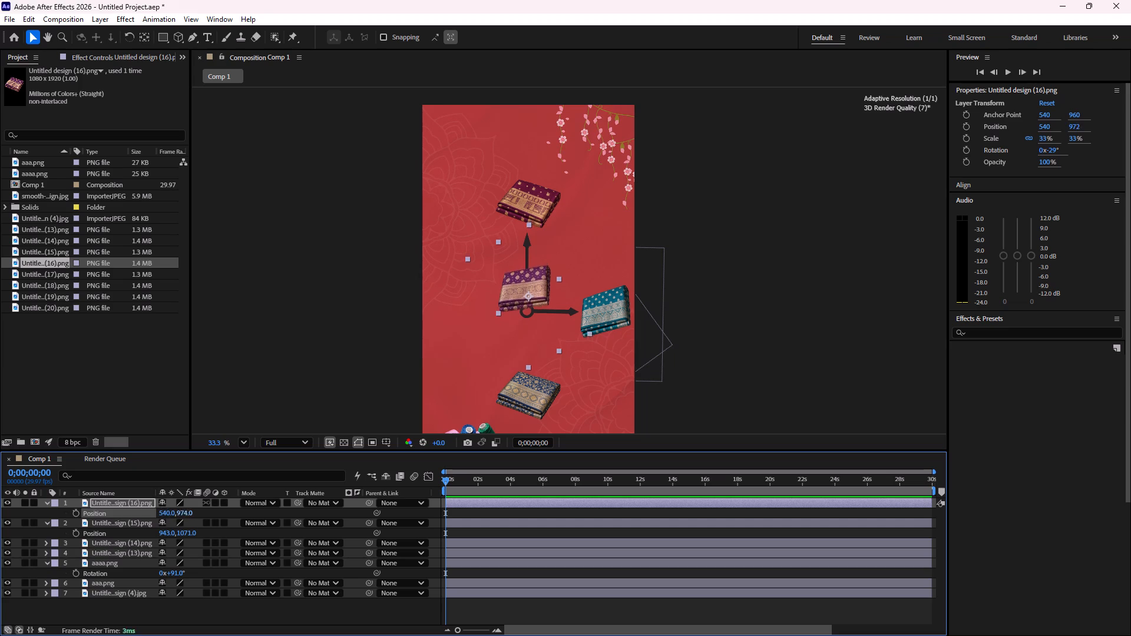
left_click_drag(206, 502, 303, 481)
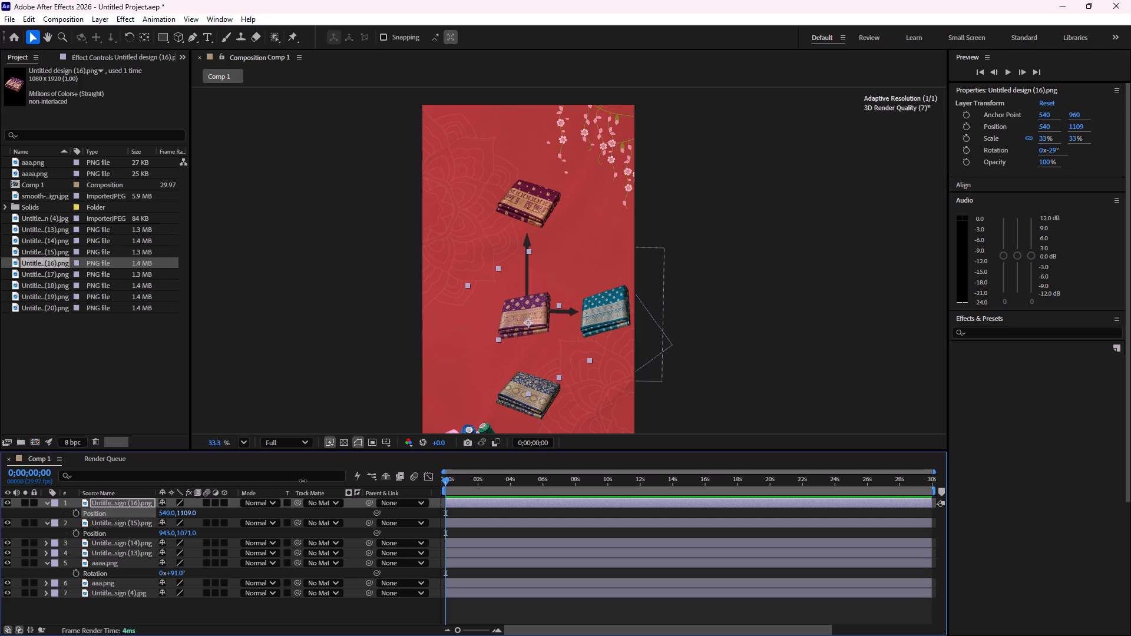
left_click_drag(303, 481, 292, 484)
left_click_drag(169, 512, 0, 505)
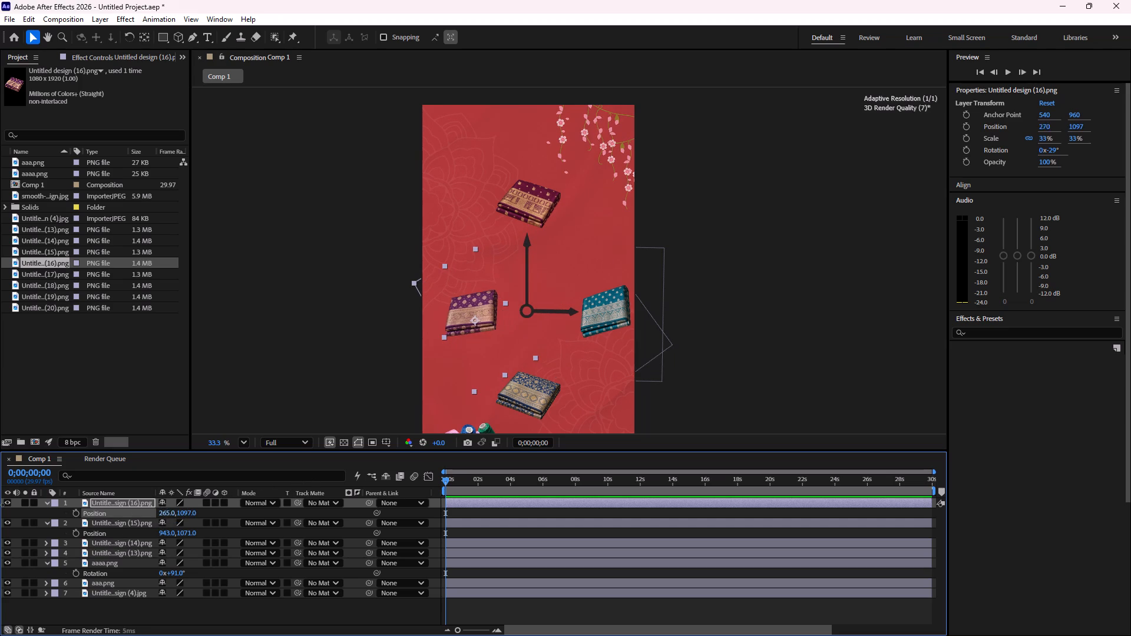
left_click_drag(0, 505, 0, 502)
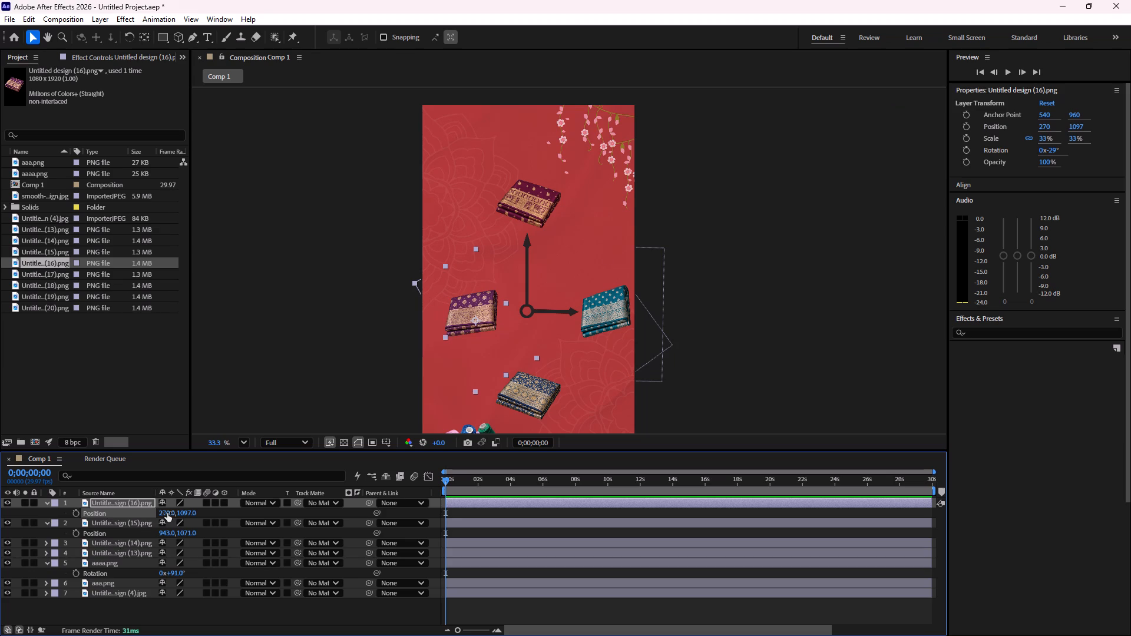
left_click_drag(167, 513, 105, 508)
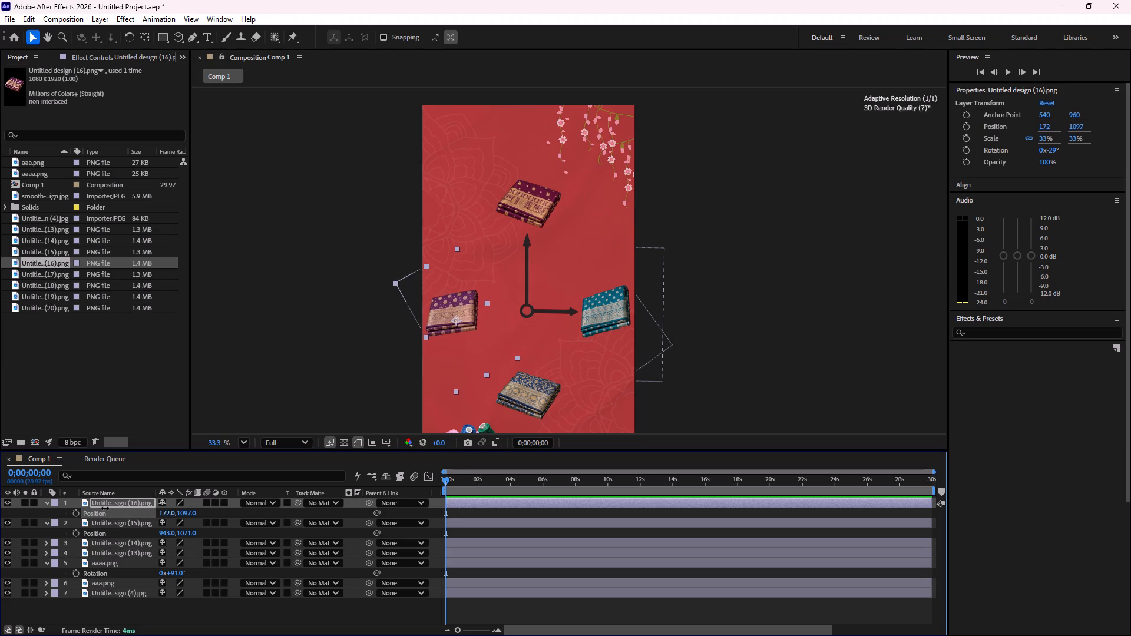
left_click_drag(105, 508, 97, 504)
Rotate the shorter clock hand, aaaa.png, to 269° so it points left at the purple saree.
left_click_drag(177, 572, 188, 569)
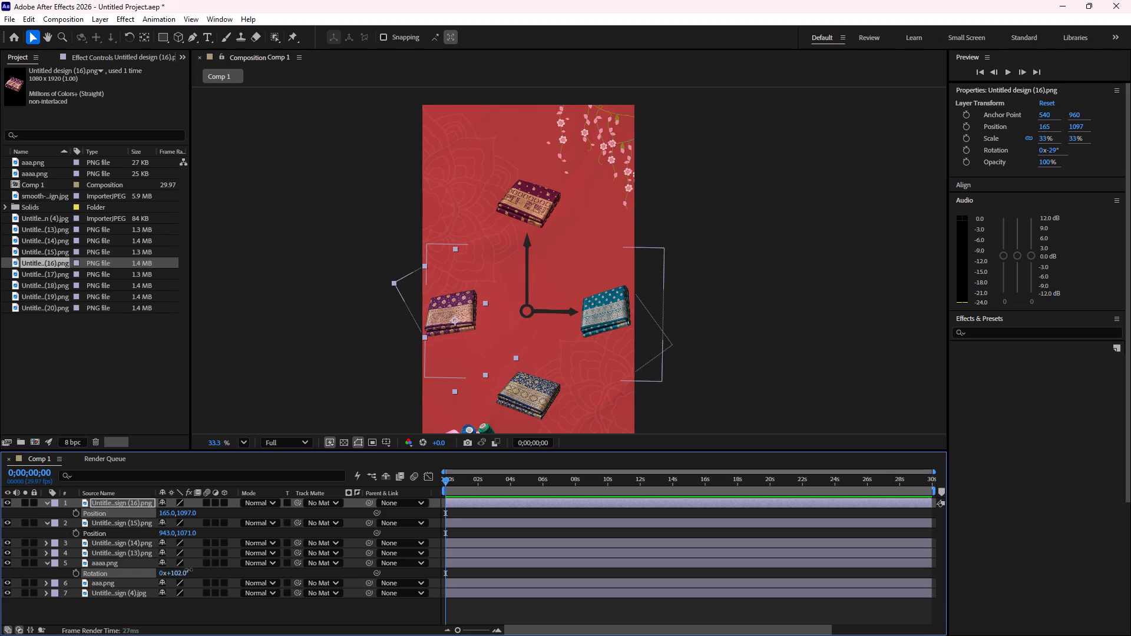
left_click_drag(188, 569, 269, 558)
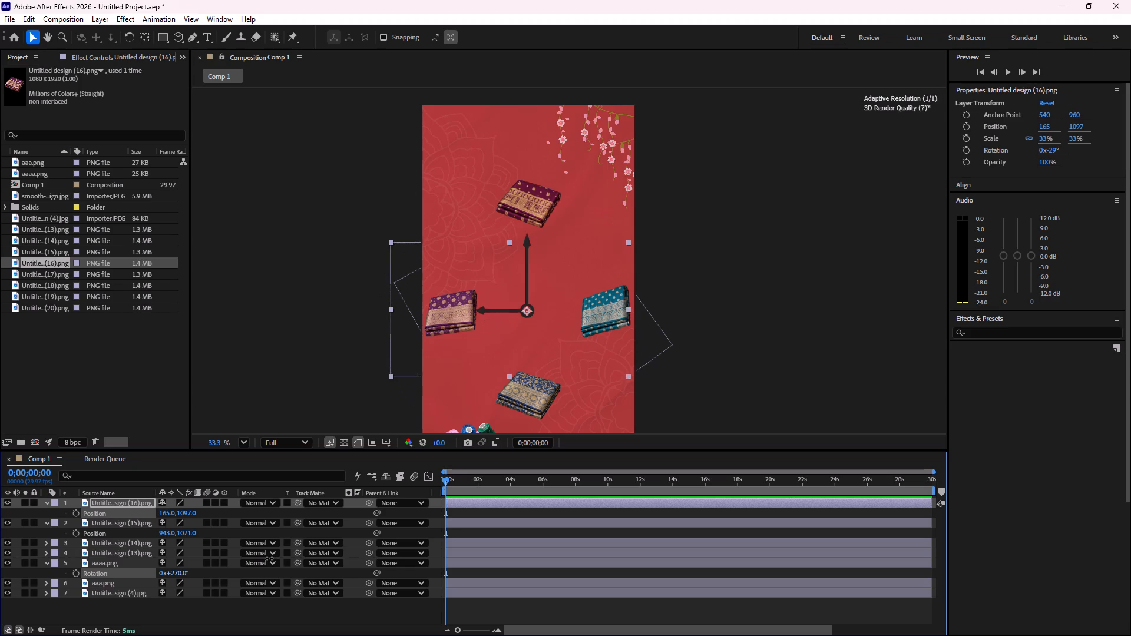
left_click_drag(269, 558, 268, 557)
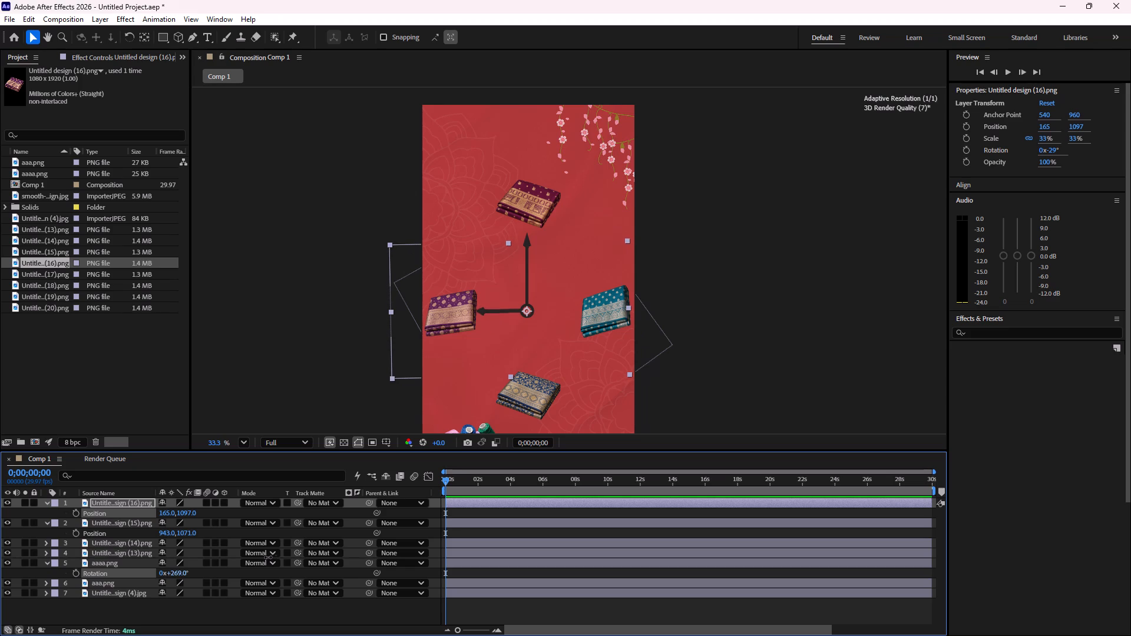
Rotate the shorter clock hand, aaaa.png, to 317° so it points toward the composition's upper left.
left_click_drag(268, 557, 291, 552)
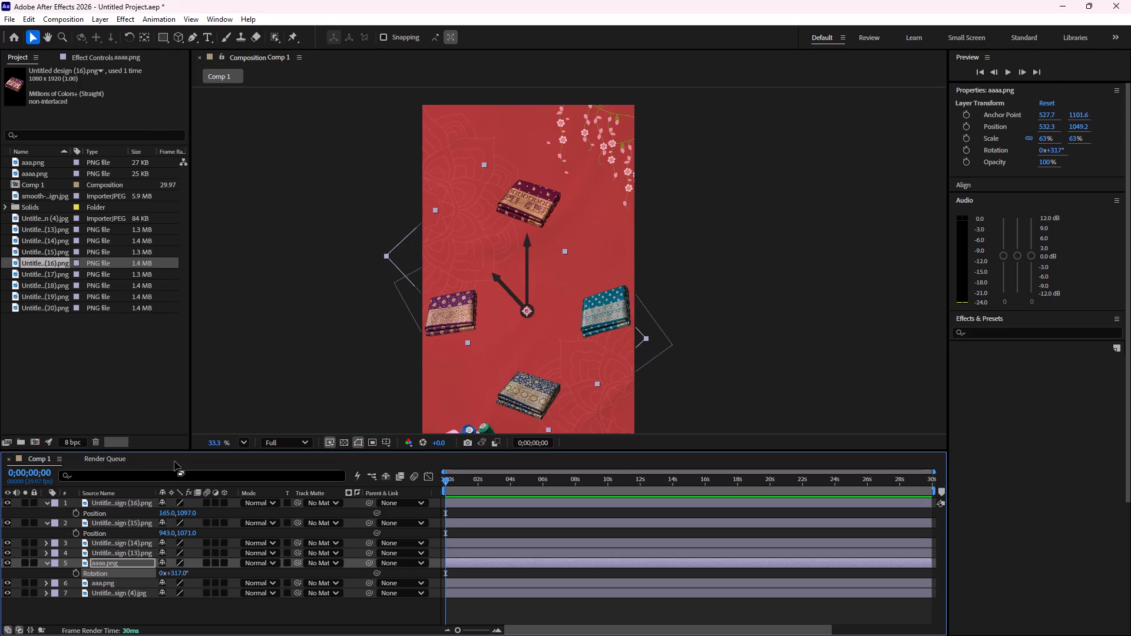
Add the pink saree, Untitled design (17).png, as the top layer of Comp 1 and set its scale to 33%.
left_click(55, 276)
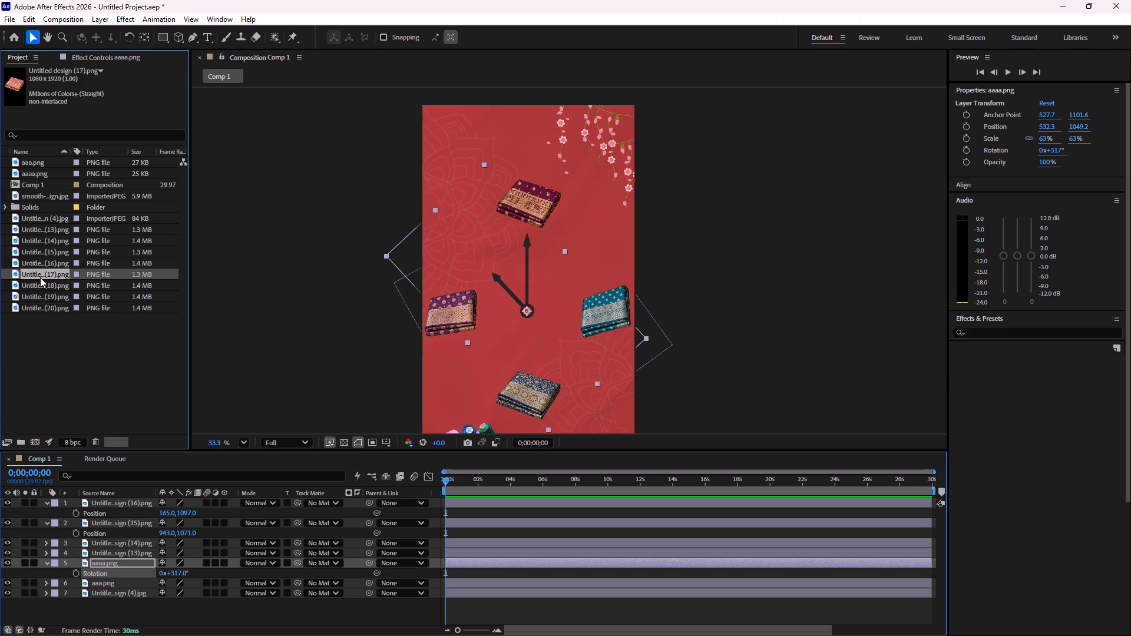
left_click_drag(40, 277, 110, 501)
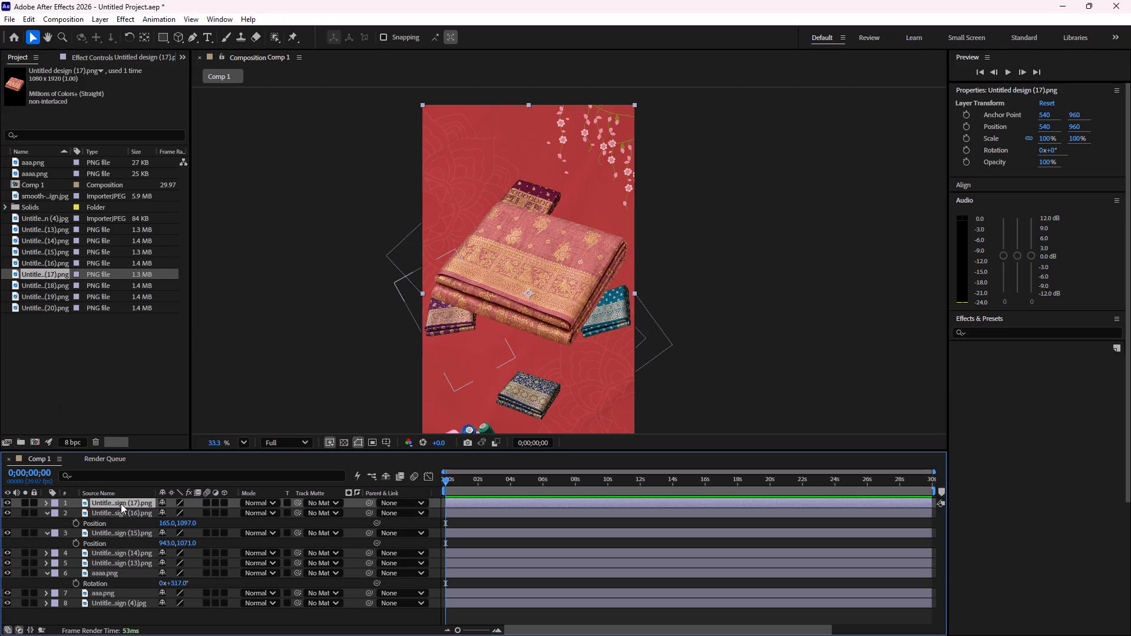
key("s")
key("3")
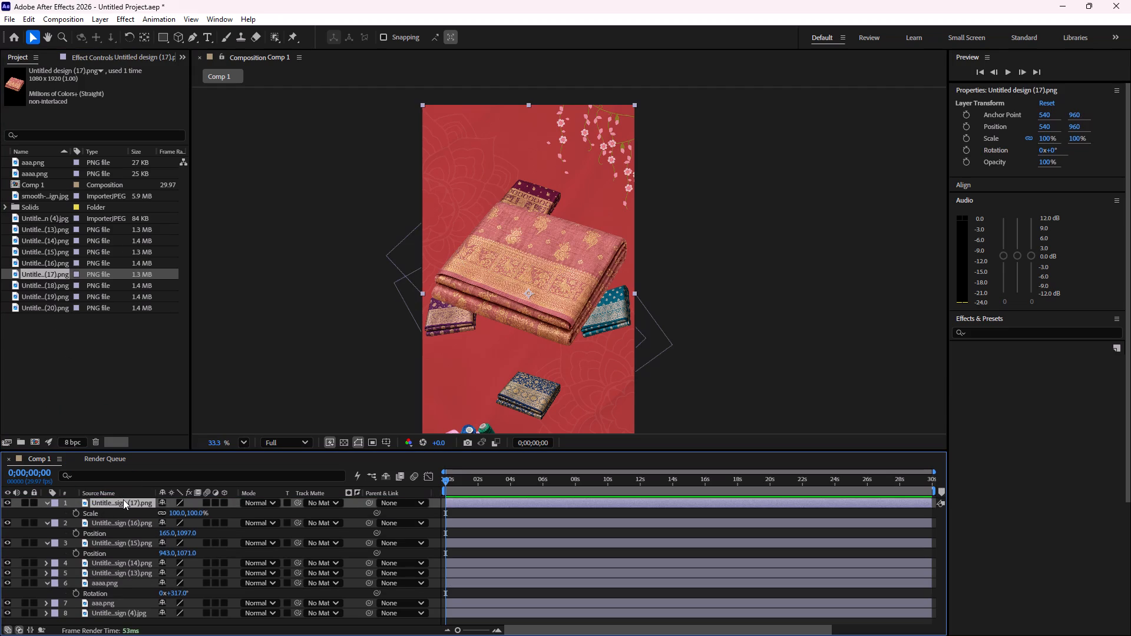
left_click(181, 513)
key("3")
key("3")
key("Return")
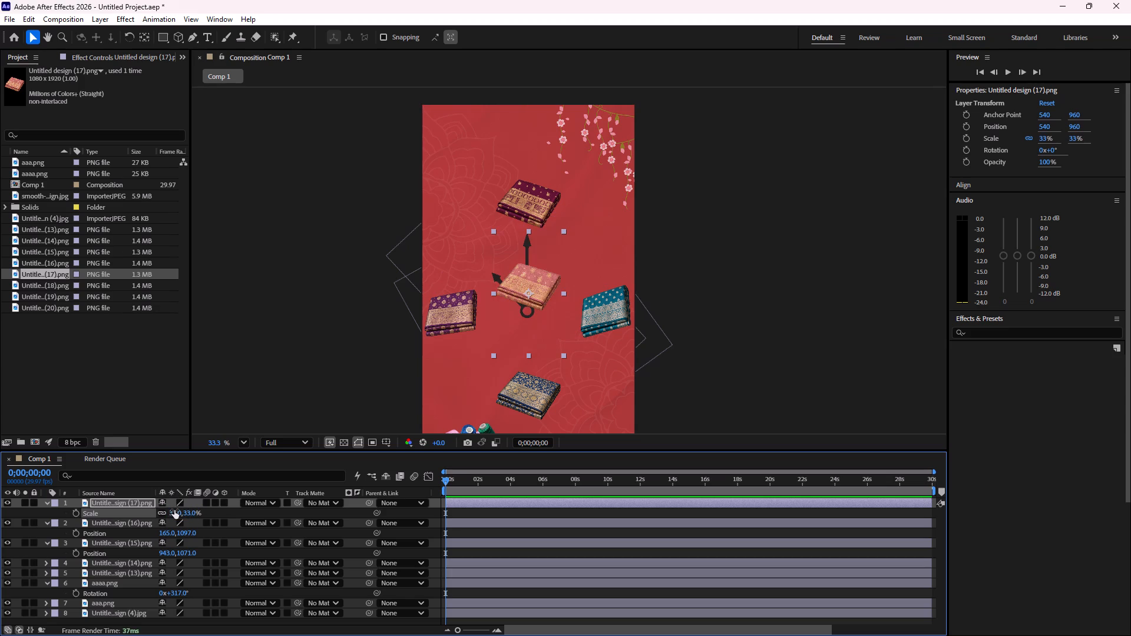
Move the pink saree to position 208, 748, between the top saree and the purple saree beside the clock hands.
key("p")
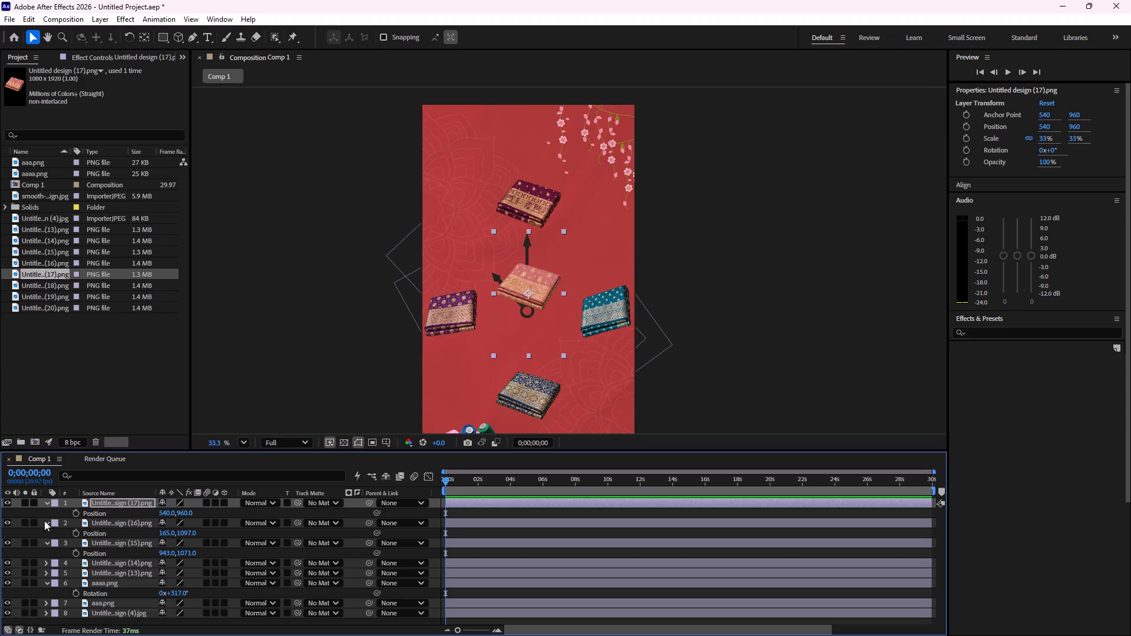
left_click(44, 521)
left_click(45, 534)
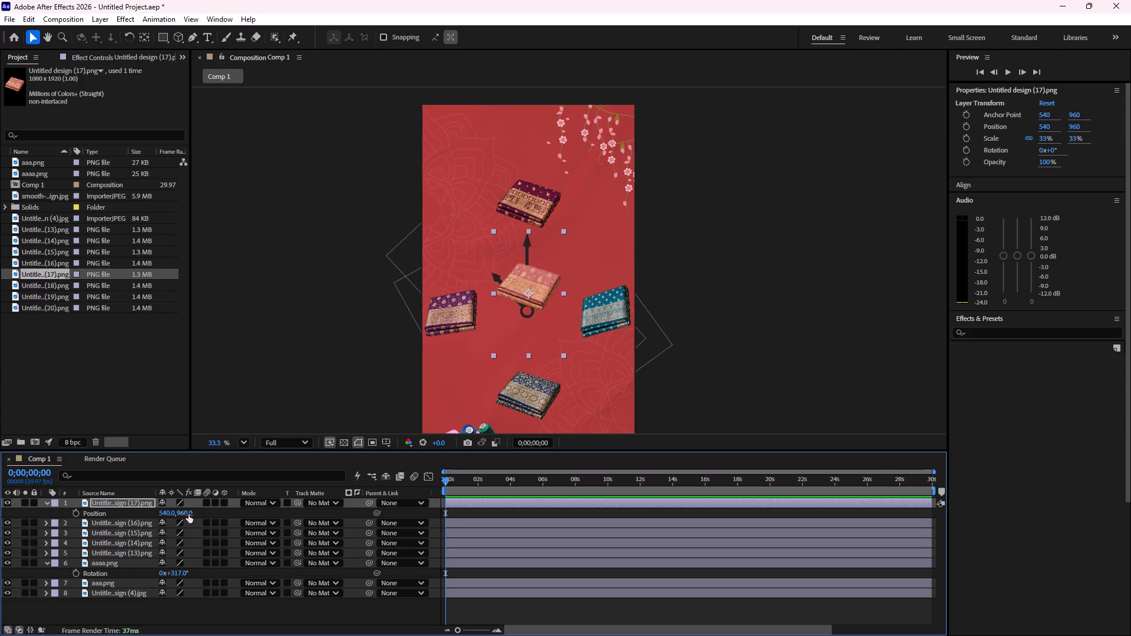
left_click_drag(187, 514, 118, 504)
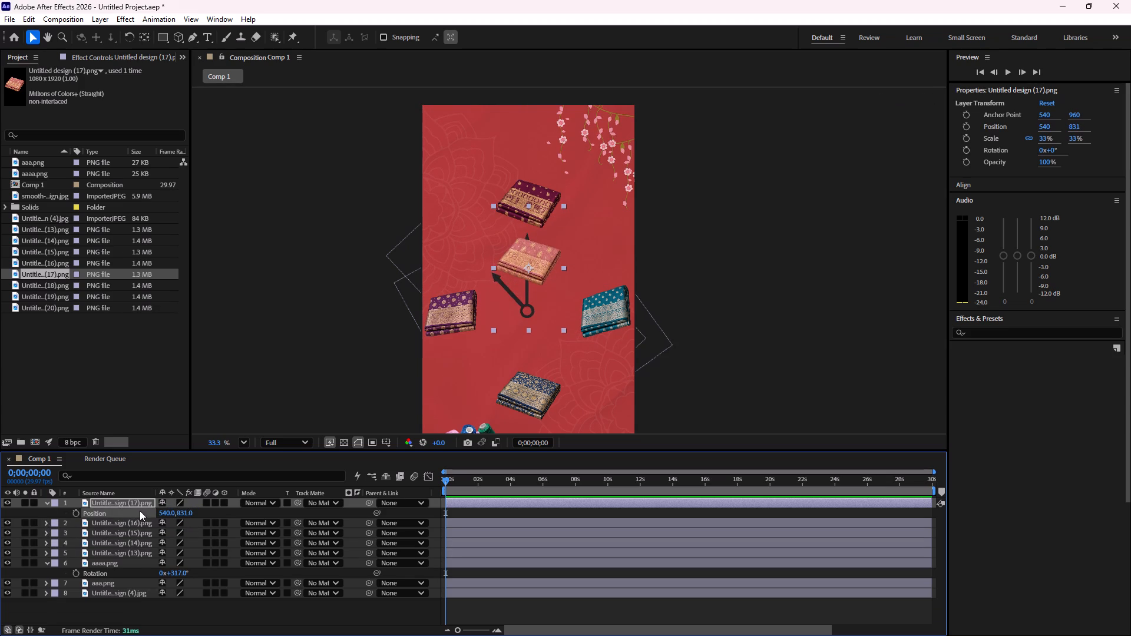
left_click_drag(167, 516, 0, 479)
left_click_drag(184, 514, 151, 512)
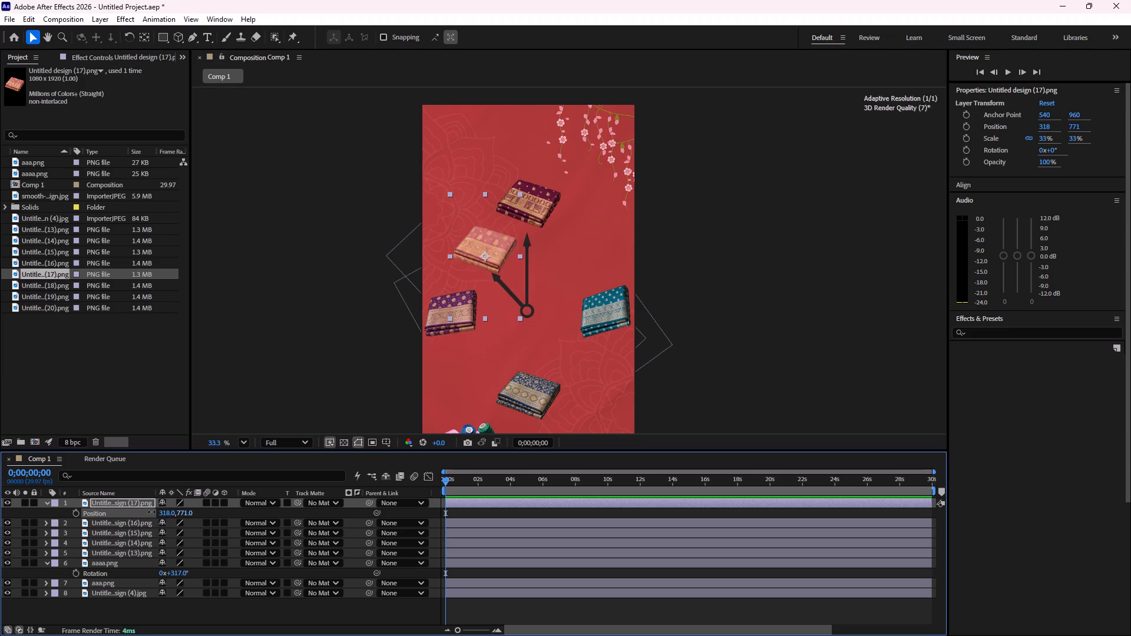
left_click_drag(151, 512, 156, 512)
left_click_drag(167, 512, 90, 503)
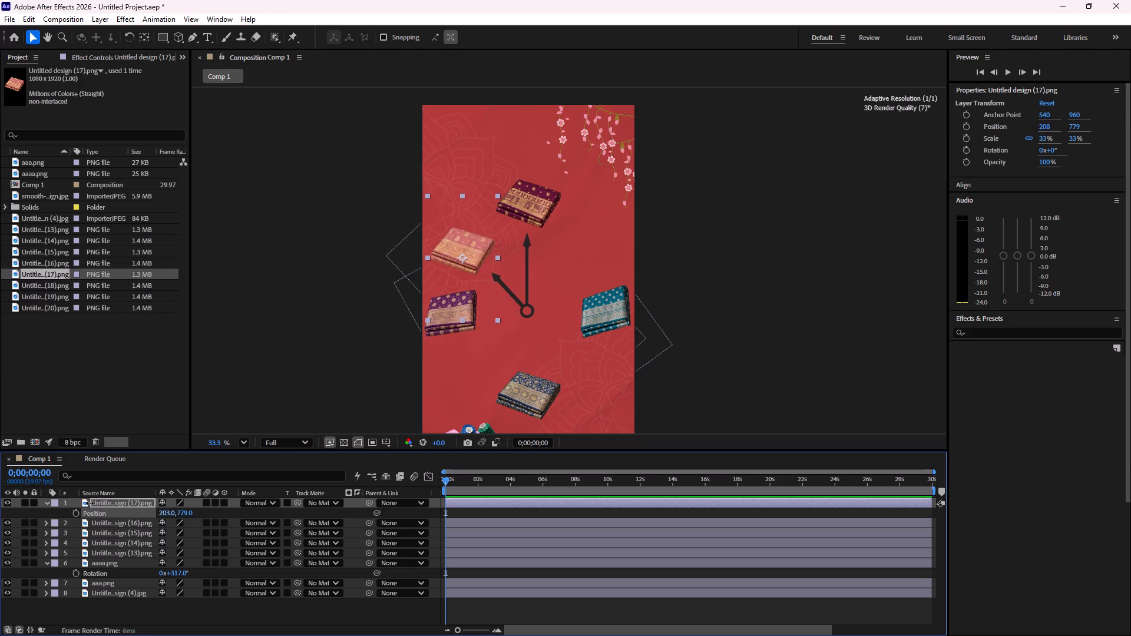
left_click_drag(90, 503, 91, 502)
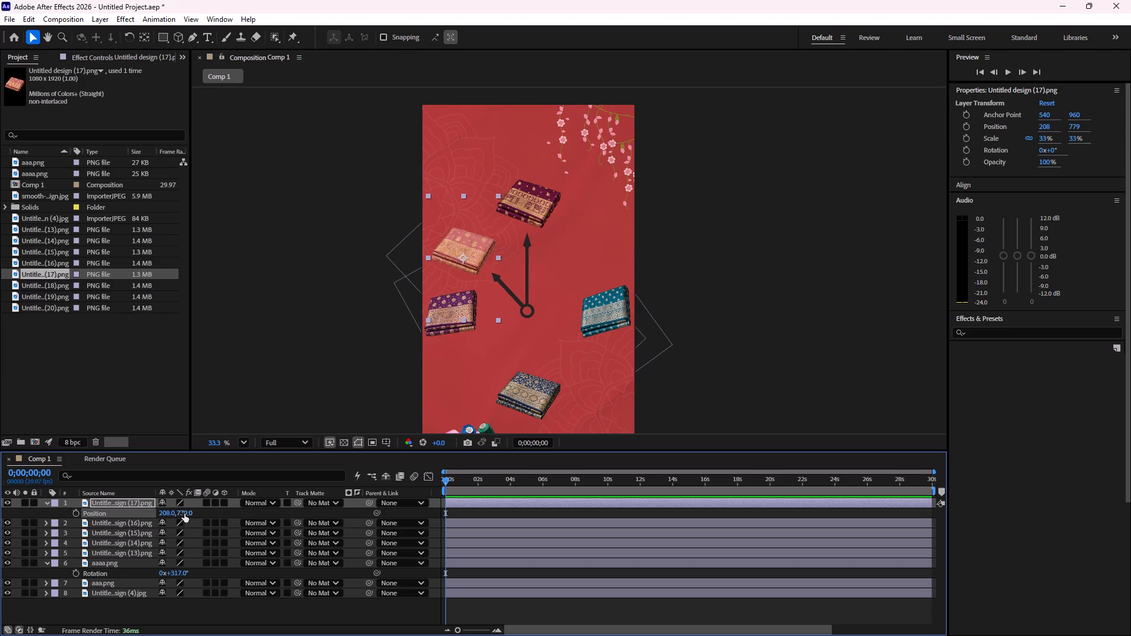
left_click_drag(187, 515, 170, 513)
Add the green saree, Untitled design (18).png, as the top layer of Comp 1 and set its scale to 33%.
left_click(48, 285)
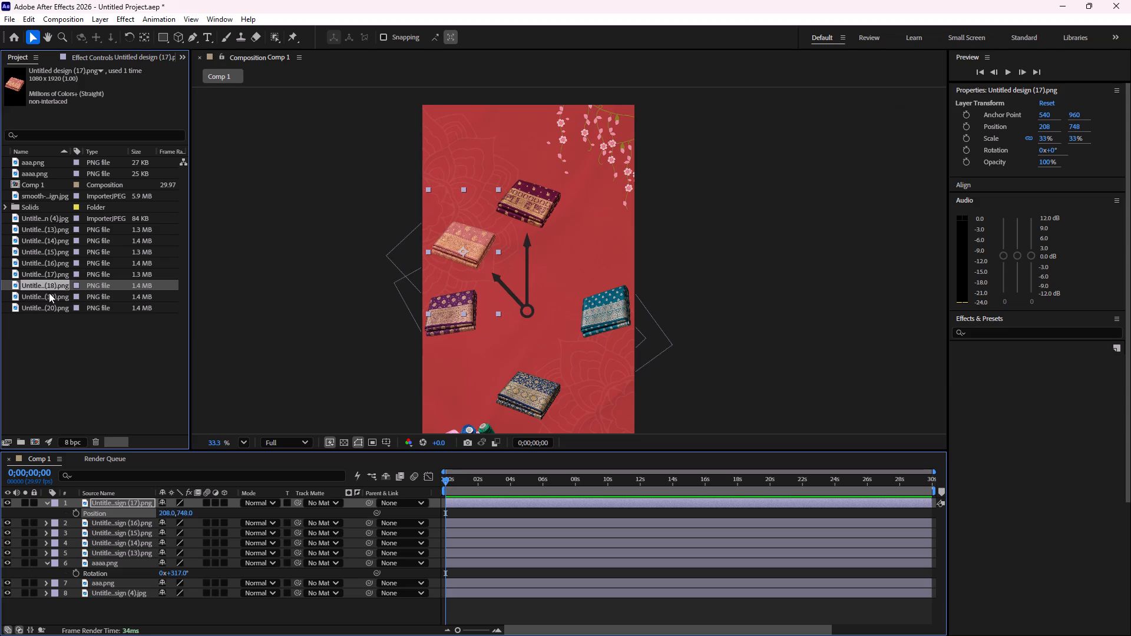
left_click_drag(52, 285, 130, 498)
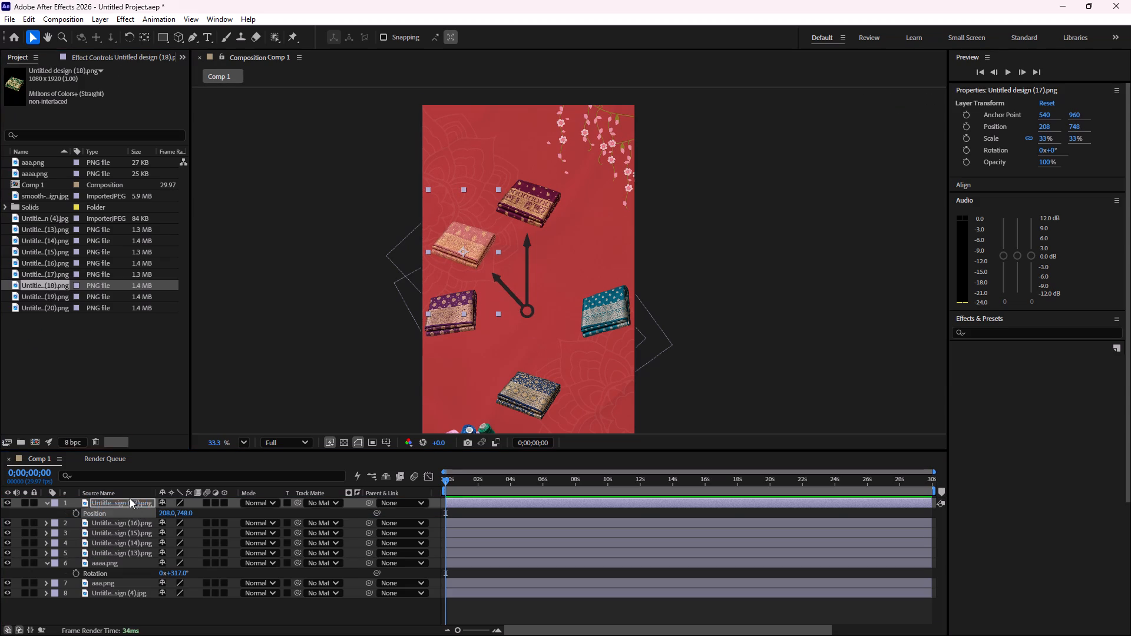
left_click(42, 511)
left_click(108, 504)
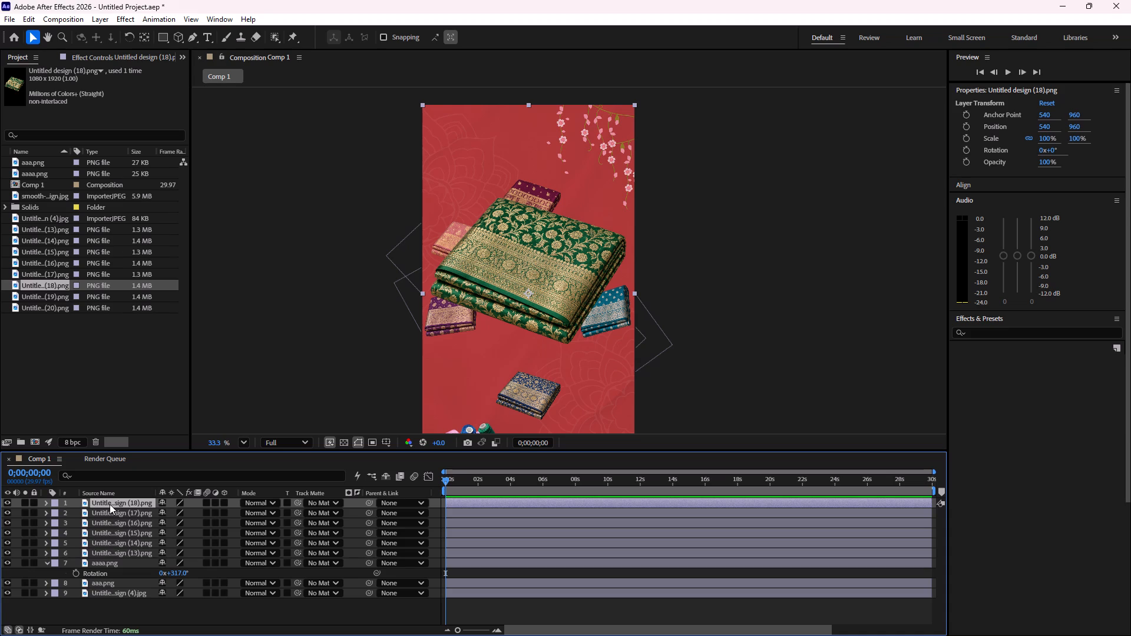
key("s")
type("33")
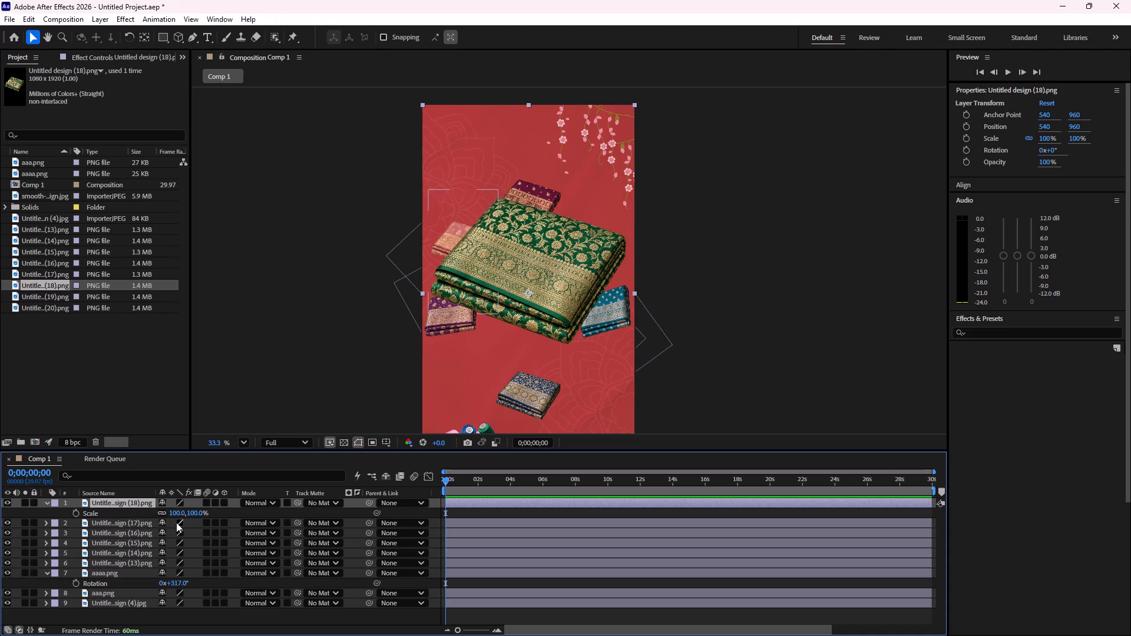
left_click(176, 514)
type("33")
key("Return")
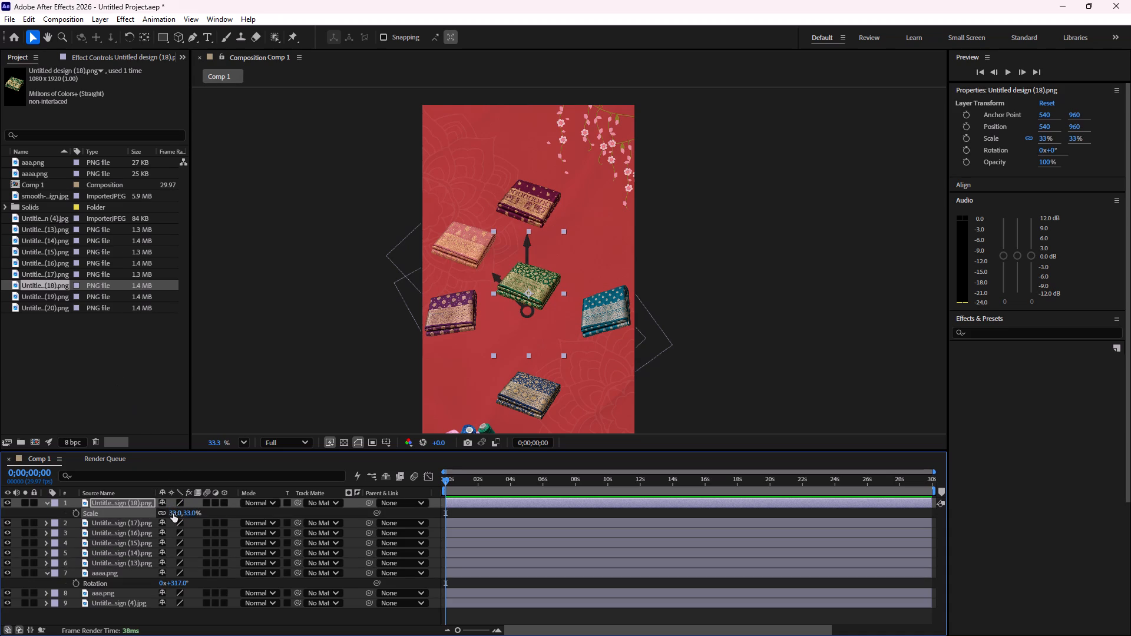
Move the green saree to position 877, 795, above the teal saree and opposite the pink one.
key("p")
left_click_drag(190, 512, 147, 508)
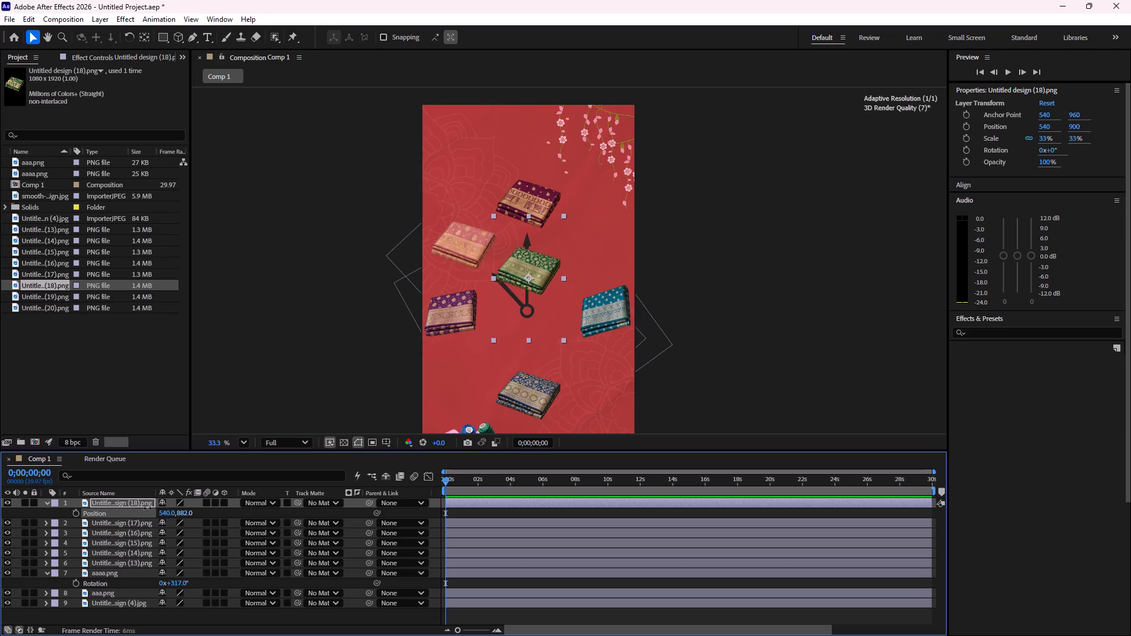
left_click_drag(147, 508, 93, 515)
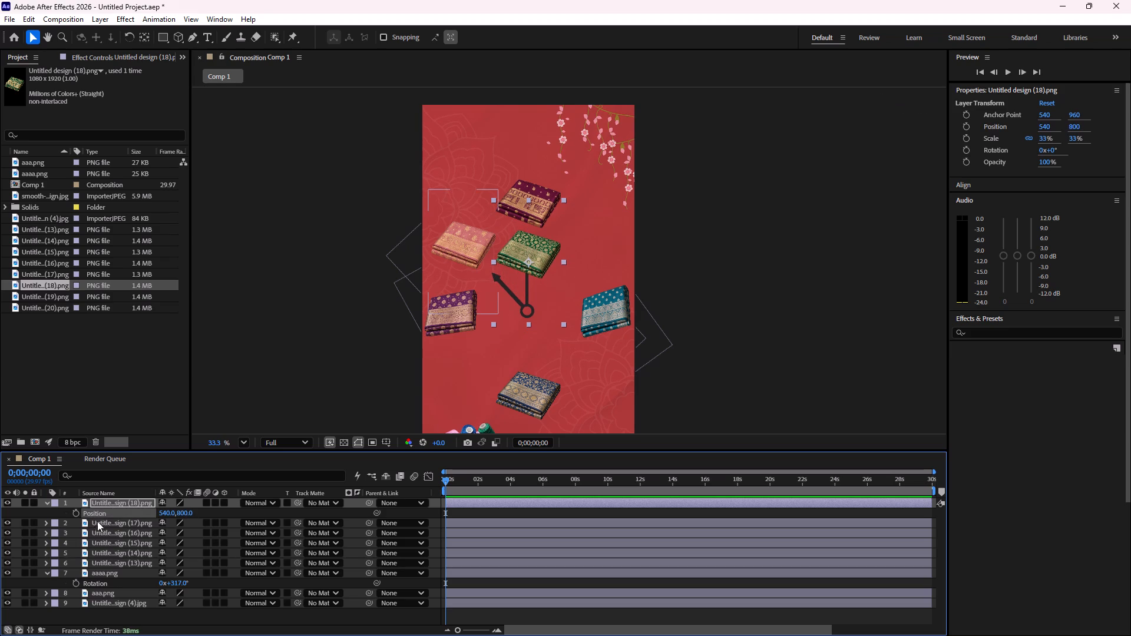
left_click_drag(167, 515, 320, 486)
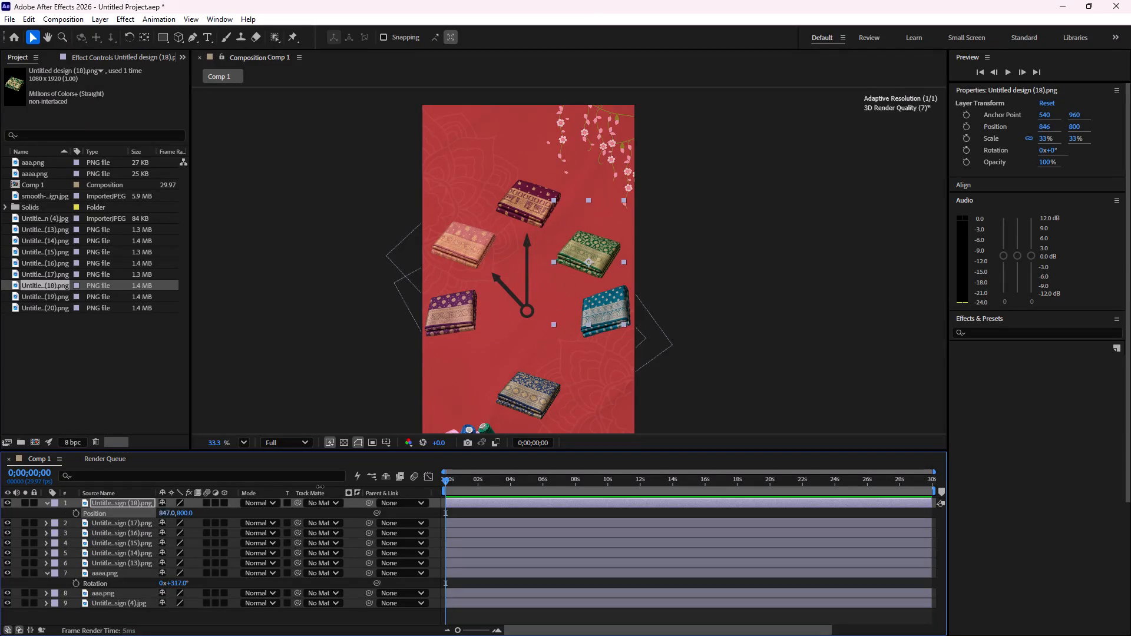
left_click_drag(320, 486, 337, 485)
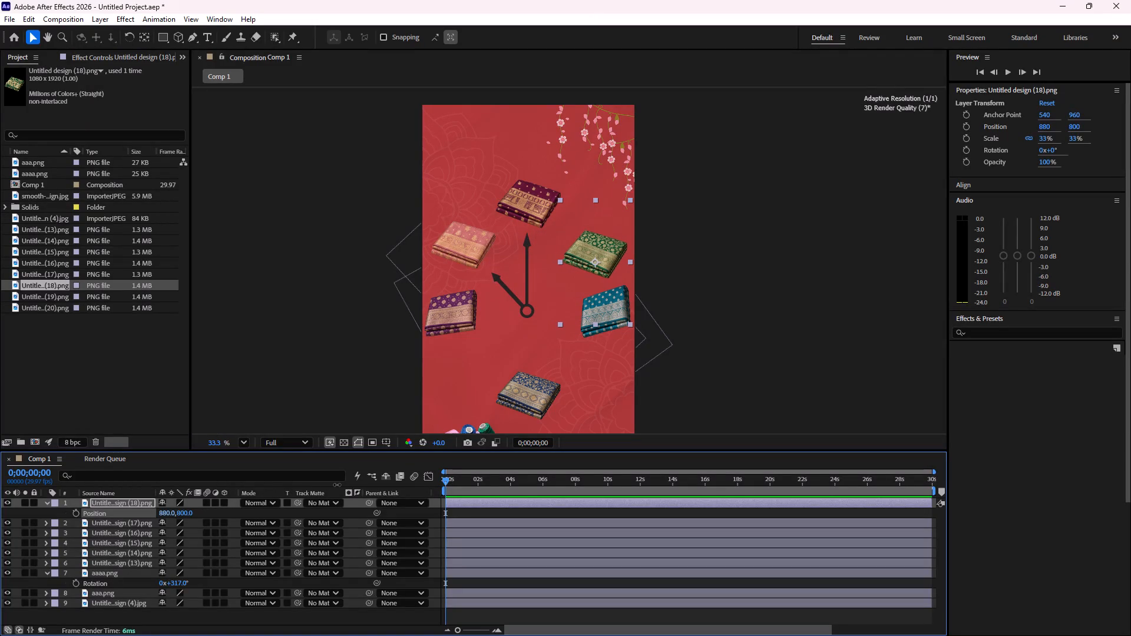
left_click_drag(337, 485, 335, 485)
left_click(190, 517)
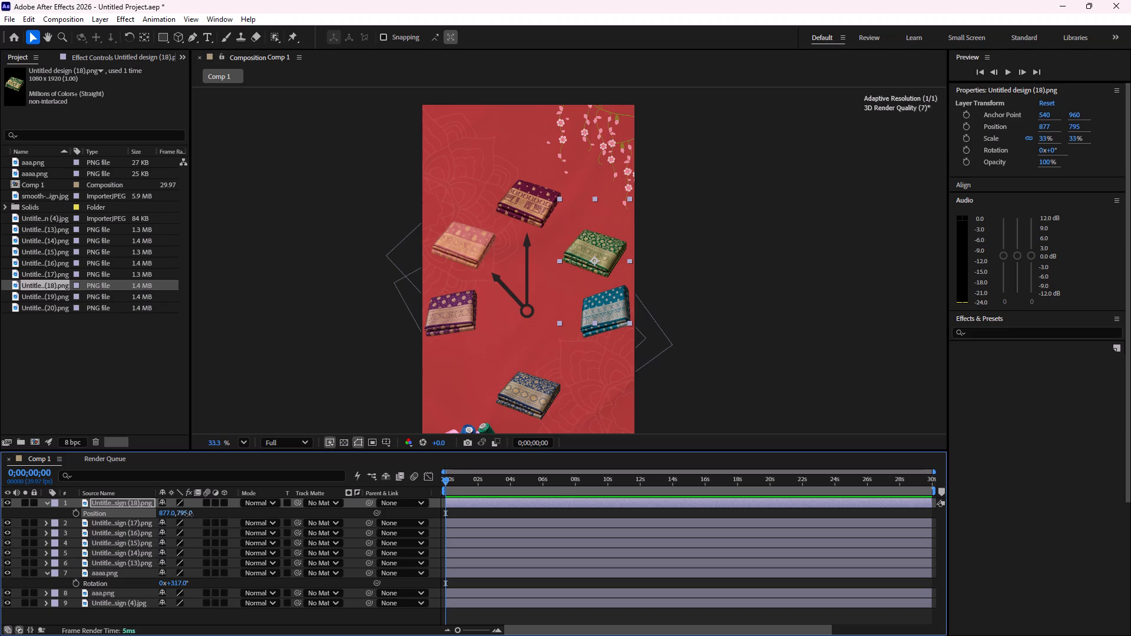
Add the navy floral saree, Untitled design (19).png, as the top layer of Comp 1 and set its scale to 33%.
scroll(540, 396, "down", 3)
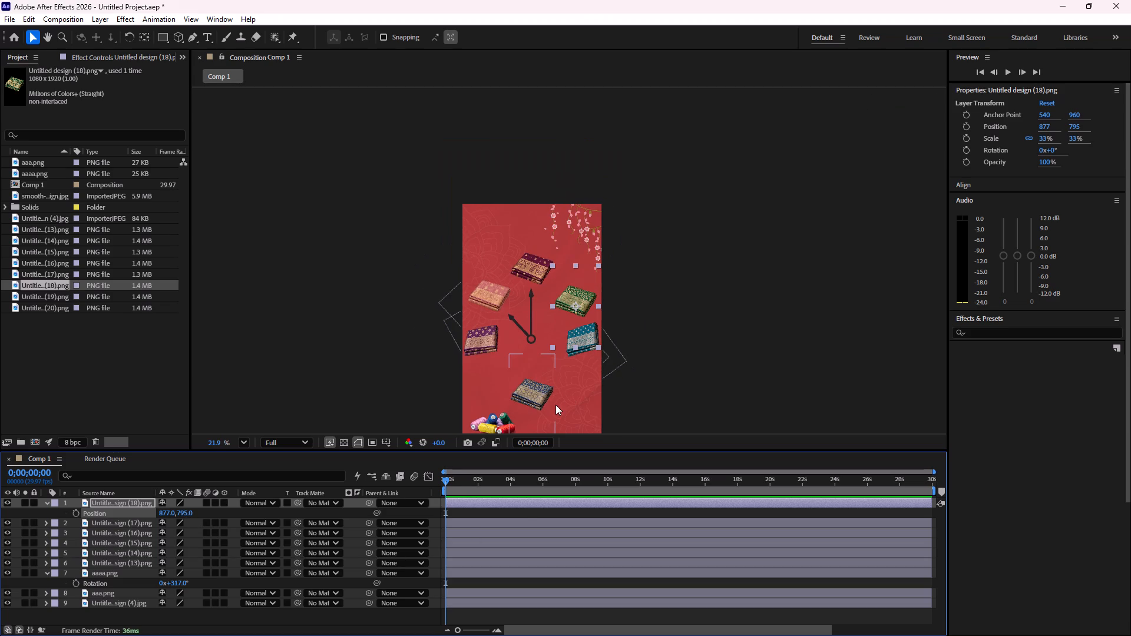
middle_click_drag(555, 405, 557, 337)
scroll(545, 303, "up", 3)
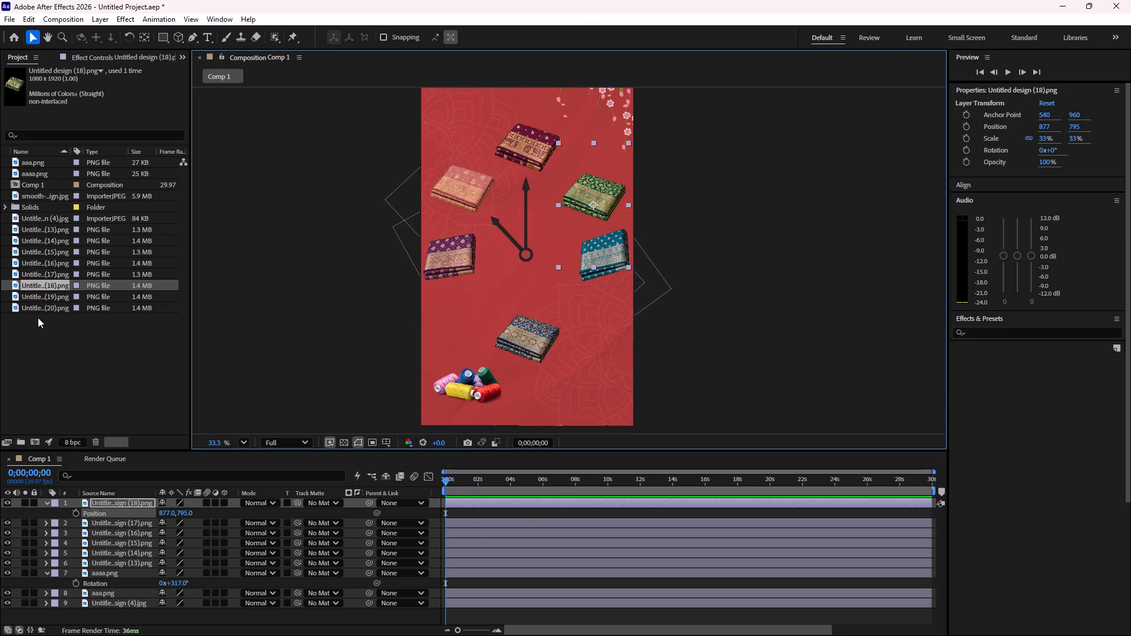
left_click(48, 501)
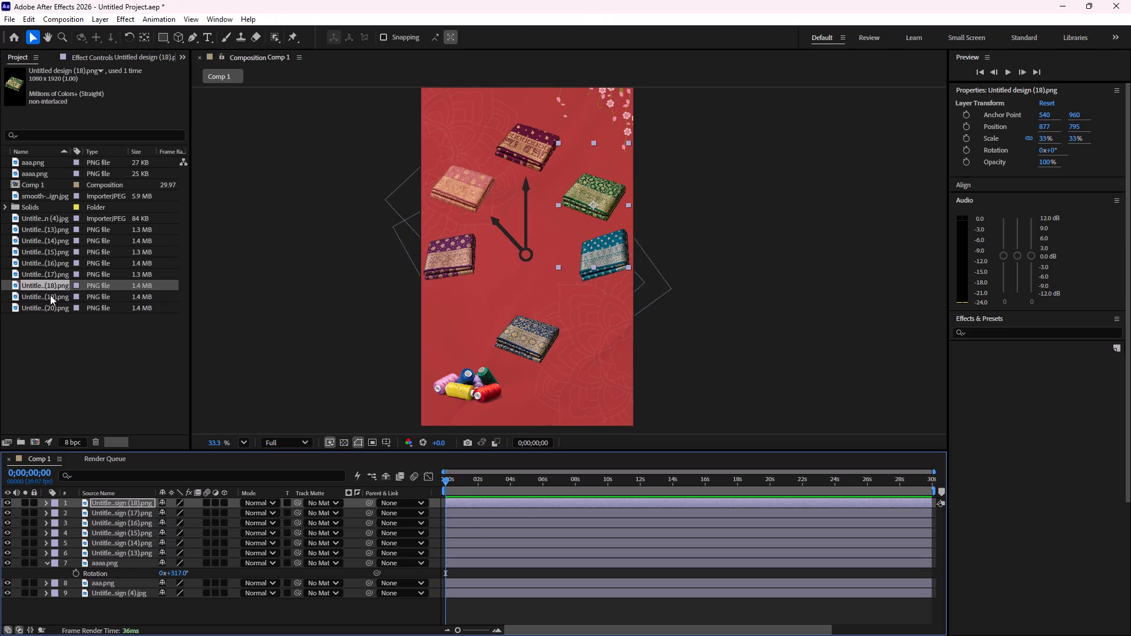
left_click(50, 295)
left_click_drag(52, 294, 115, 501)
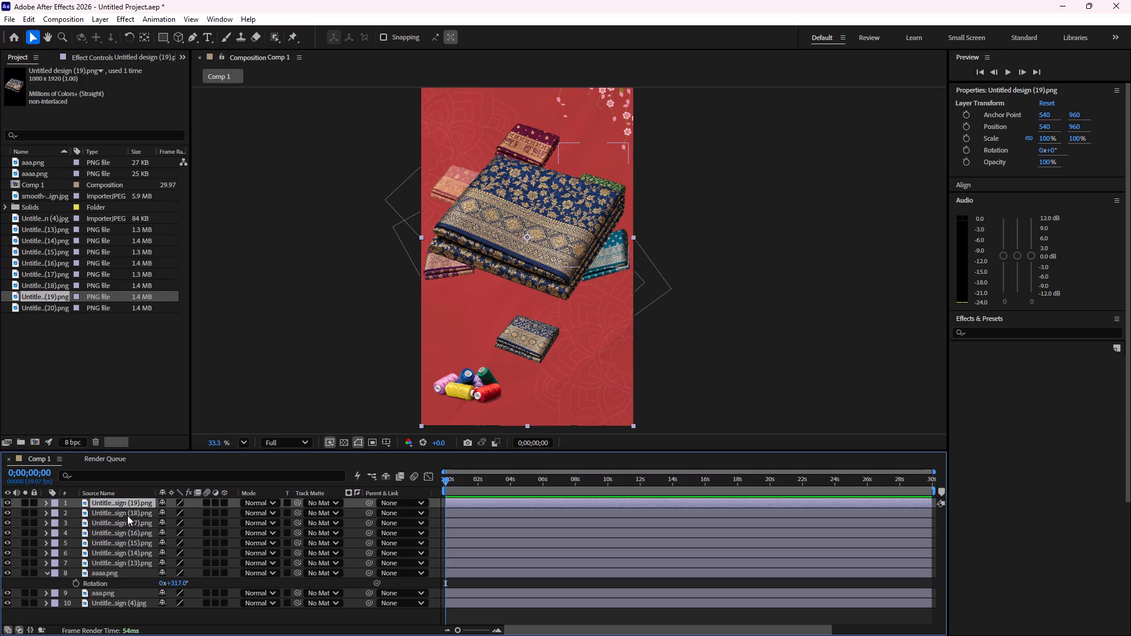
key("s")
left_click(175, 515)
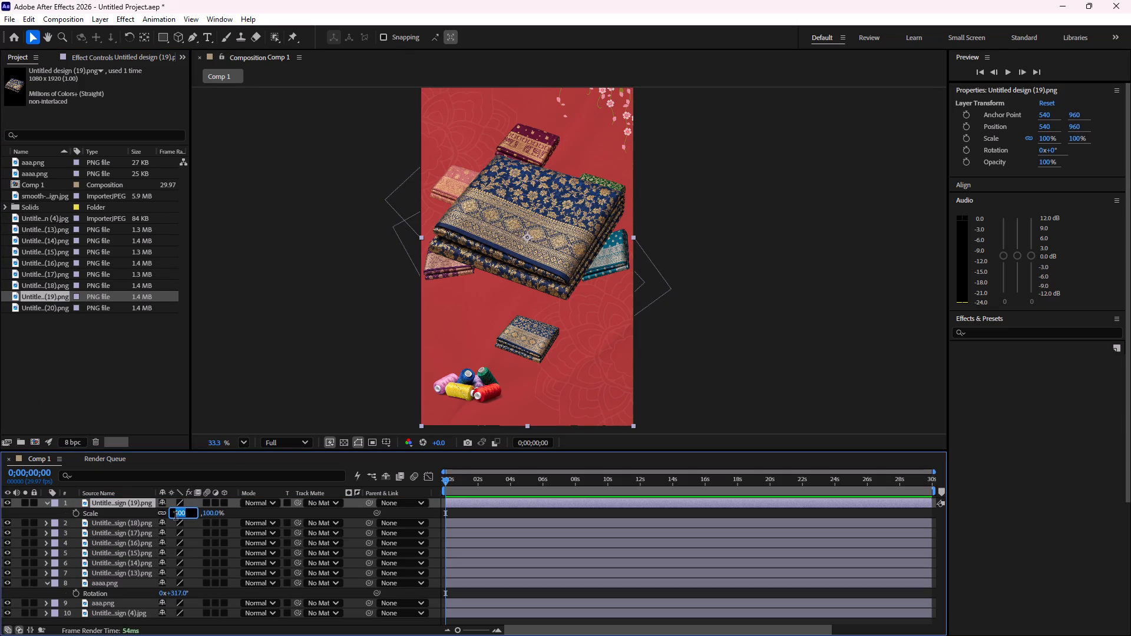
type("33")
key("Return")
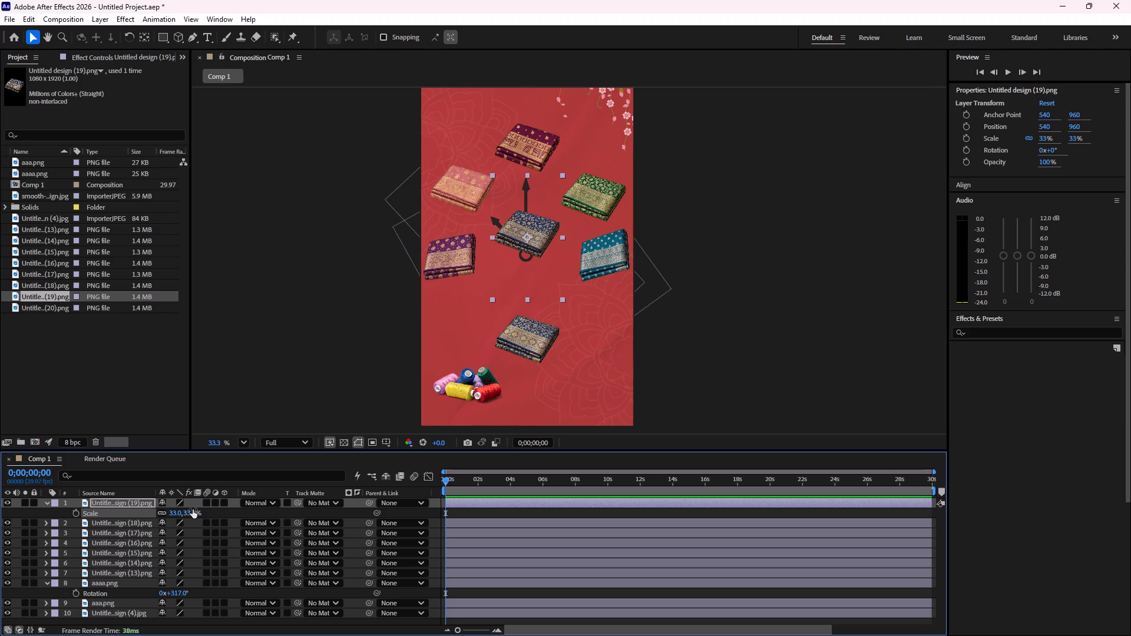
Move the navy floral saree to position 890, 1409, below the teal saree and beside the bottom saree.
key("p")
left_click_drag(183, 512, 406, 492)
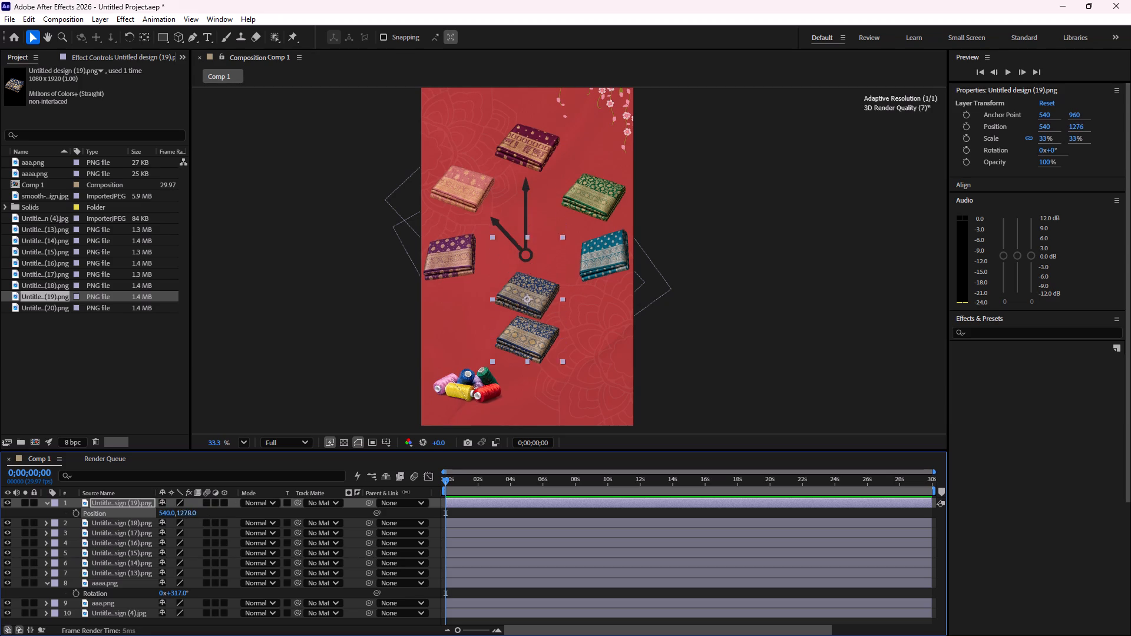
left_click_drag(406, 492, 423, 491)
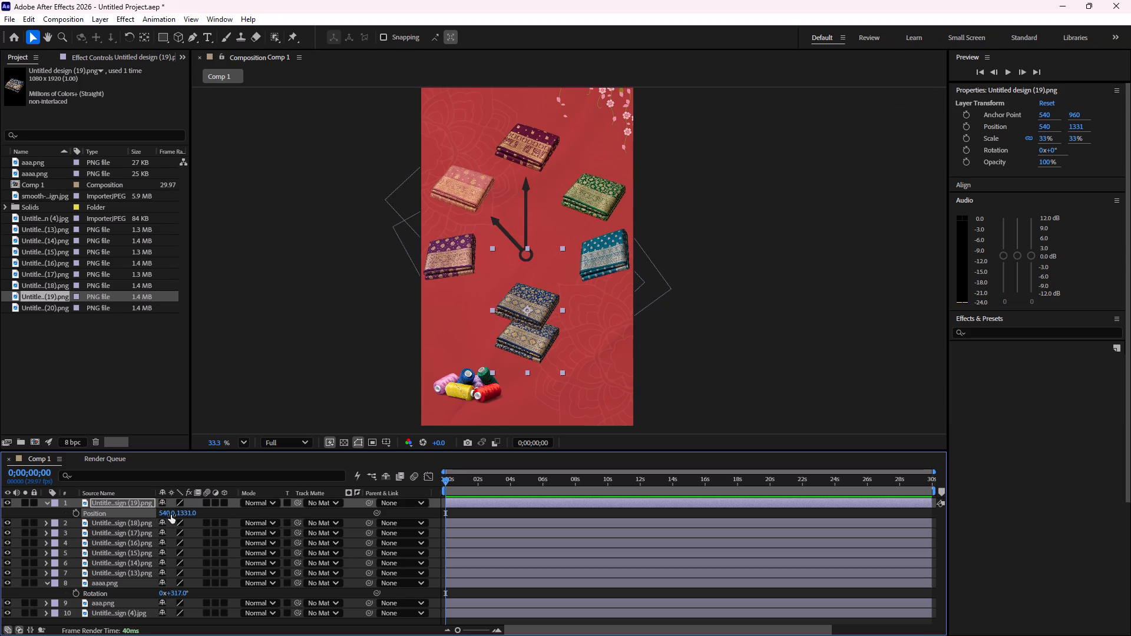
left_click_drag(167, 512, 378, 500)
left_click_drag(188, 512, 224, 509)
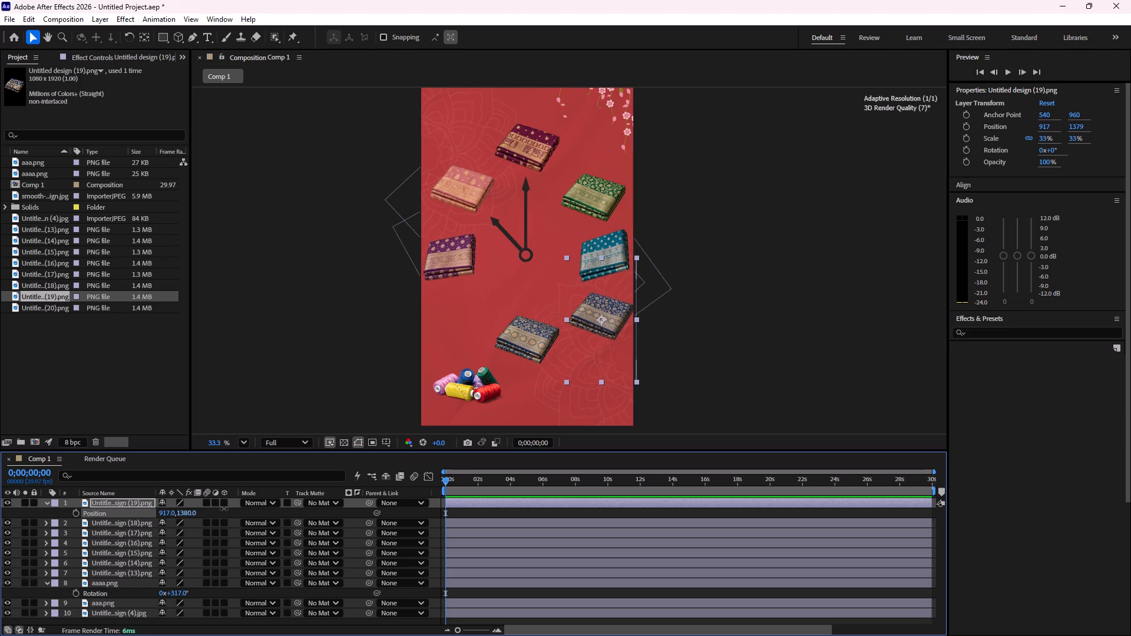
left_click_drag(224, 509, 229, 508)
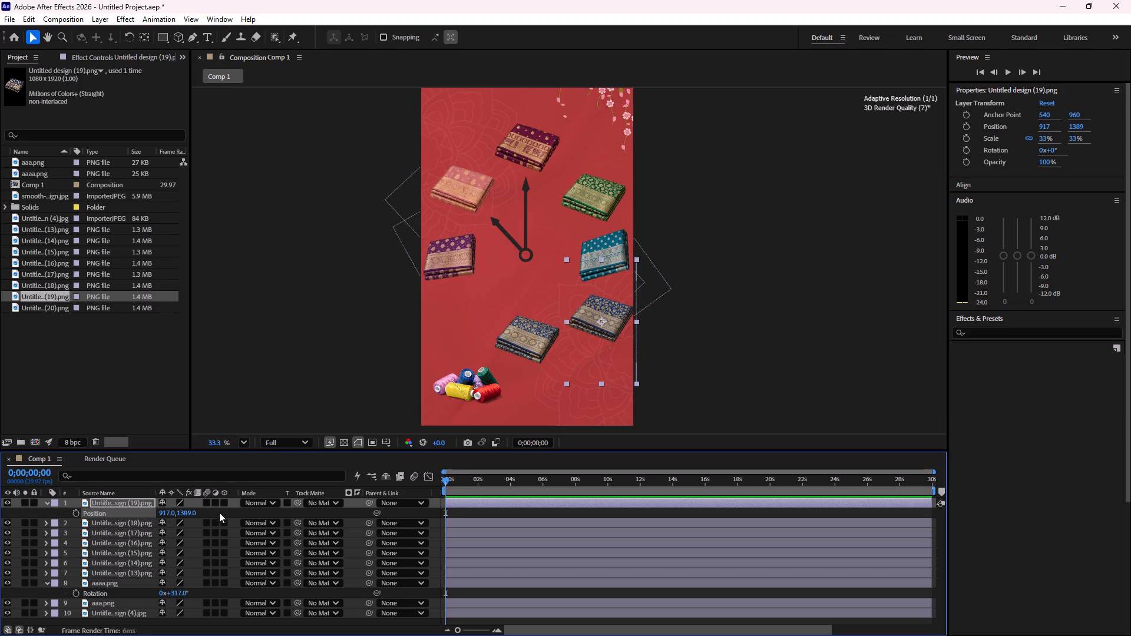
left_click_drag(167, 513, 148, 509)
left_click_drag(189, 513, 180, 513)
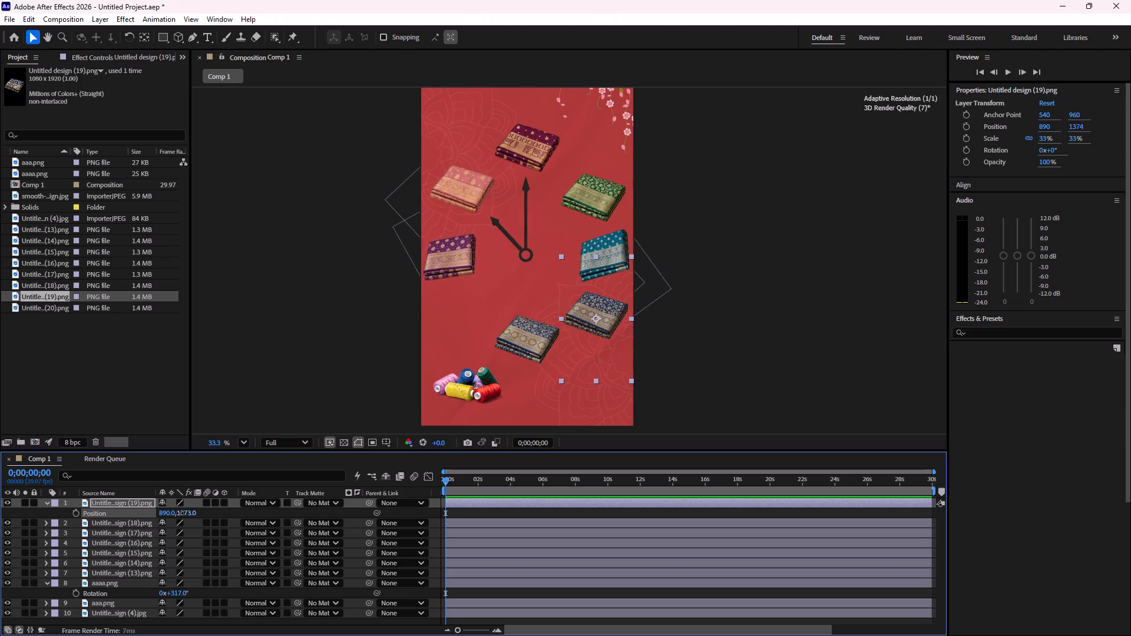
left_click_drag(180, 513, 196, 513)
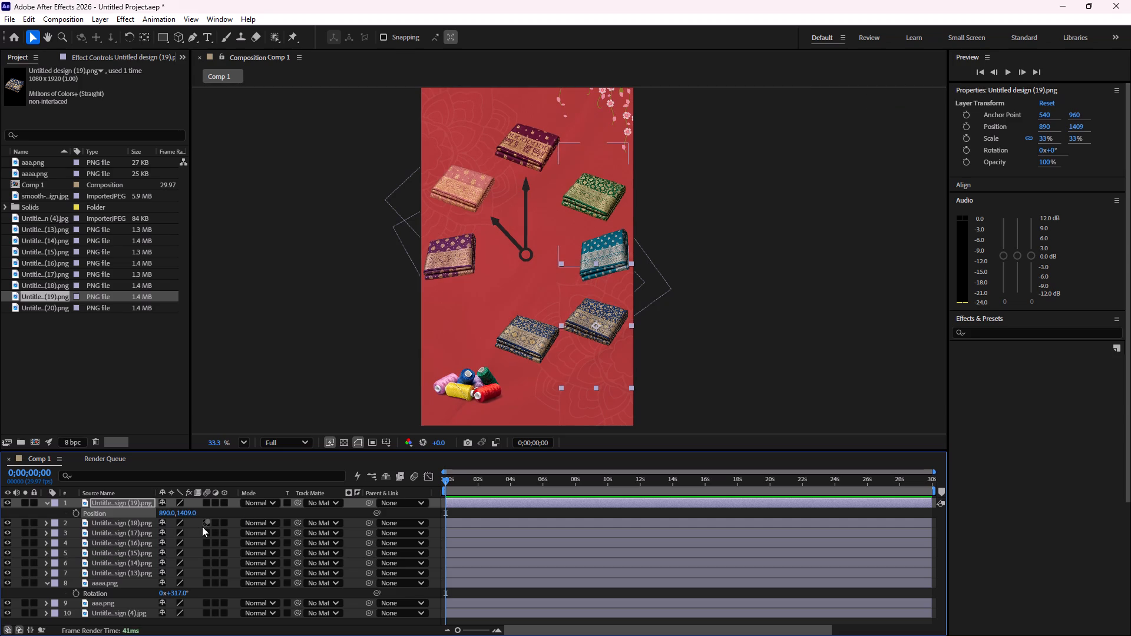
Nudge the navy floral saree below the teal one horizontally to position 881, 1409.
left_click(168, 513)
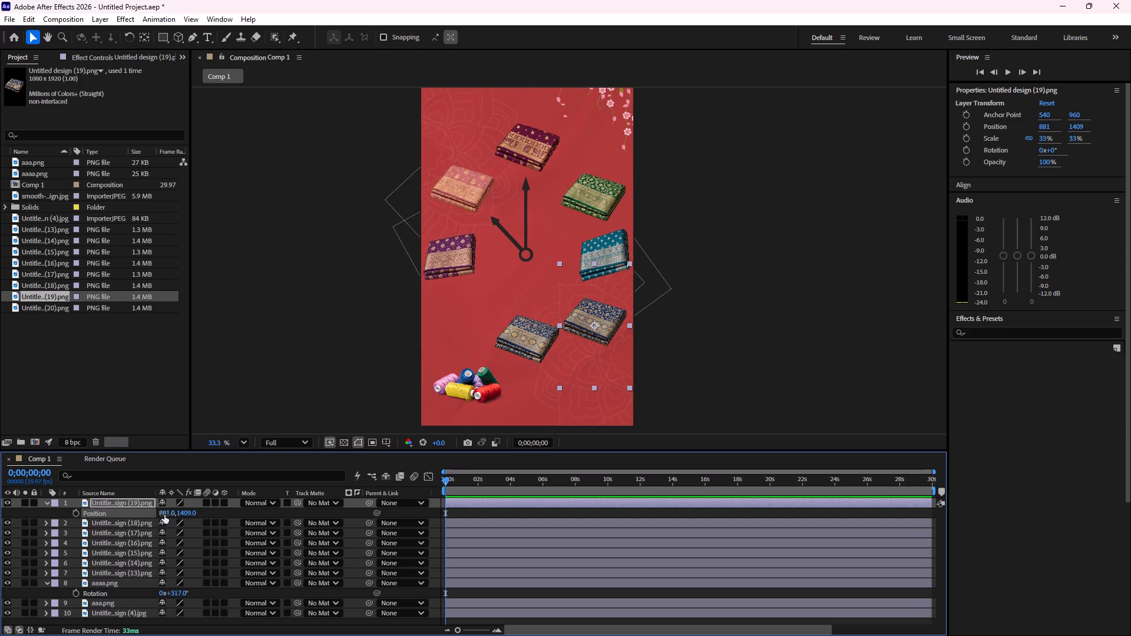
Add the red-and-gold saree, Untitled design (20).png, as the top layer of Comp 1 and set its scale to 33%.
left_click(40, 304)
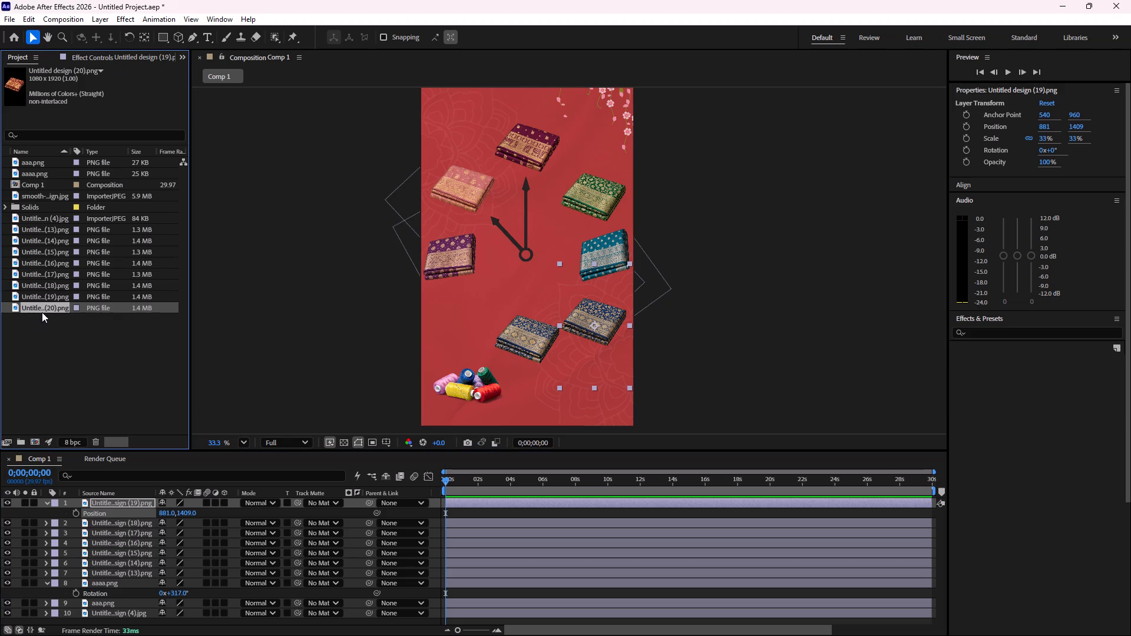
left_click_drag(41, 307, 118, 498)
left_click_drag(48, 303, 111, 499)
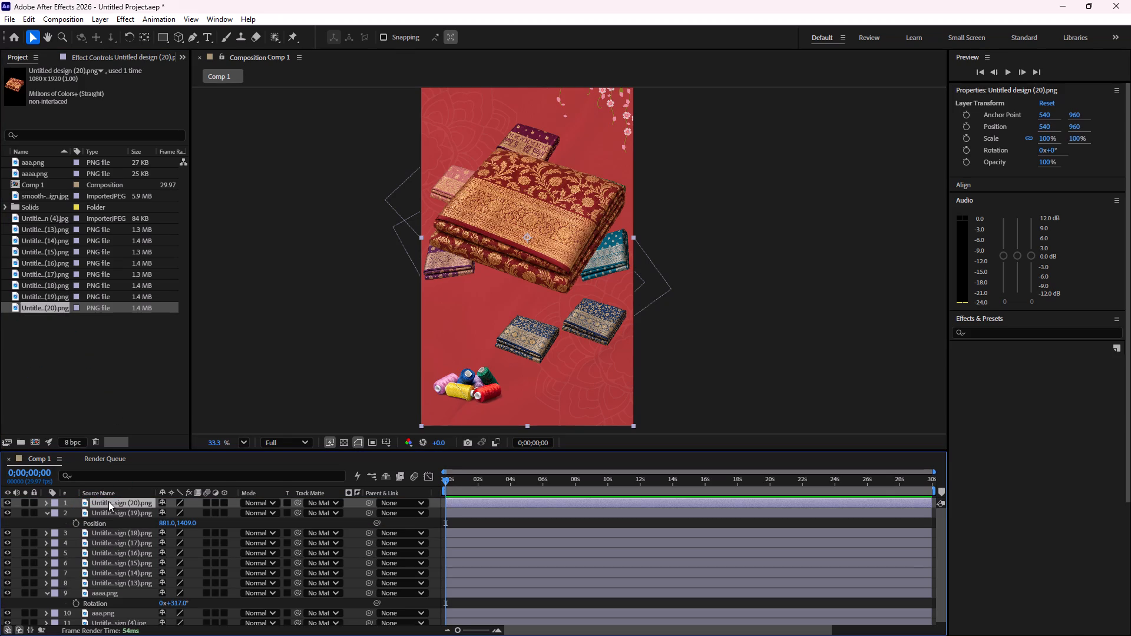
key("s")
type("33")
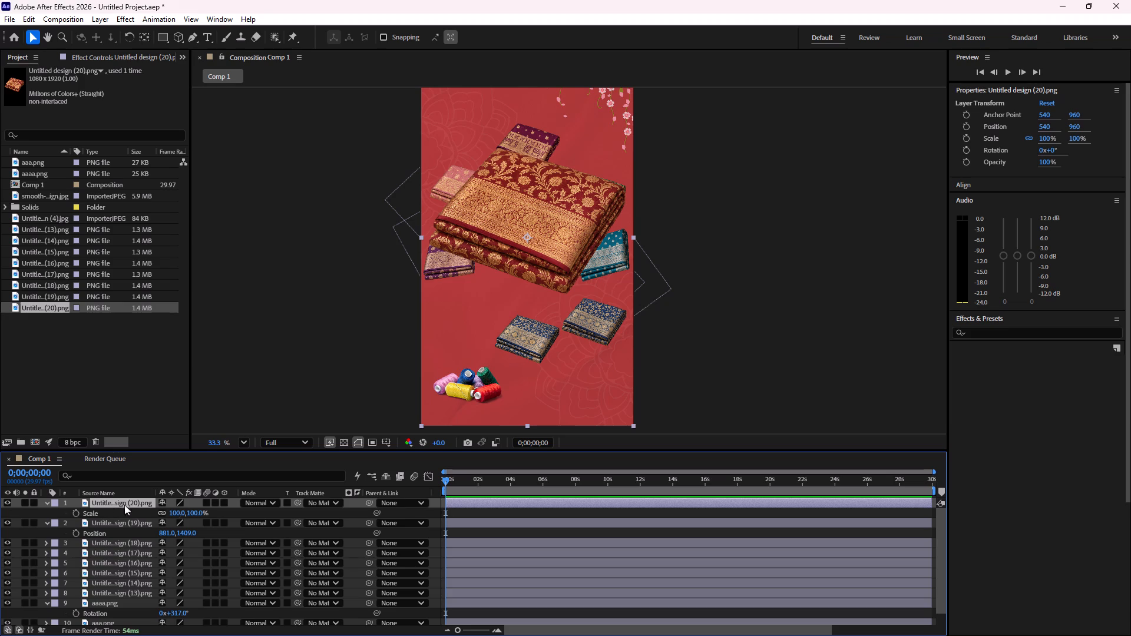
left_click(174, 512)
key("3")
key("3")
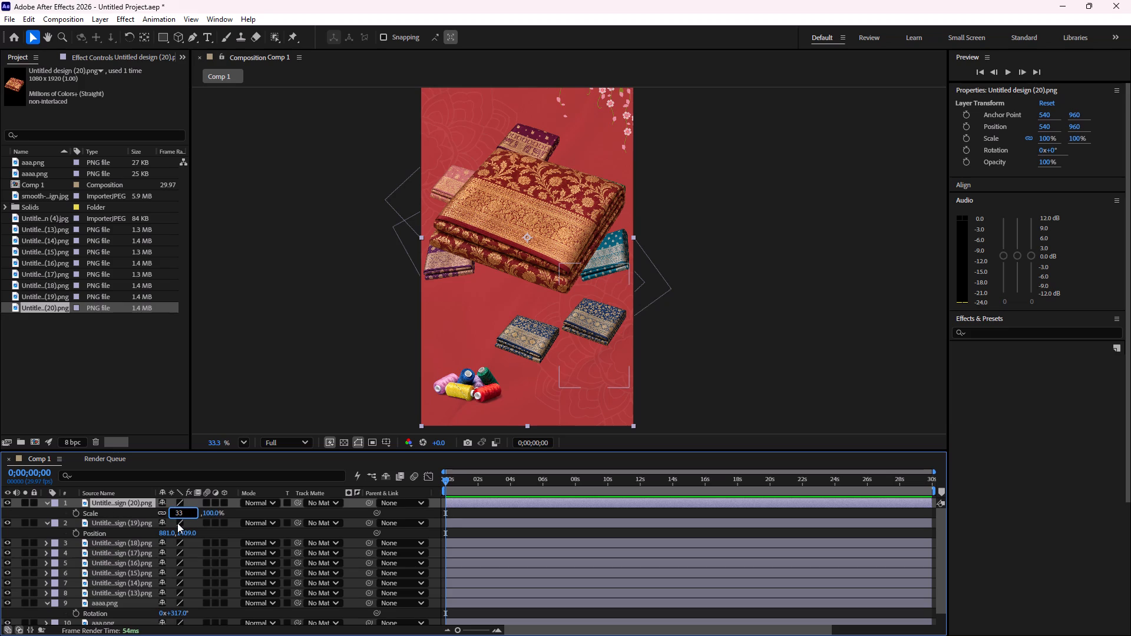
key("Return")
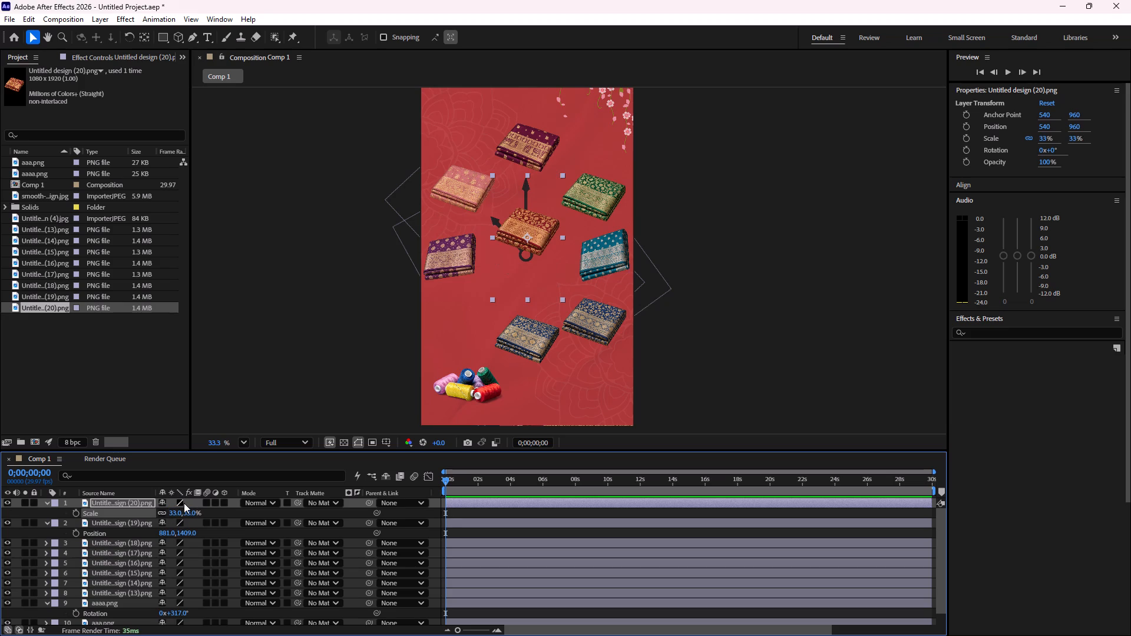
Move the red-and-gold saree to position 213, 1396, below the purple saree and opposite the navy floral one.
key("p")
left_click_drag(186, 514, 378, 496)
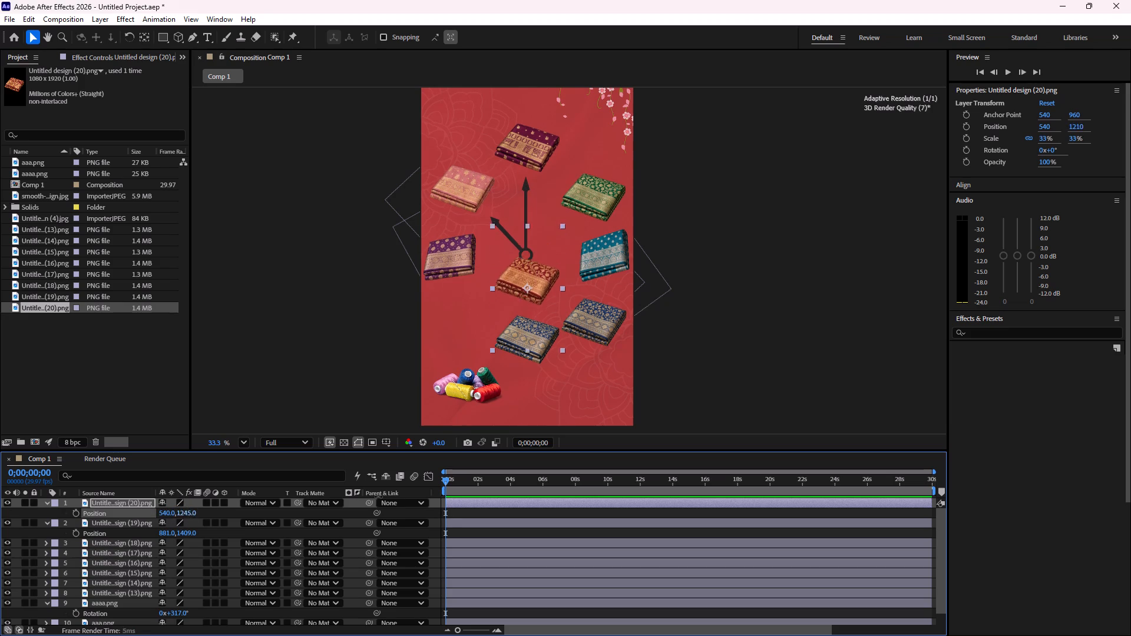
left_click_drag(378, 496, 459, 497)
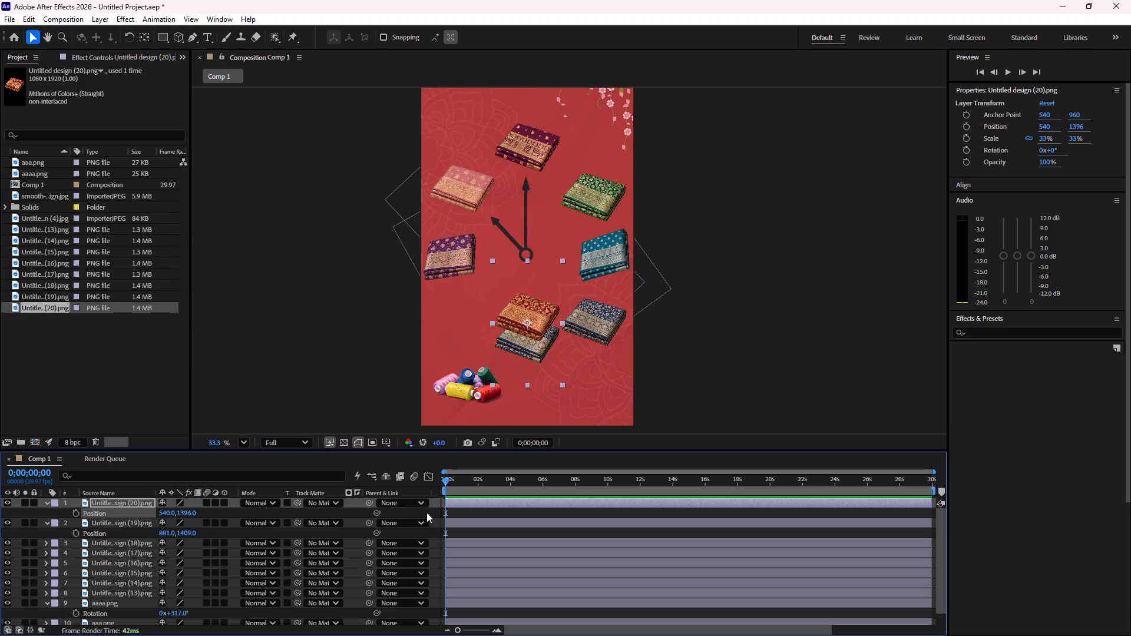
left_click_drag(168, 511, 24, 511)
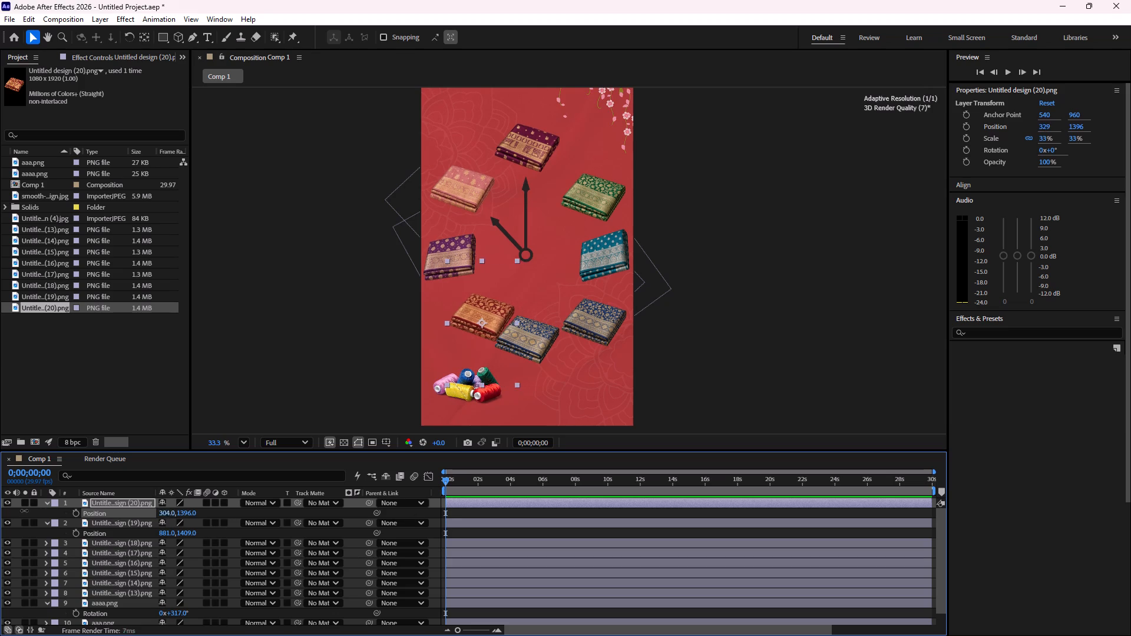
left_click_drag(24, 511, 0, 514)
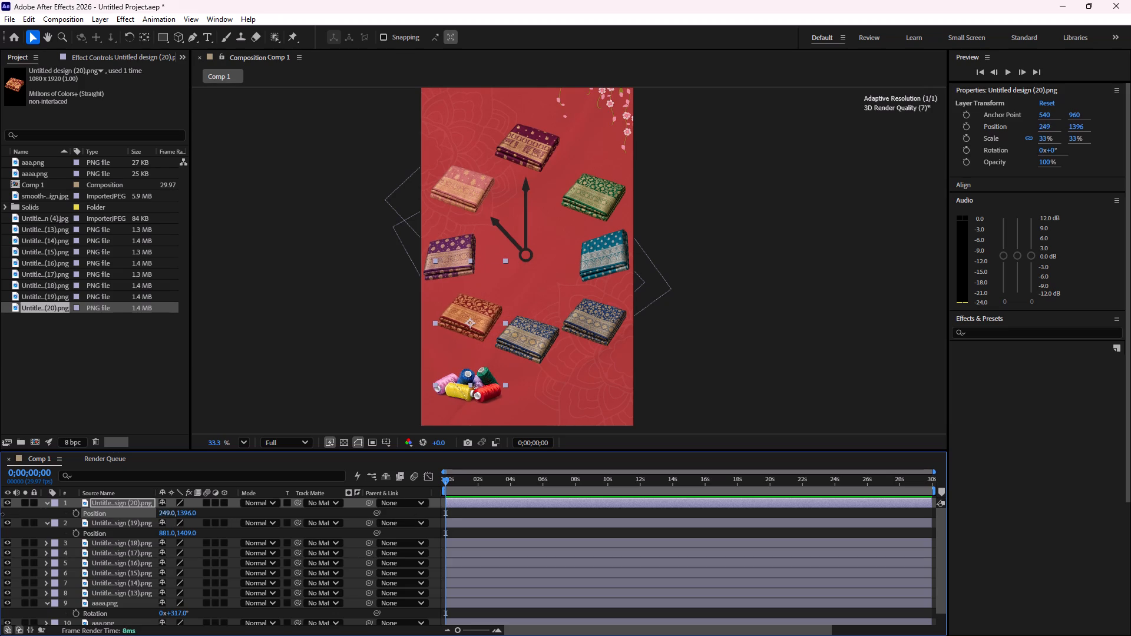
left_click_drag(0, 514, 0, 517)
left_click_drag(168, 515, 158, 513)
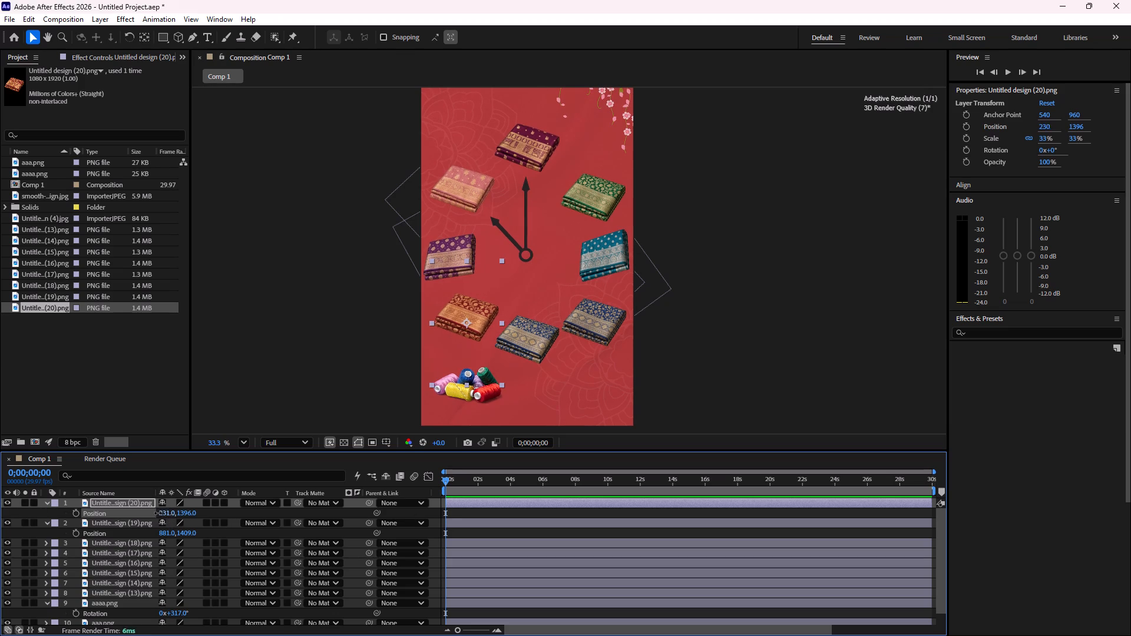
left_click_drag(158, 513, 147, 508)
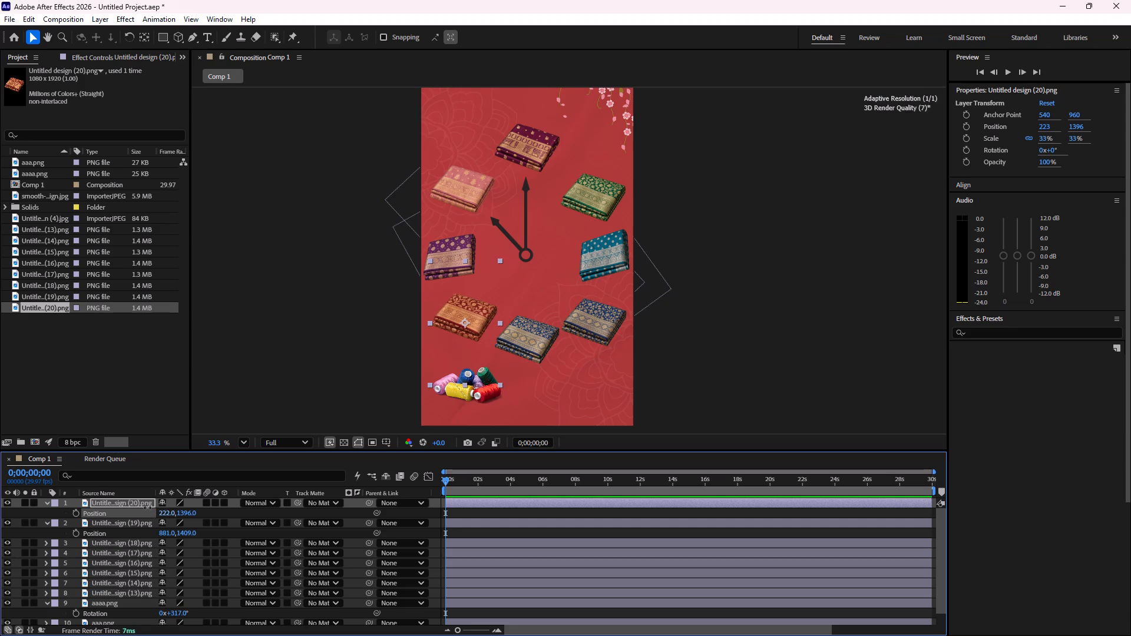
left_click_drag(147, 508, 139, 505)
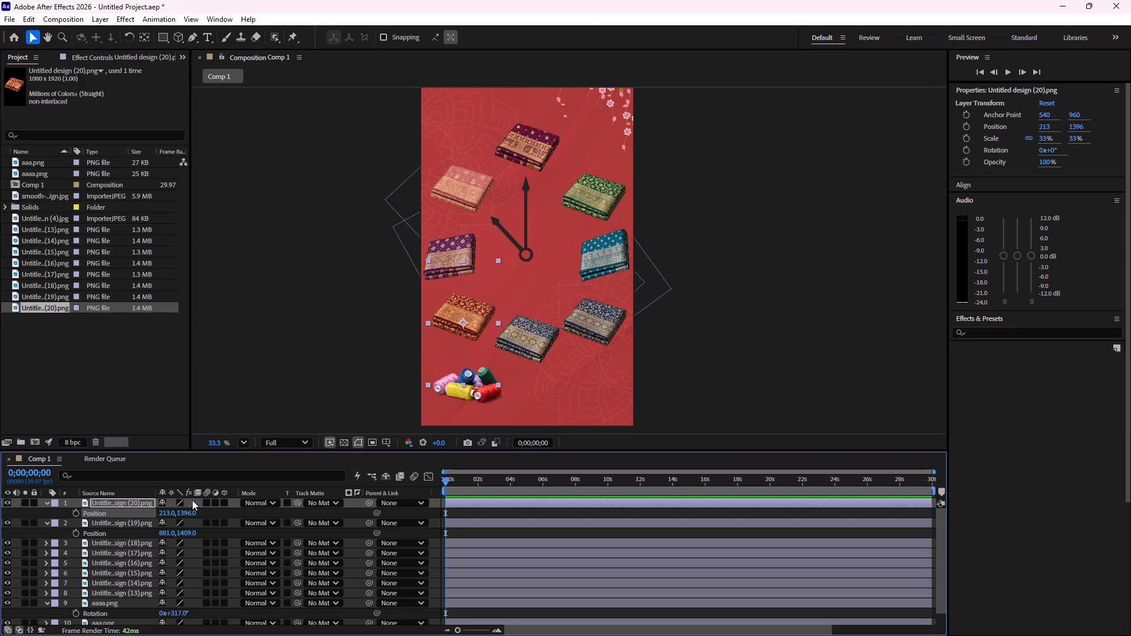
Move the navy floral saree, Untitled design (19).png, to position 872, 1409.
left_click_drag(185, 533, 176, 529)
key("ctrl+z")
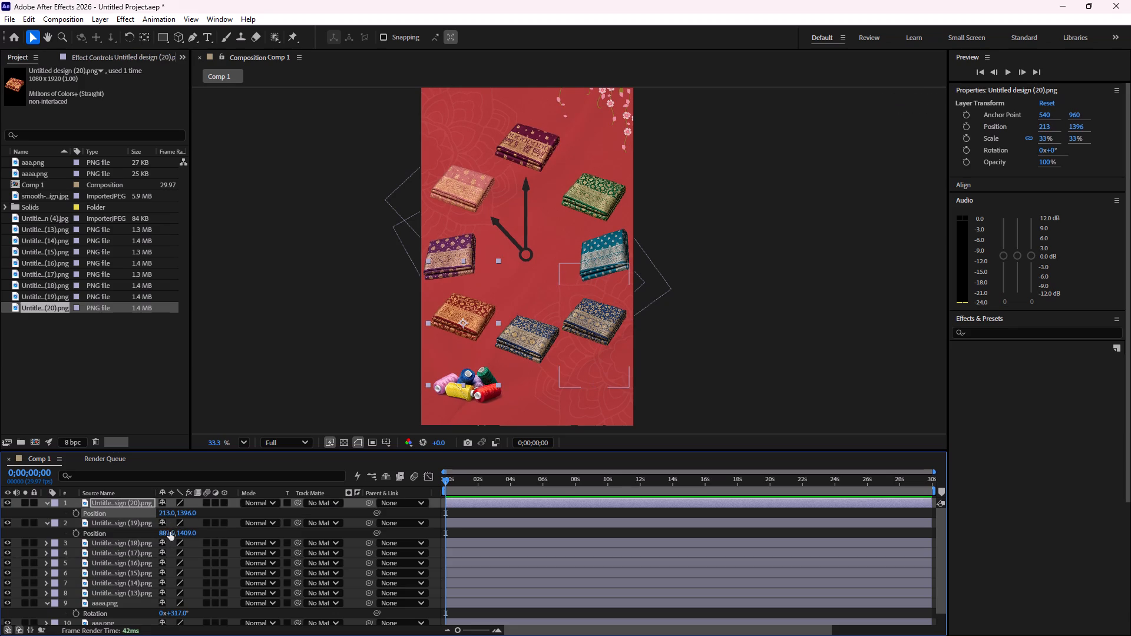
left_click(163, 532)
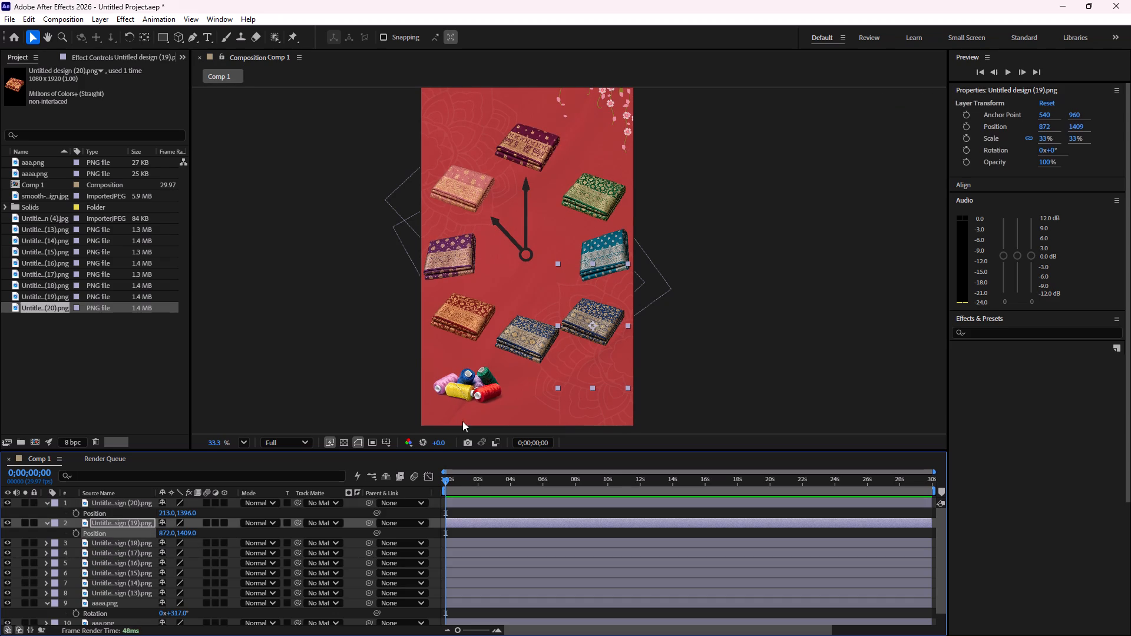
Move the bottom-centre saree, Untitled design (14).png, down to position 536, 1551 and deselect it.
left_click(519, 341)
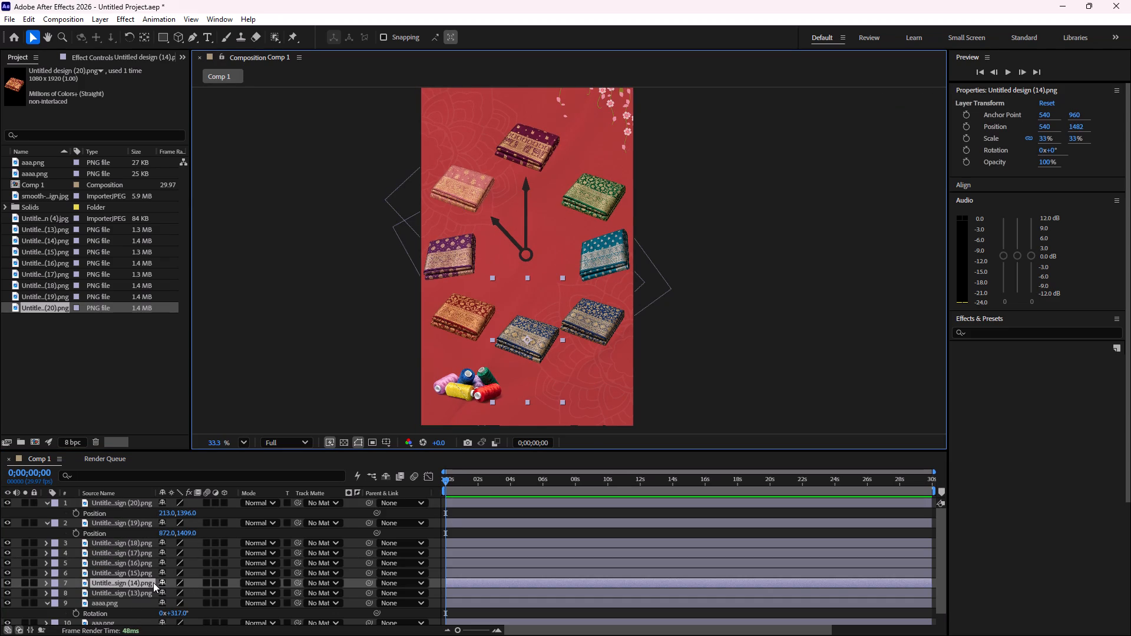
key("p")
left_click_drag(193, 593, 193, 592)
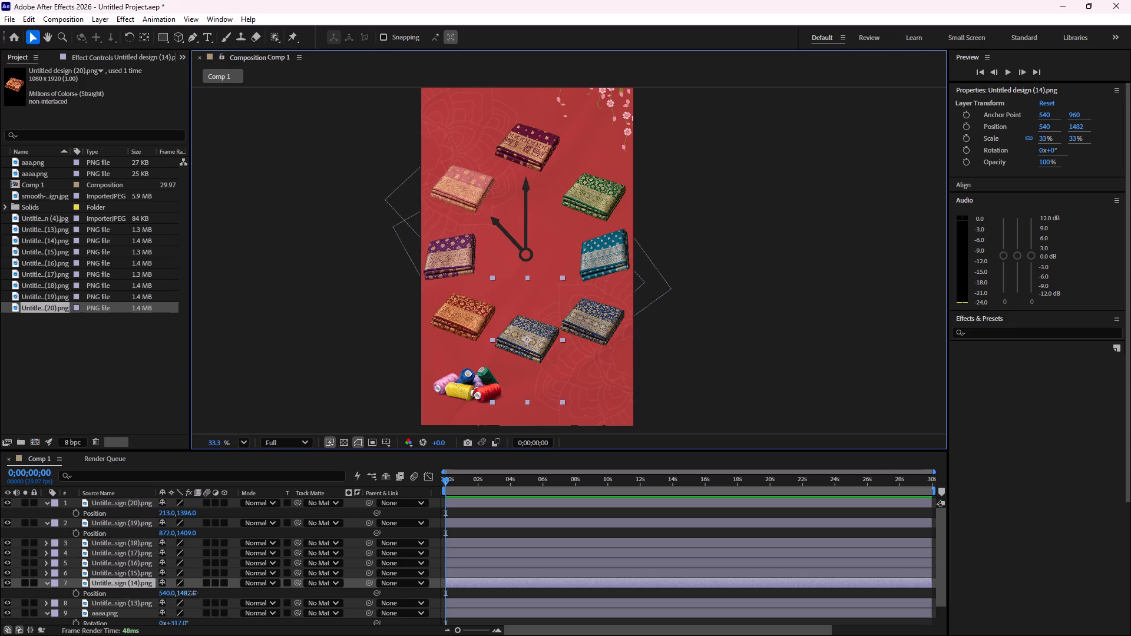
left_click_drag(193, 592, 243, 584)
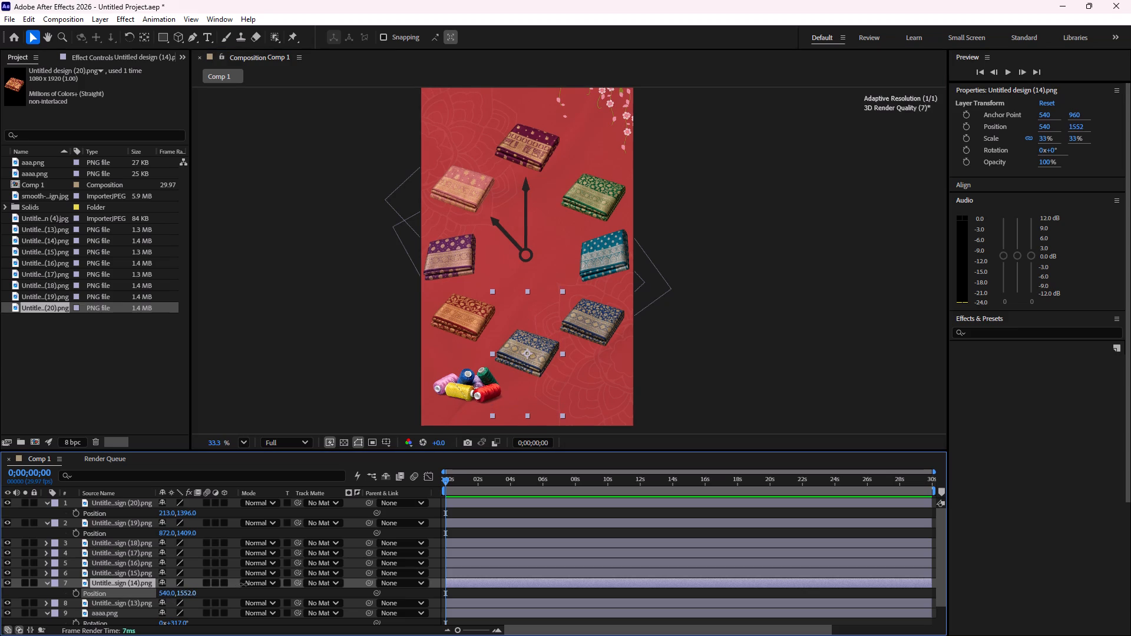
left_click_drag(243, 584, 243, 584)
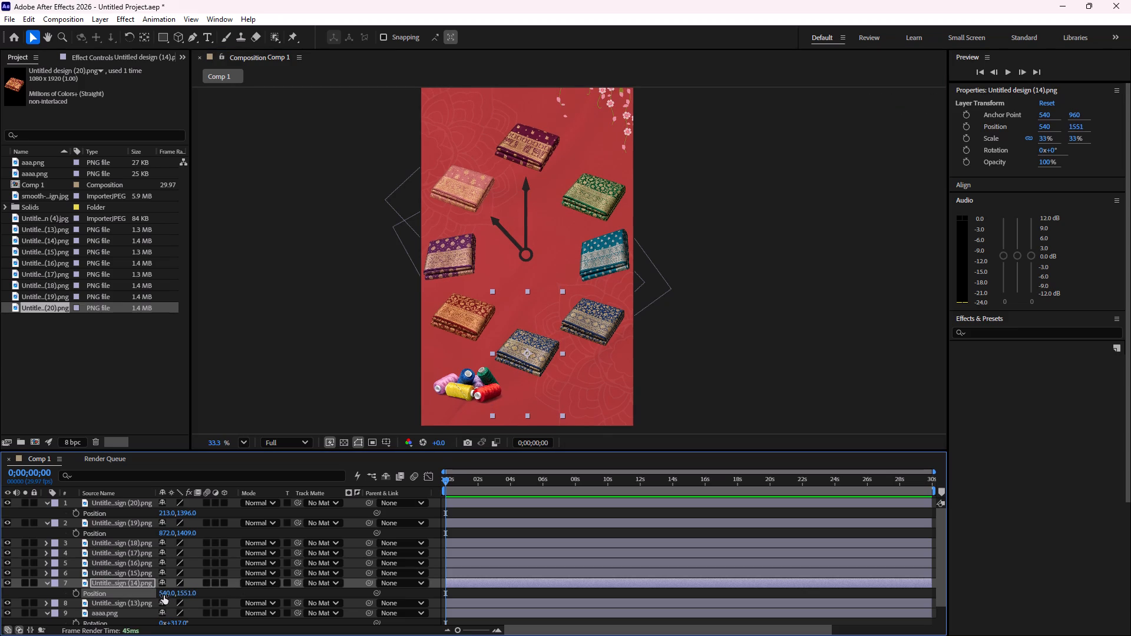
left_click(168, 592)
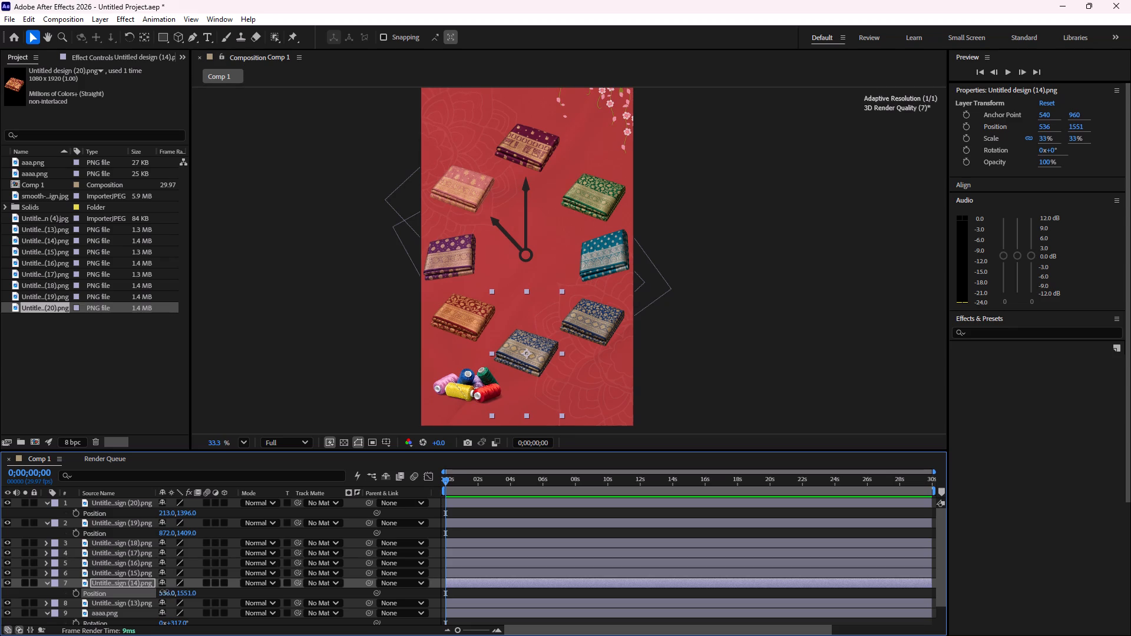
left_click(783, 340)
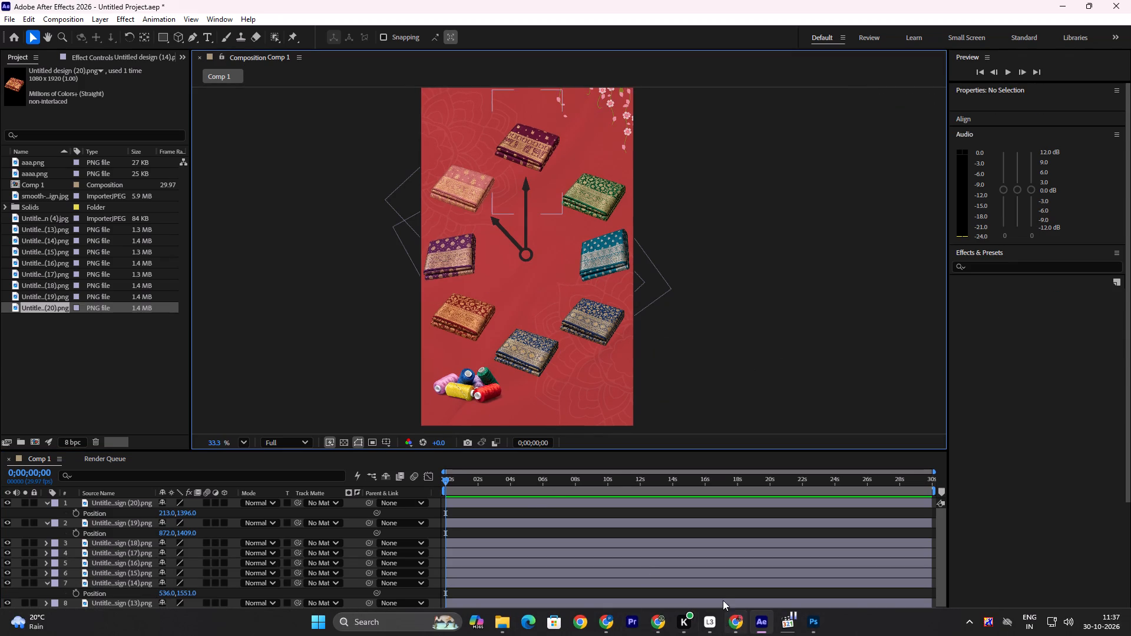
Start saving the project under a new location, browsing to the vastraya folder inside Nil on drive D.
key("ctrl+shift+s")
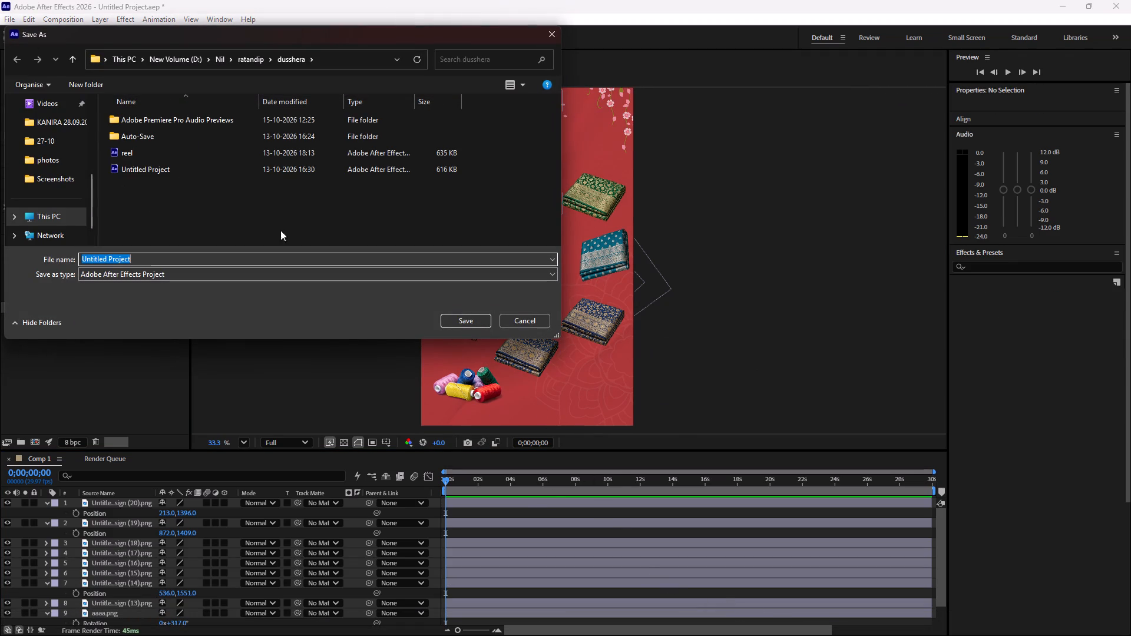
left_click(220, 58)
scroll(218, 192, "down", 3)
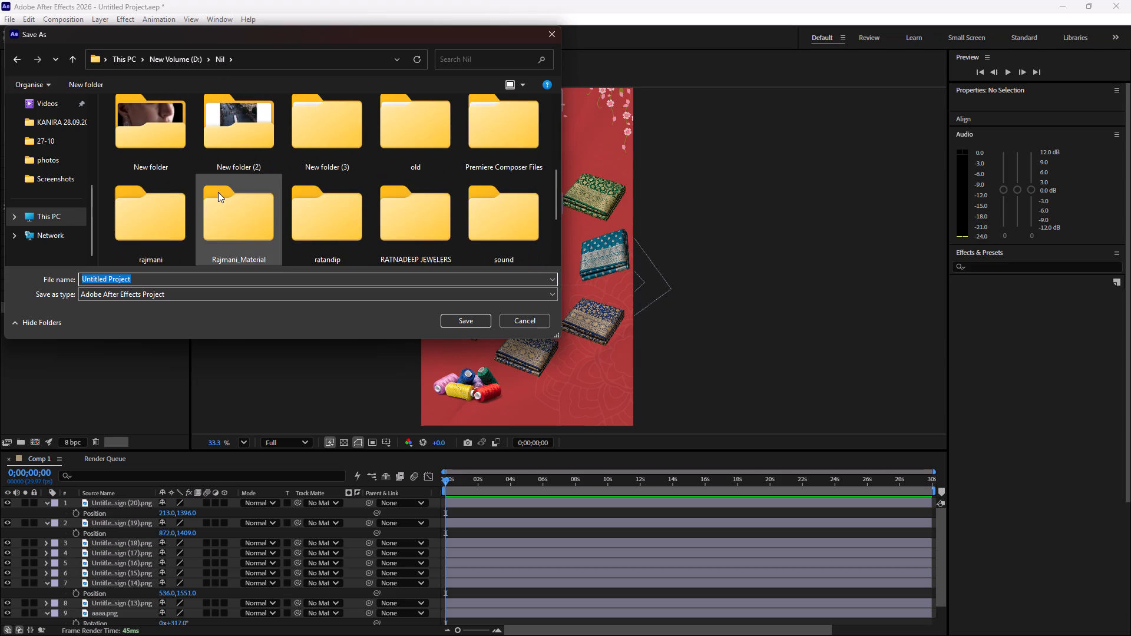
scroll(218, 192, "down", 1)
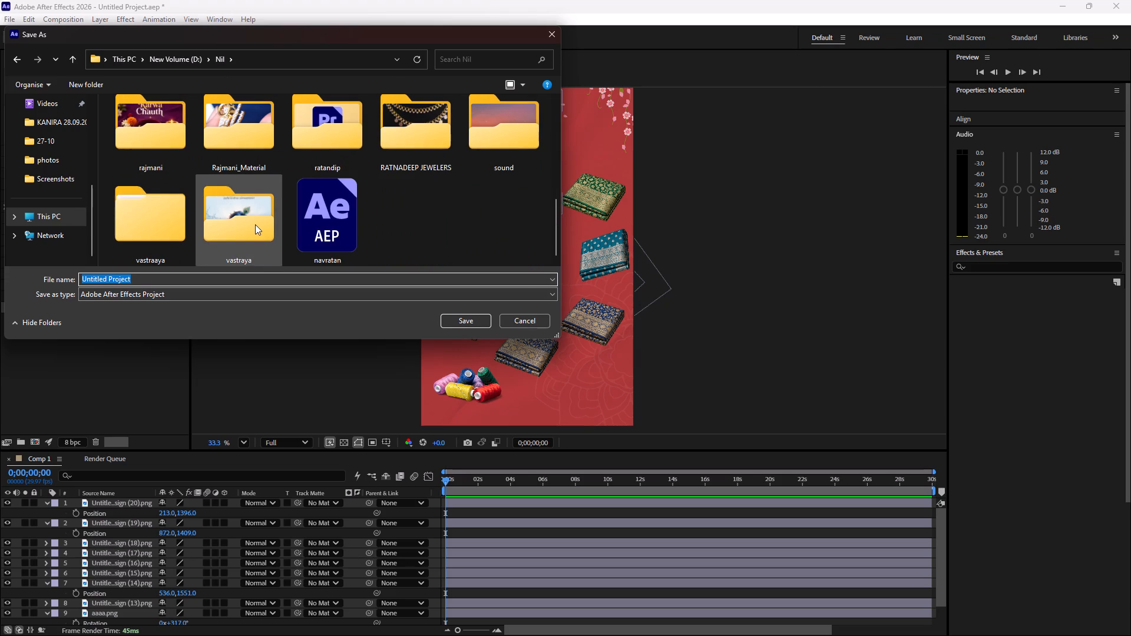
double_click(252, 226)
scroll(252, 226, "down", 7)
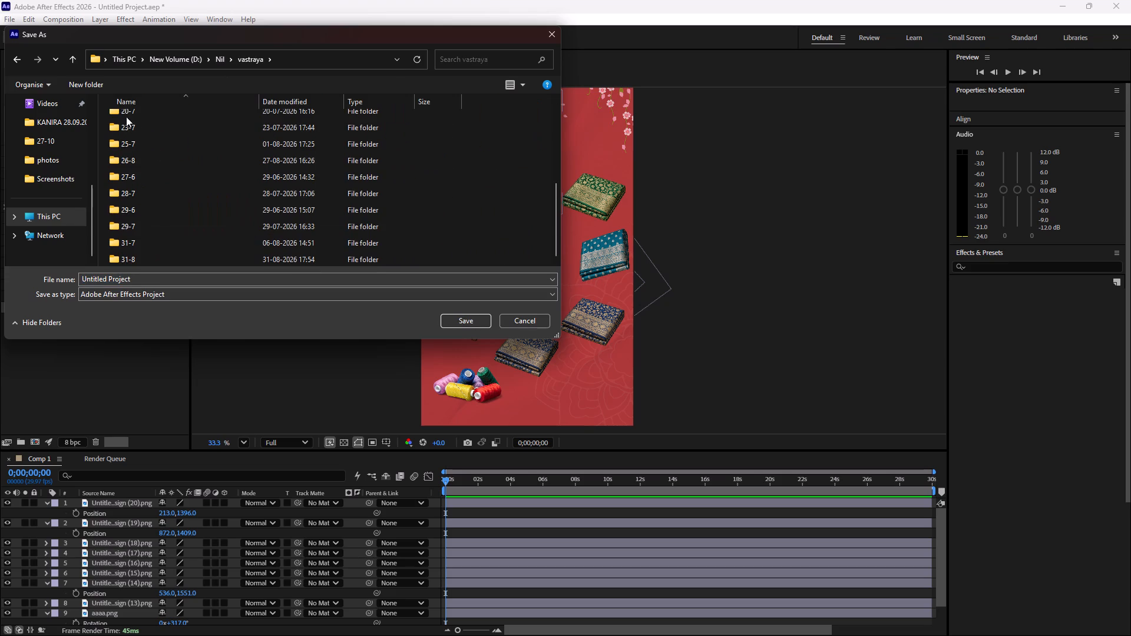
Create a new folder named 30-10 inside the vastraya folder.
left_click(98, 81)
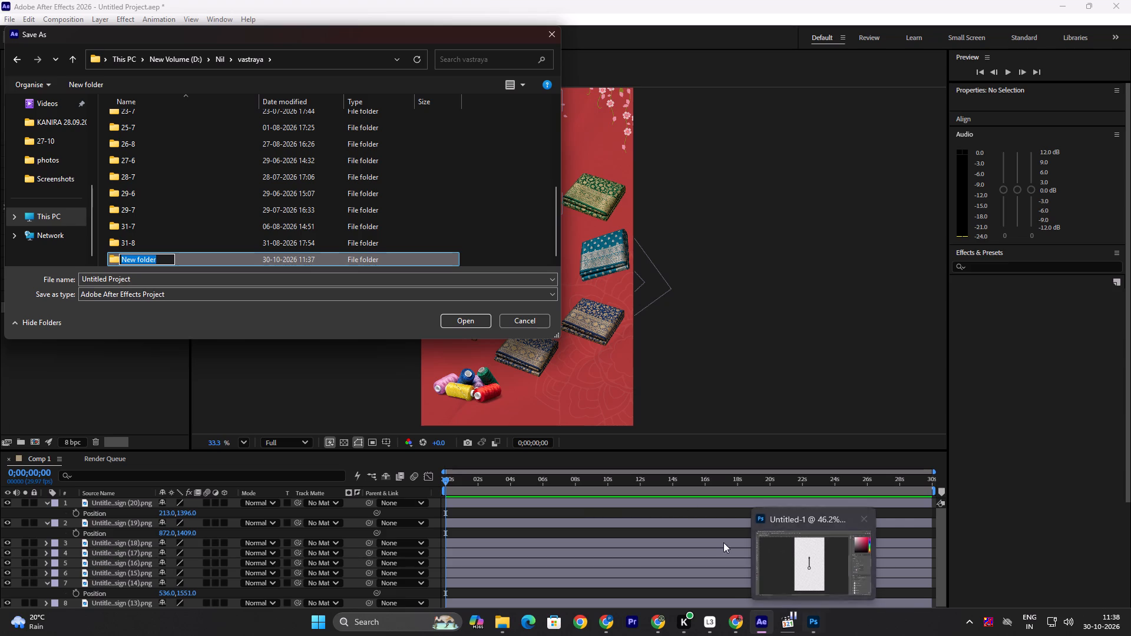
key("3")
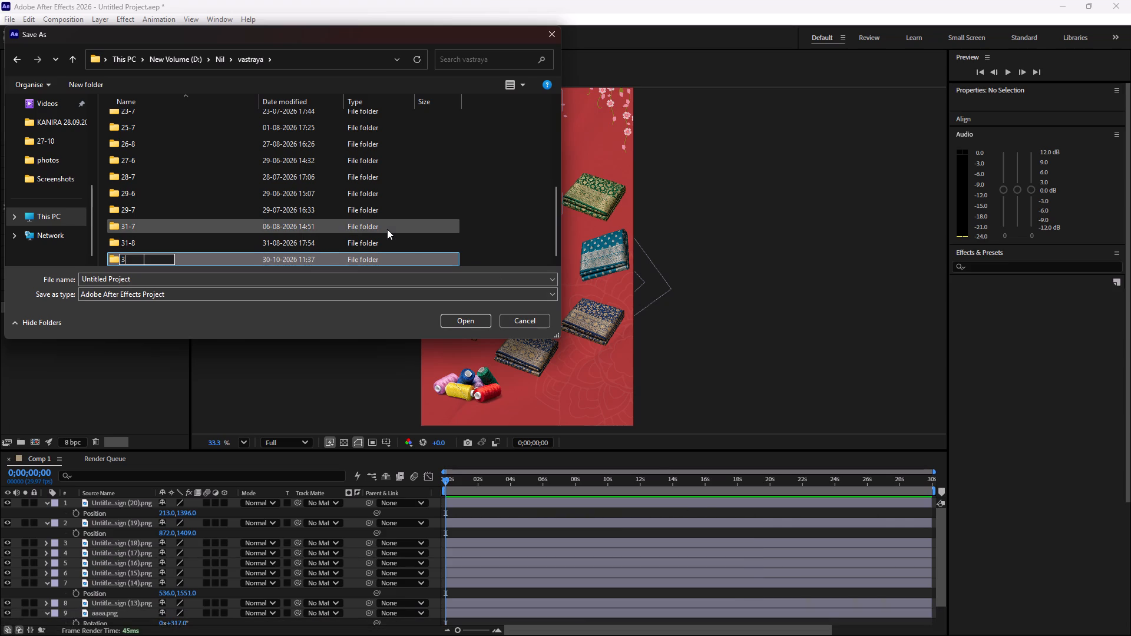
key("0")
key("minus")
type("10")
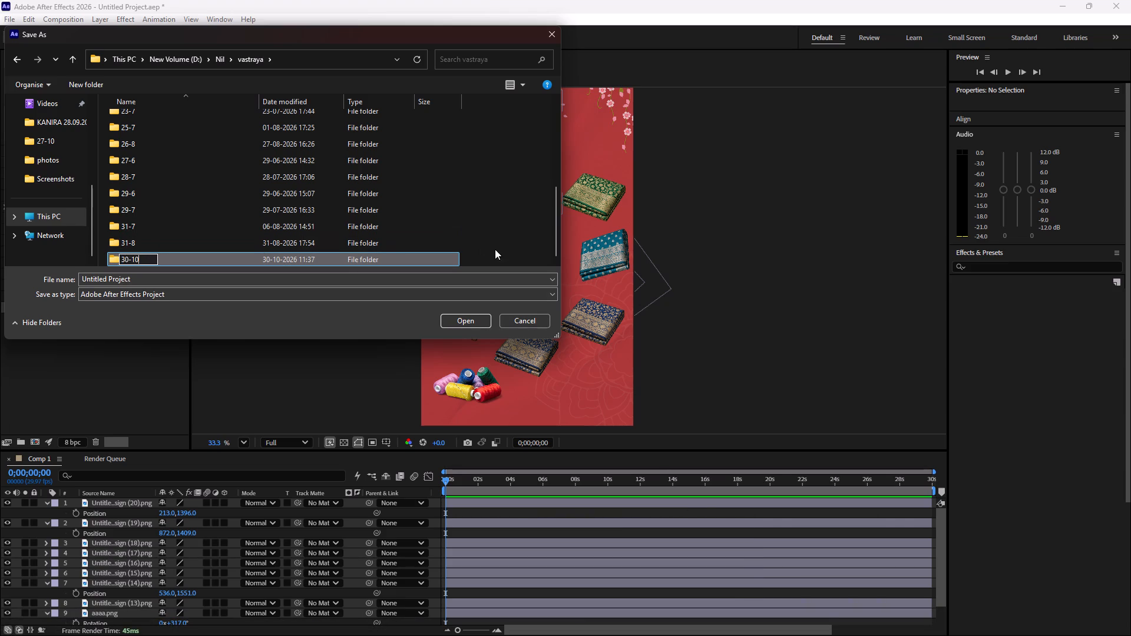
left_click(500, 247)
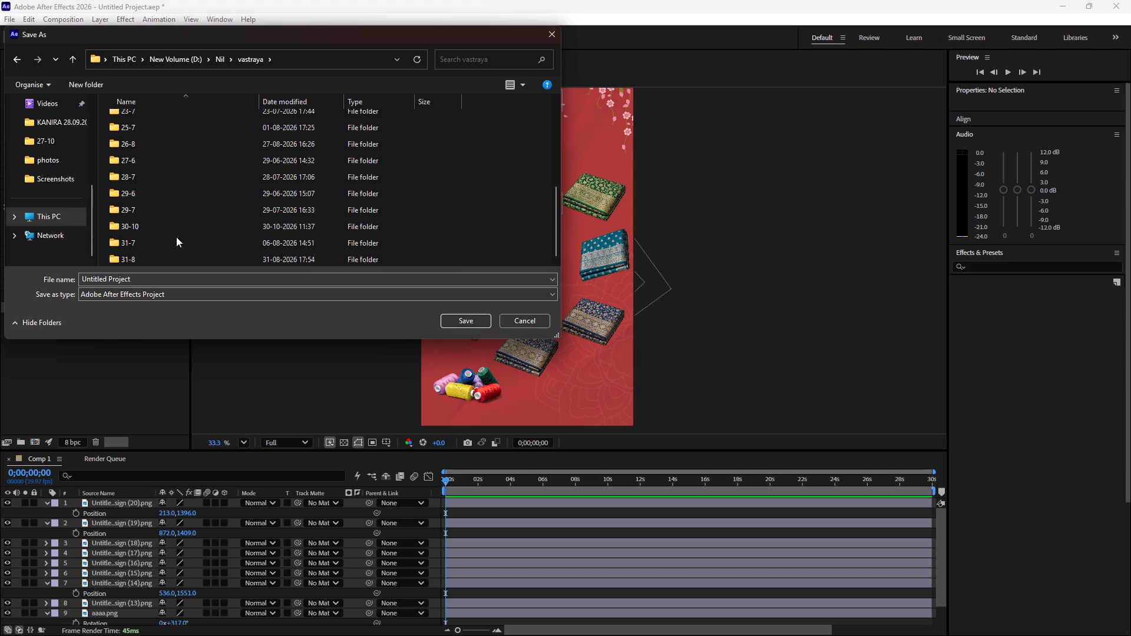
Save the project in the 30-10 folder under the name reel.
double_click(177, 230)
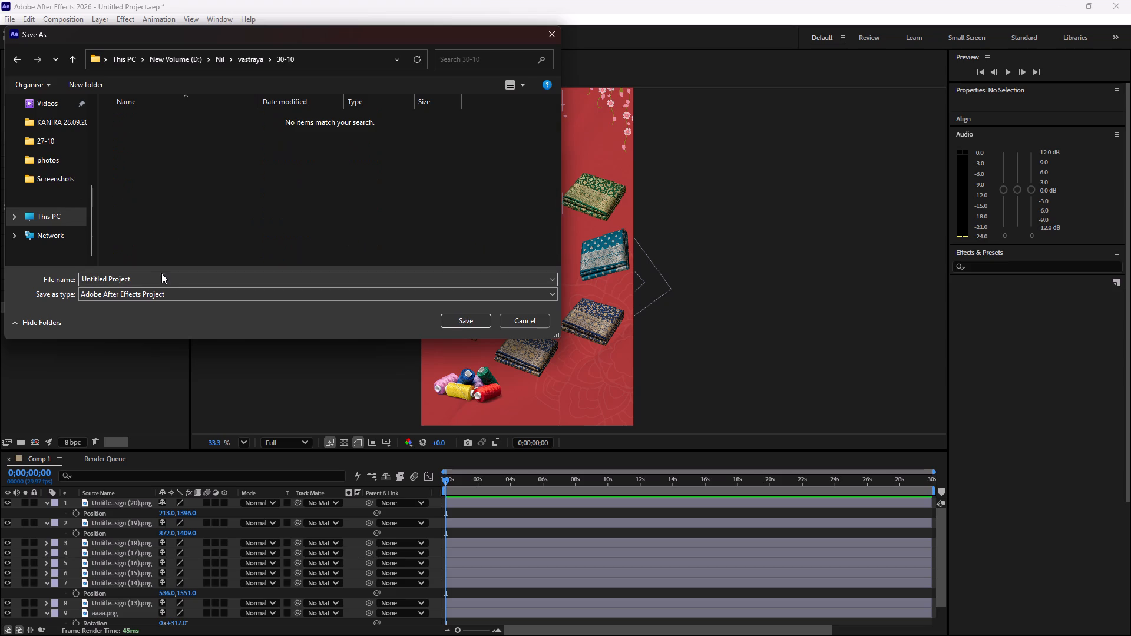
left_click(163, 280)
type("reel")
left_click(283, 238)
left_click(471, 323)
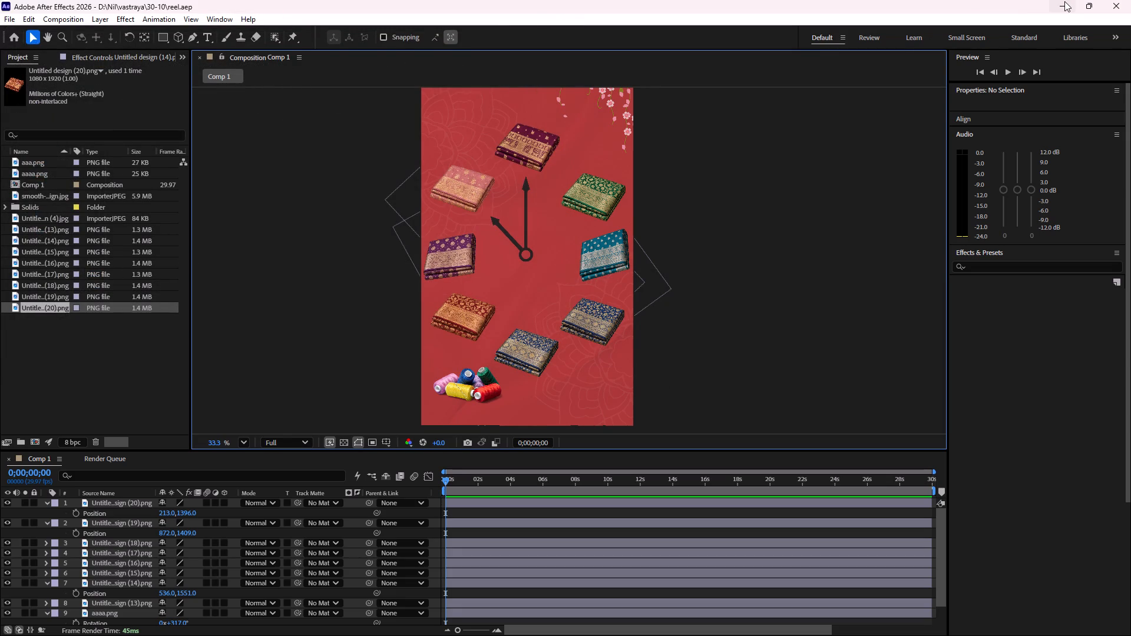
Minimize After Effects to get to the Downloads folder in File Explorer.
left_click(1064, 1)
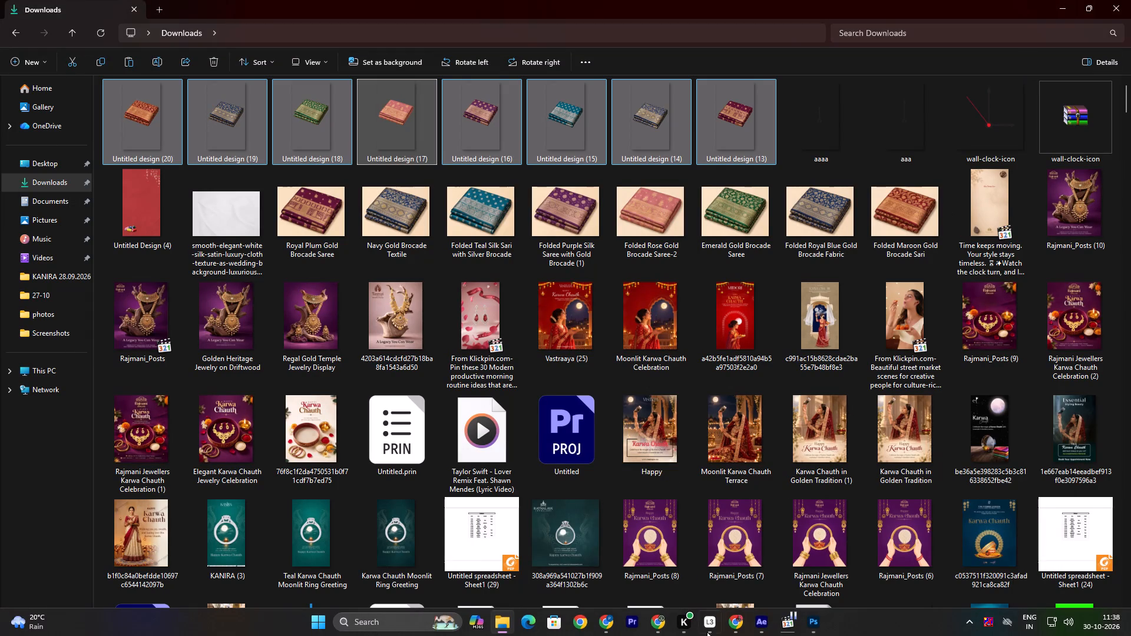